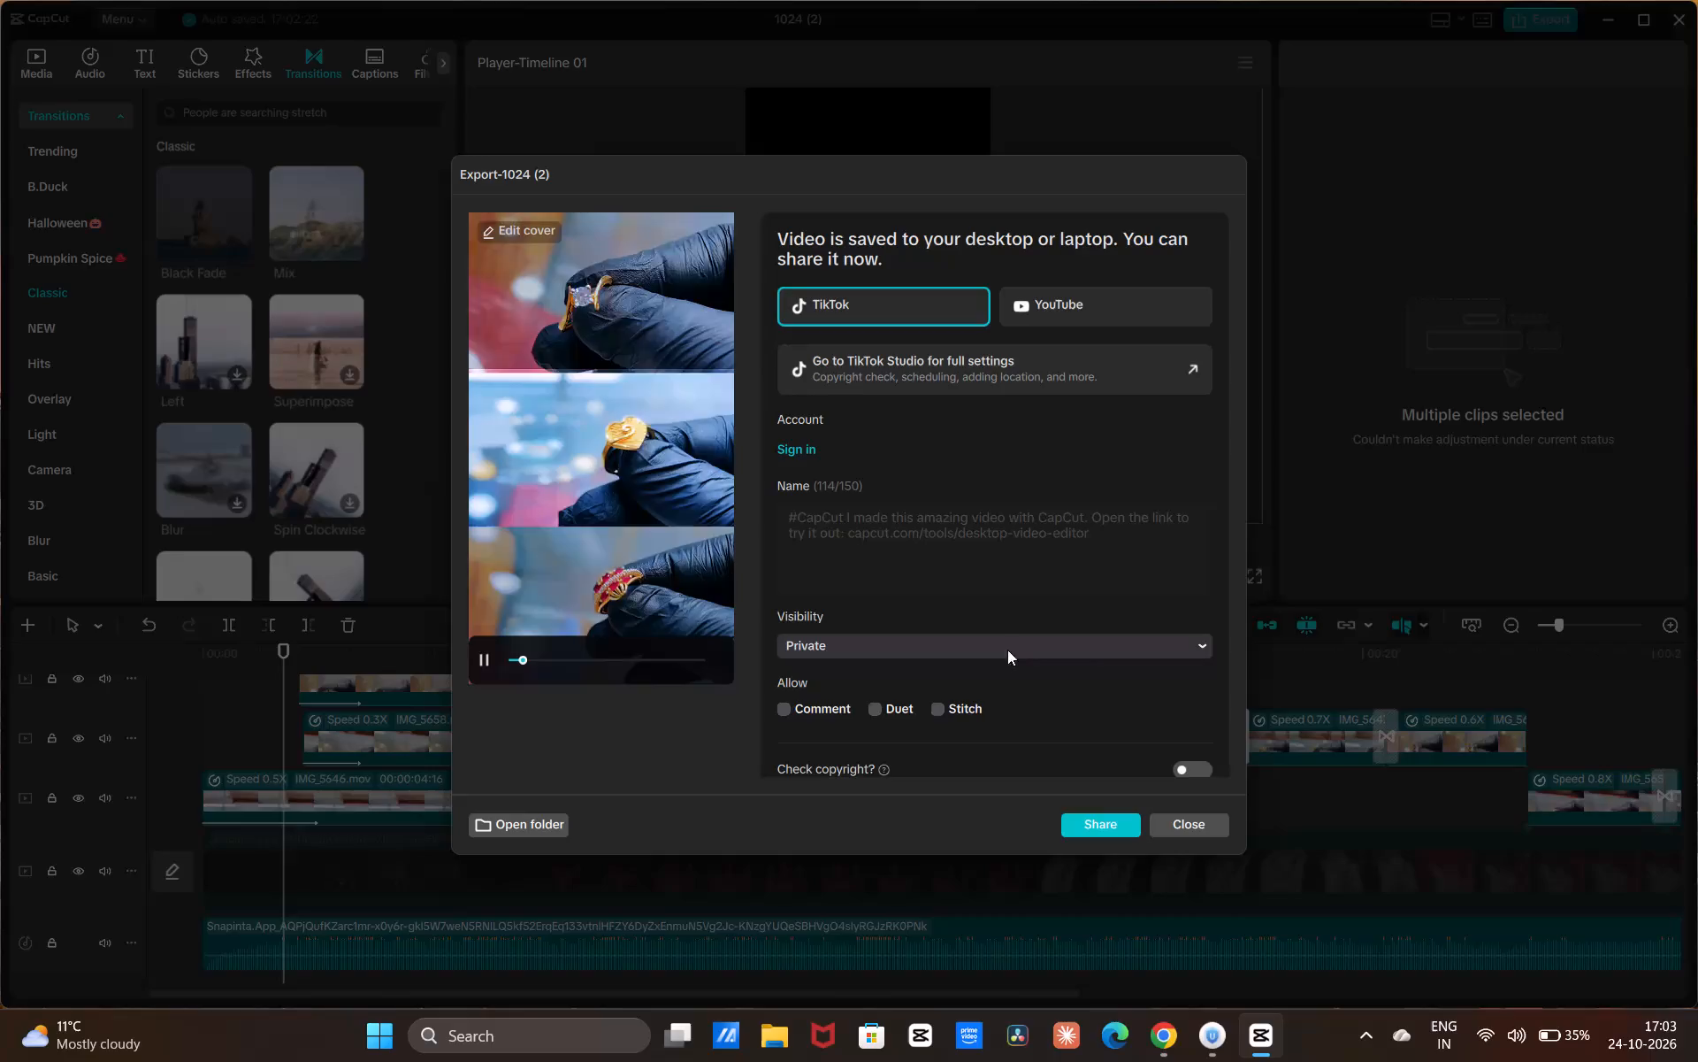
# Pause the exported video's preview, dismiss the export window and close the 1024 (2) project.
pyautogui.click(483, 651)
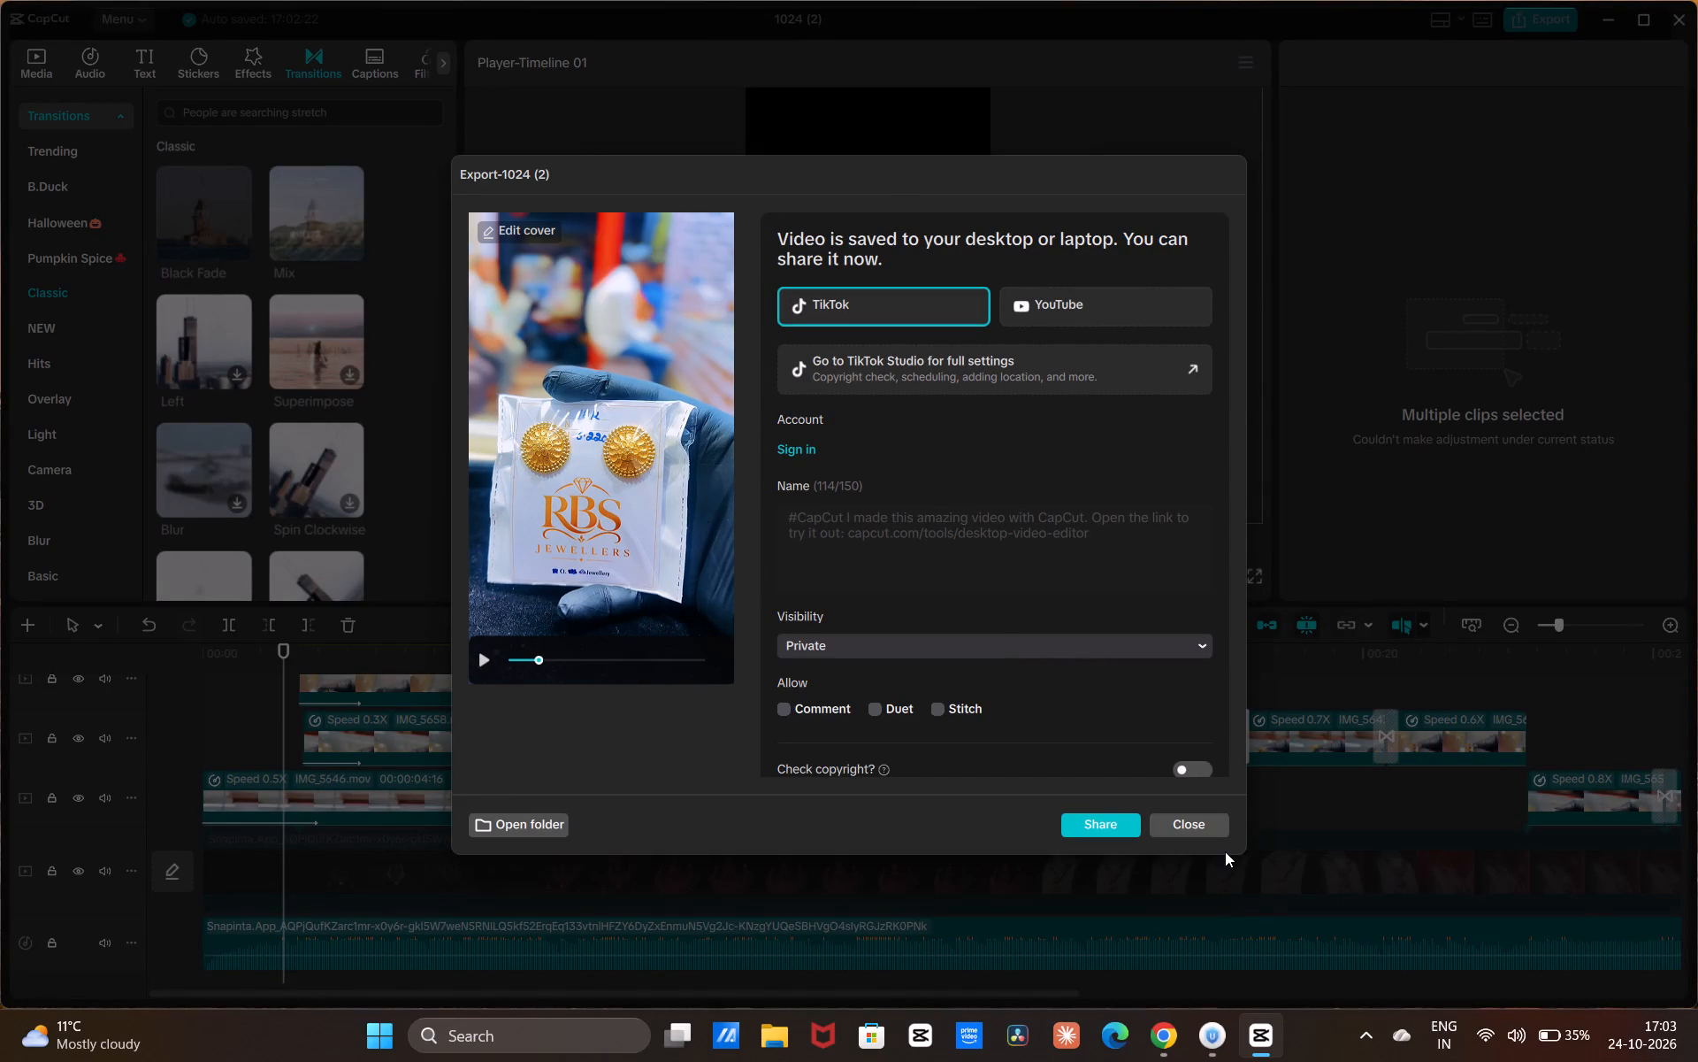
pyautogui.click(1203, 822)
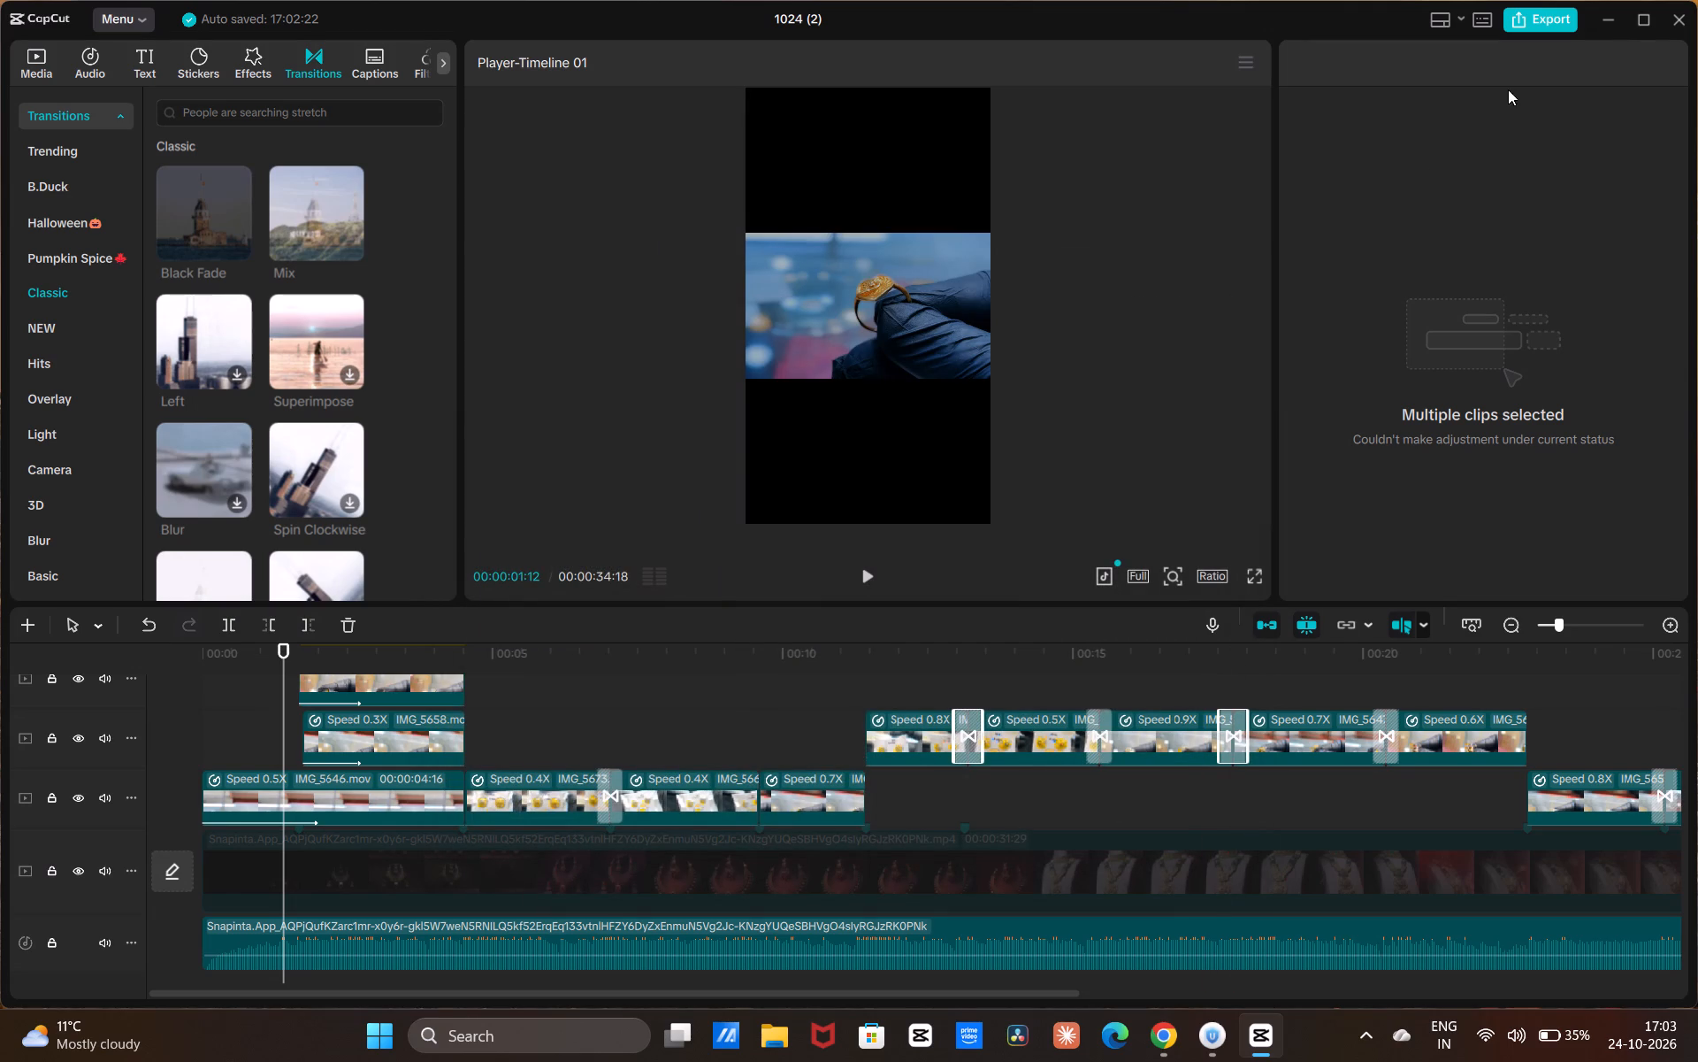
pyautogui.click(1671, 21)
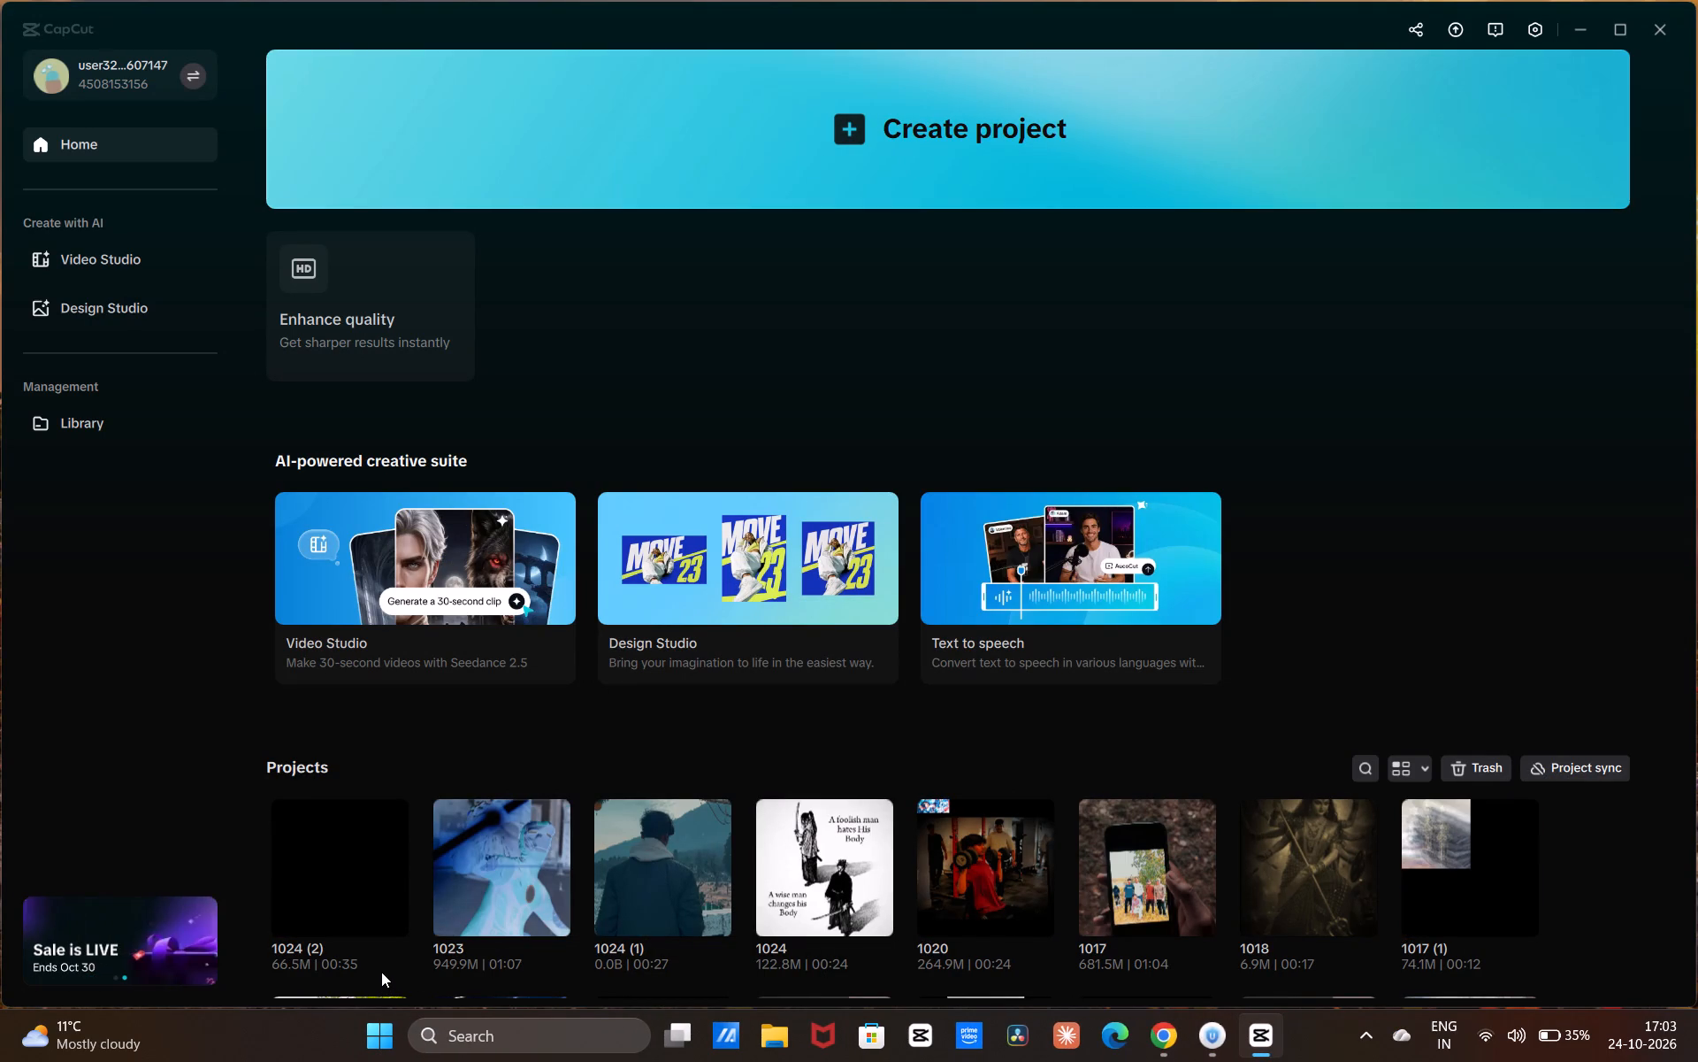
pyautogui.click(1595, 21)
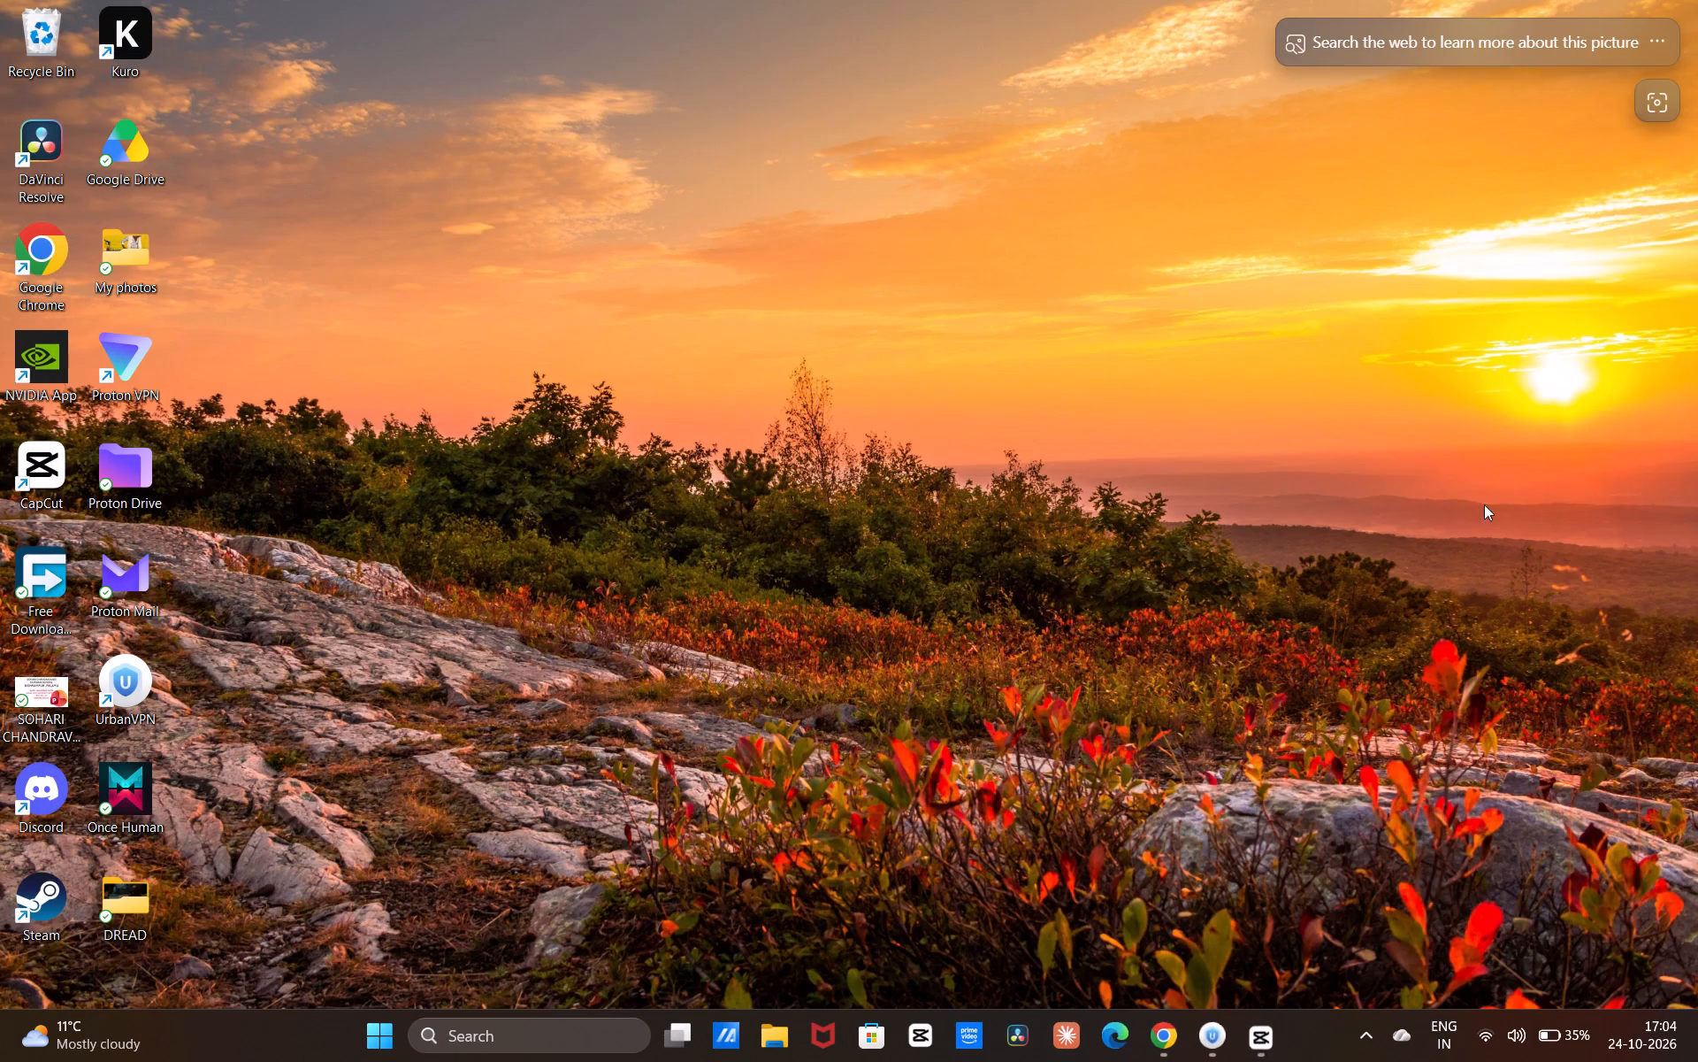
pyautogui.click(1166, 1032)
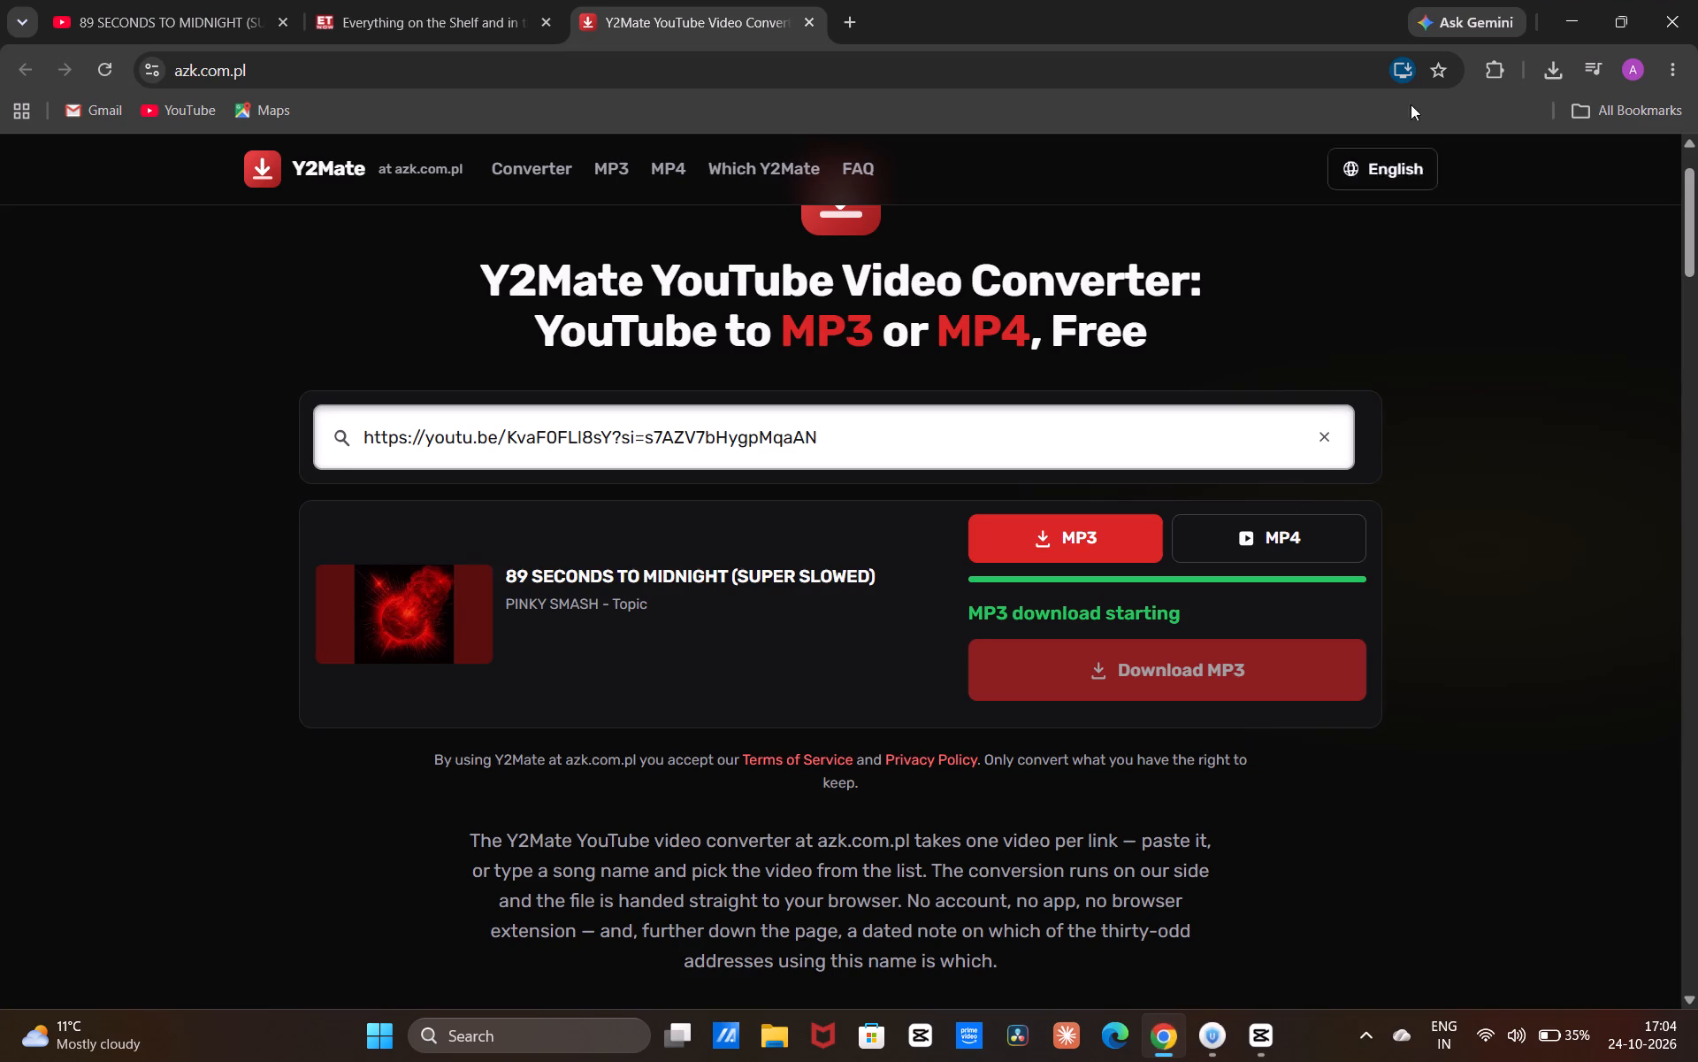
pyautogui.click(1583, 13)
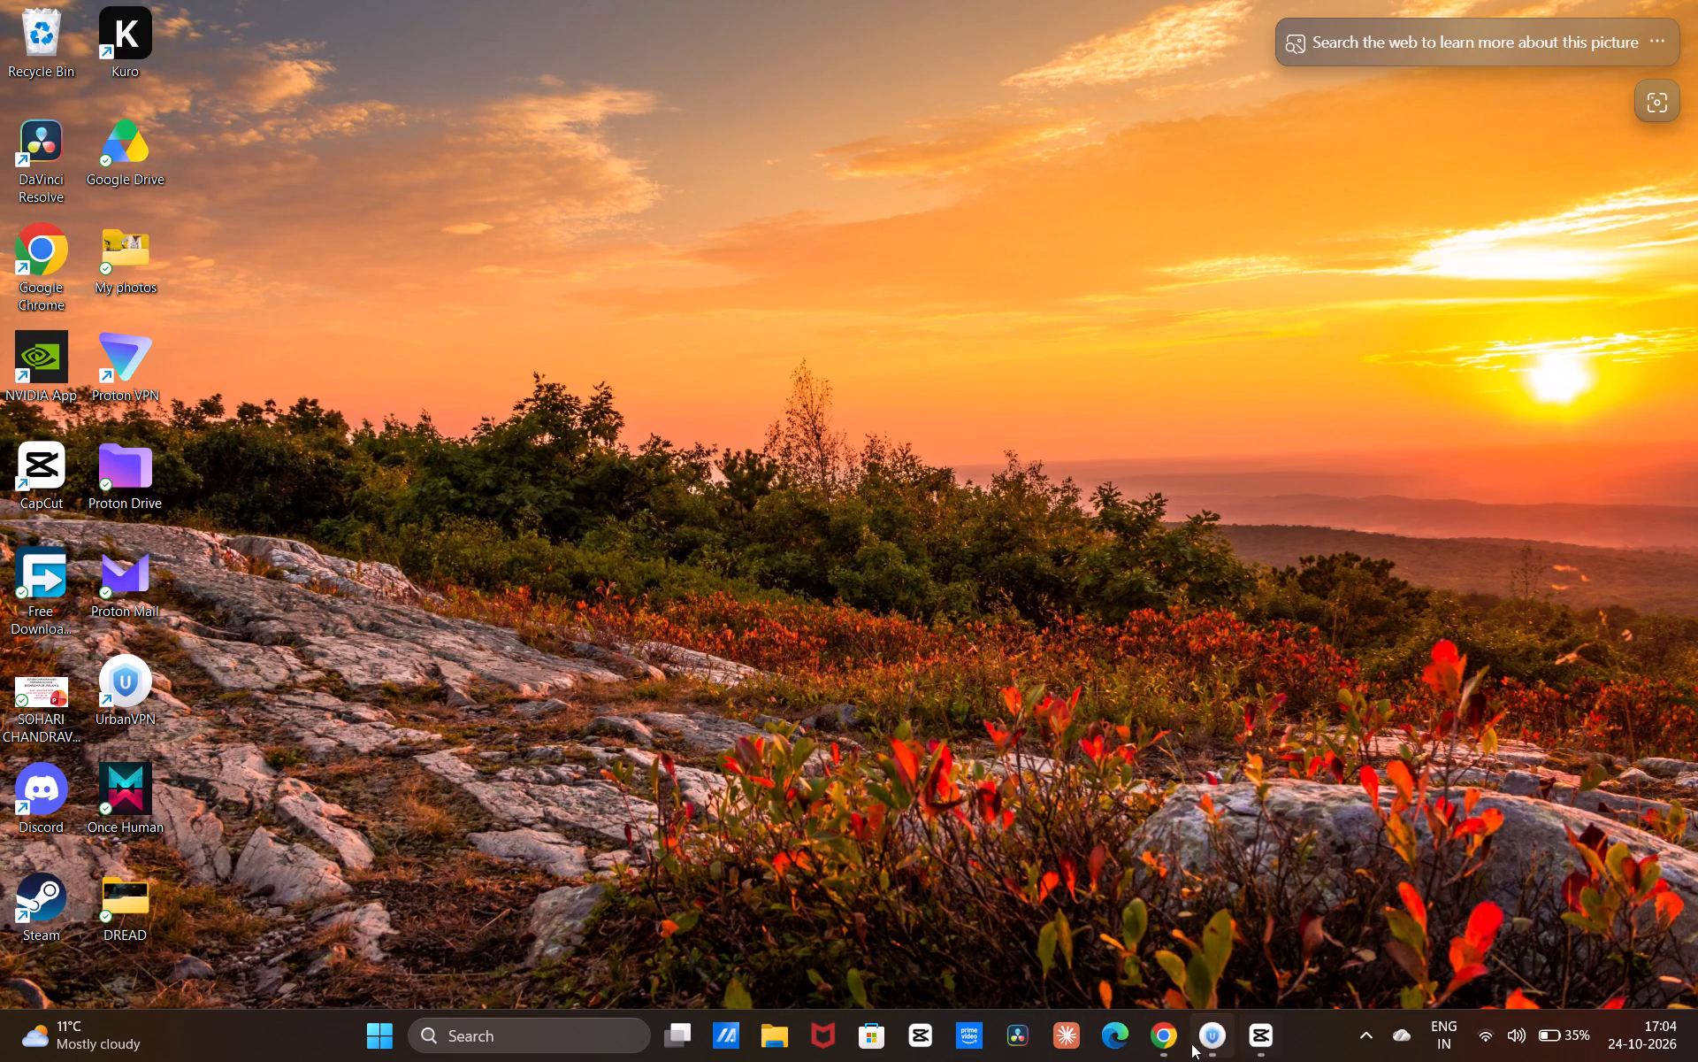
# Return to CapCut and create a new project.
pyautogui.click(1251, 1042)
pyautogui.click(935, 119)
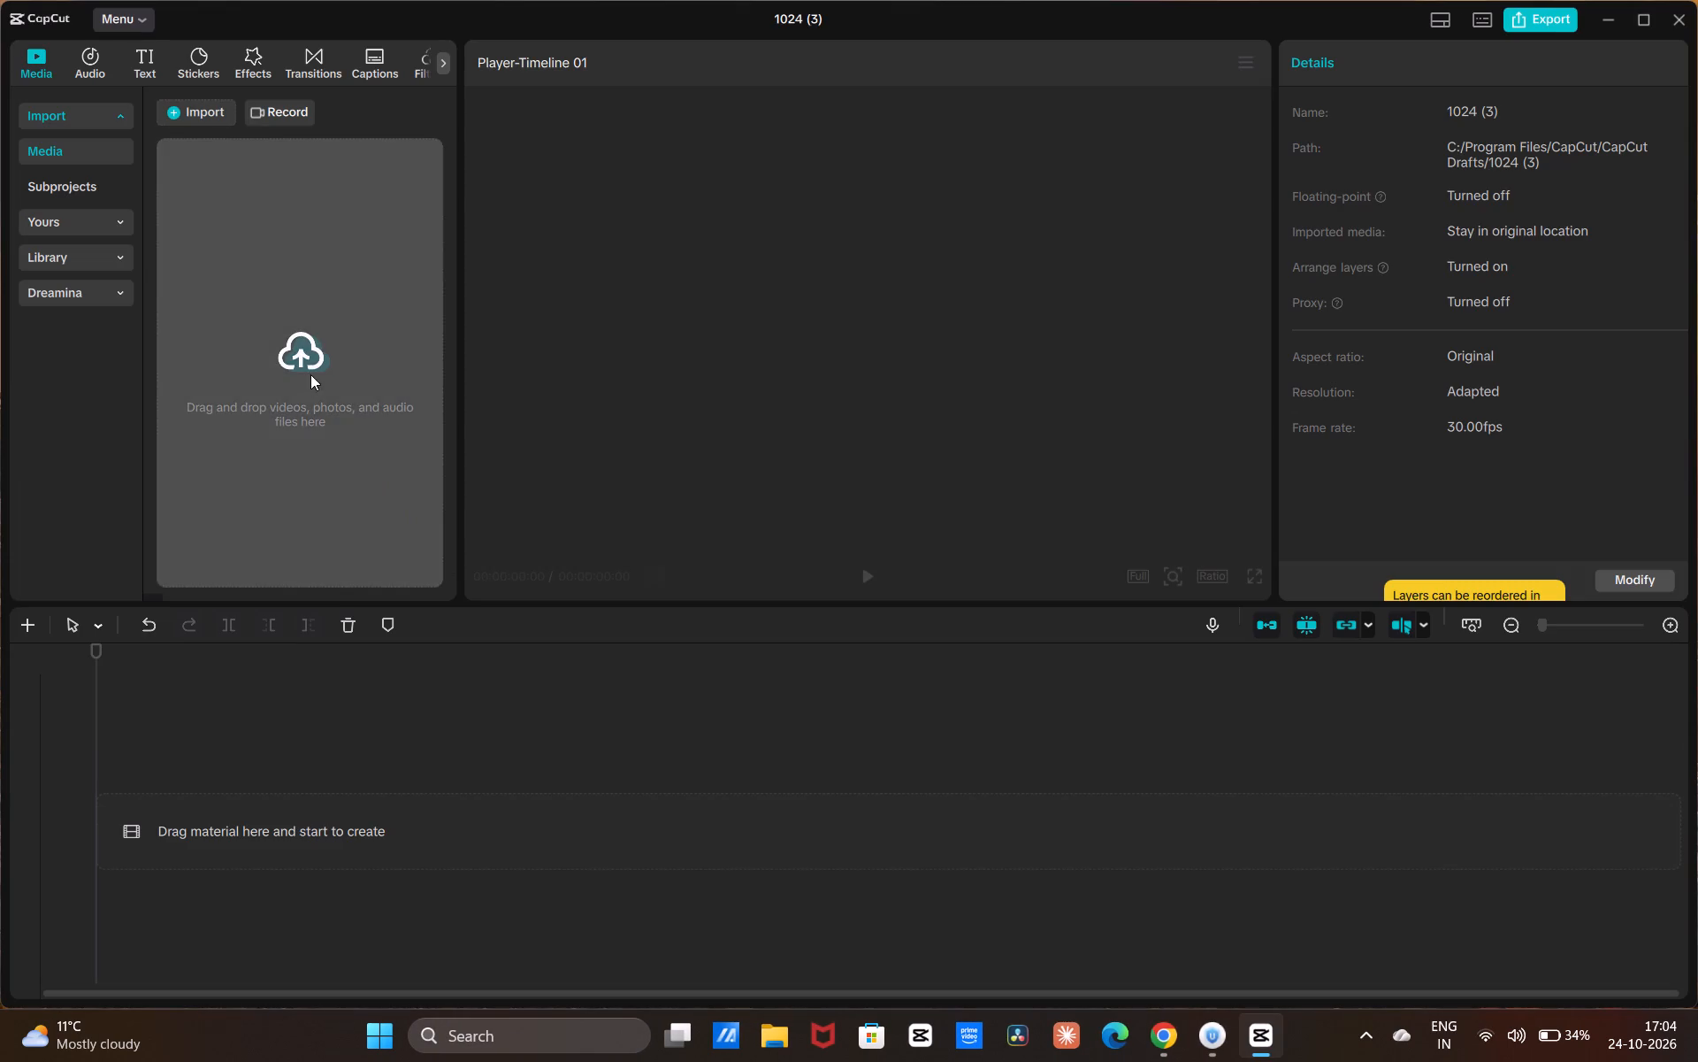
# Import 89 SECONDS TO MIDNIGHT (SUPER SLOWED) from the Downloads folder and place it at the start of the timeline.
pyautogui.click(310, 374)
pyautogui.click(341, 388)
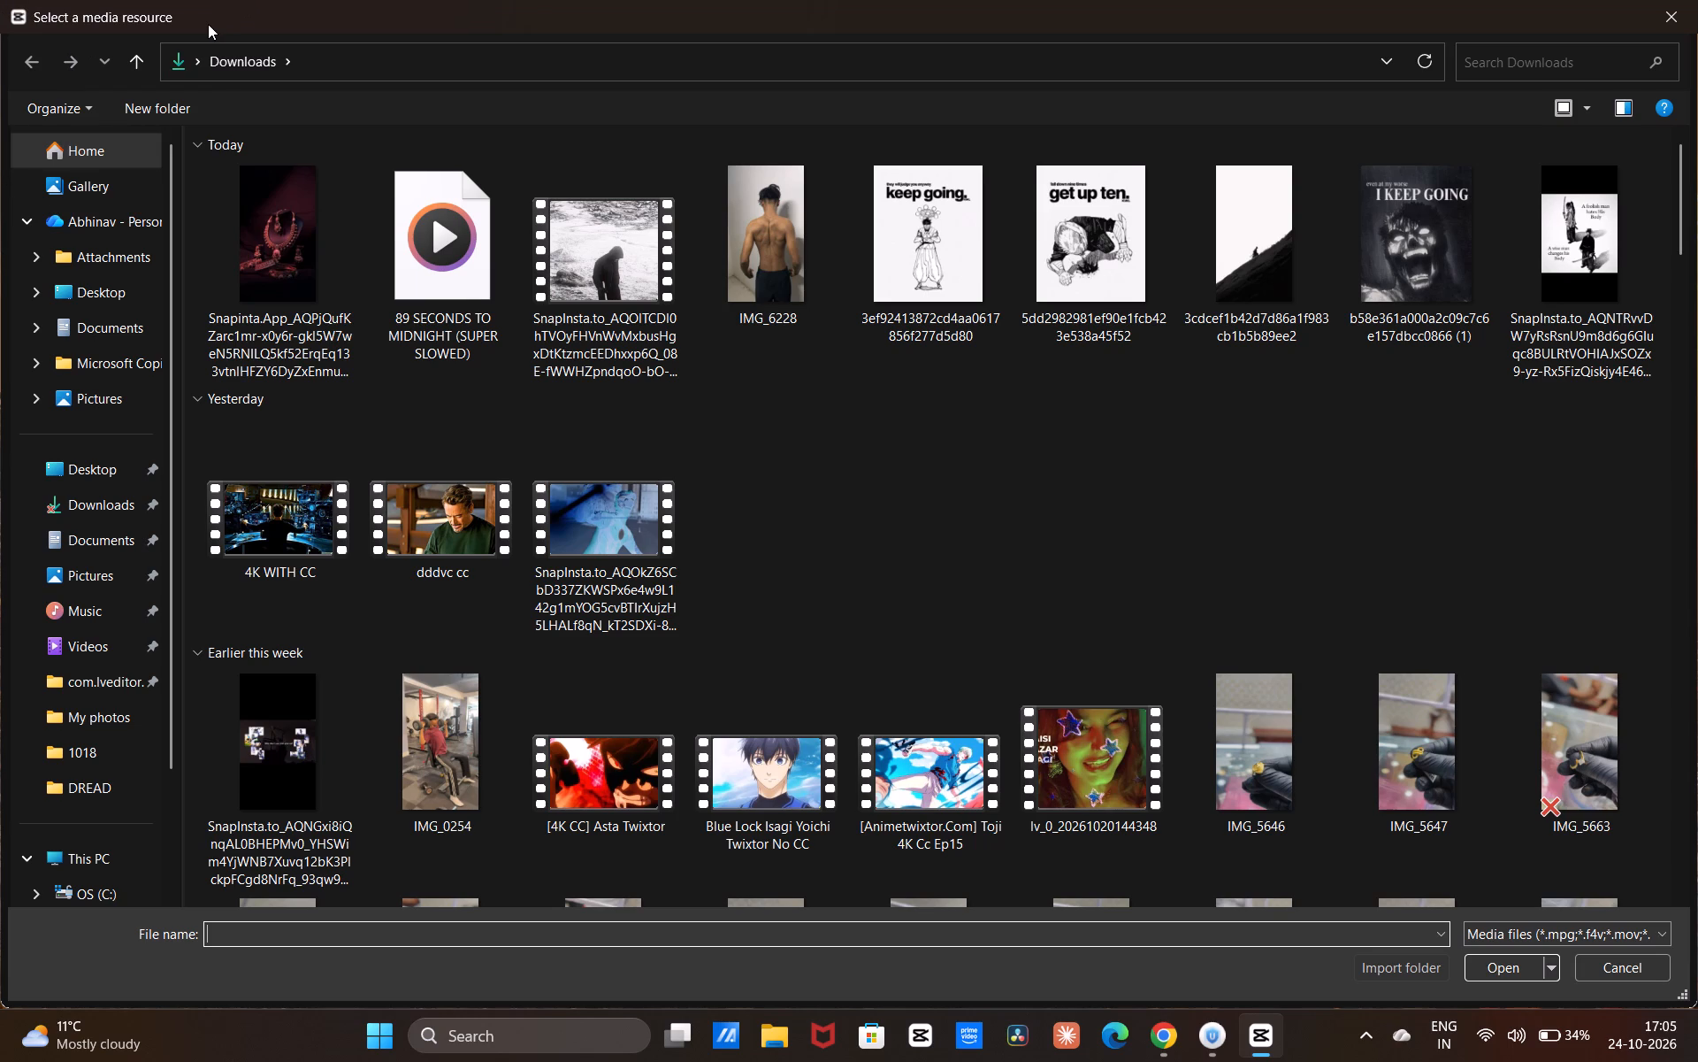
pyautogui.doubleClick(439, 244)
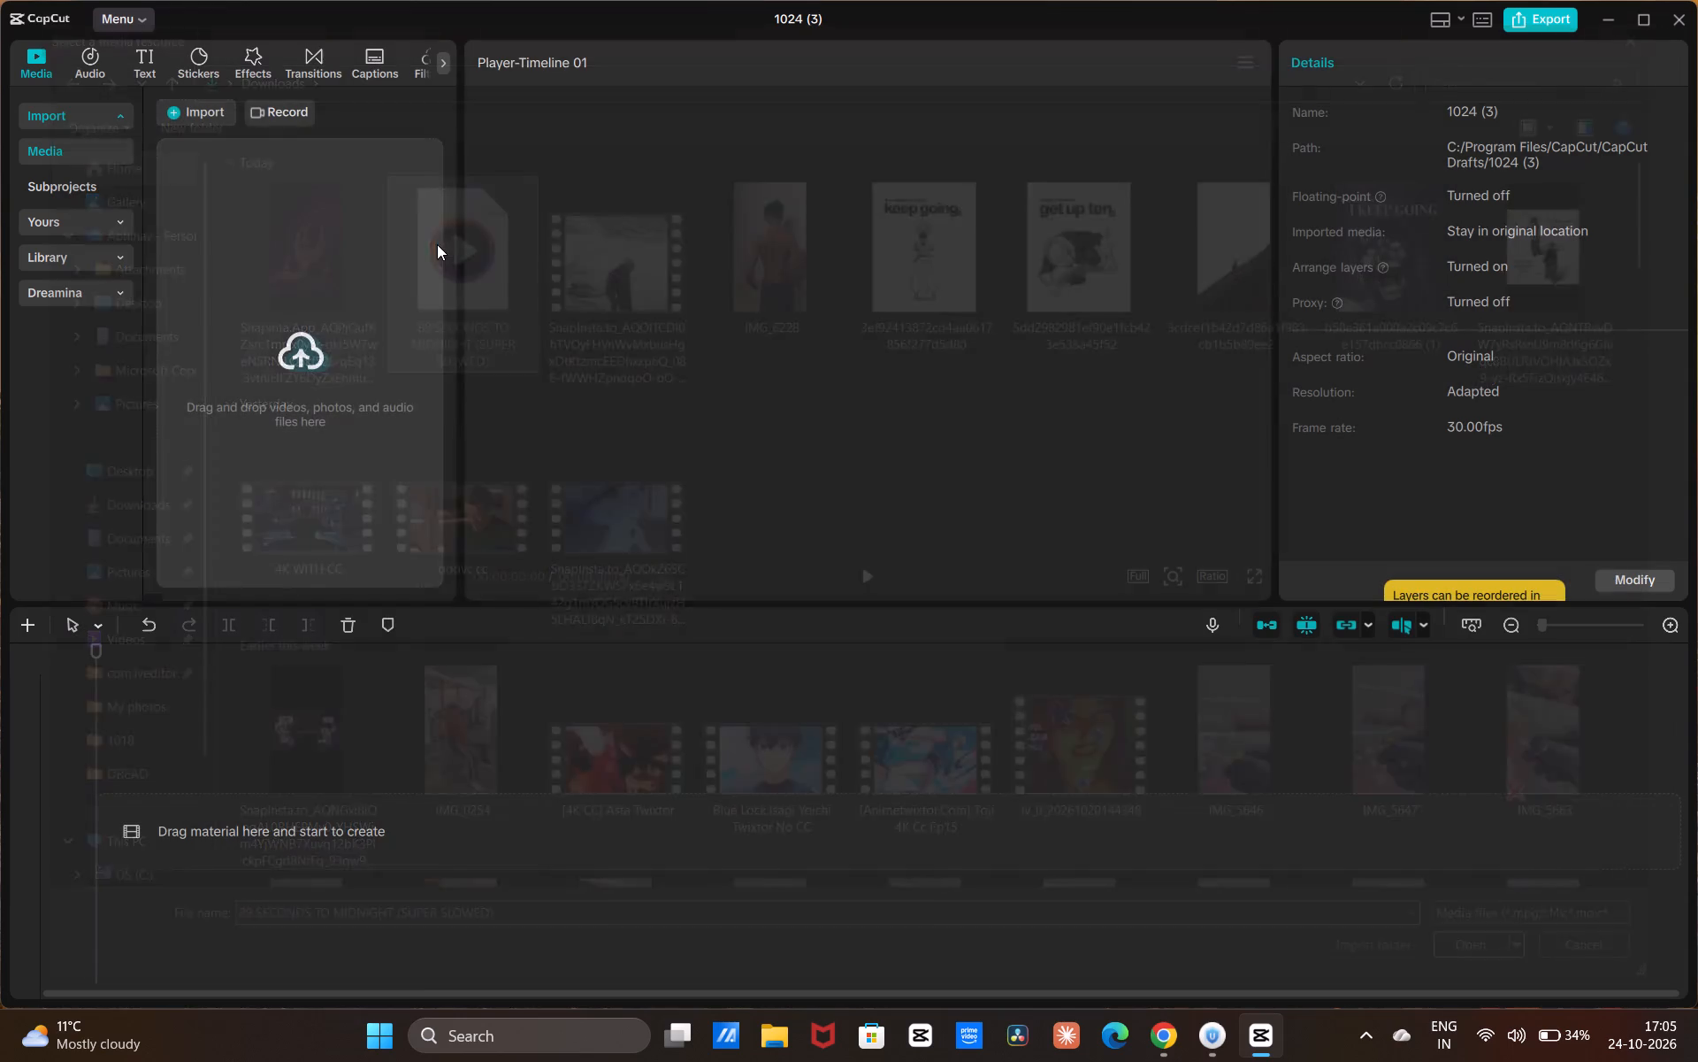
pyautogui.moveTo(232, 225); pyautogui.dragTo(206, 824)
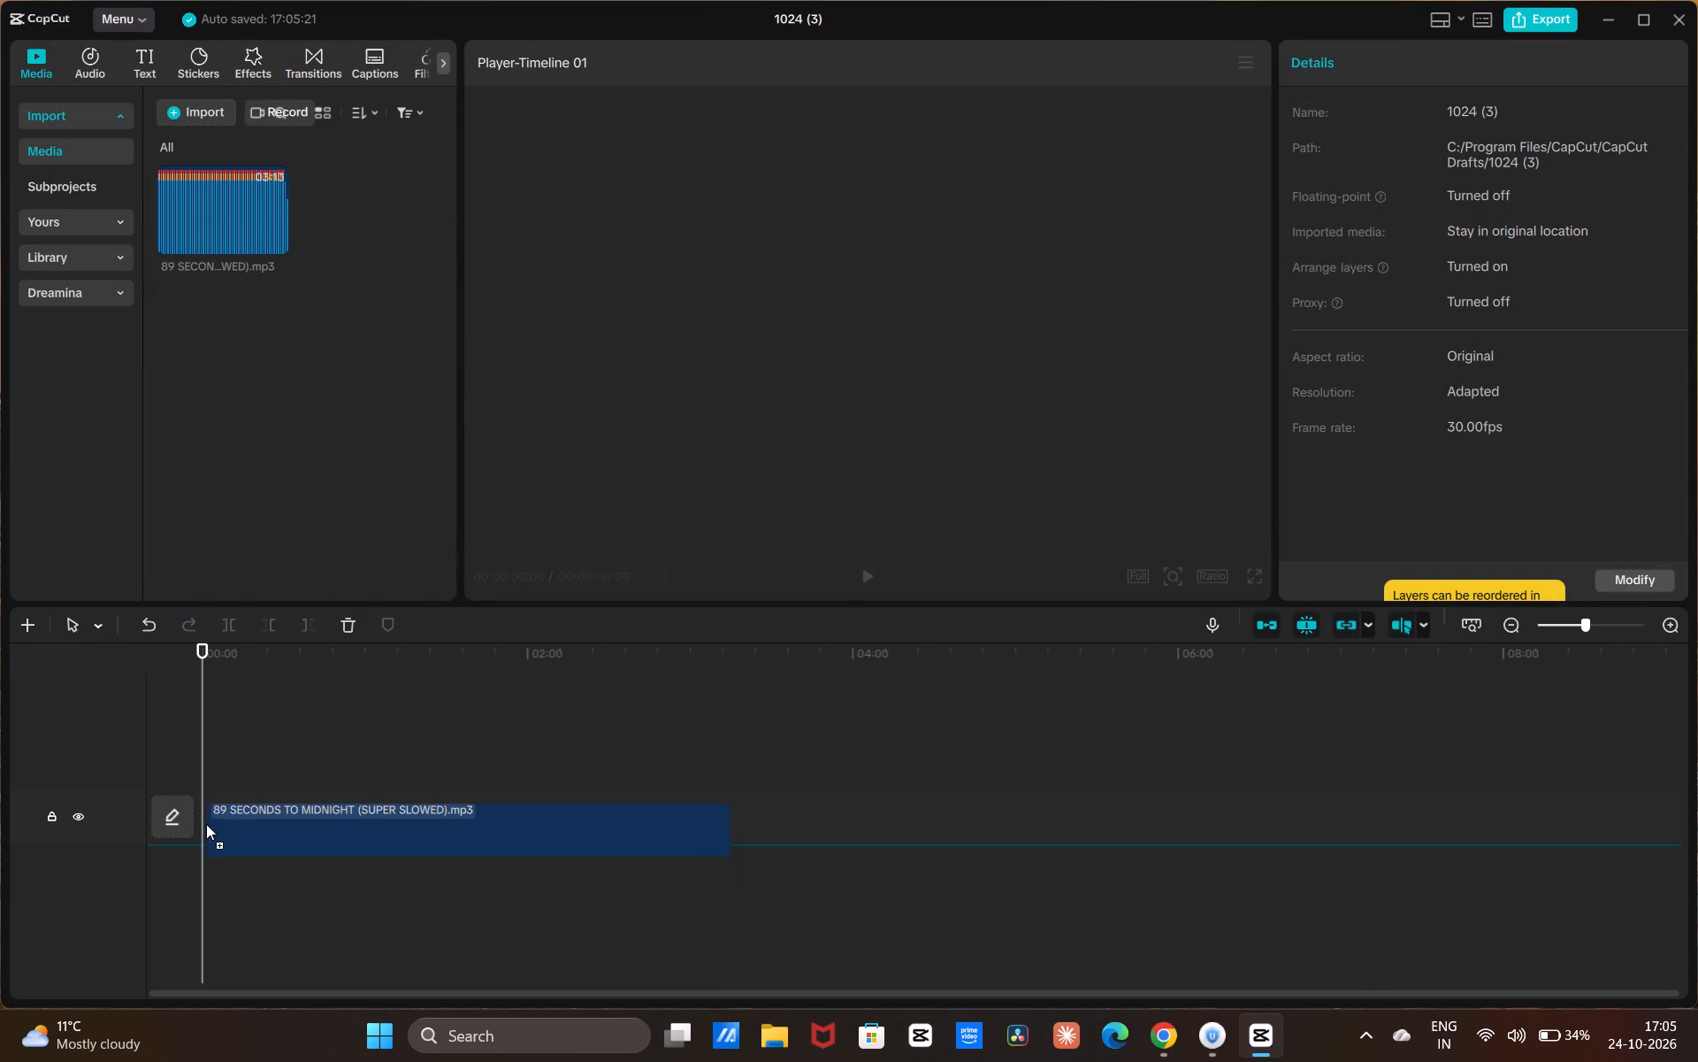
pyautogui.moveTo(206, 824); pyautogui.dragTo(206, 808)
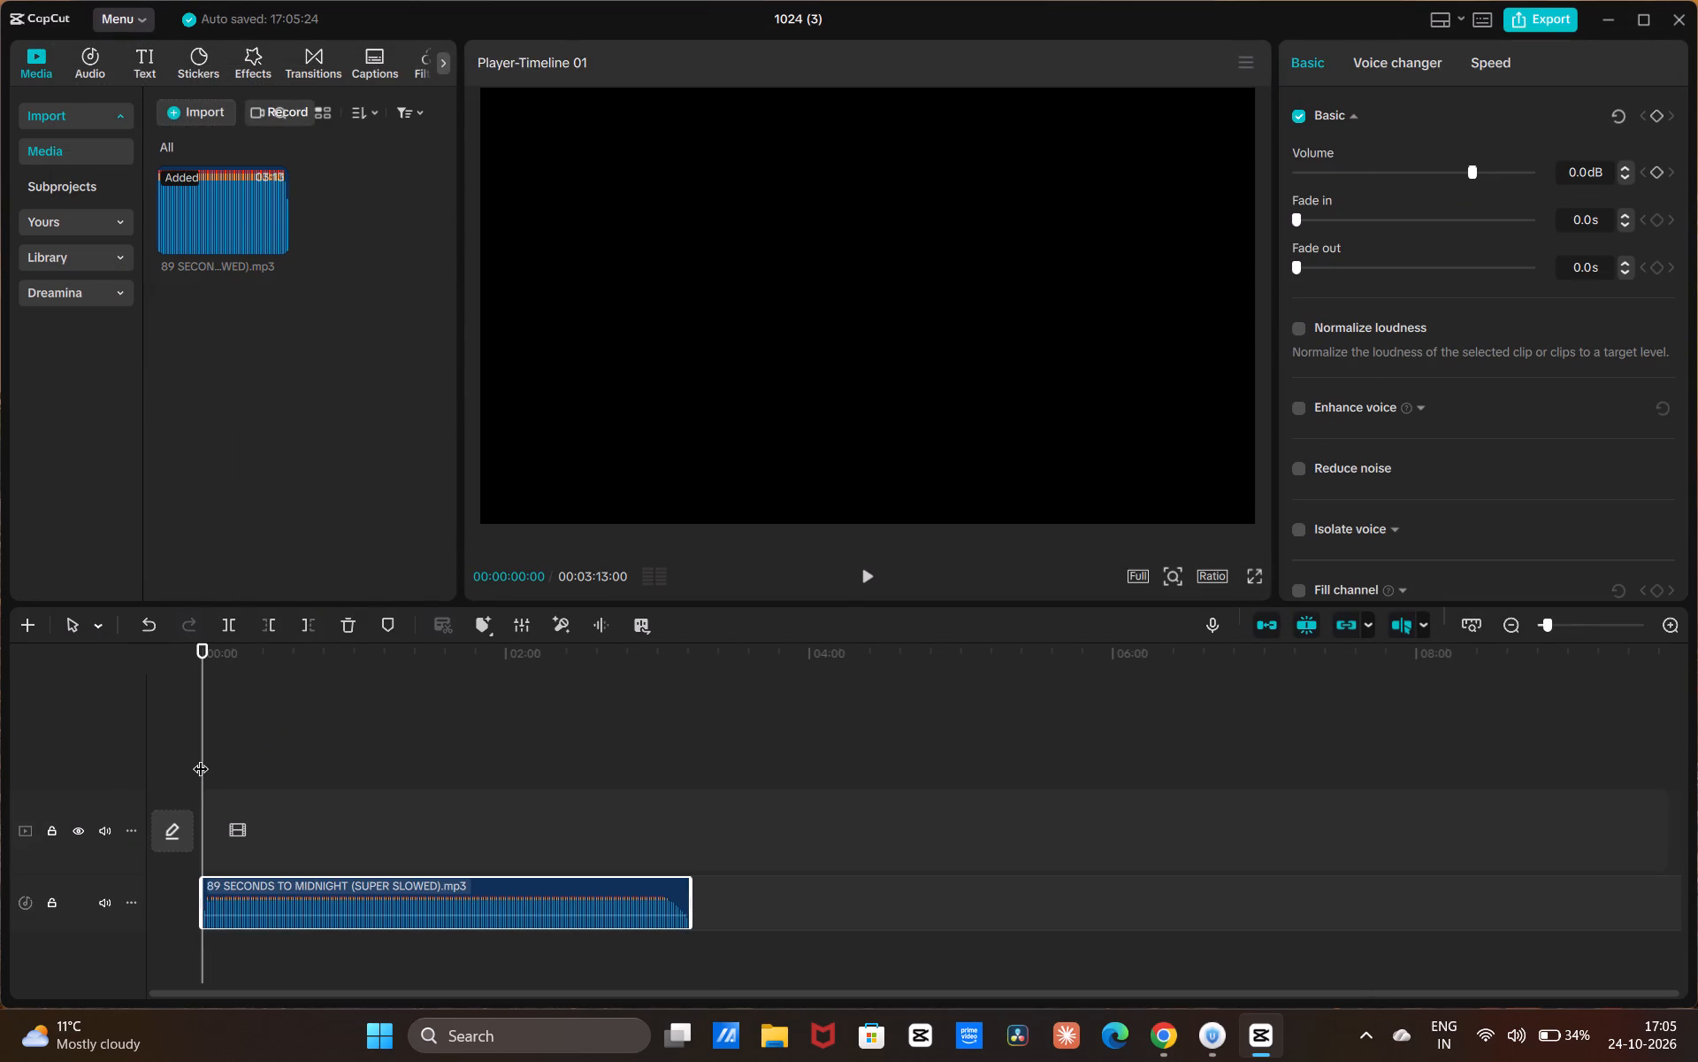
# Play the opening seconds of the audio, and view the first arnav video 2 file from its Videos subfolder in File Explorer.
pyautogui.press('space')
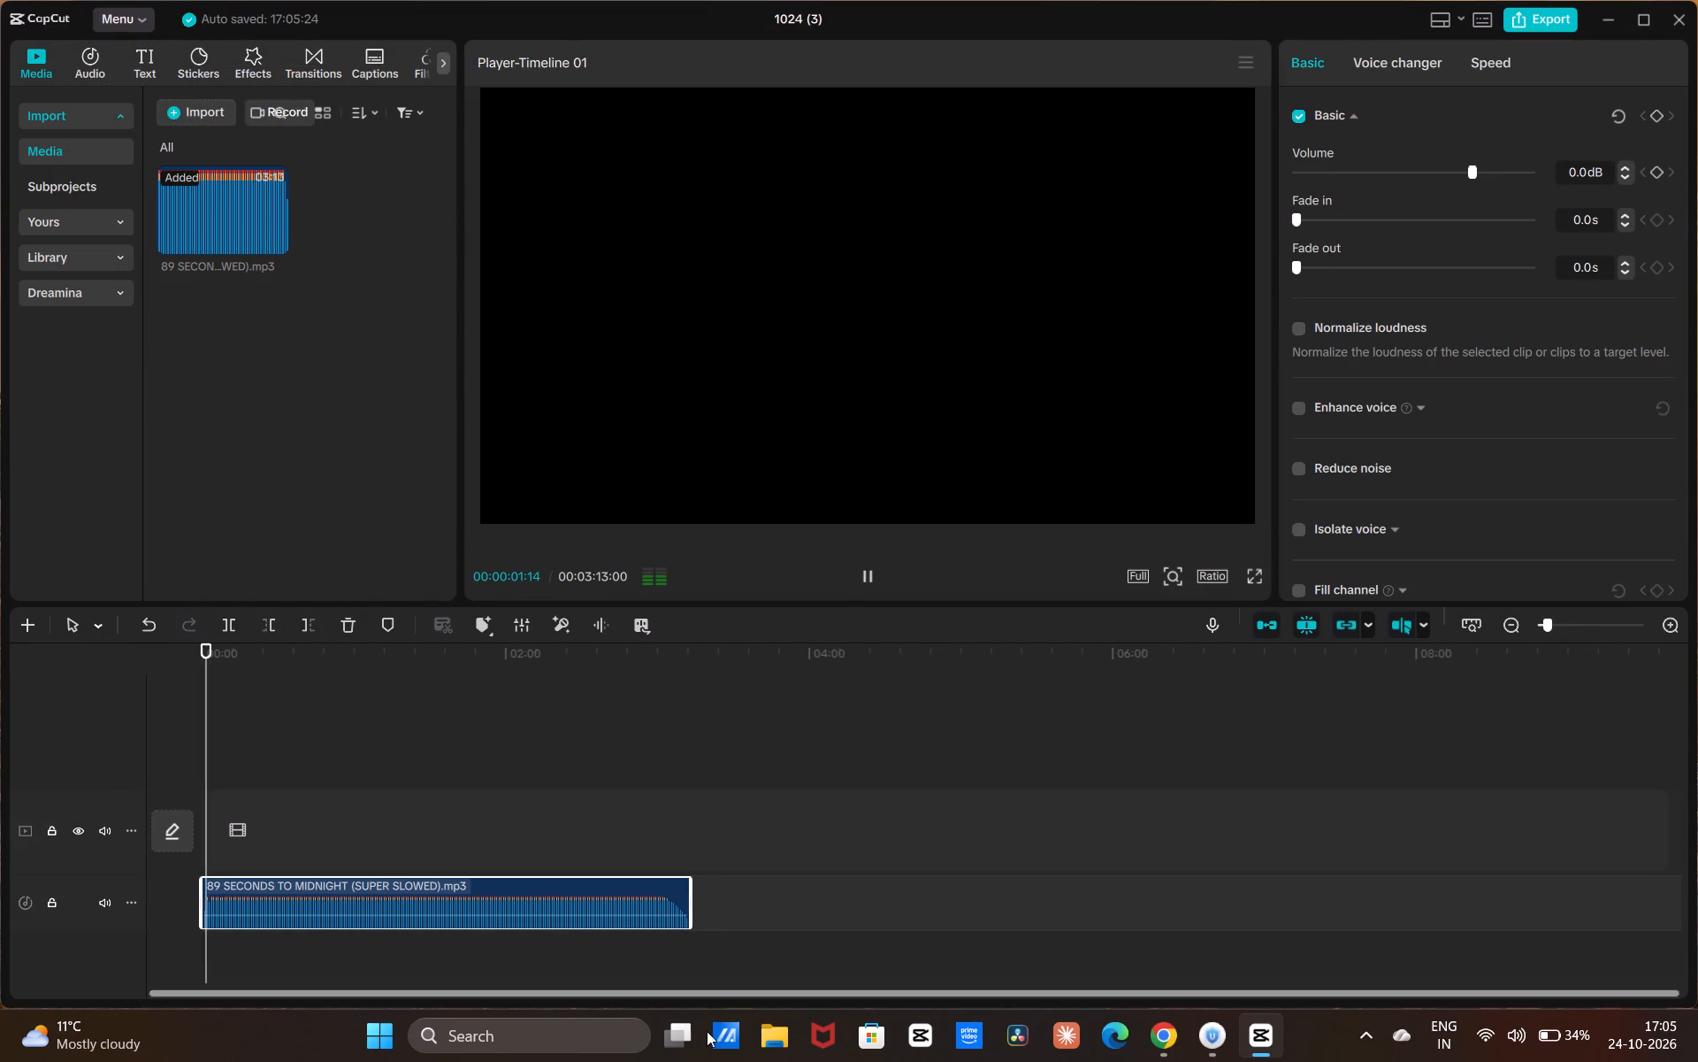
pyautogui.press('space')
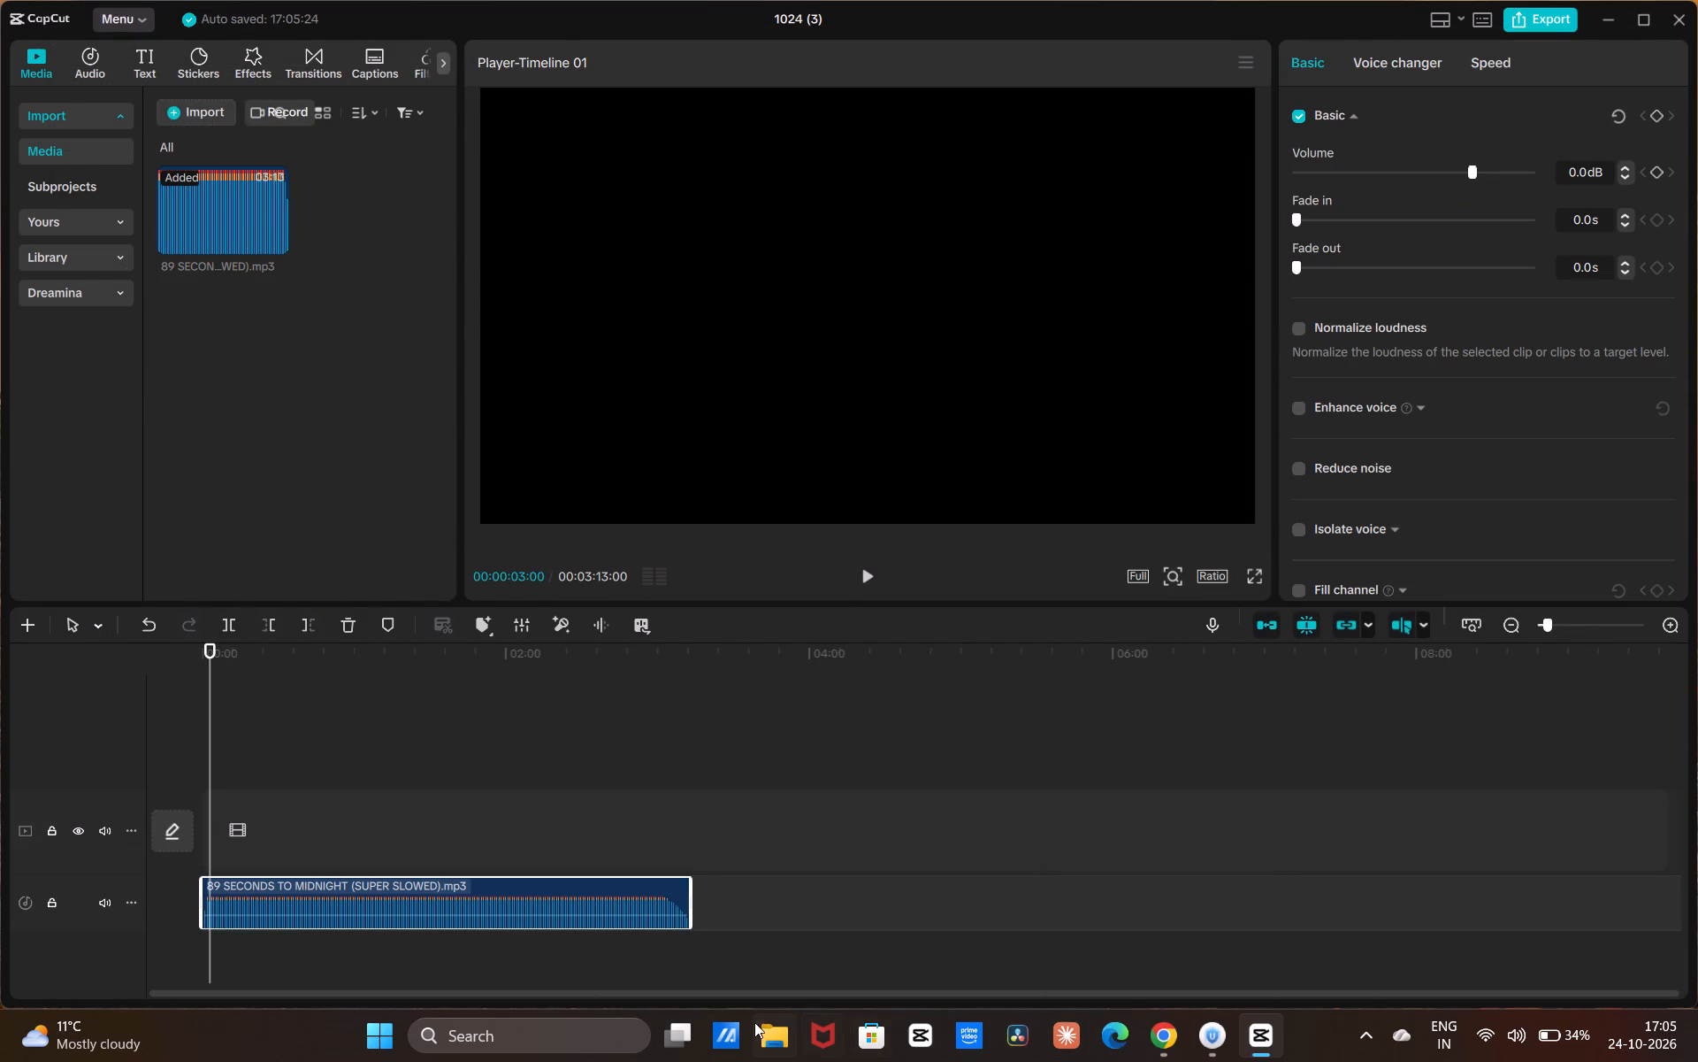
pyautogui.click(762, 1043)
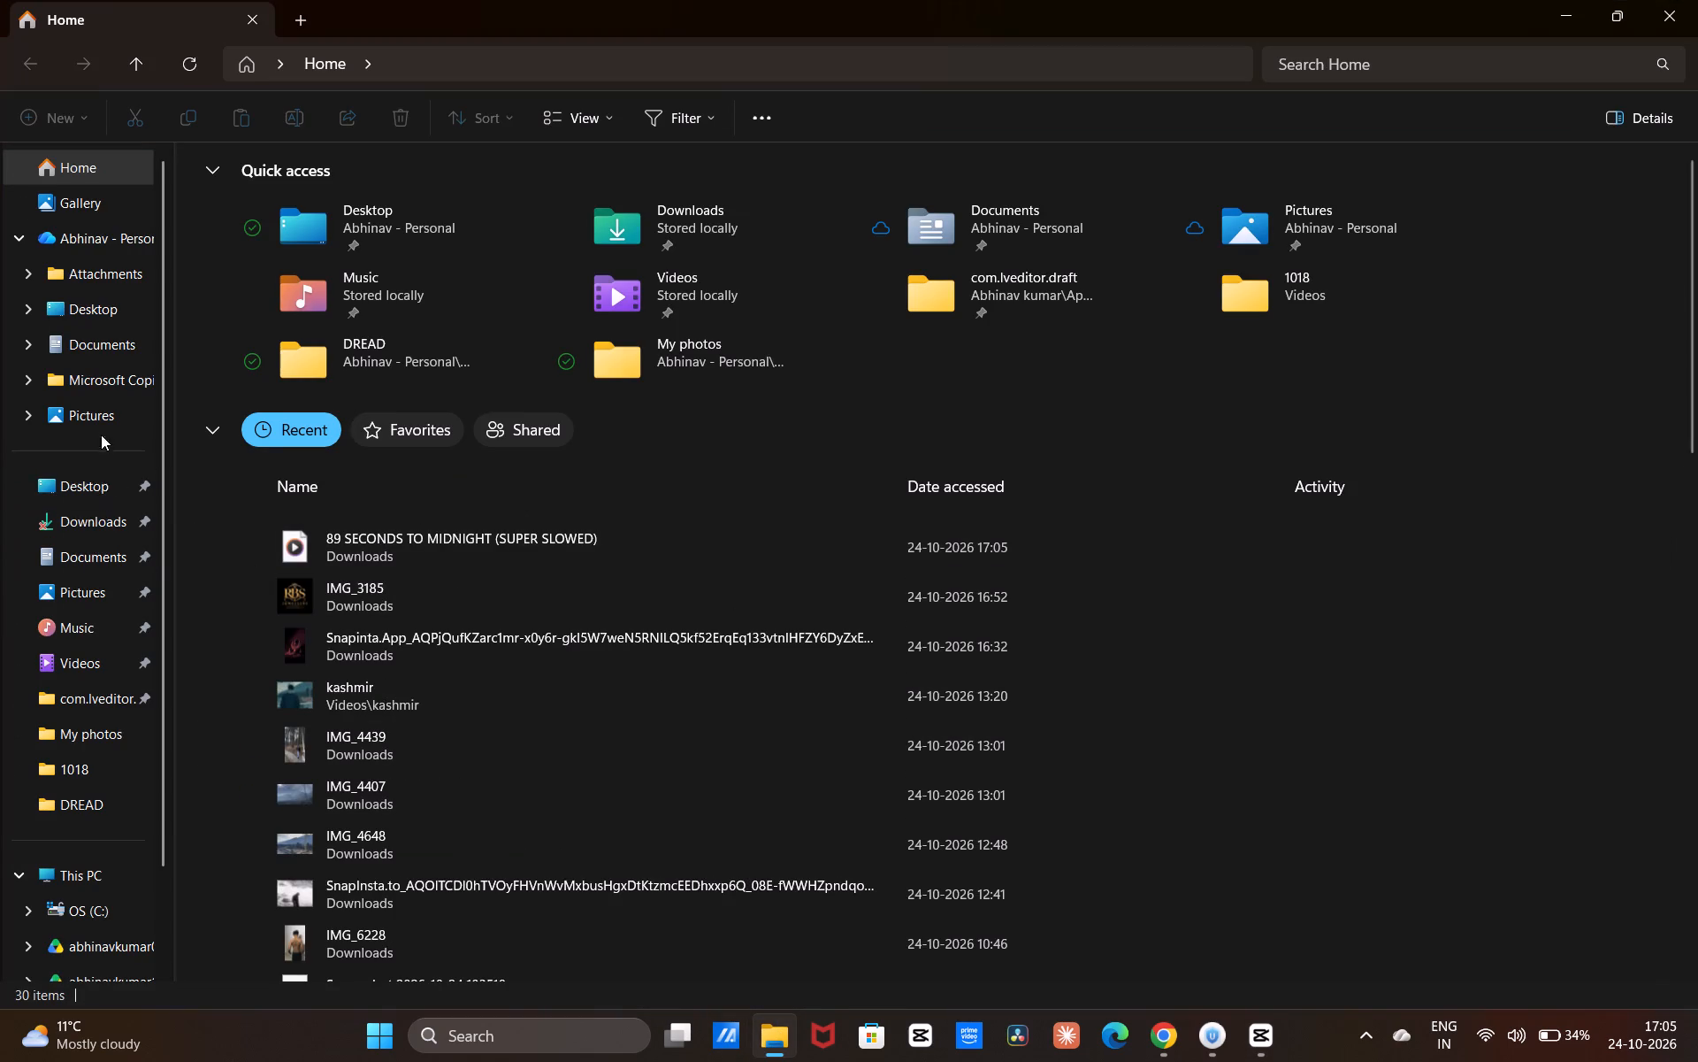
pyautogui.scroll(-1, 75, 692)
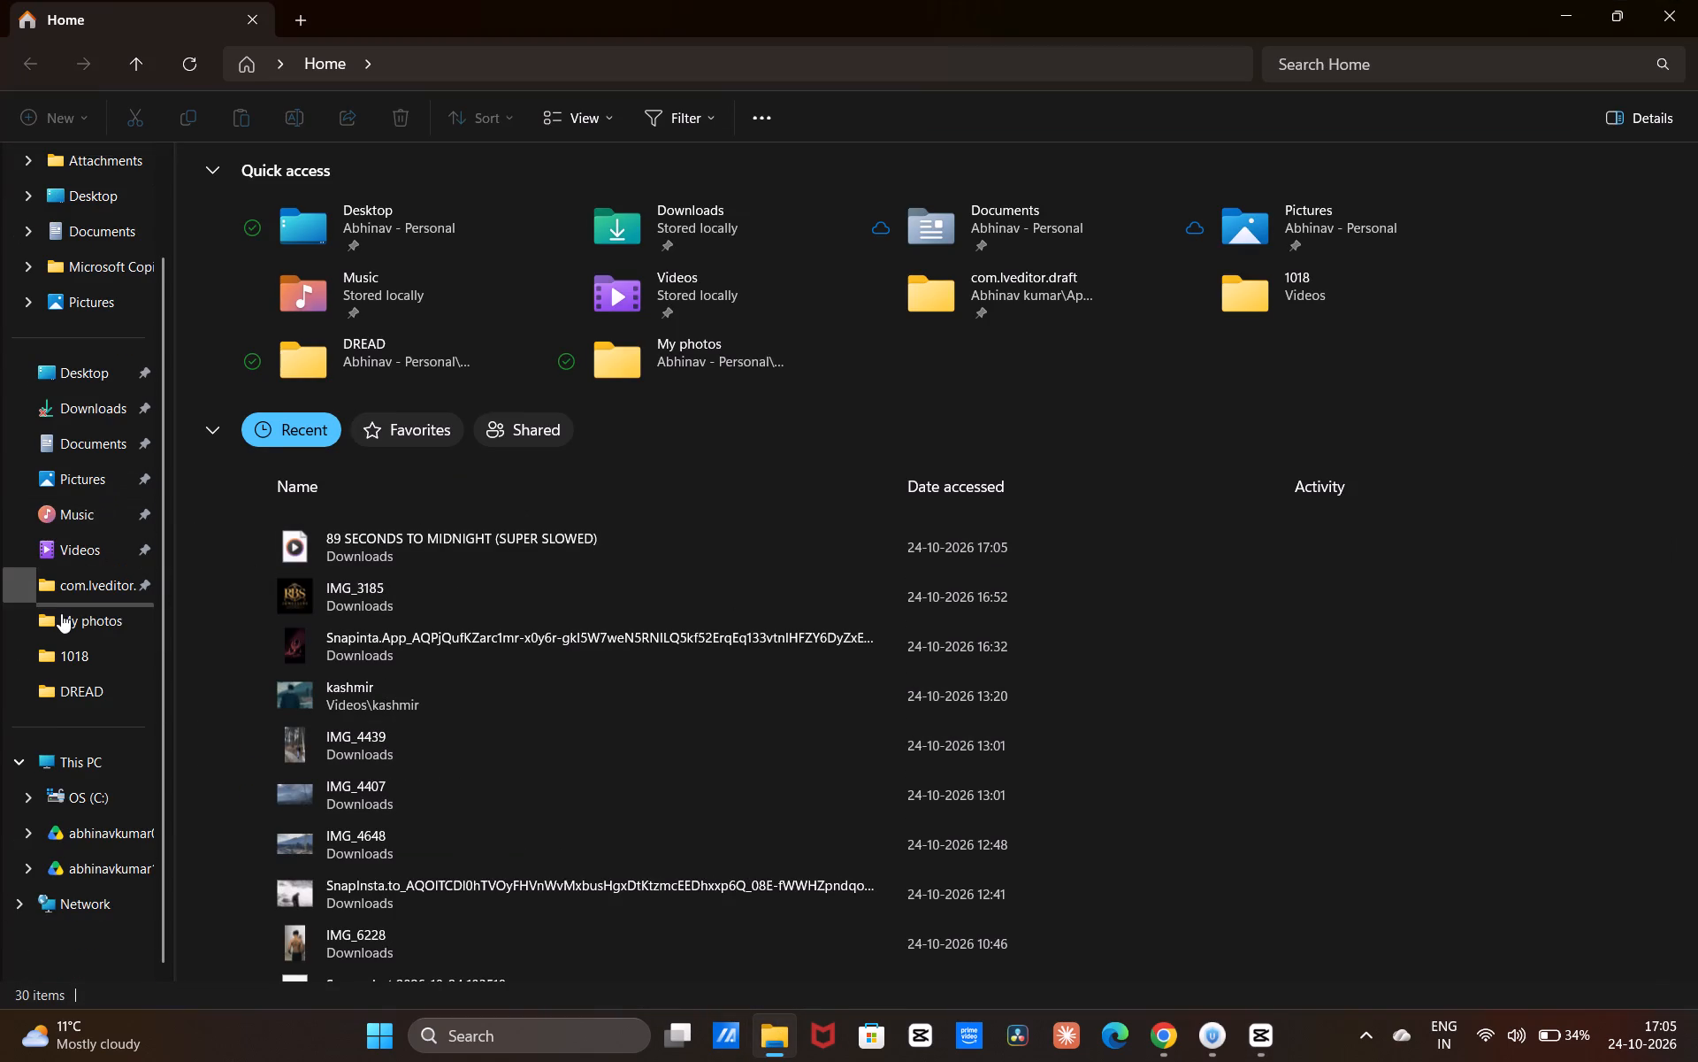
pyautogui.click(69, 554)
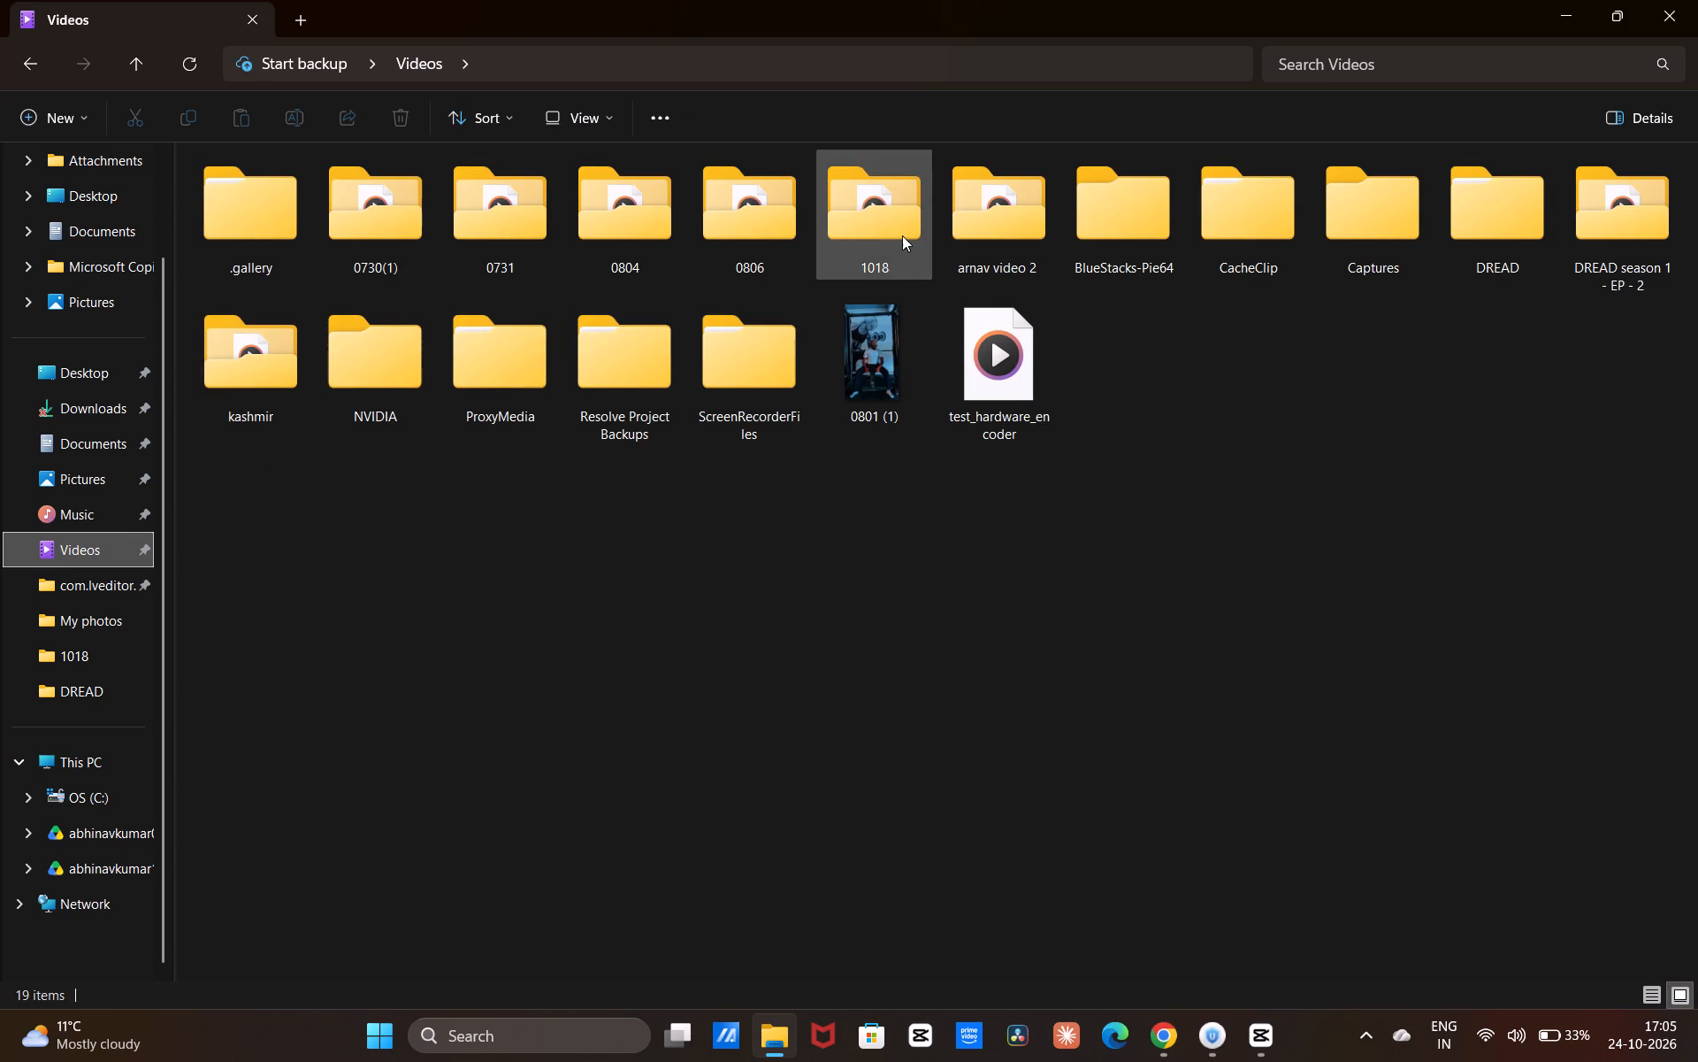
pyautogui.click(1006, 206)
pyautogui.click(998, 208)
pyautogui.doubleClick(992, 212)
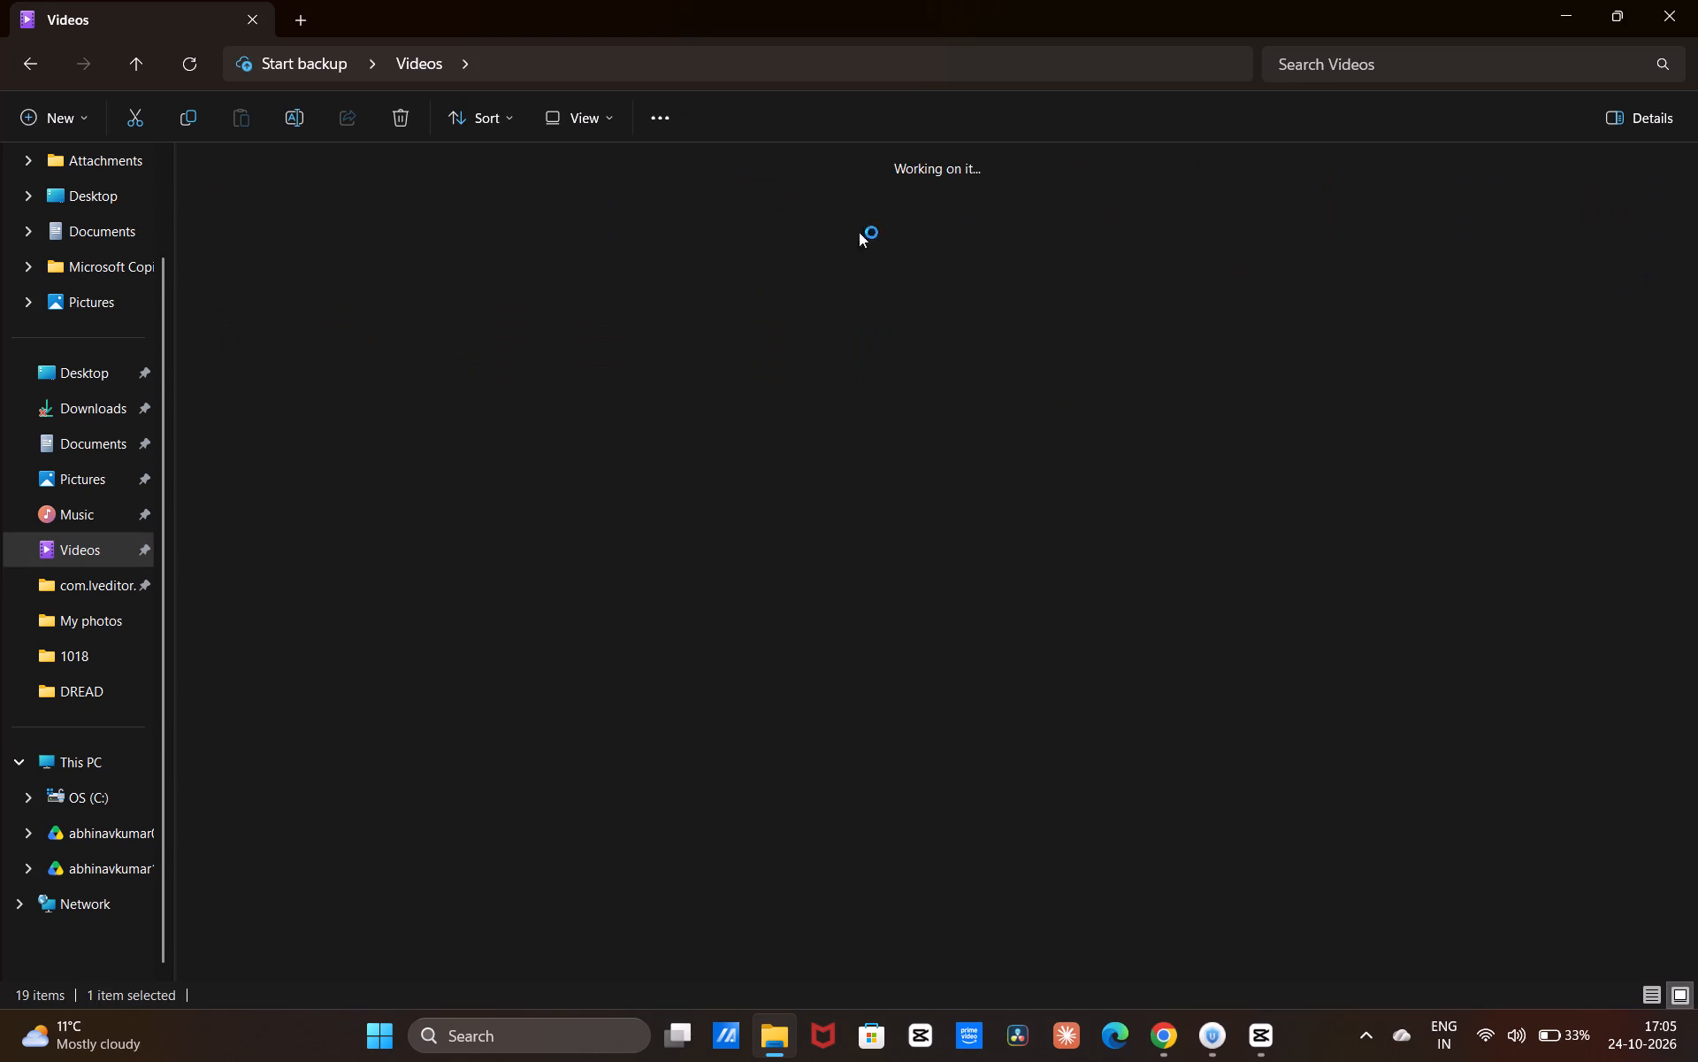
pyautogui.doubleClick(440, 189)
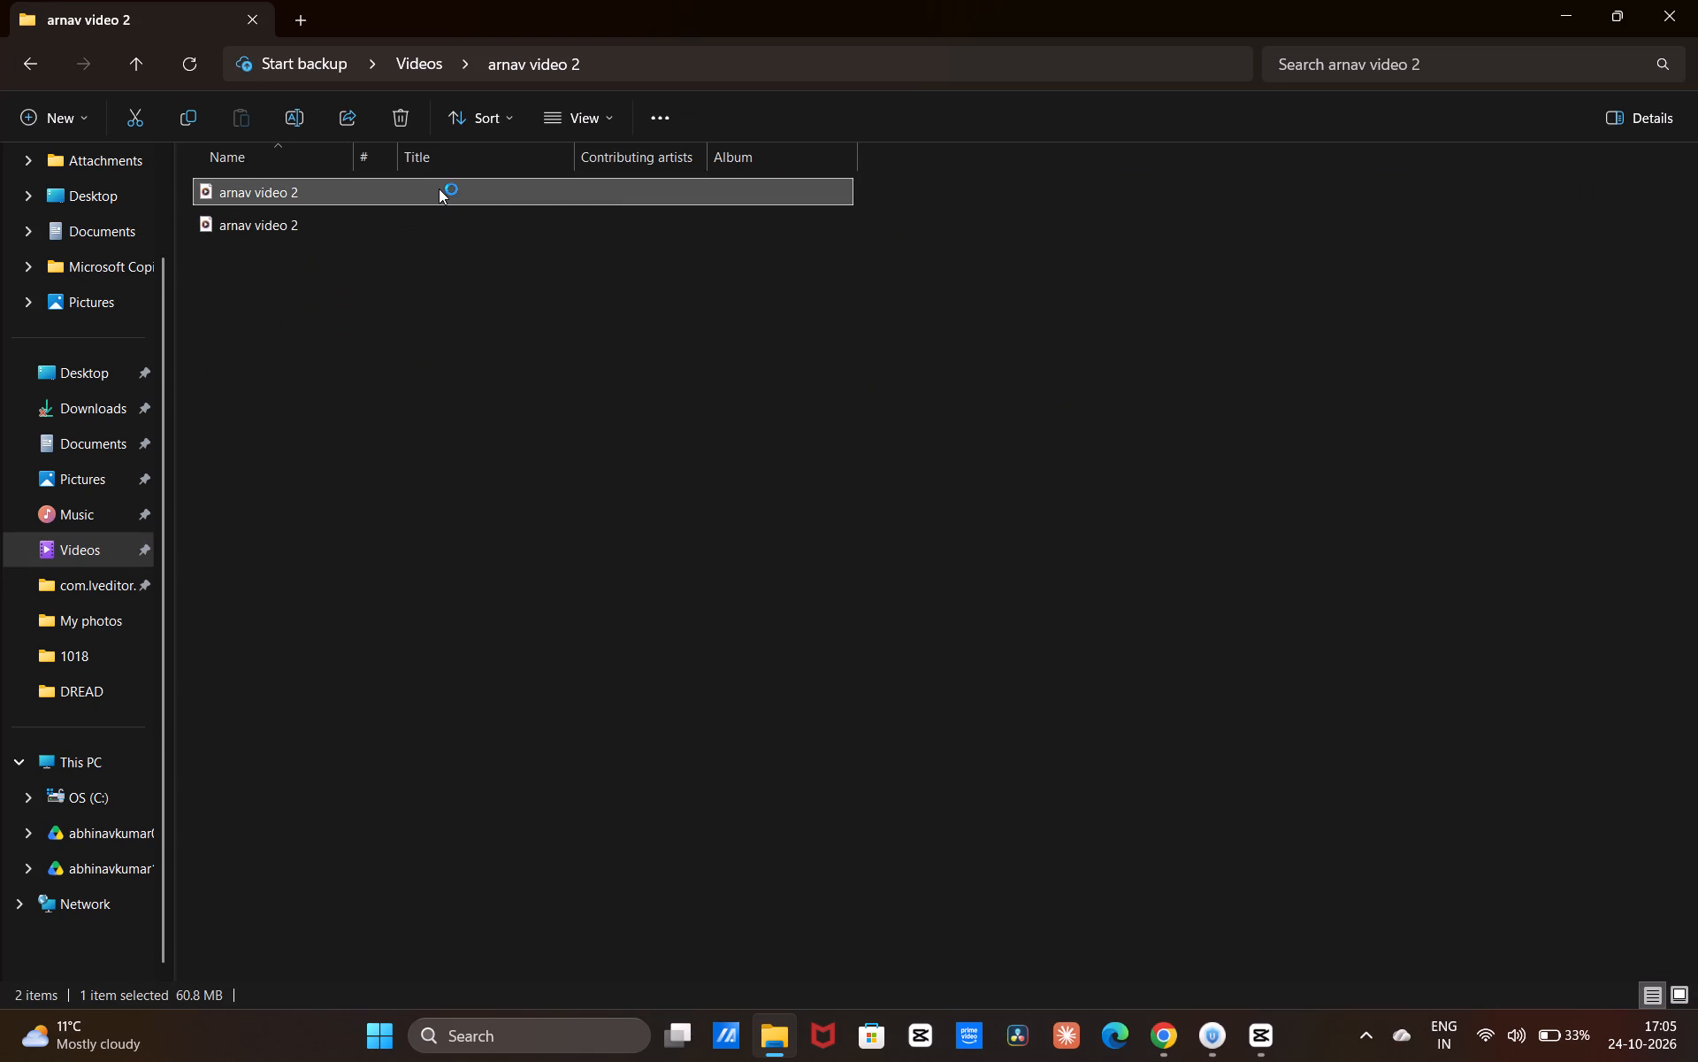
pyautogui.click(1121, 424)
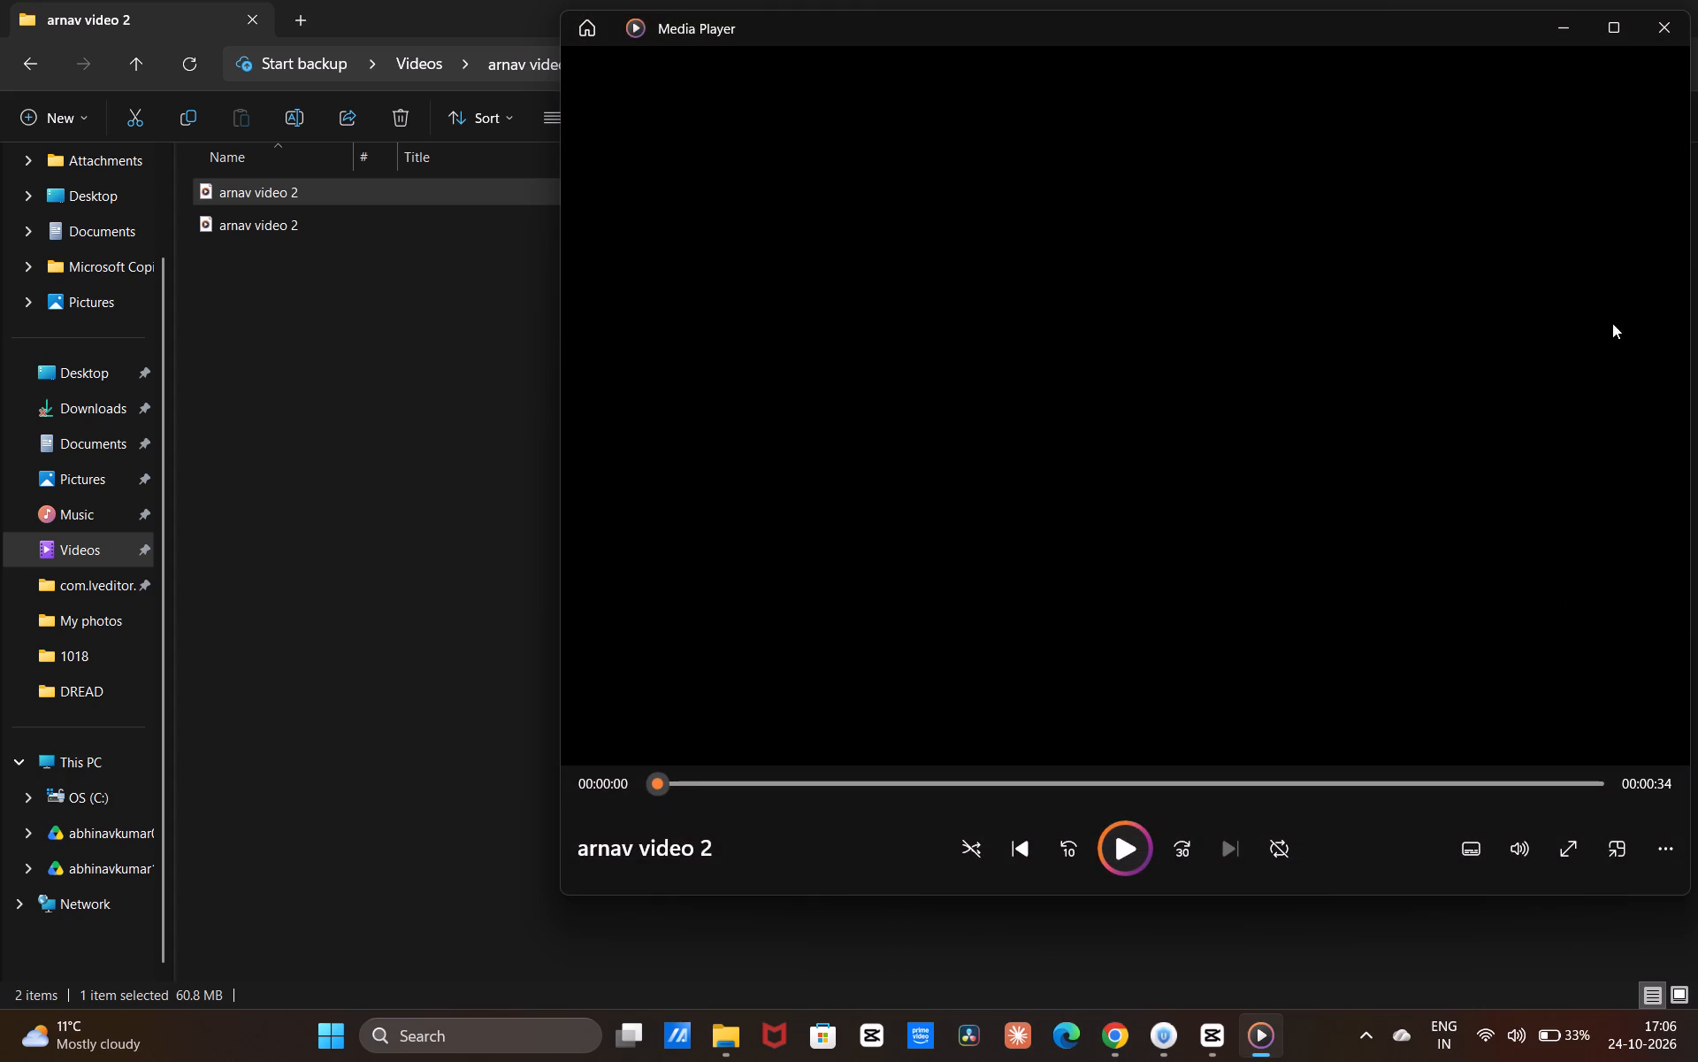
pyautogui.click(1671, 27)
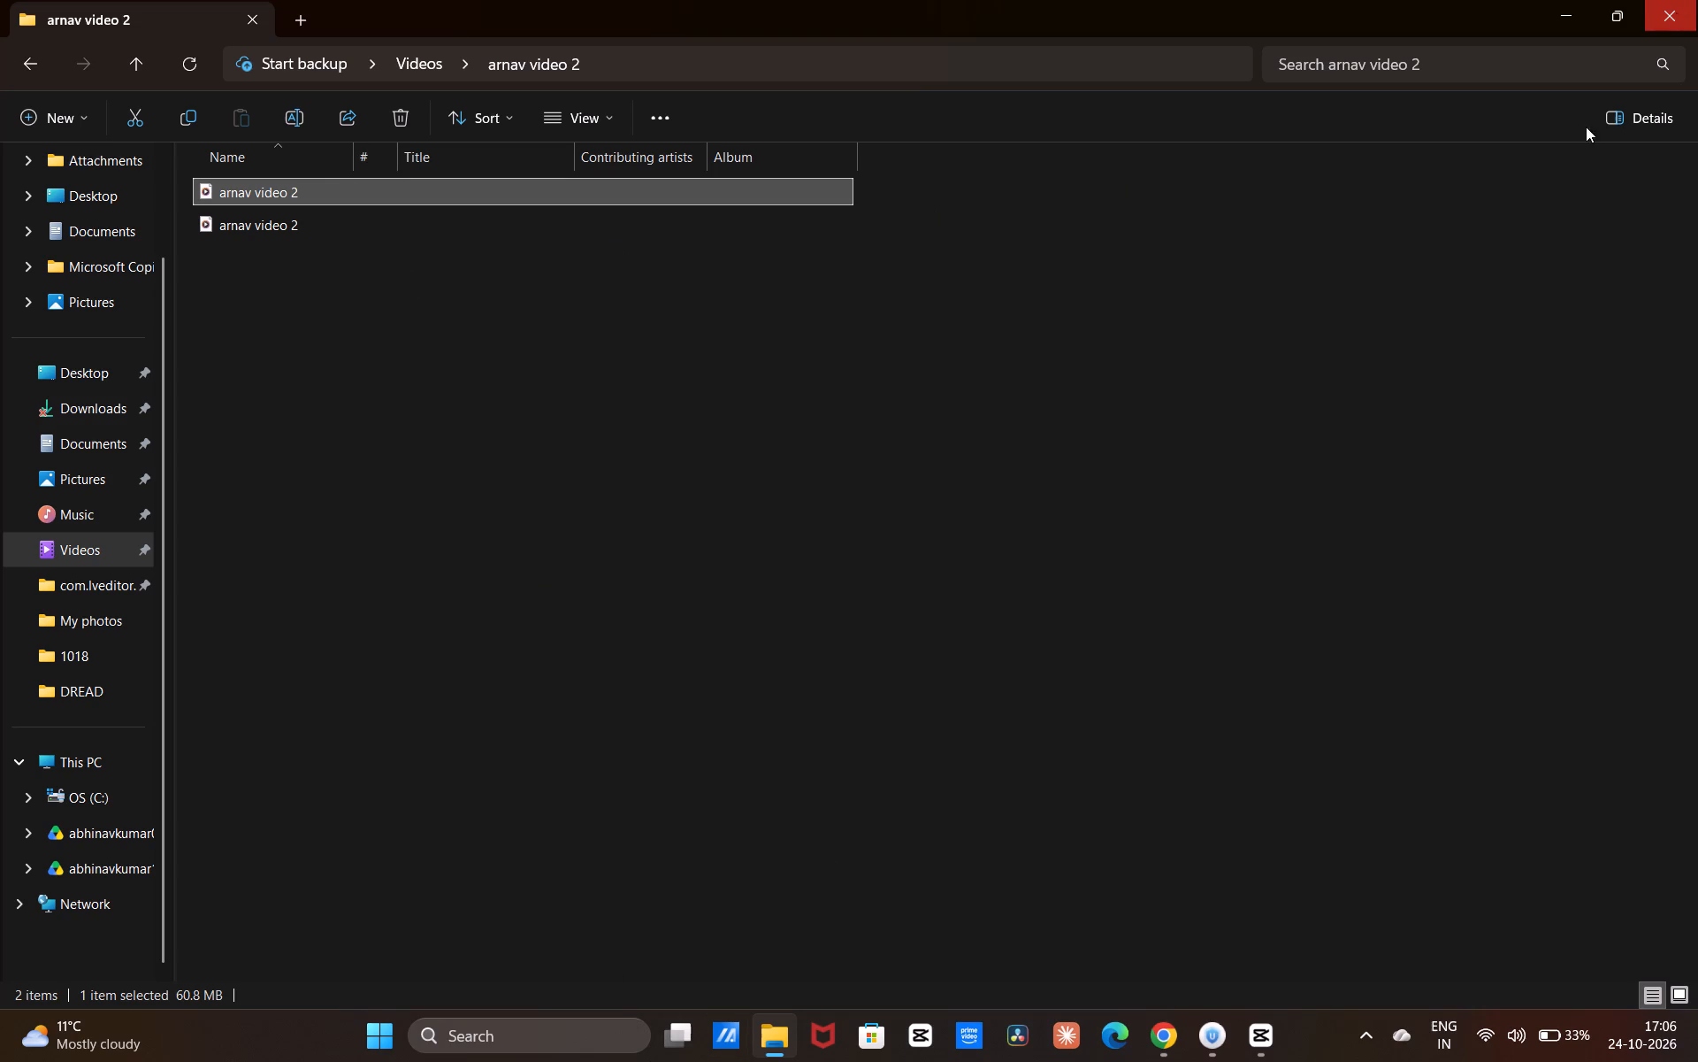
pyautogui.click(1559, 1)
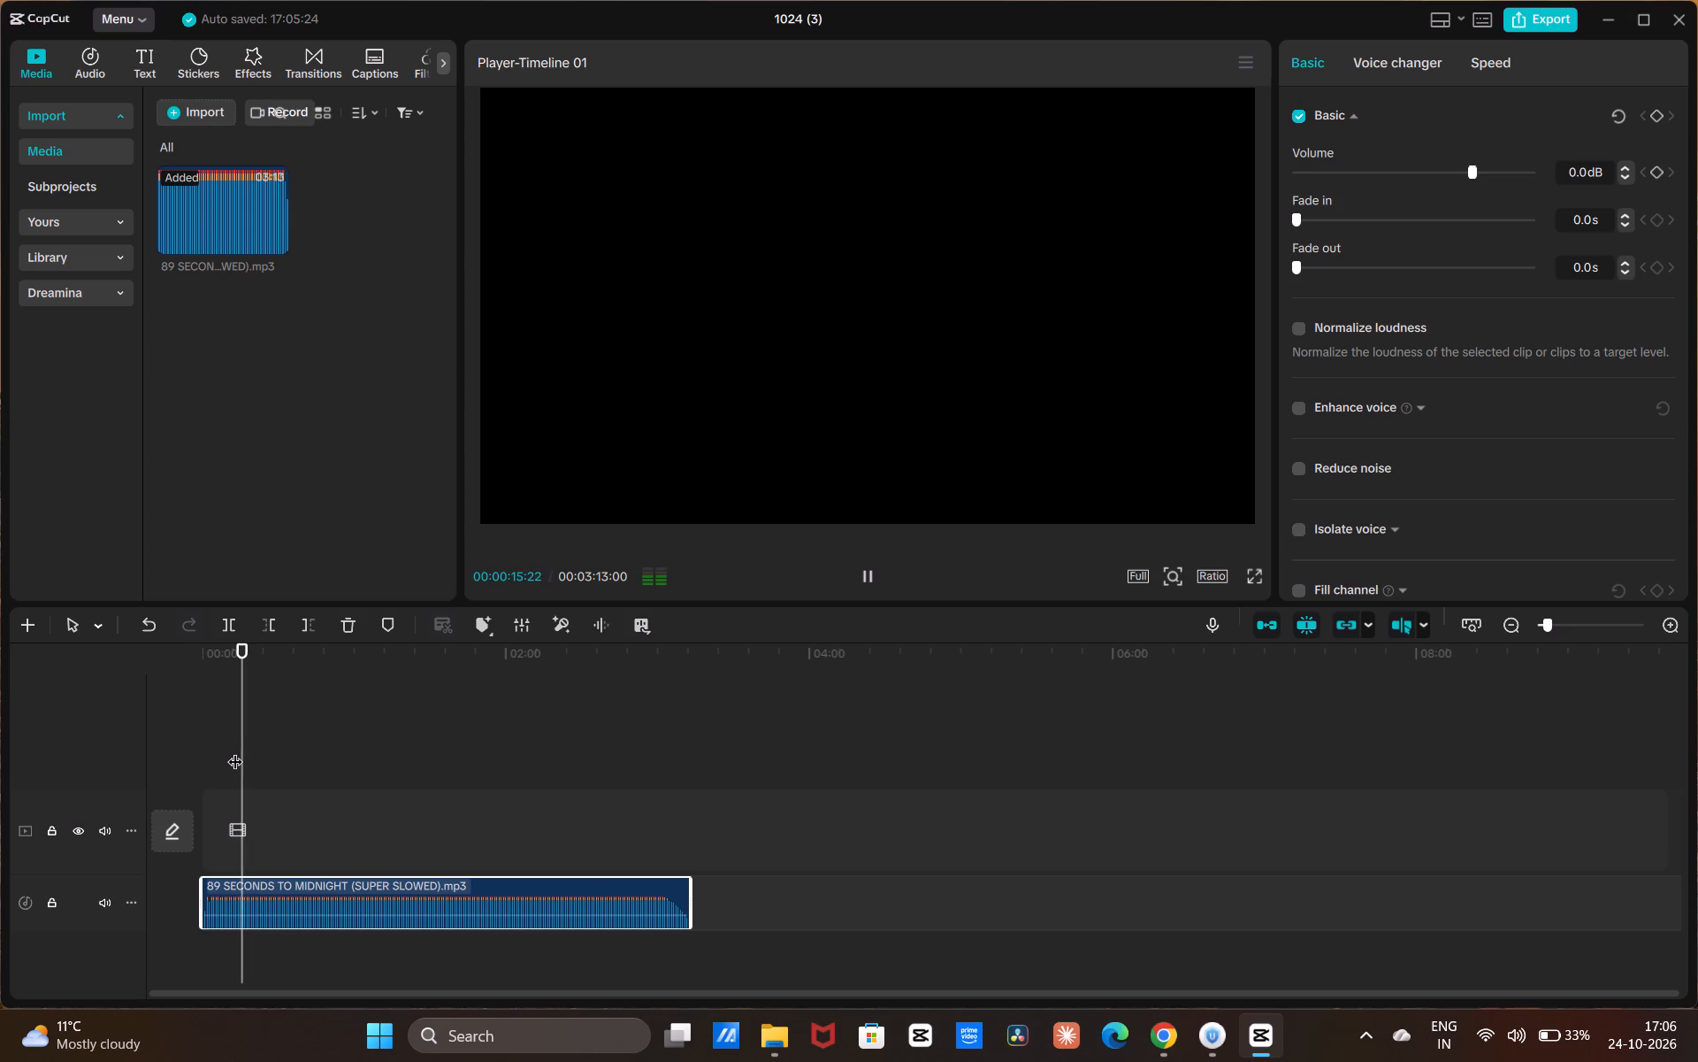
# Listen through the audio around 13 to 18 seconds and add a marker to the clip at 00:00:18:10.
pyautogui.press('space')
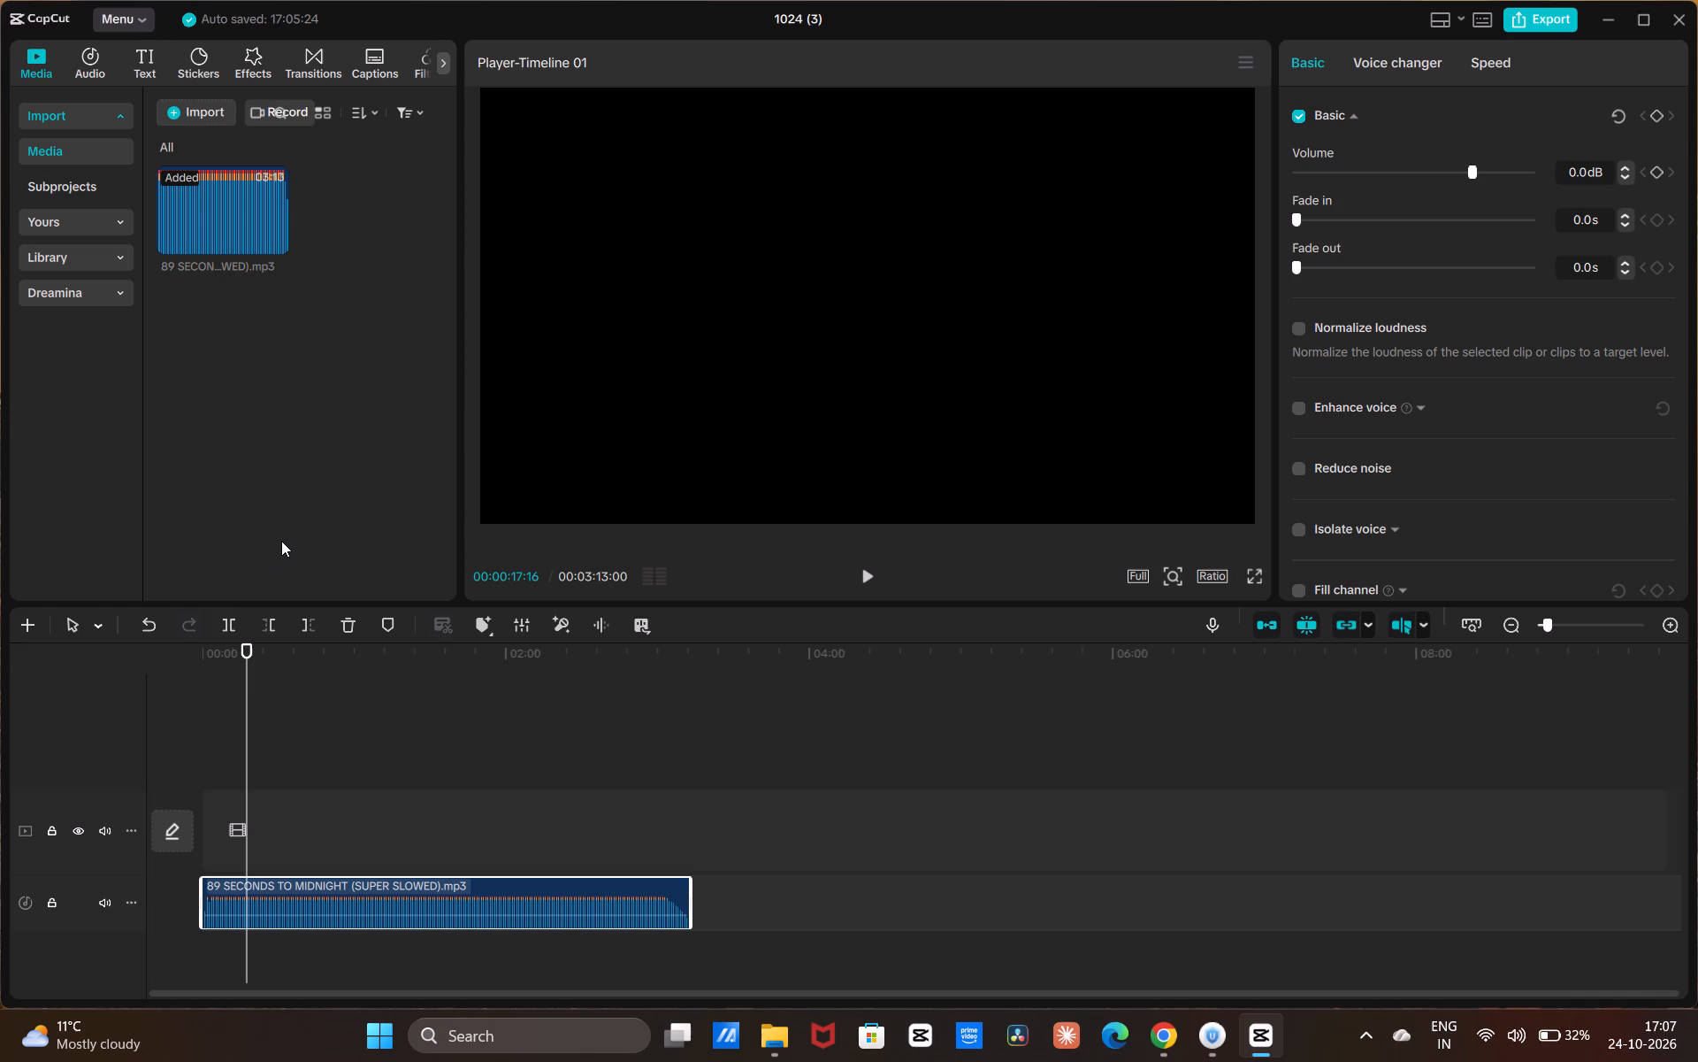
pyautogui.press('space')
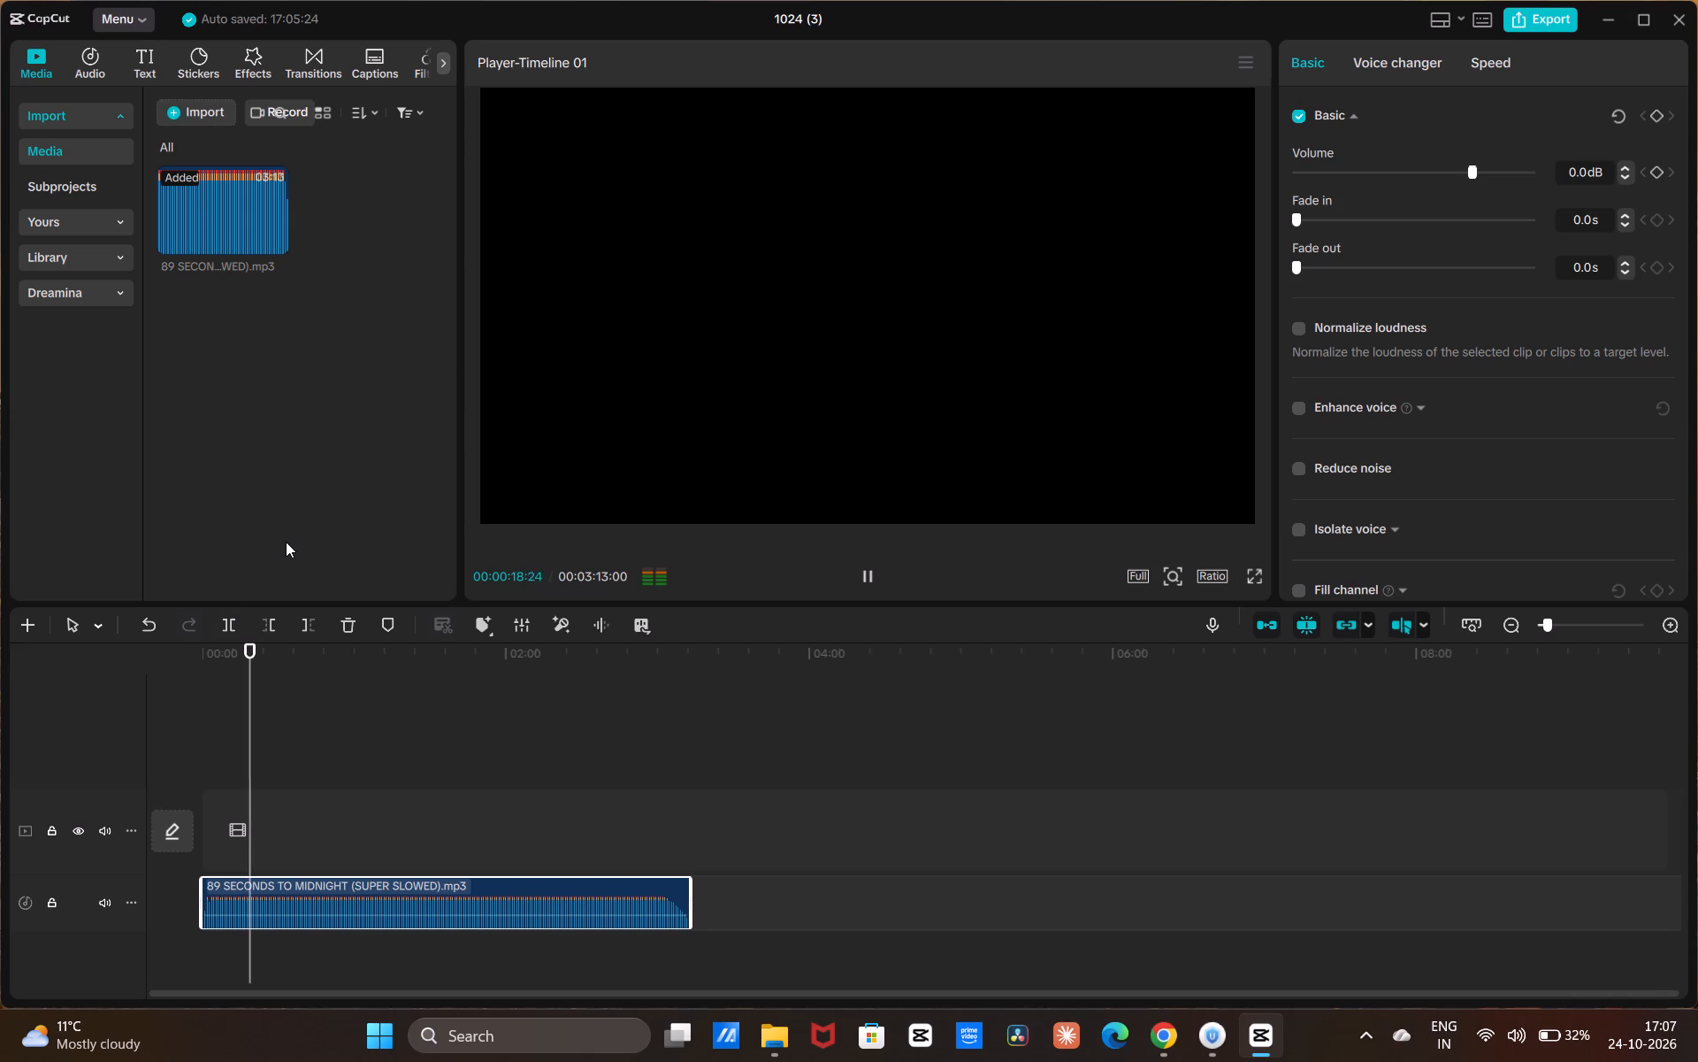
pyautogui.press('space')
pyautogui.moveTo(251, 674); pyautogui.dragTo(236, 678)
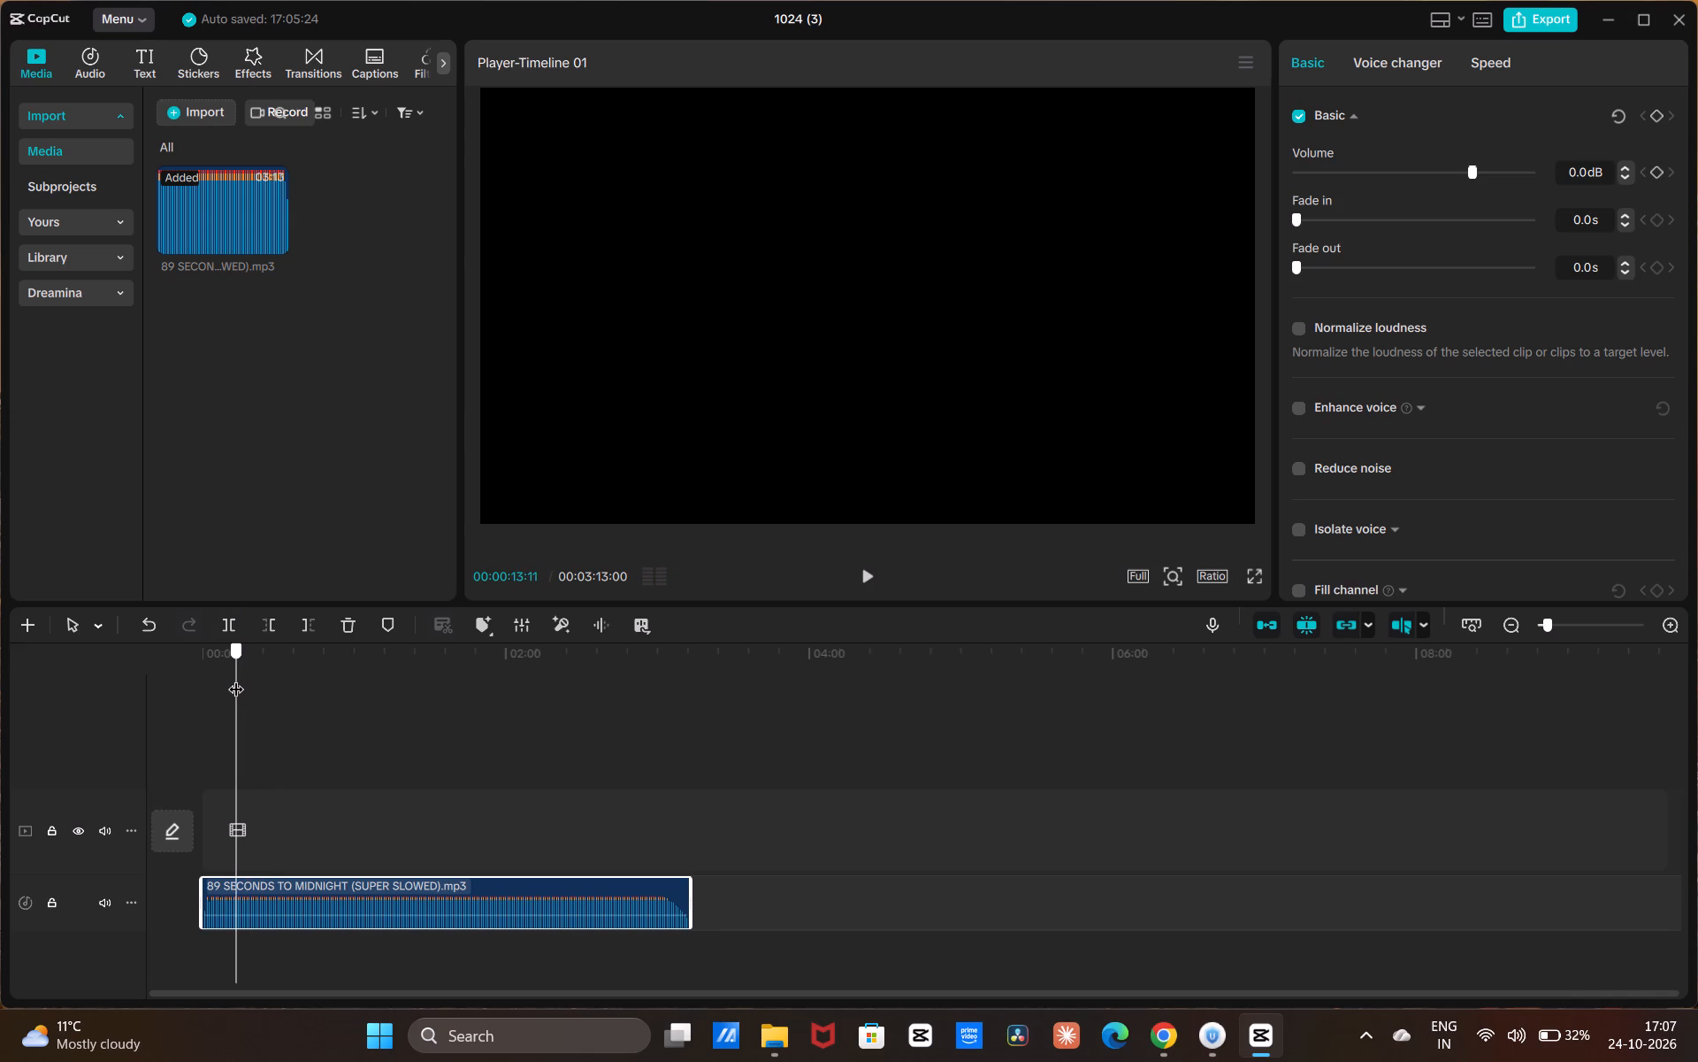
pyautogui.moveTo(236, 678); pyautogui.dragTo(238, 670)
pyautogui.press('space')
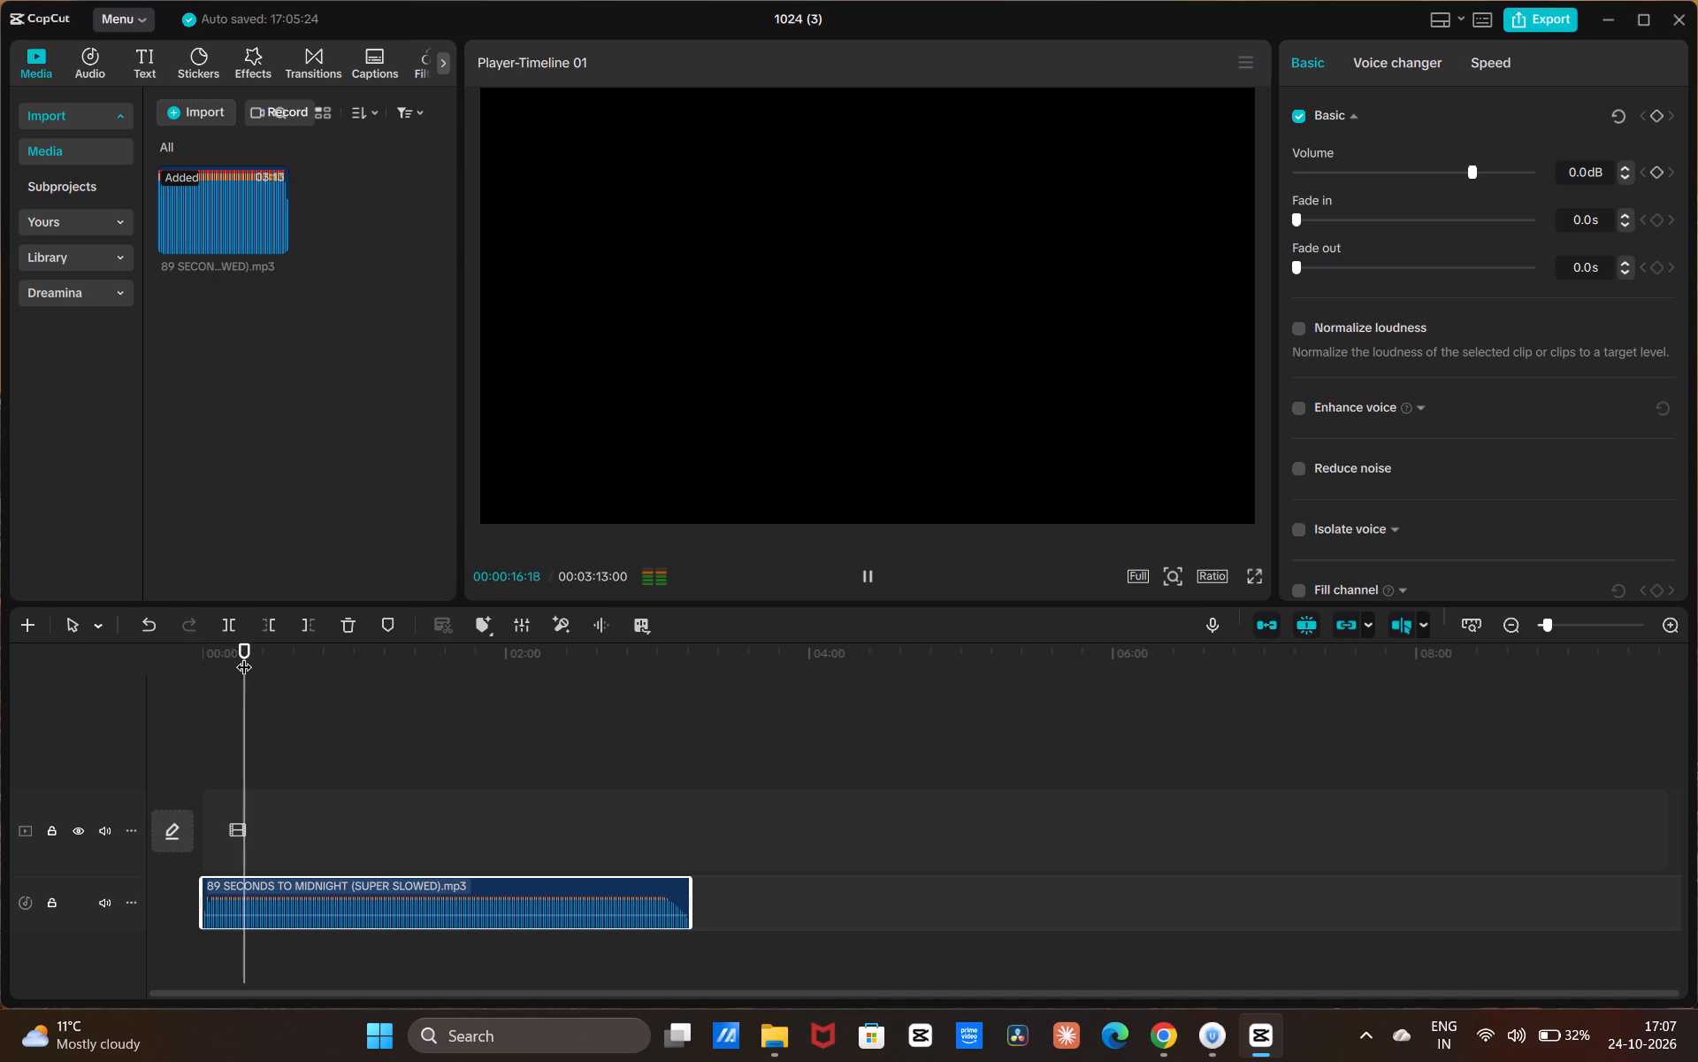
pyautogui.press('space')
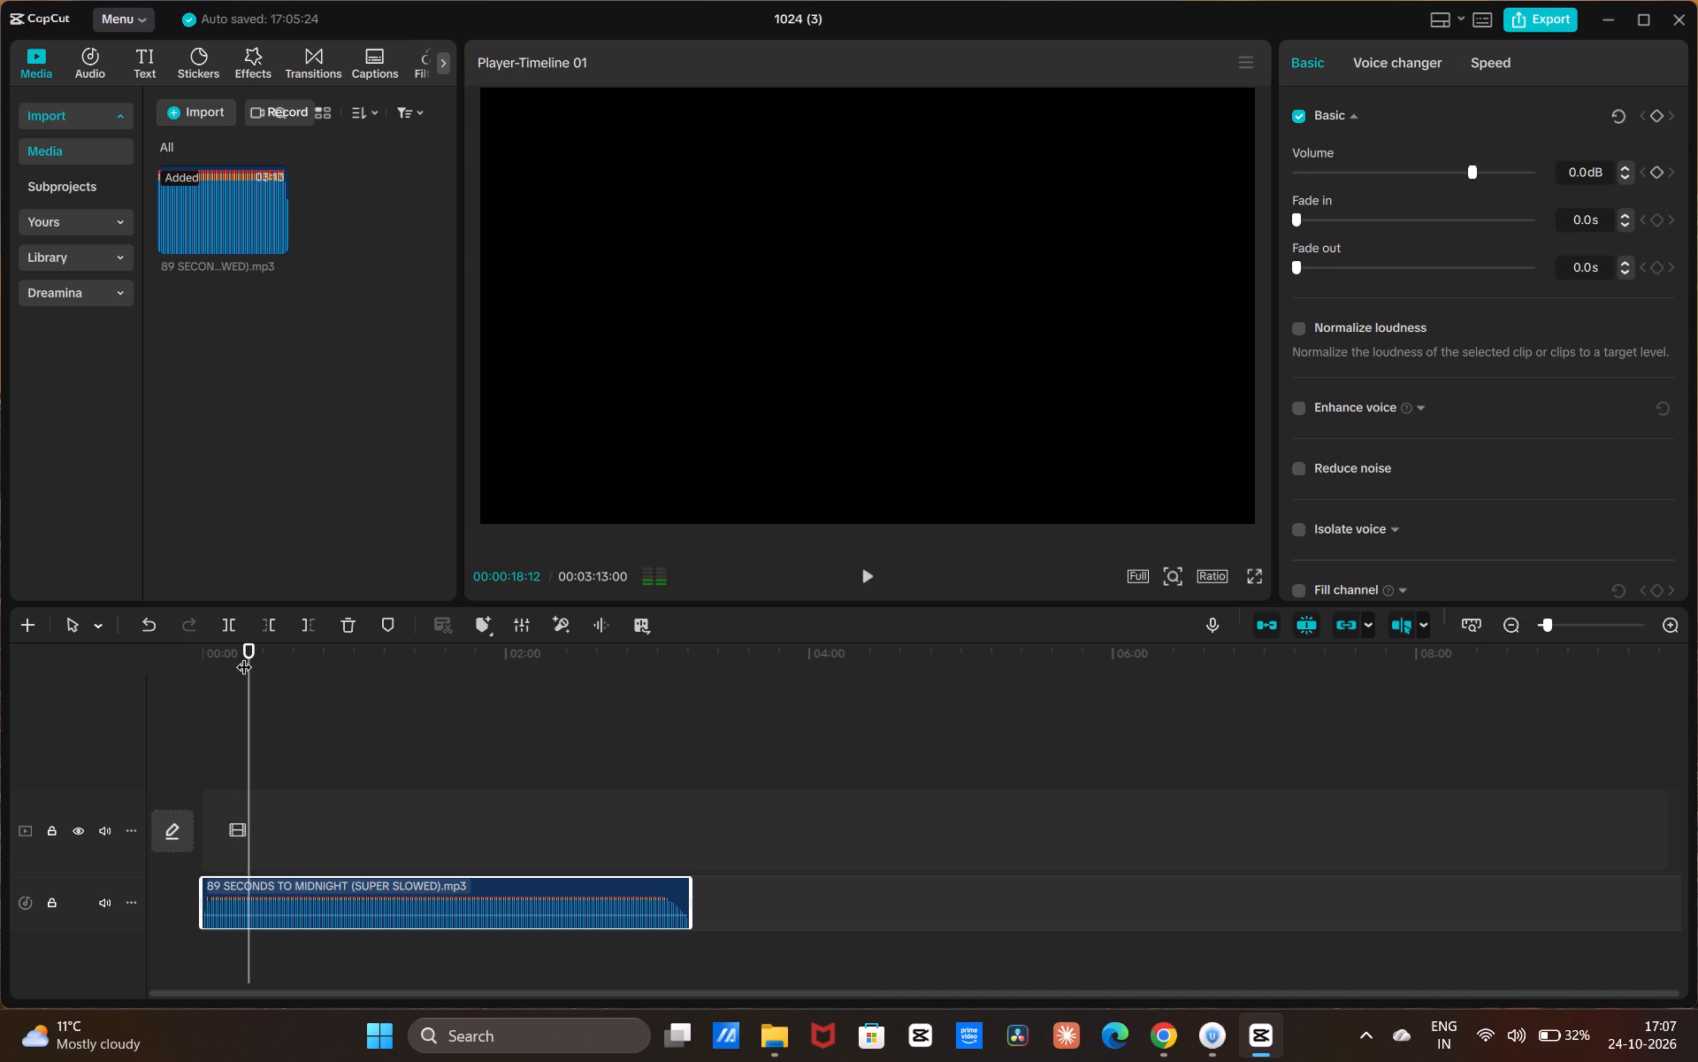
pyautogui.press('Left')
pyautogui.press('Left')
pyautogui.write('m')
# Replay the audio from its beginning, split the clip at 00:00:07:23 and delete the part before the split.
pyautogui.press('space')
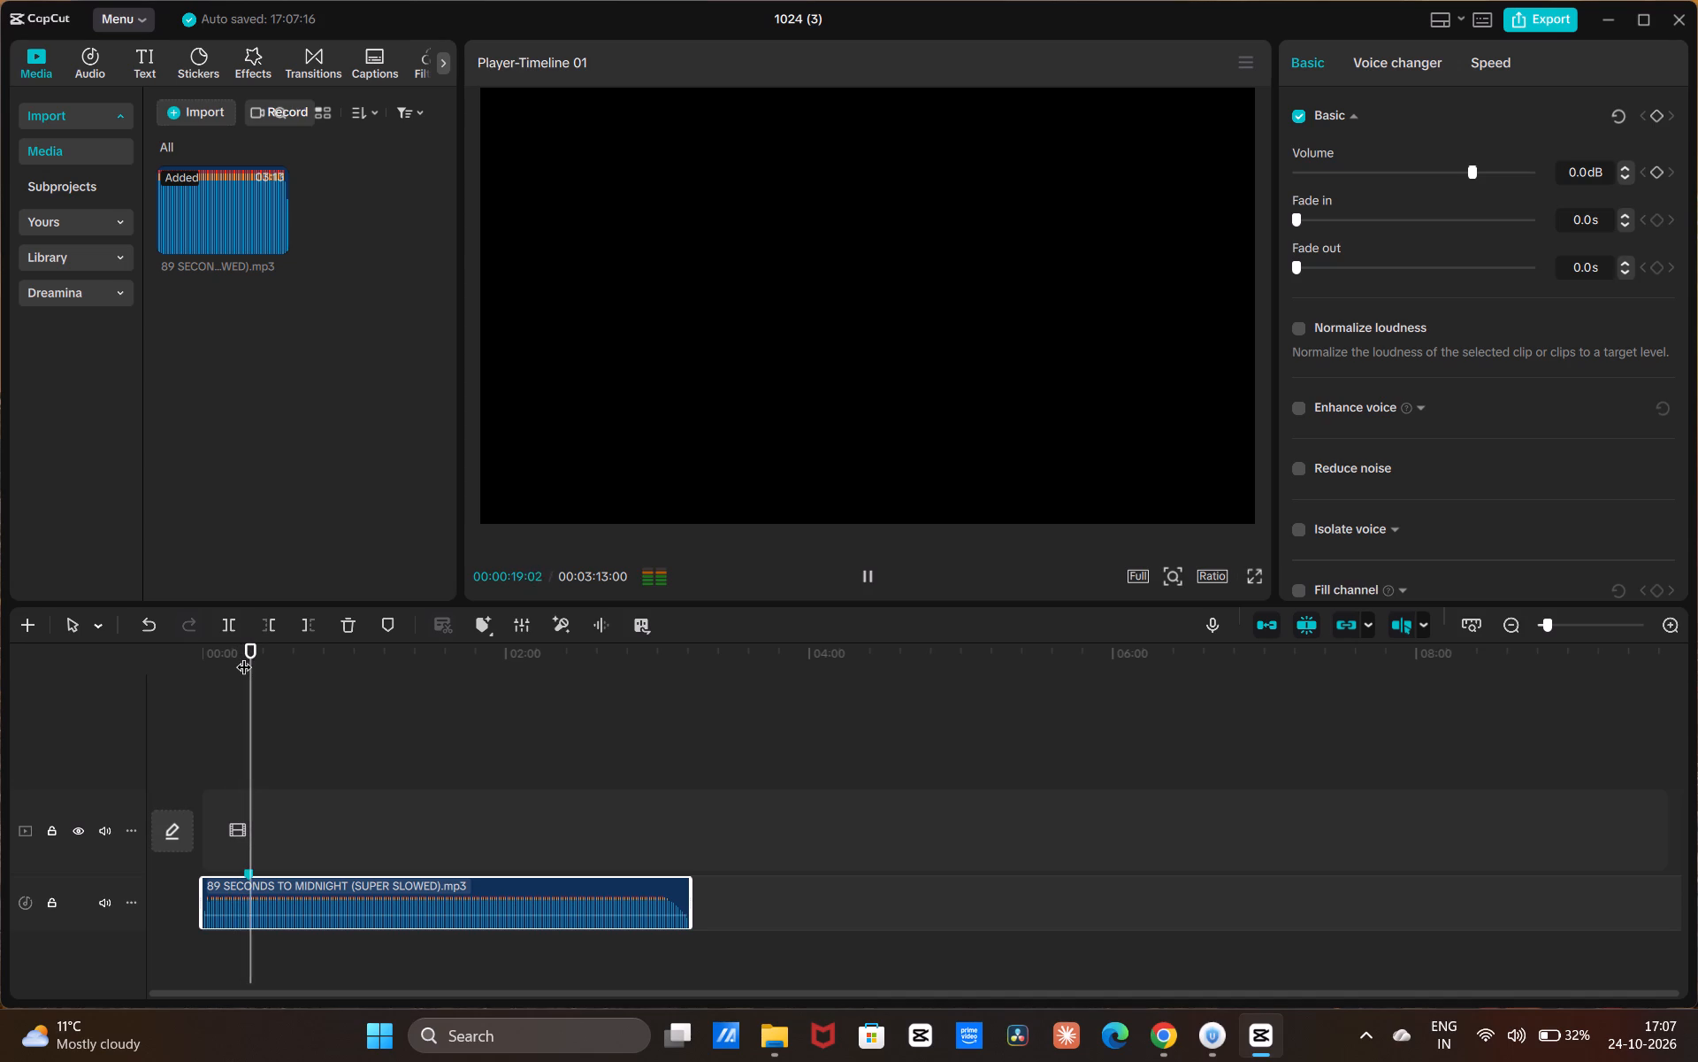
pyautogui.press('space')
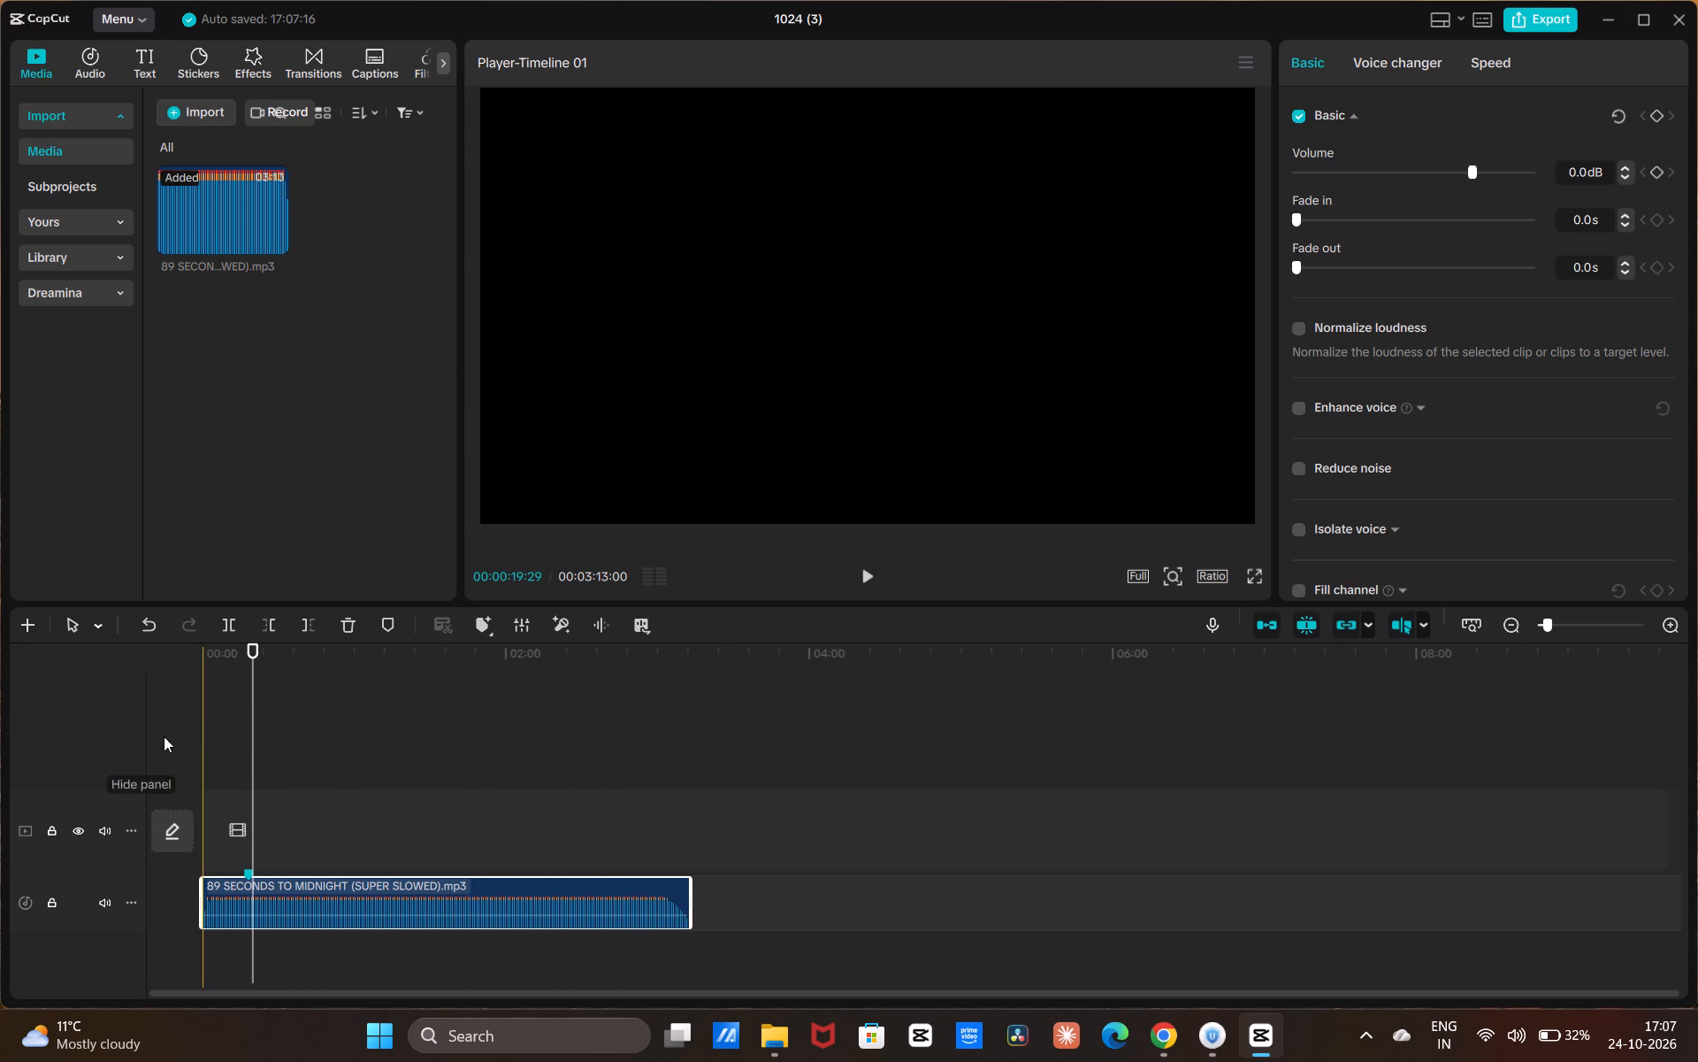
pyautogui.moveTo(254, 718); pyautogui.dragTo(144, 772)
pyautogui.press('space')
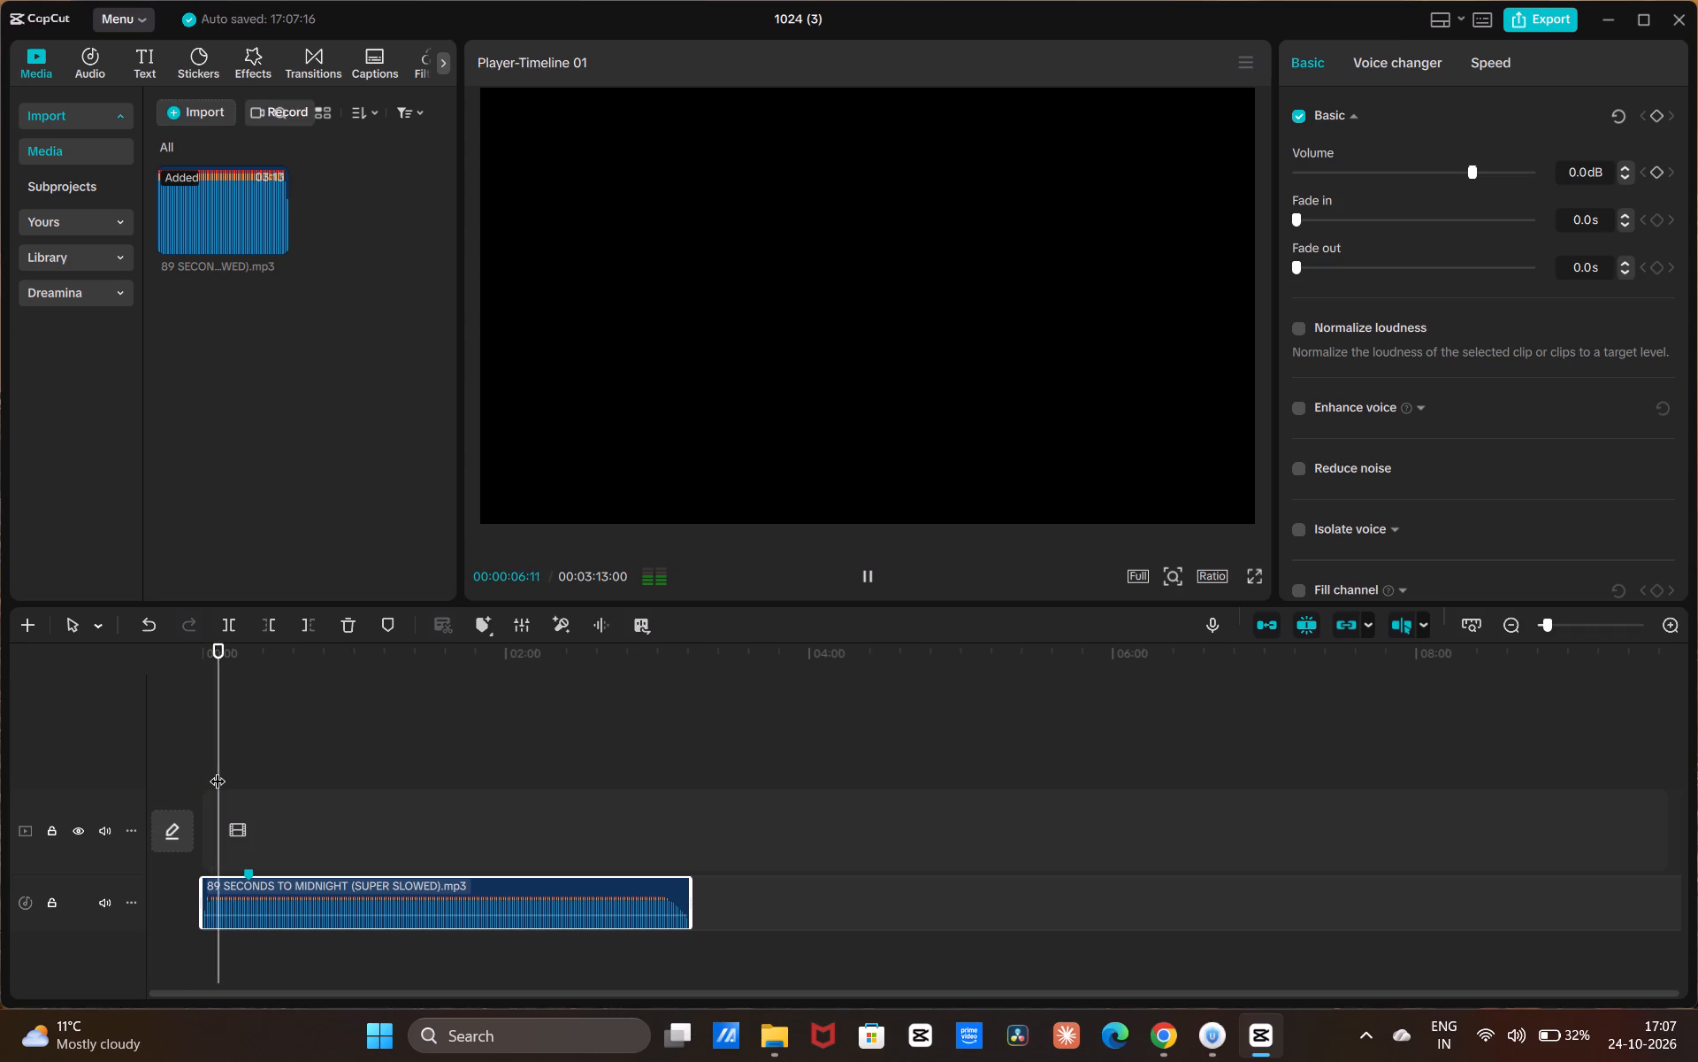
pyautogui.press('space')
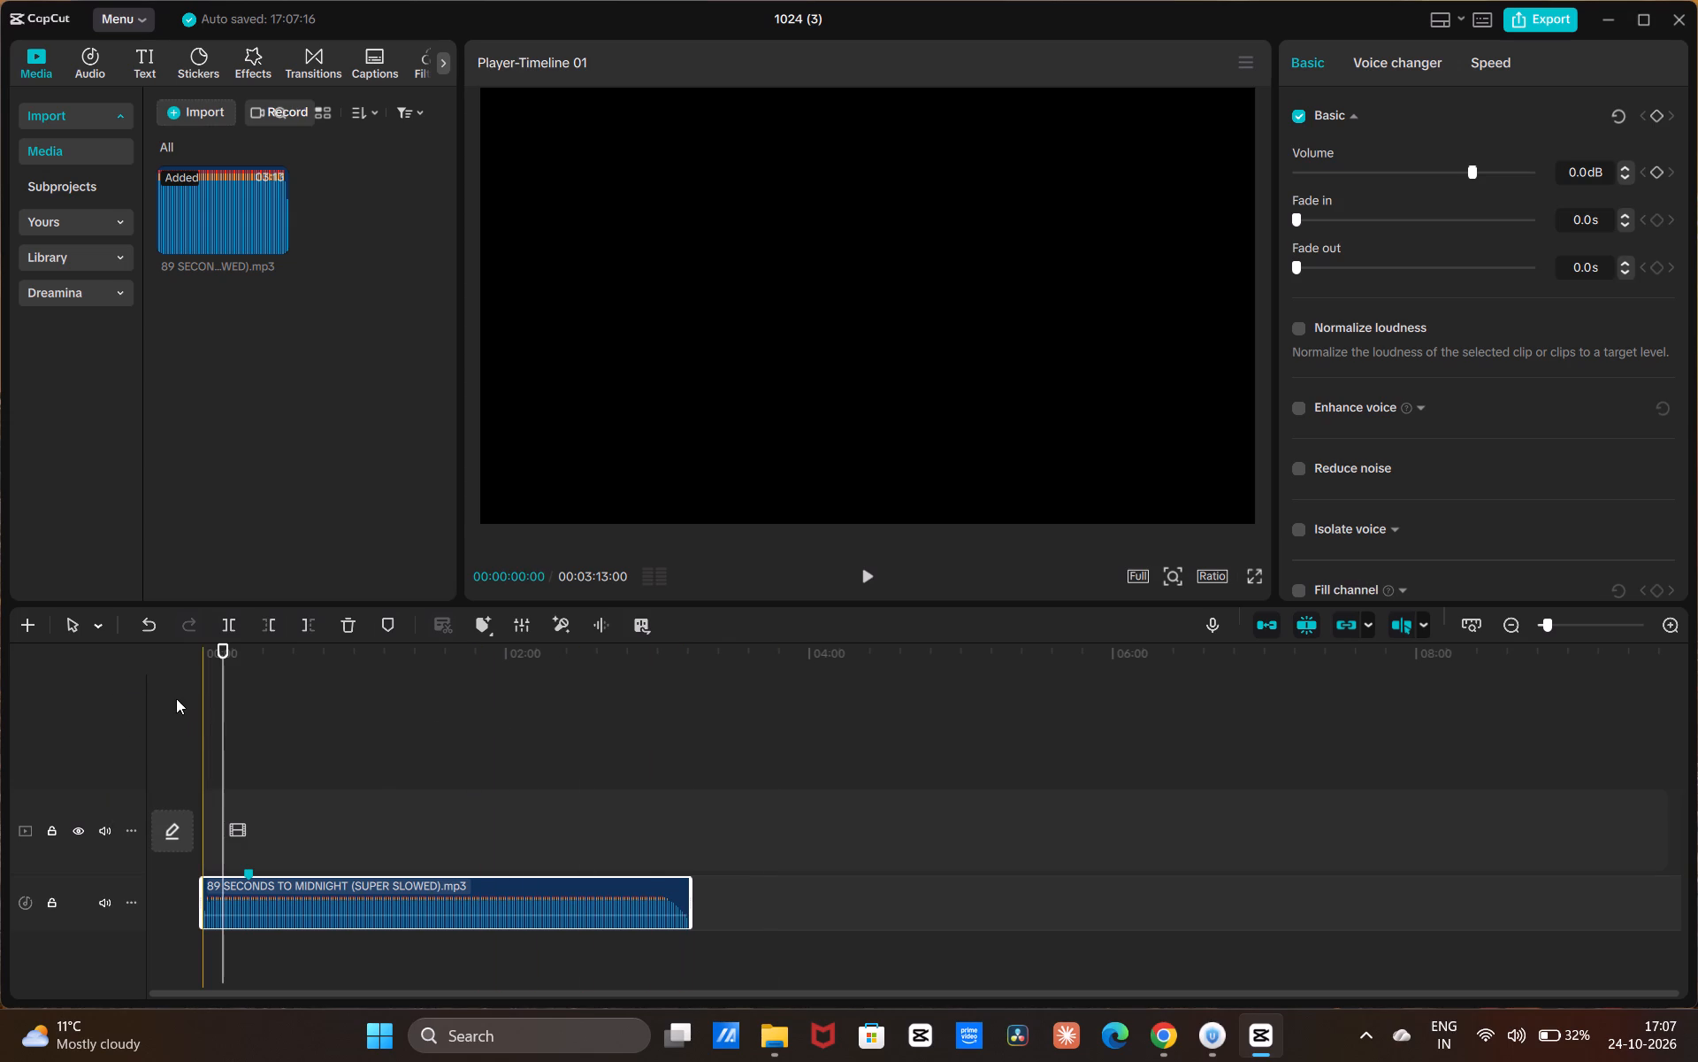
pyautogui.press('b')
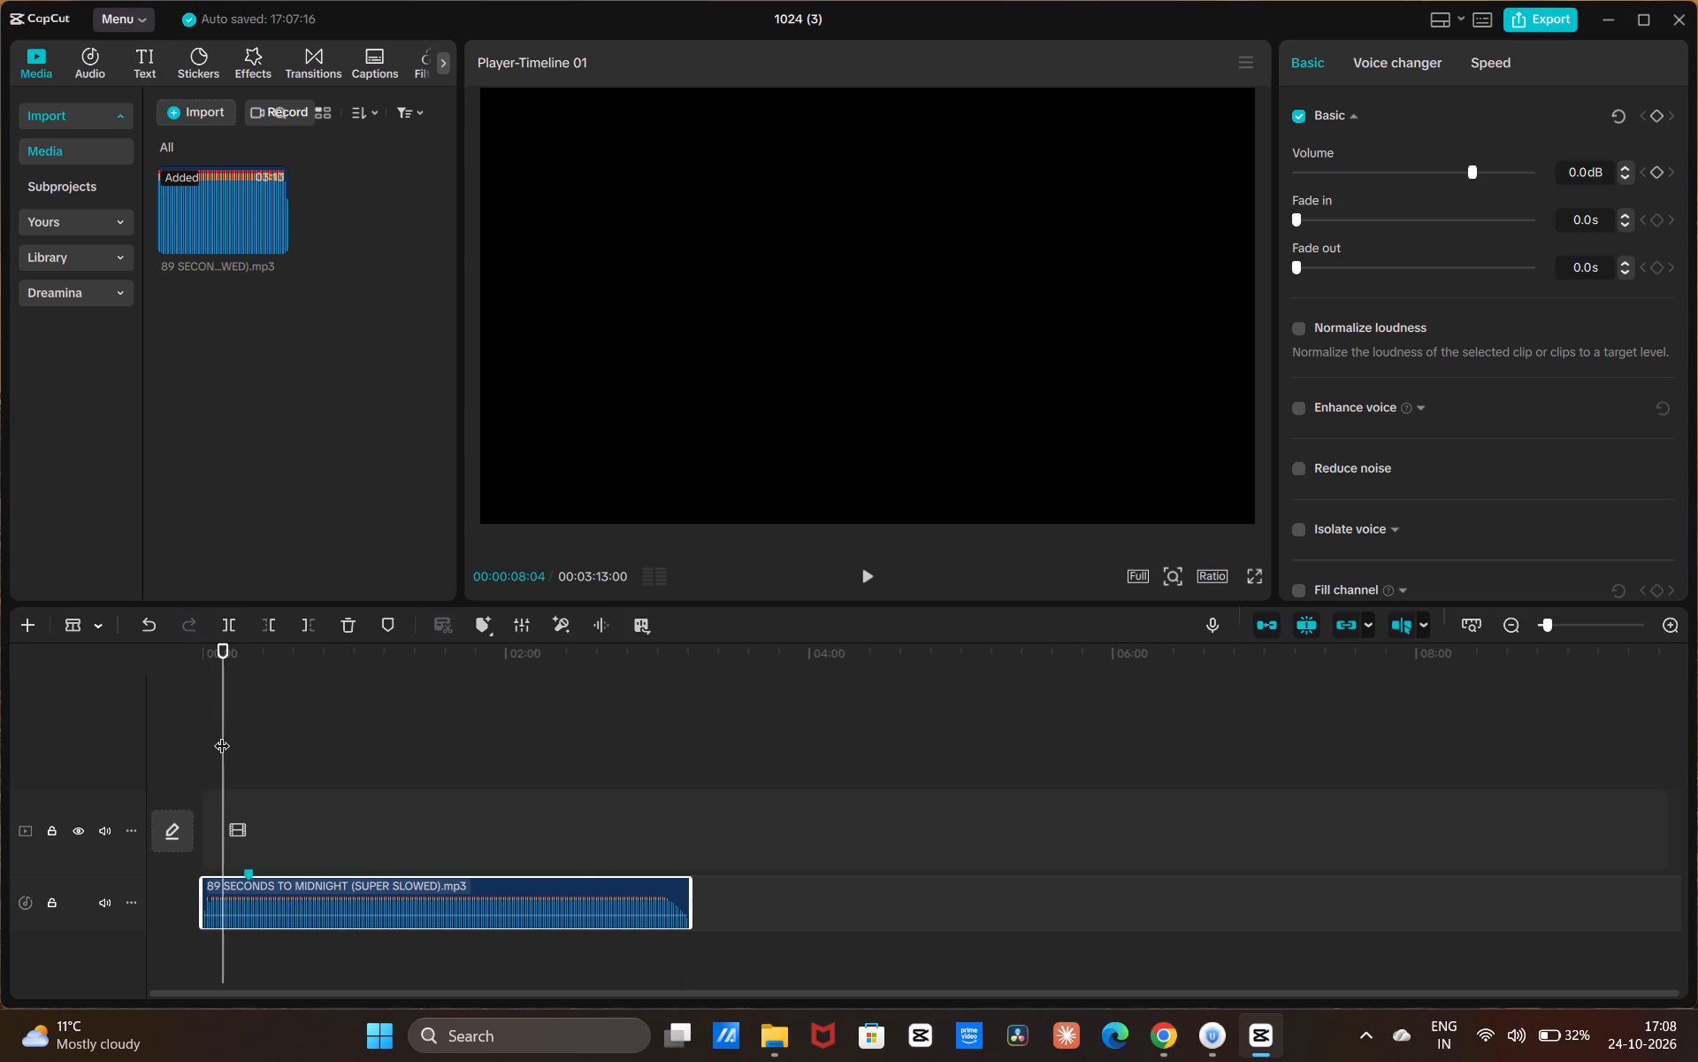
pyautogui.click(222, 735)
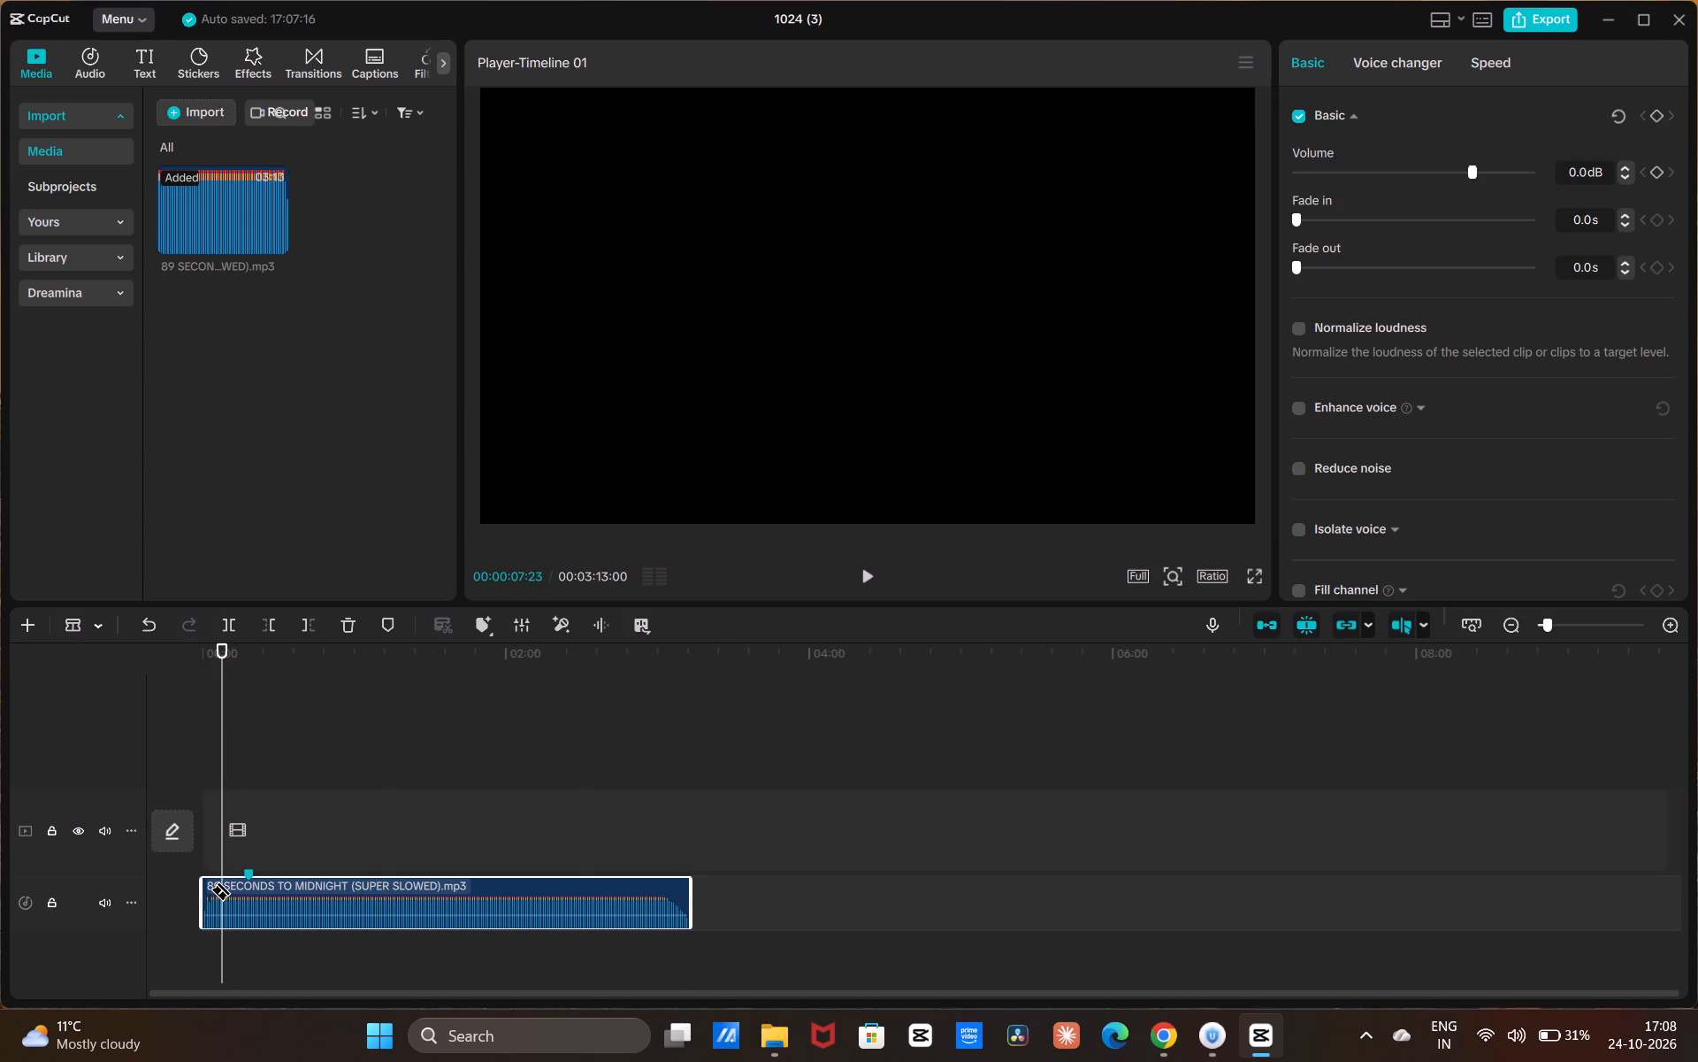
pyautogui.click(218, 877)
pyautogui.press('a')
pyautogui.click(218, 877)
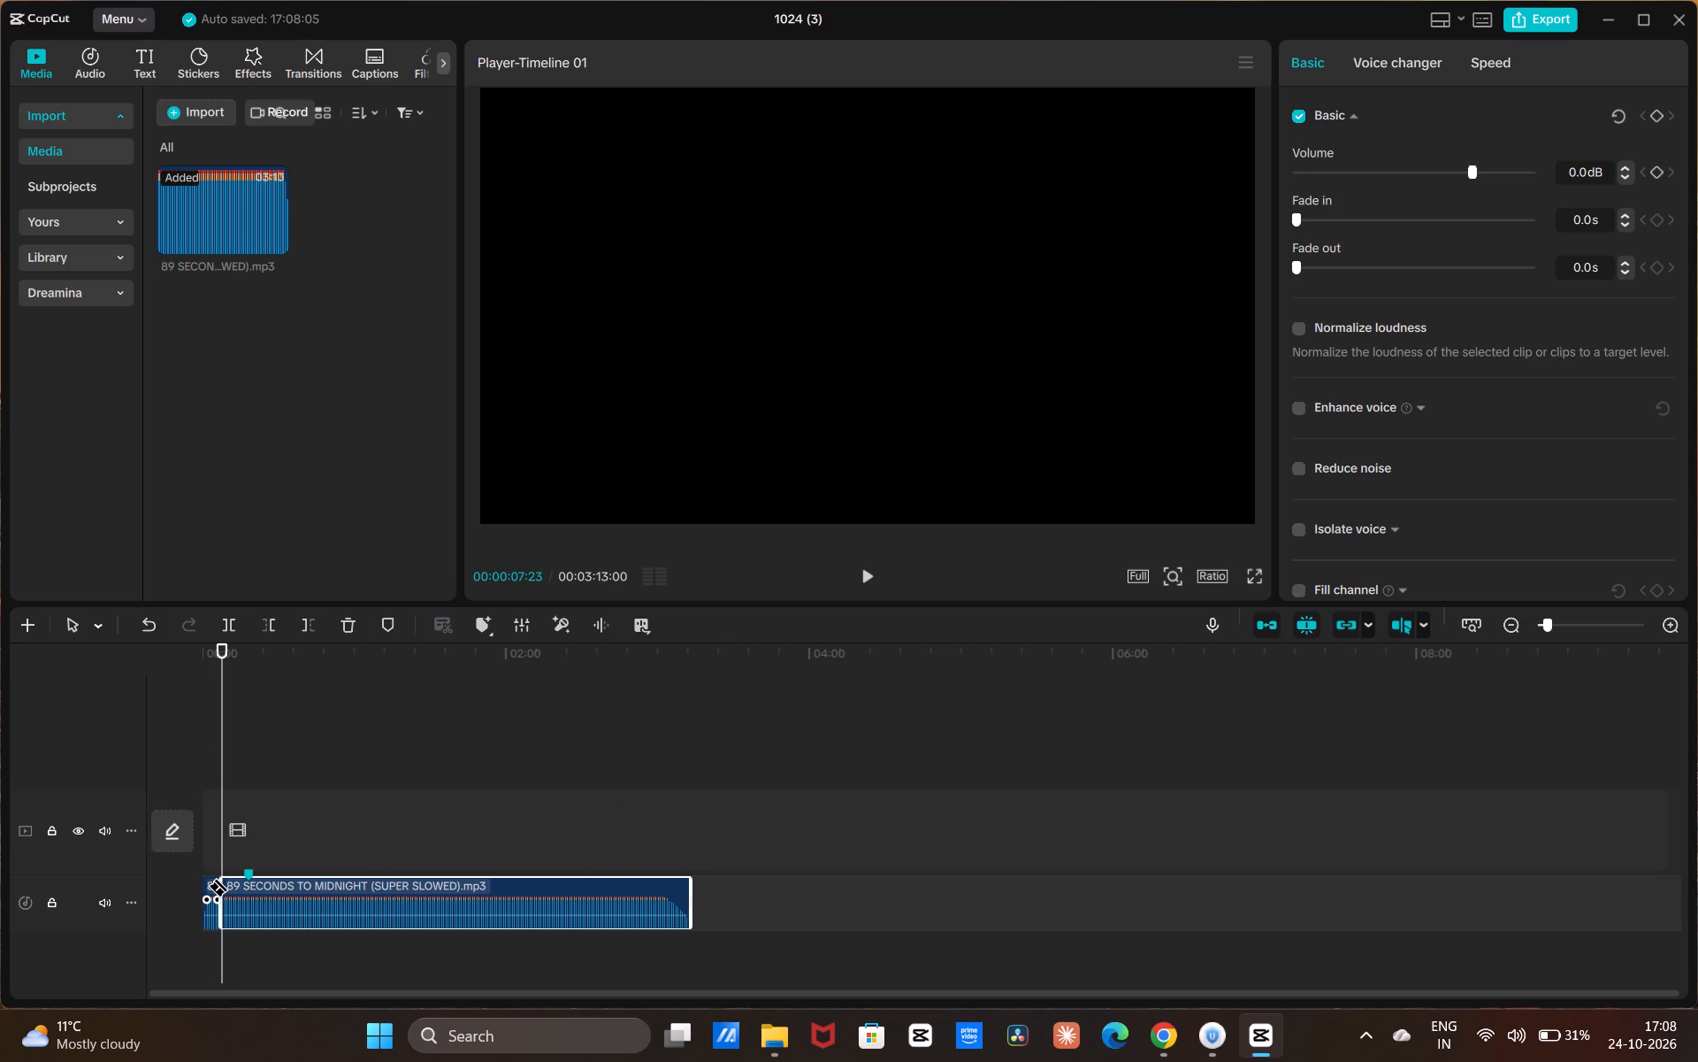
pyautogui.click(212, 878)
pyautogui.press('BackSpace')
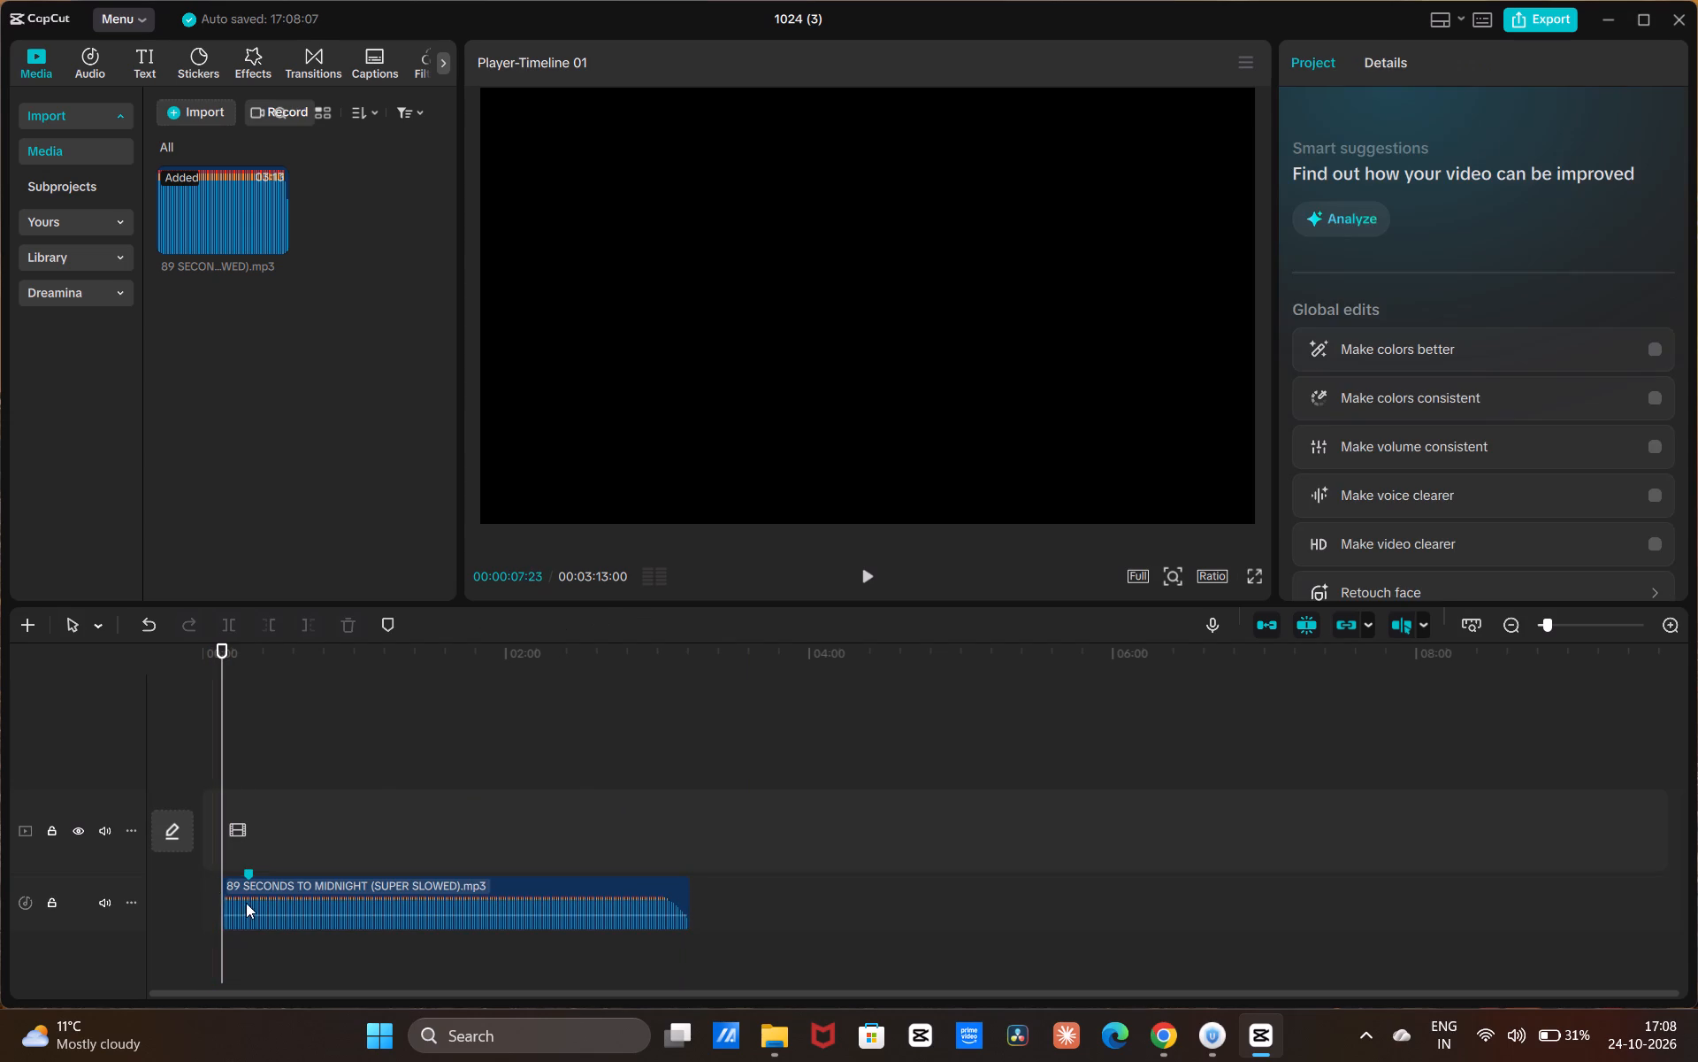
# Move the trimmed audio clip to the start of the timeline to close the gap.
pyautogui.moveTo(249, 887); pyautogui.dragTo(194, 896)
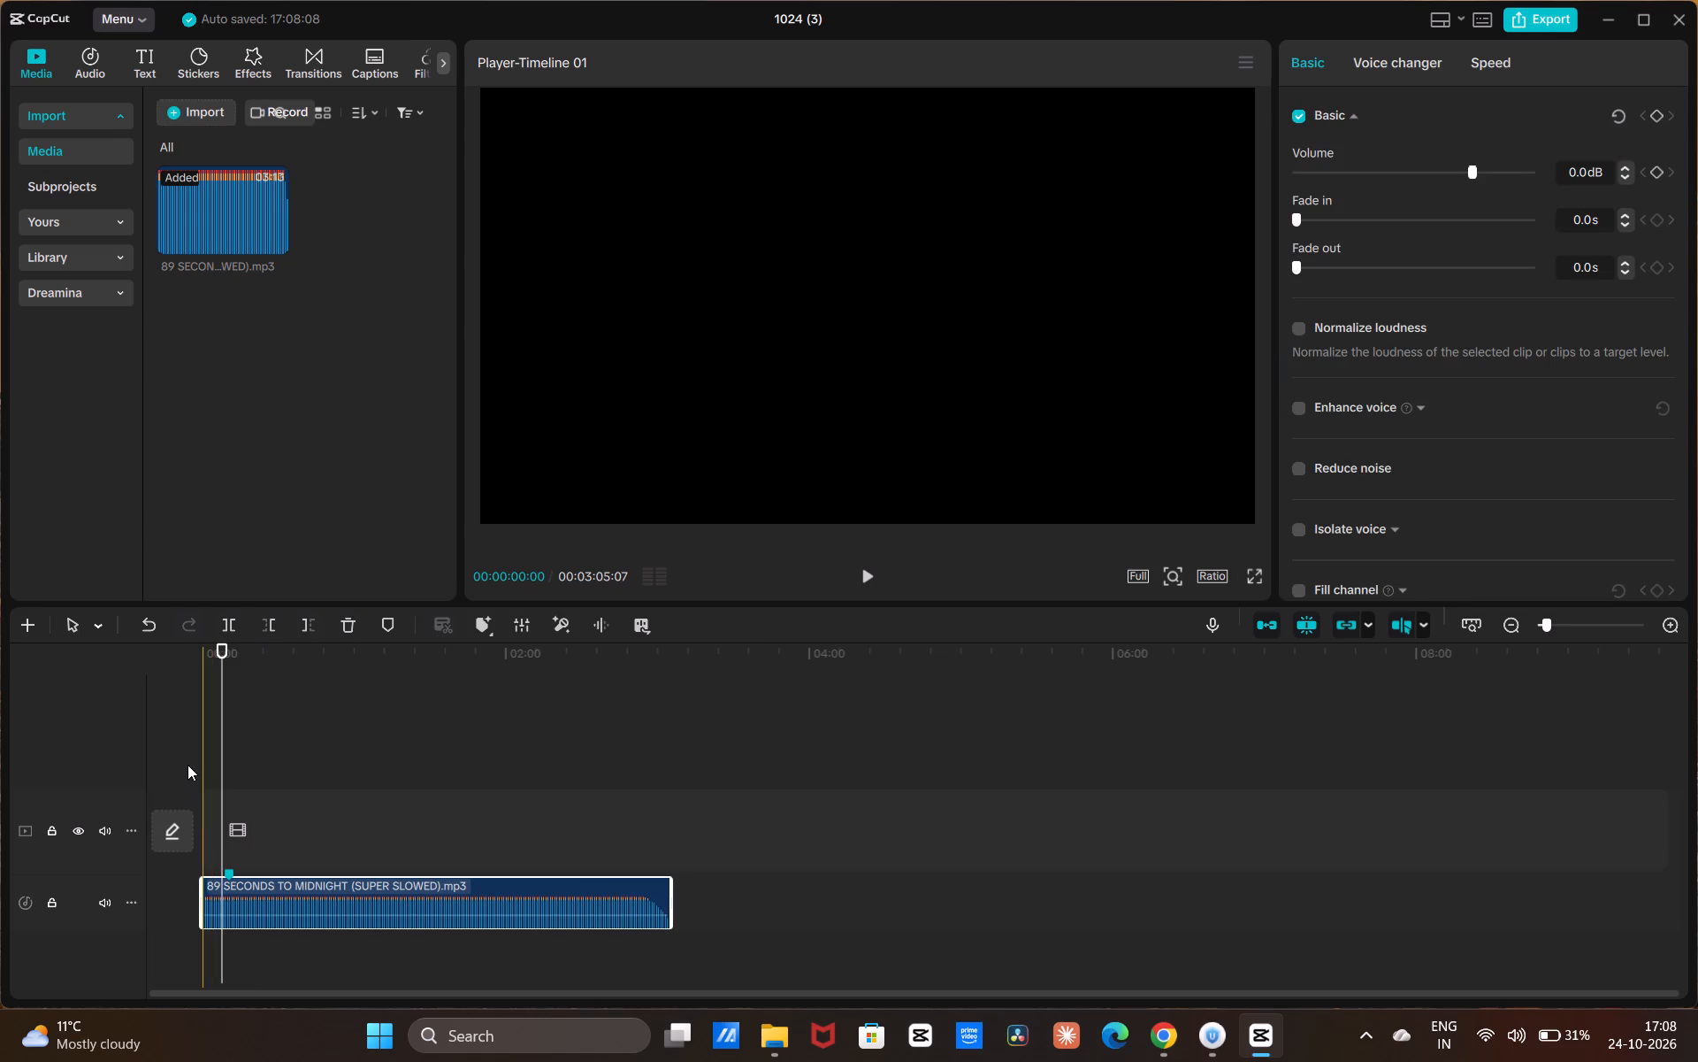
# Listen from the beginning, cut off the audio's opening at 00:00:04:09, and move the remaining clip to the start of the timeline.
pyautogui.click(187, 765)
pyautogui.press('space')
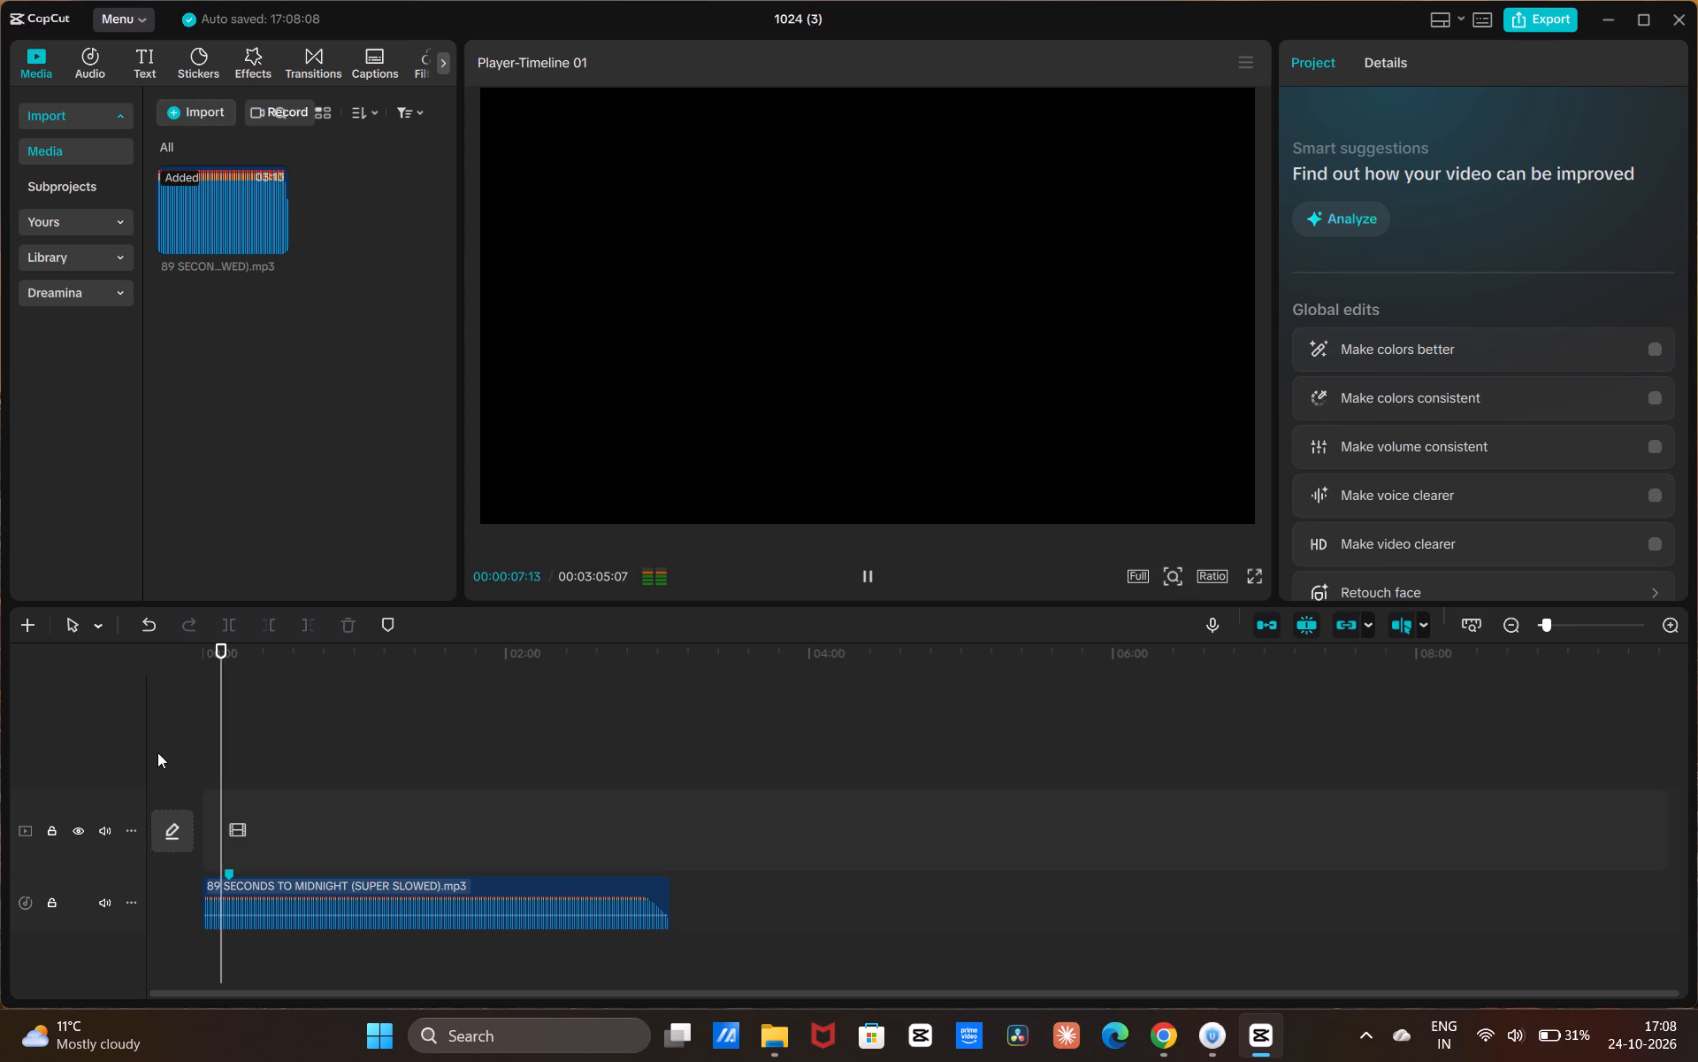
pyautogui.press('space')
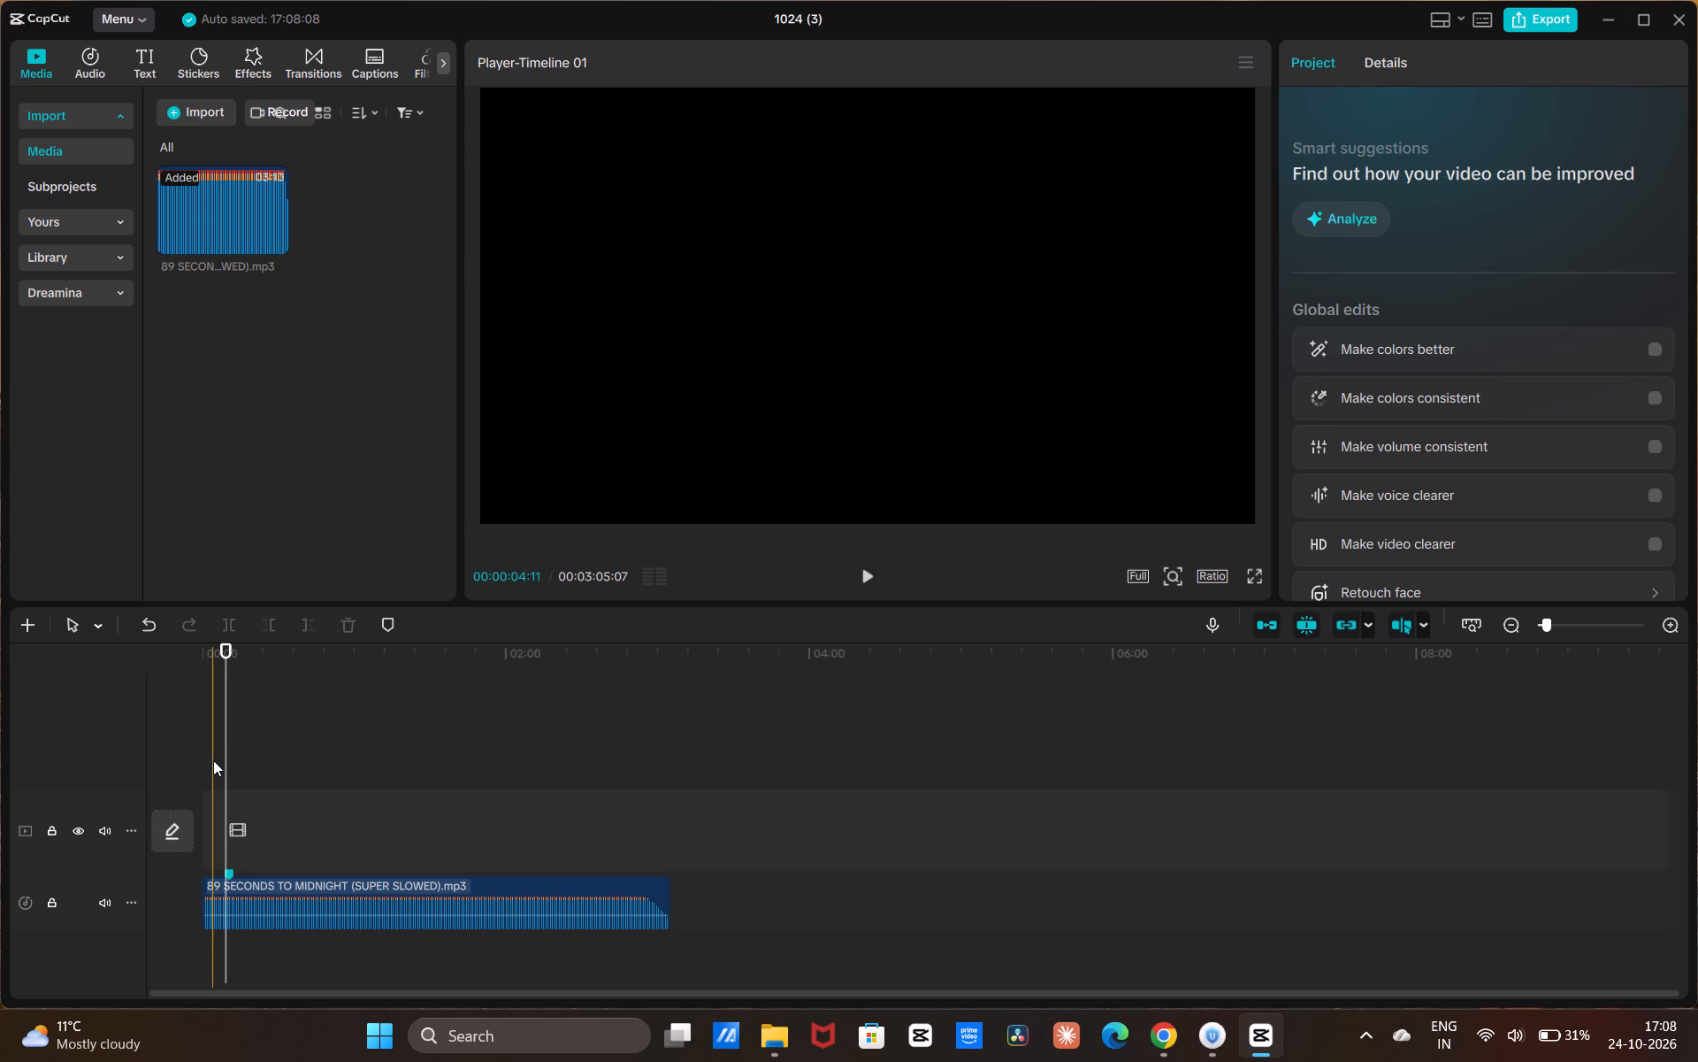
pyautogui.press('b')
pyautogui.click(213, 760)
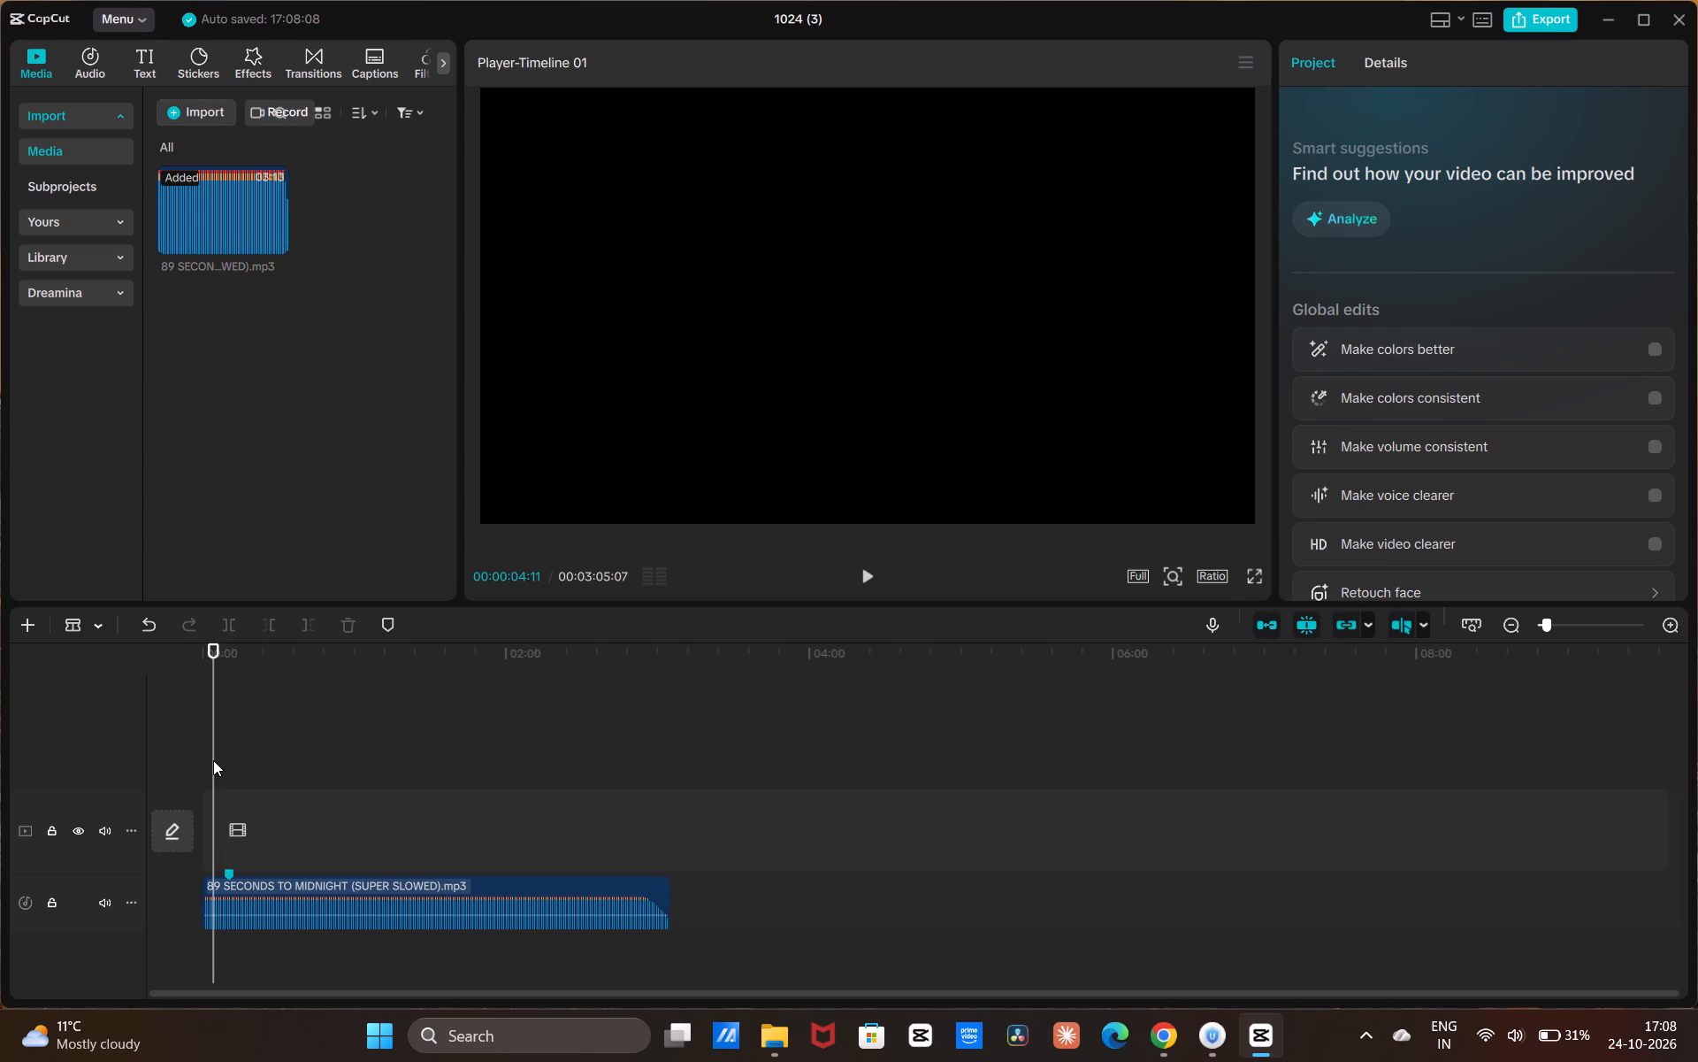
pyautogui.click(213, 760)
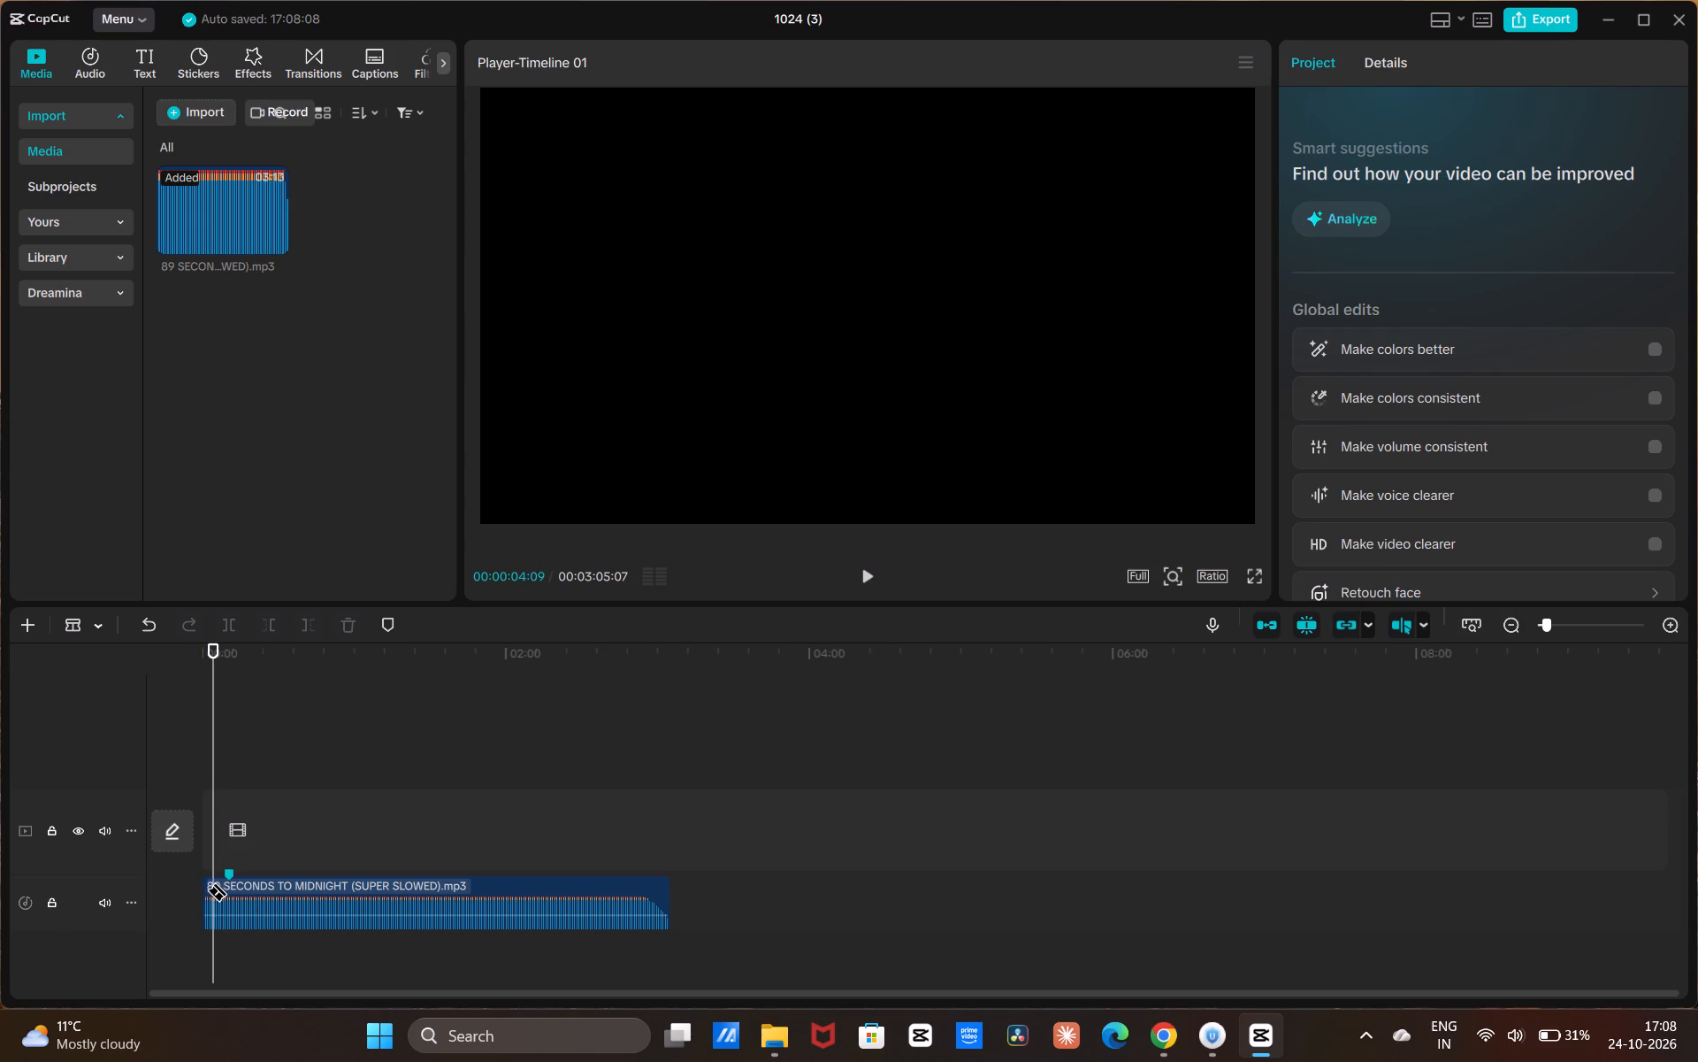
pyautogui.click(215, 879)
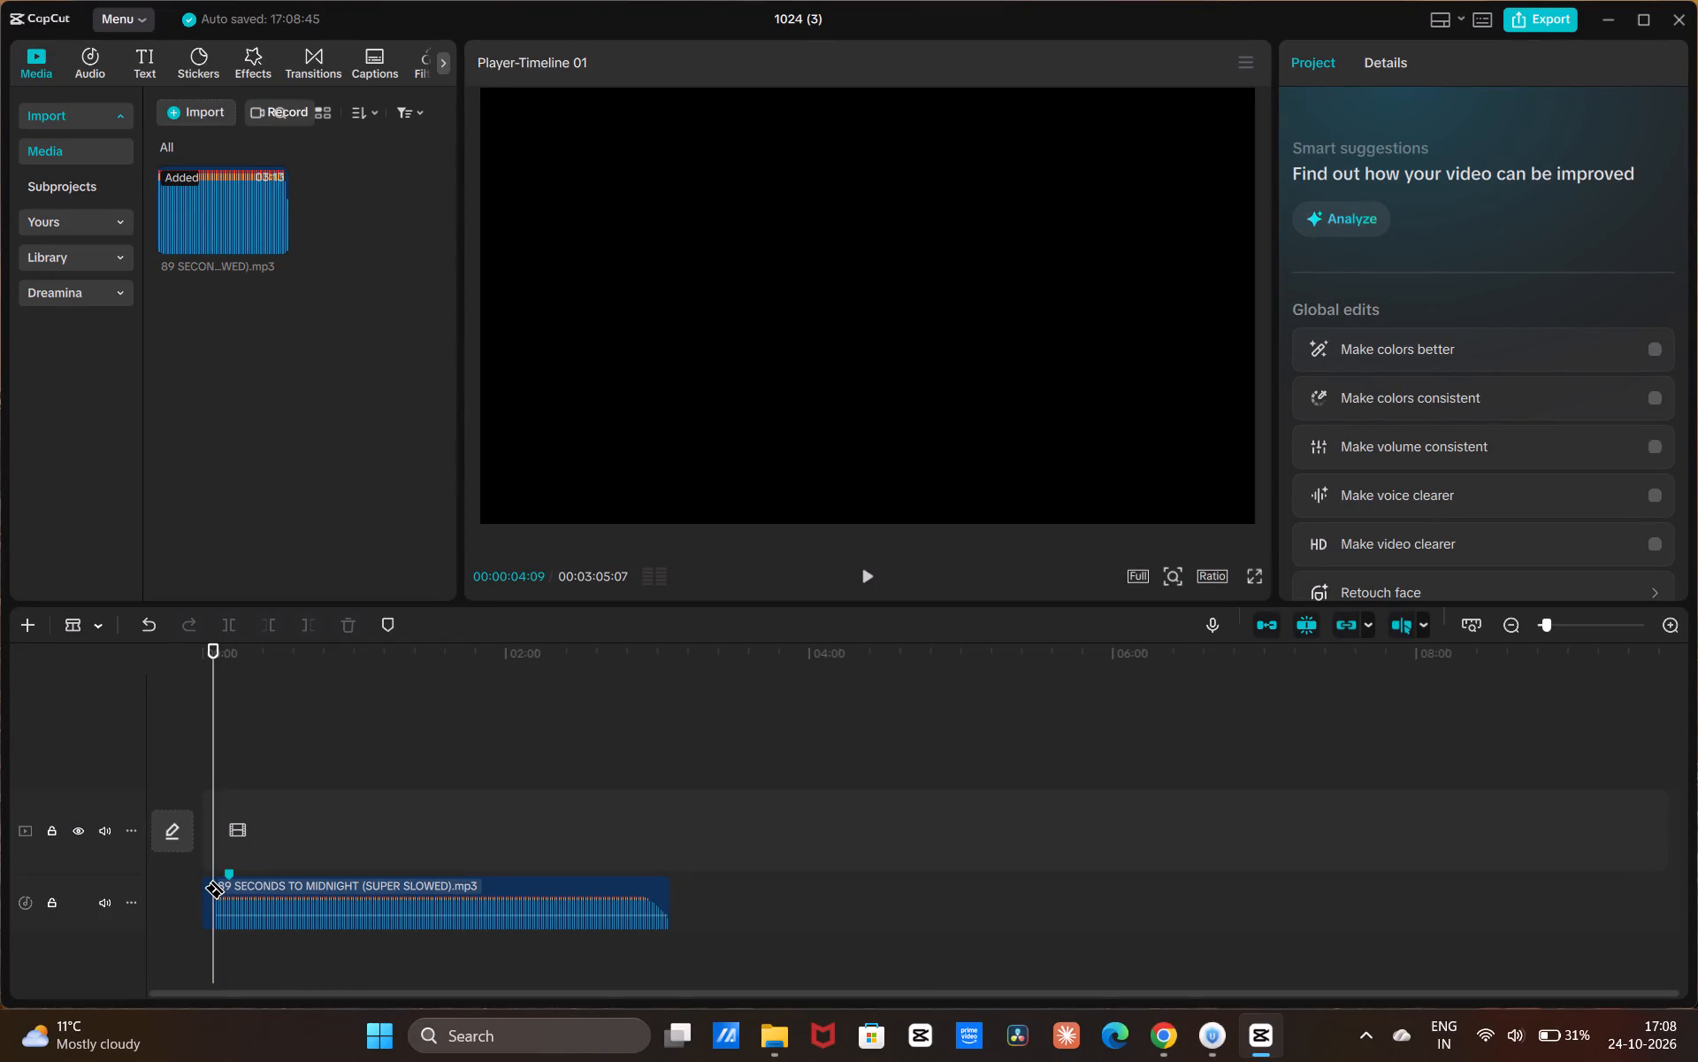
pyautogui.press('a')
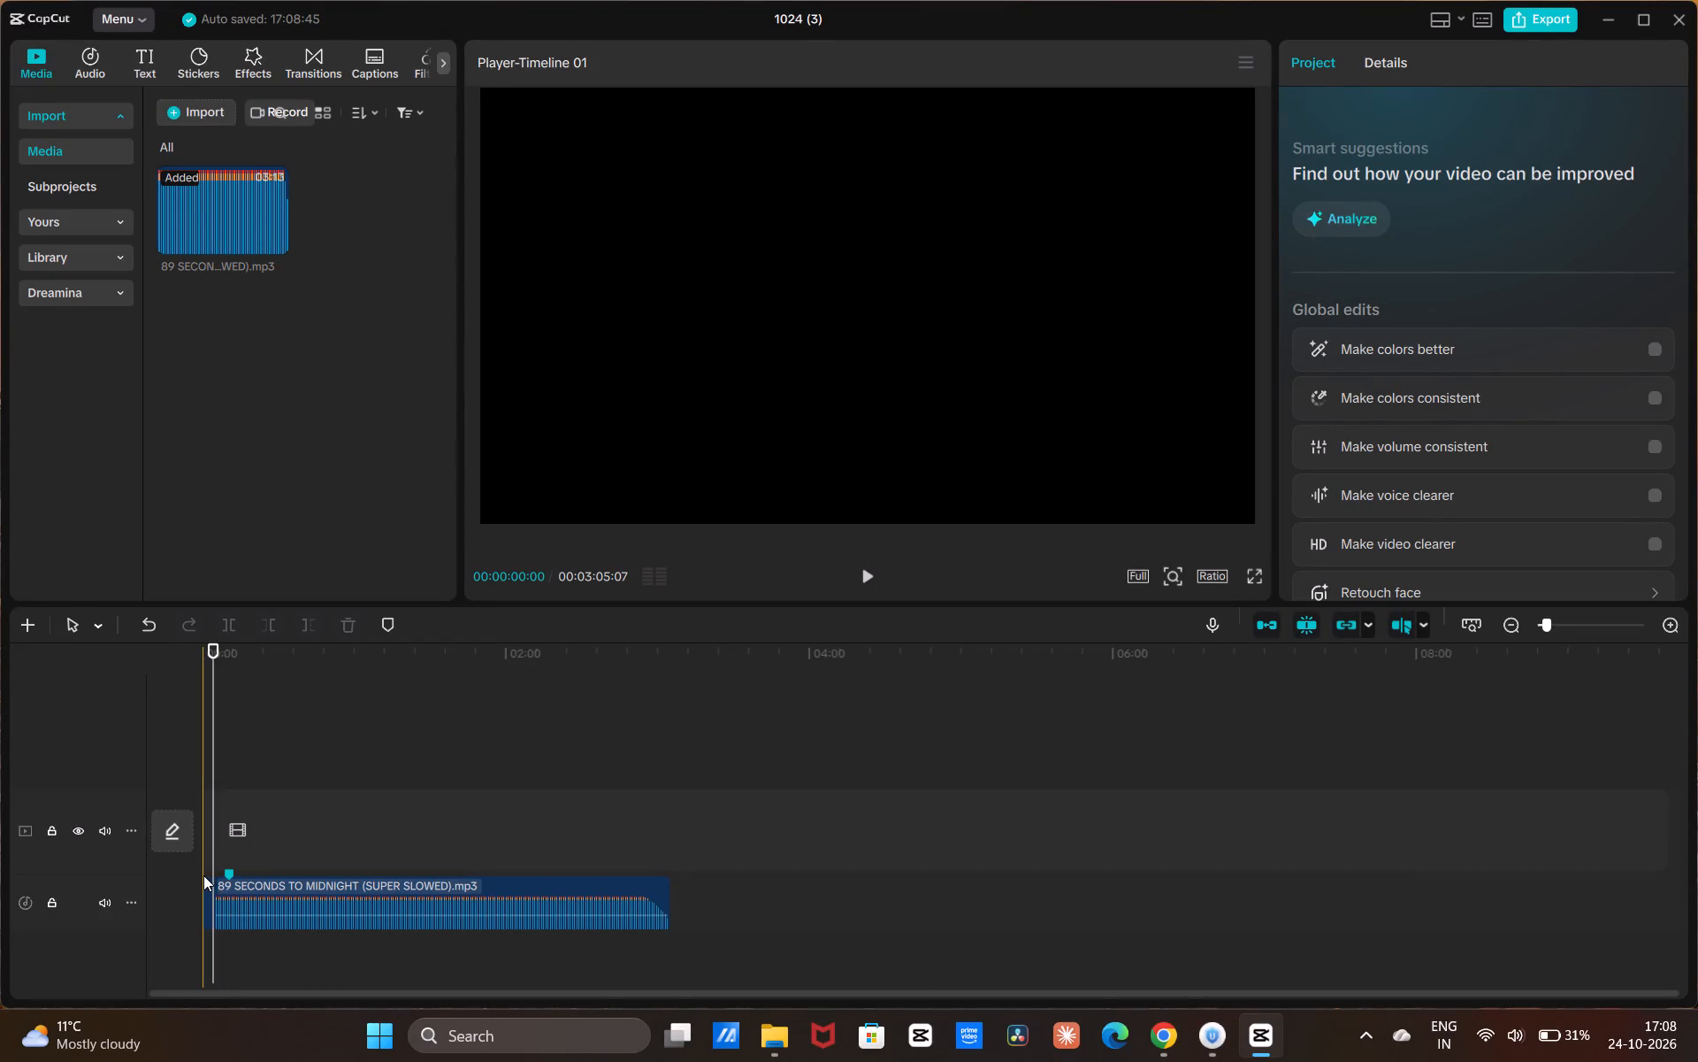
pyautogui.click(203, 875)
pyautogui.click(210, 882)
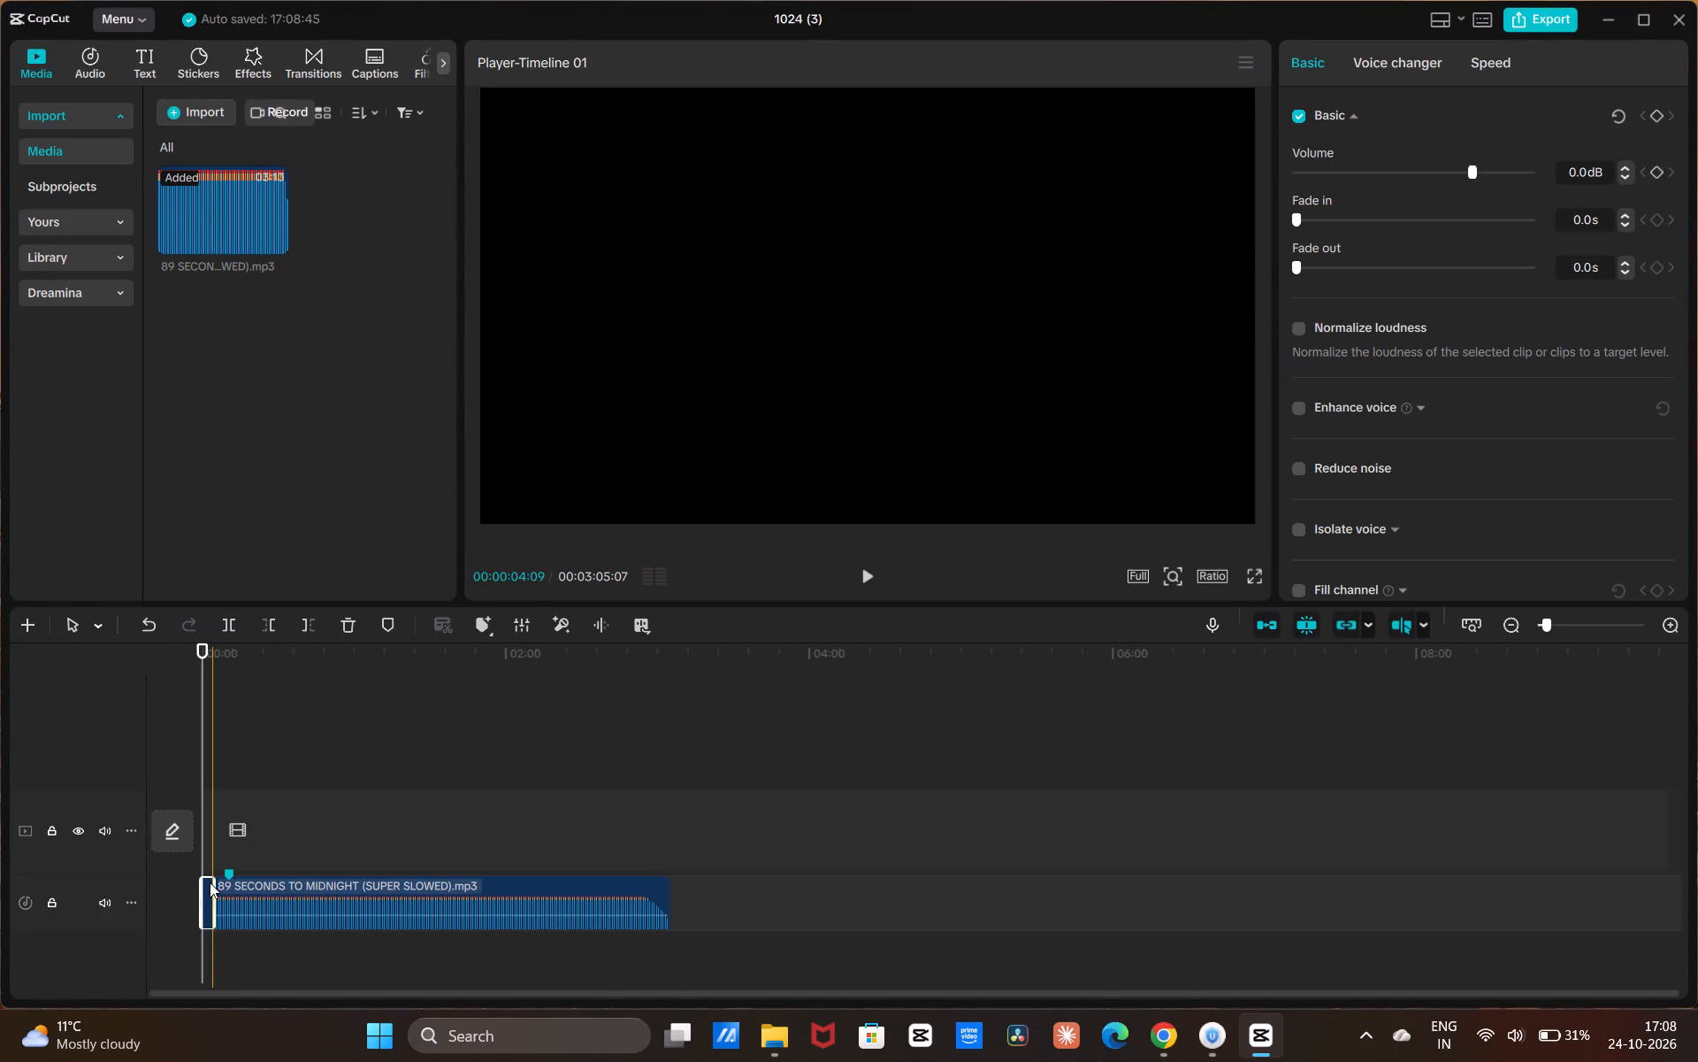
pyautogui.press('BackSpace')
pyautogui.moveTo(232, 888); pyautogui.dragTo(221, 885)
# Play the audio, split it at 00:00:15:01, delete the part after the split, and return the playhead to the start.
pyautogui.press('space')
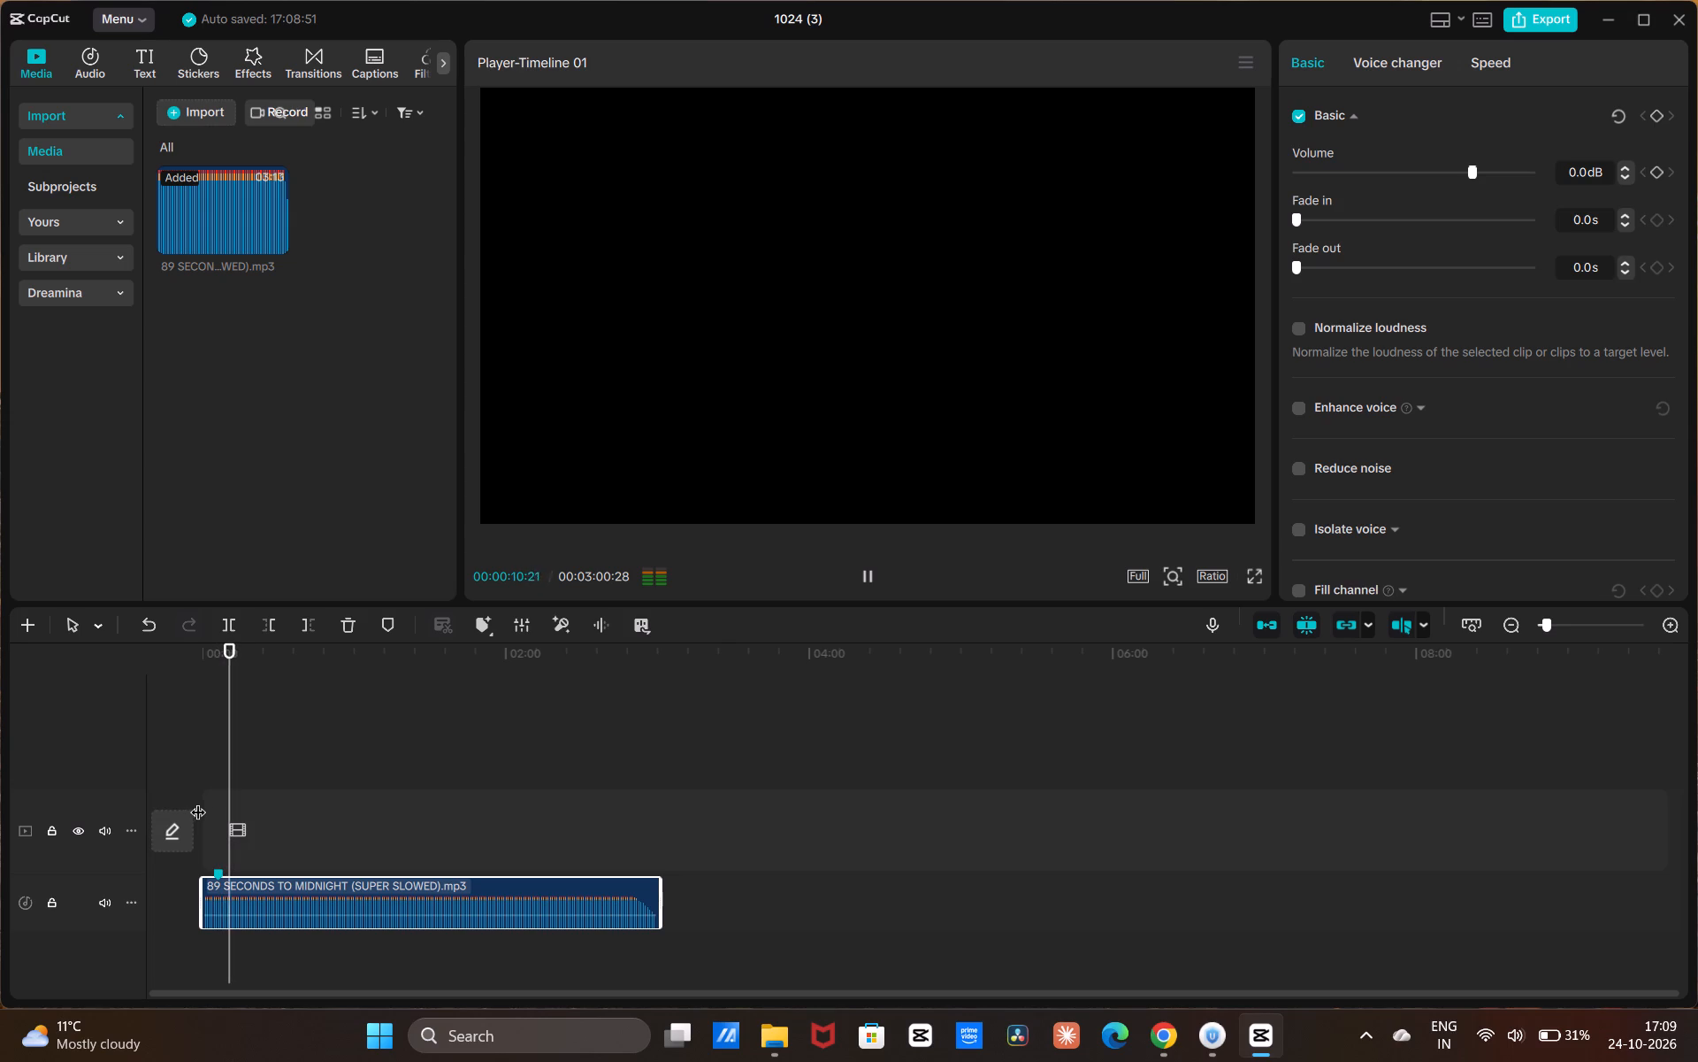
pyautogui.press('space')
pyautogui.press('b')
pyautogui.click(241, 880)
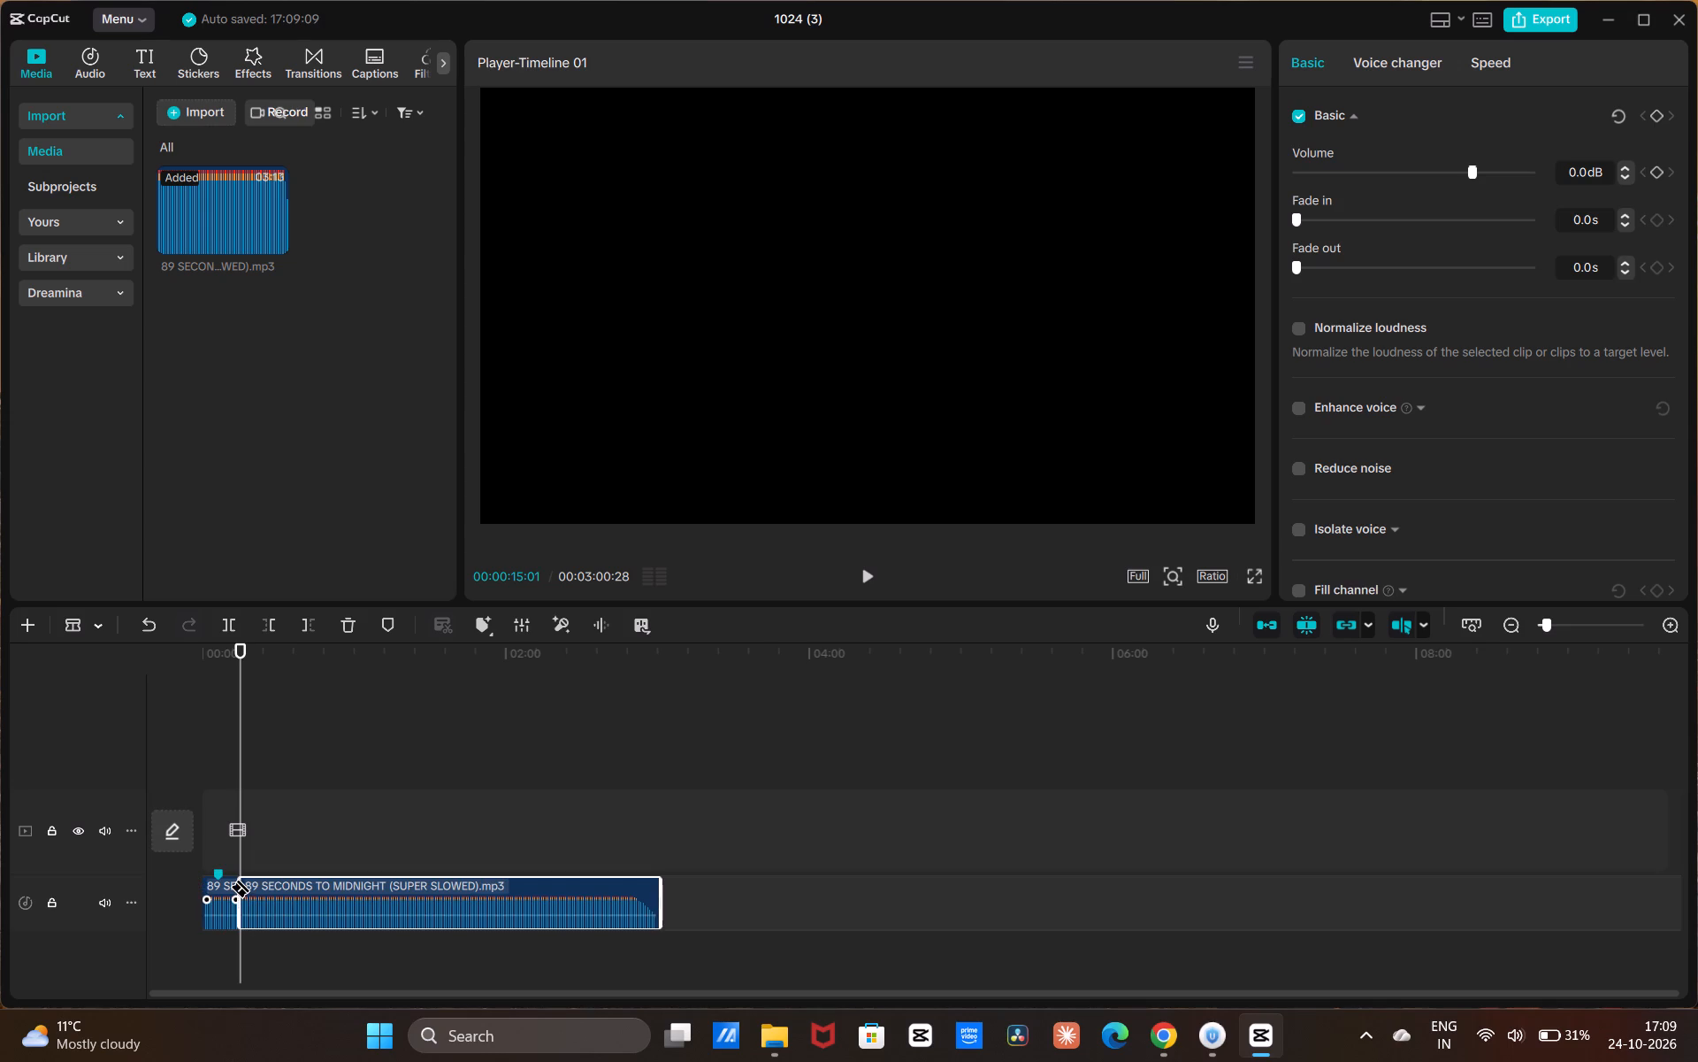
pyautogui.press('BackSpace')
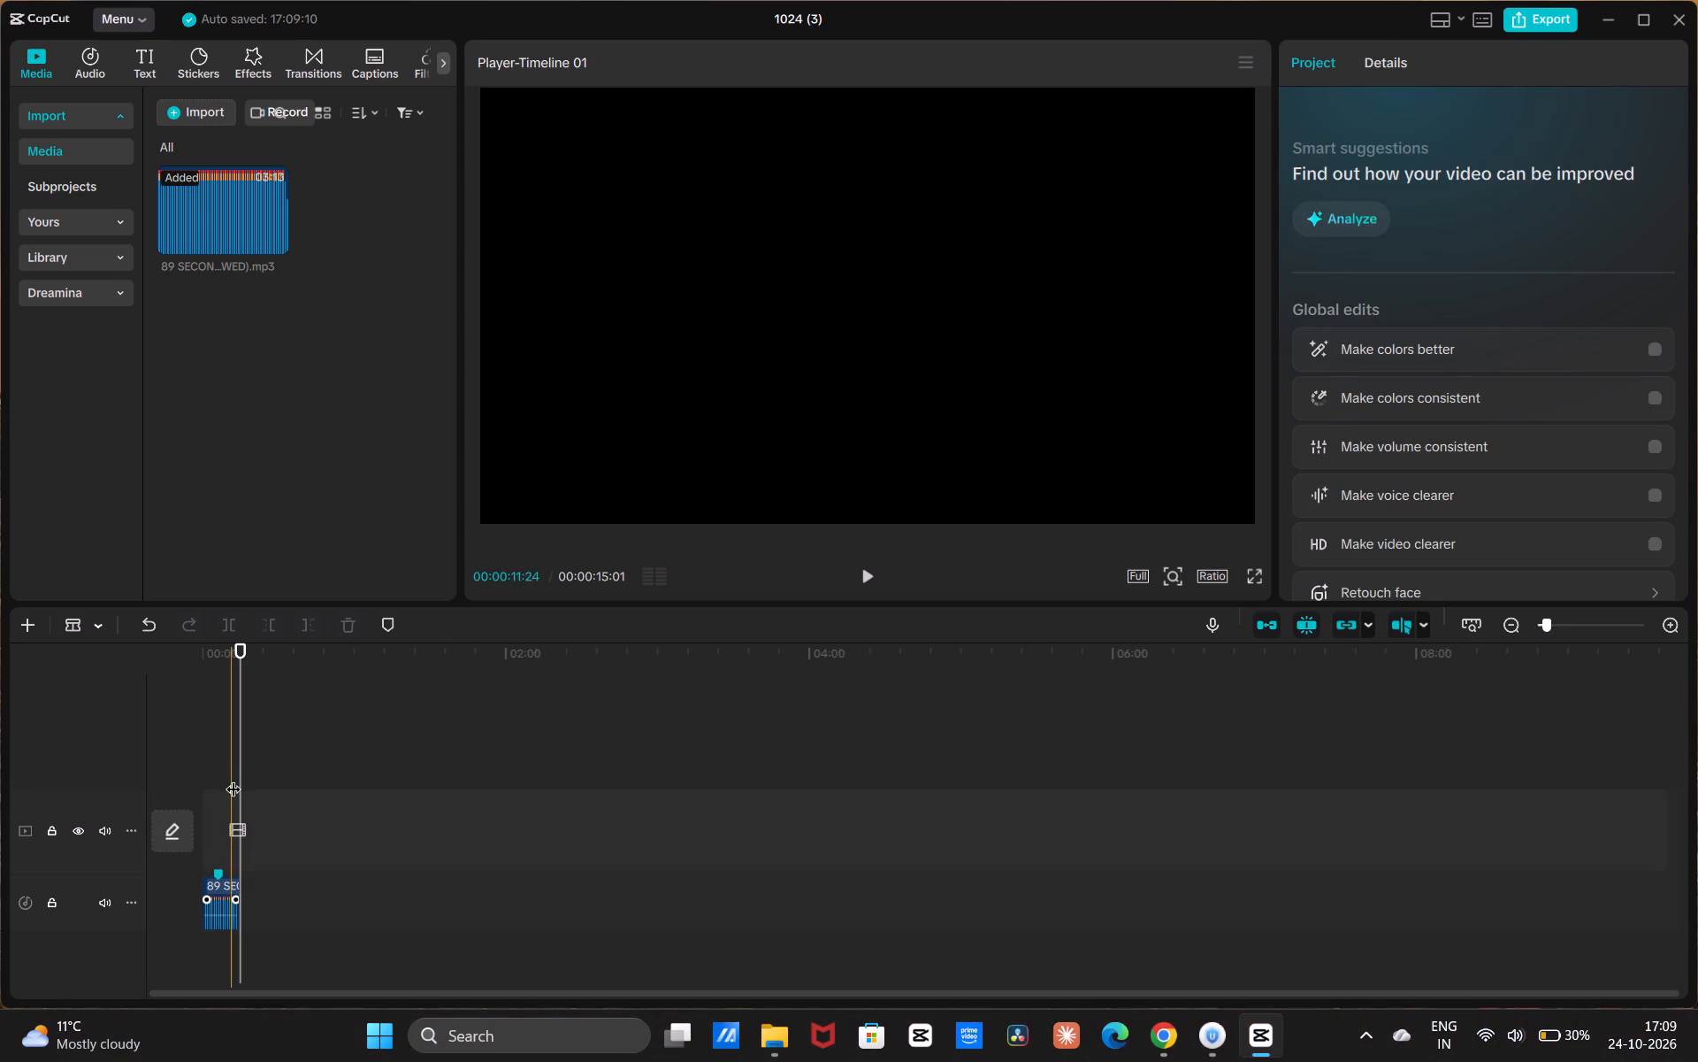
pyautogui.moveTo(241, 760); pyautogui.dragTo(203, 789)
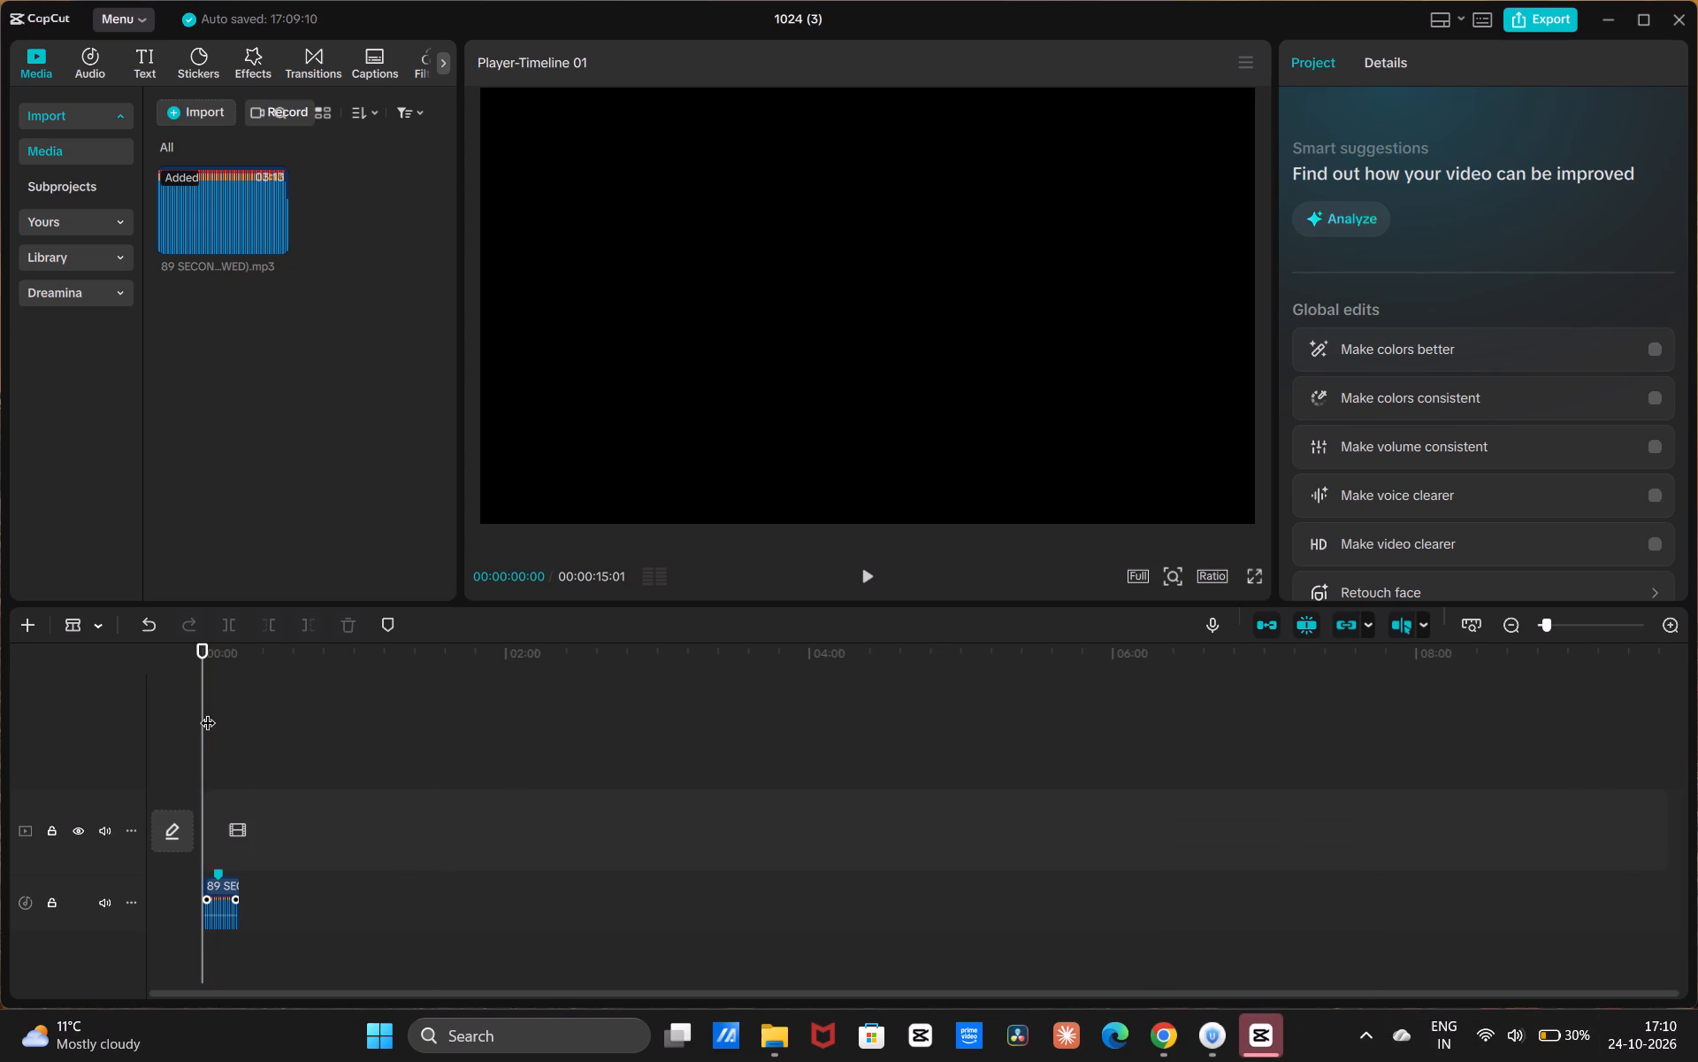
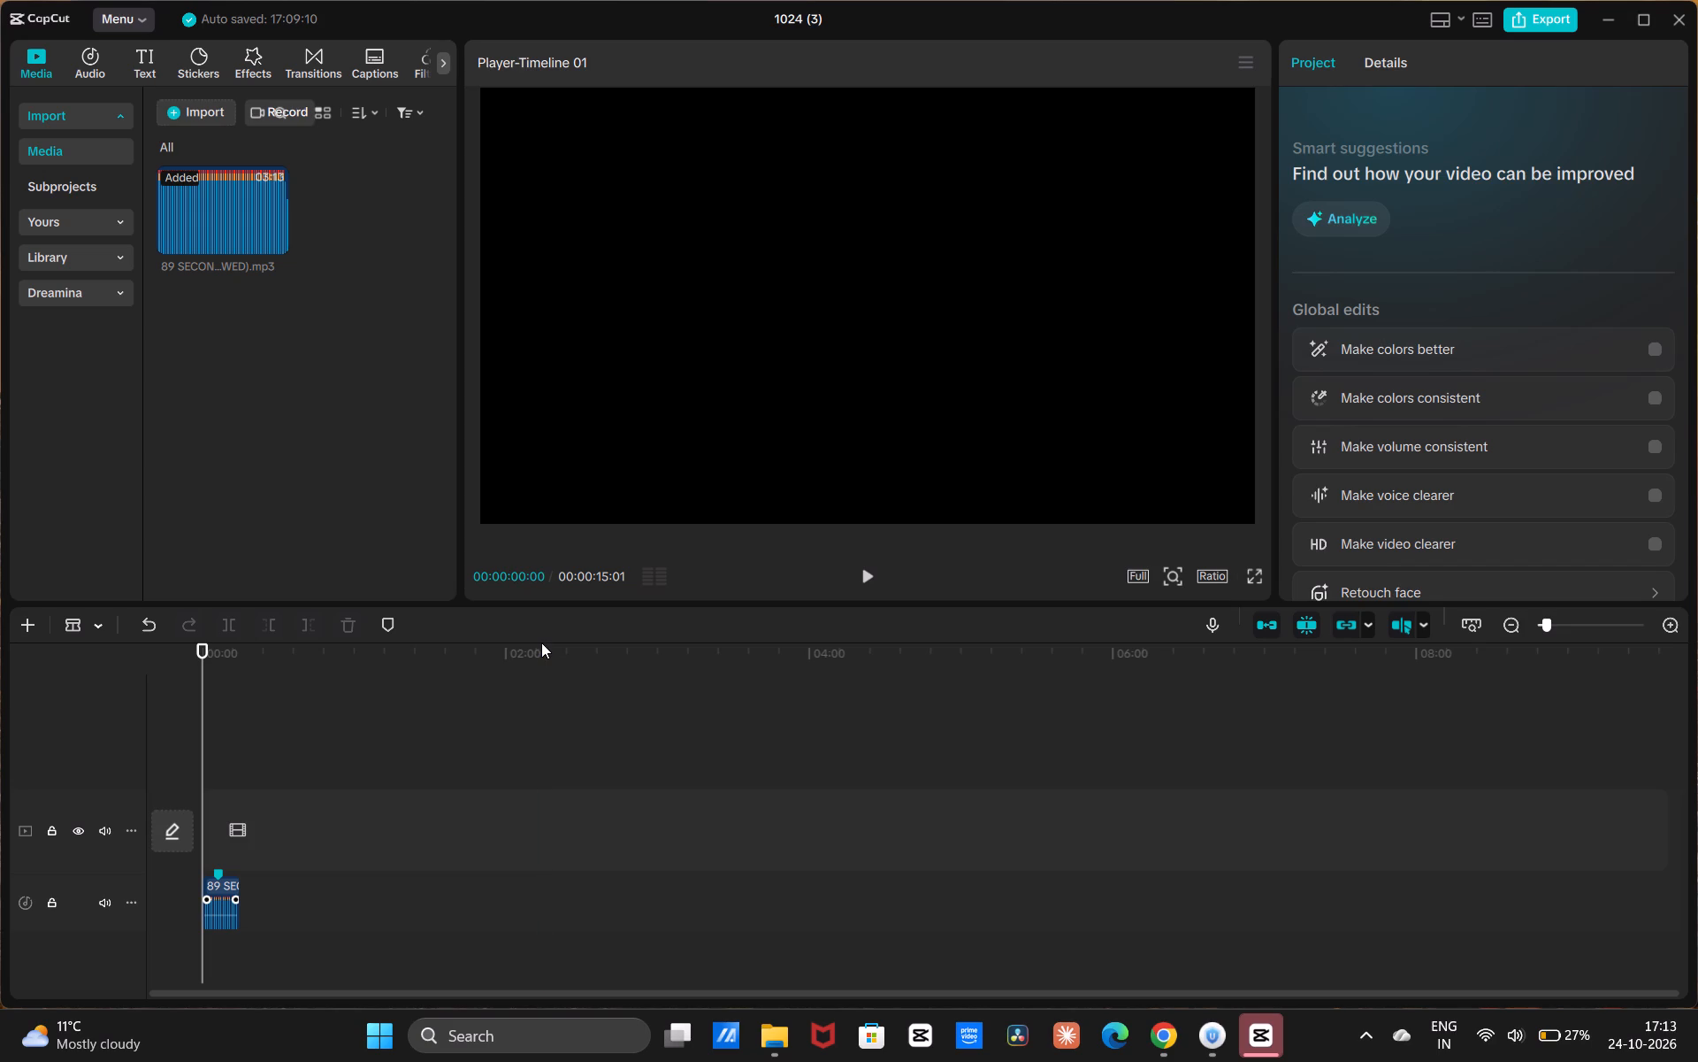
pyautogui.click(190, 119)
pyautogui.click(234, 147)
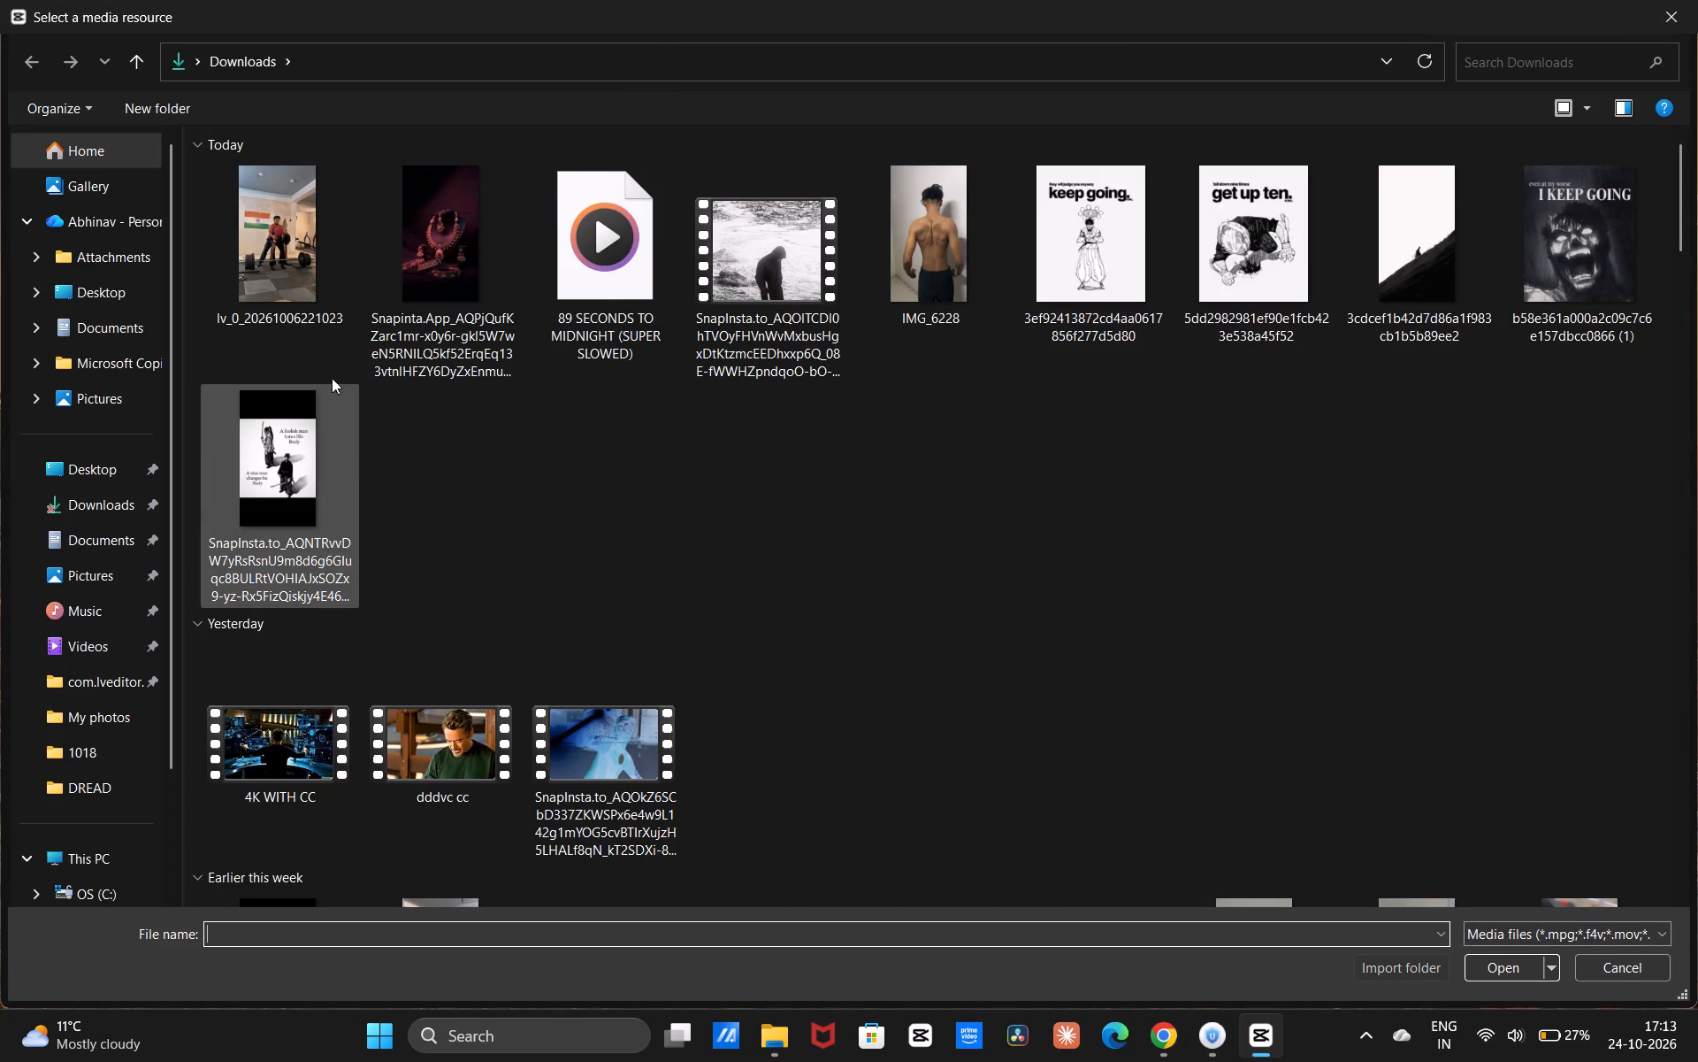
pyautogui.doubleClick(275, 248)
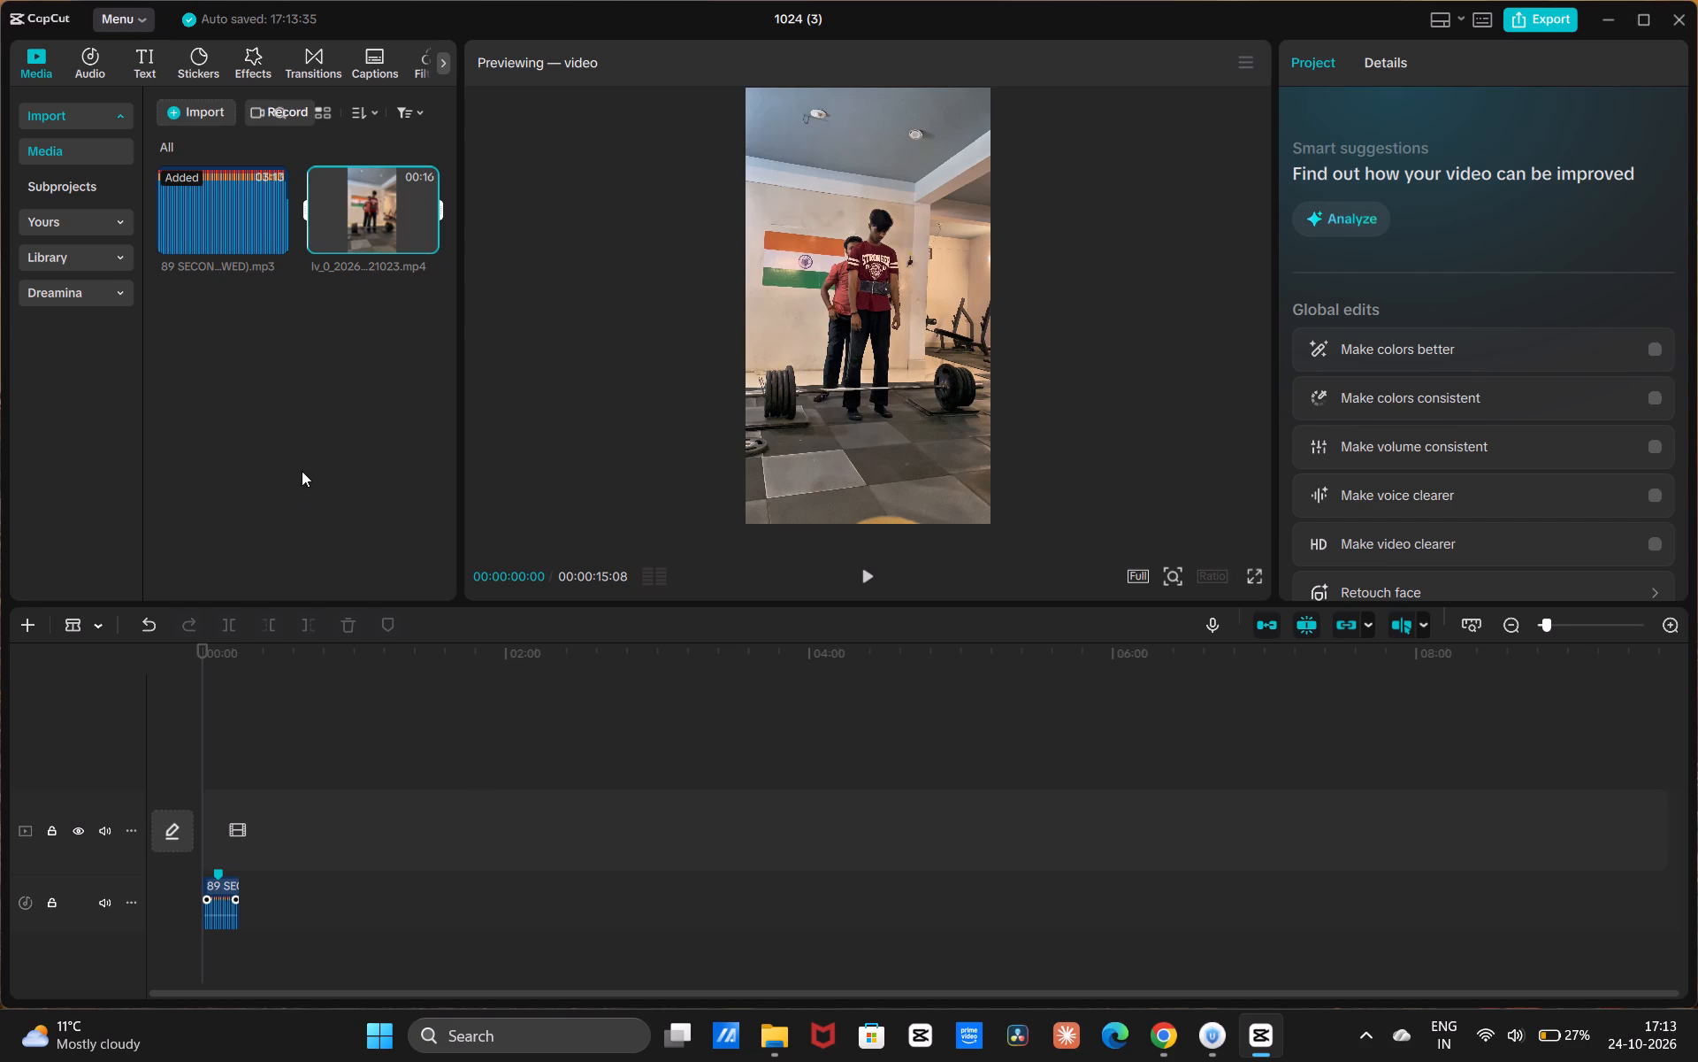
pyautogui.moveTo(367, 212); pyautogui.dragTo(190, 817)
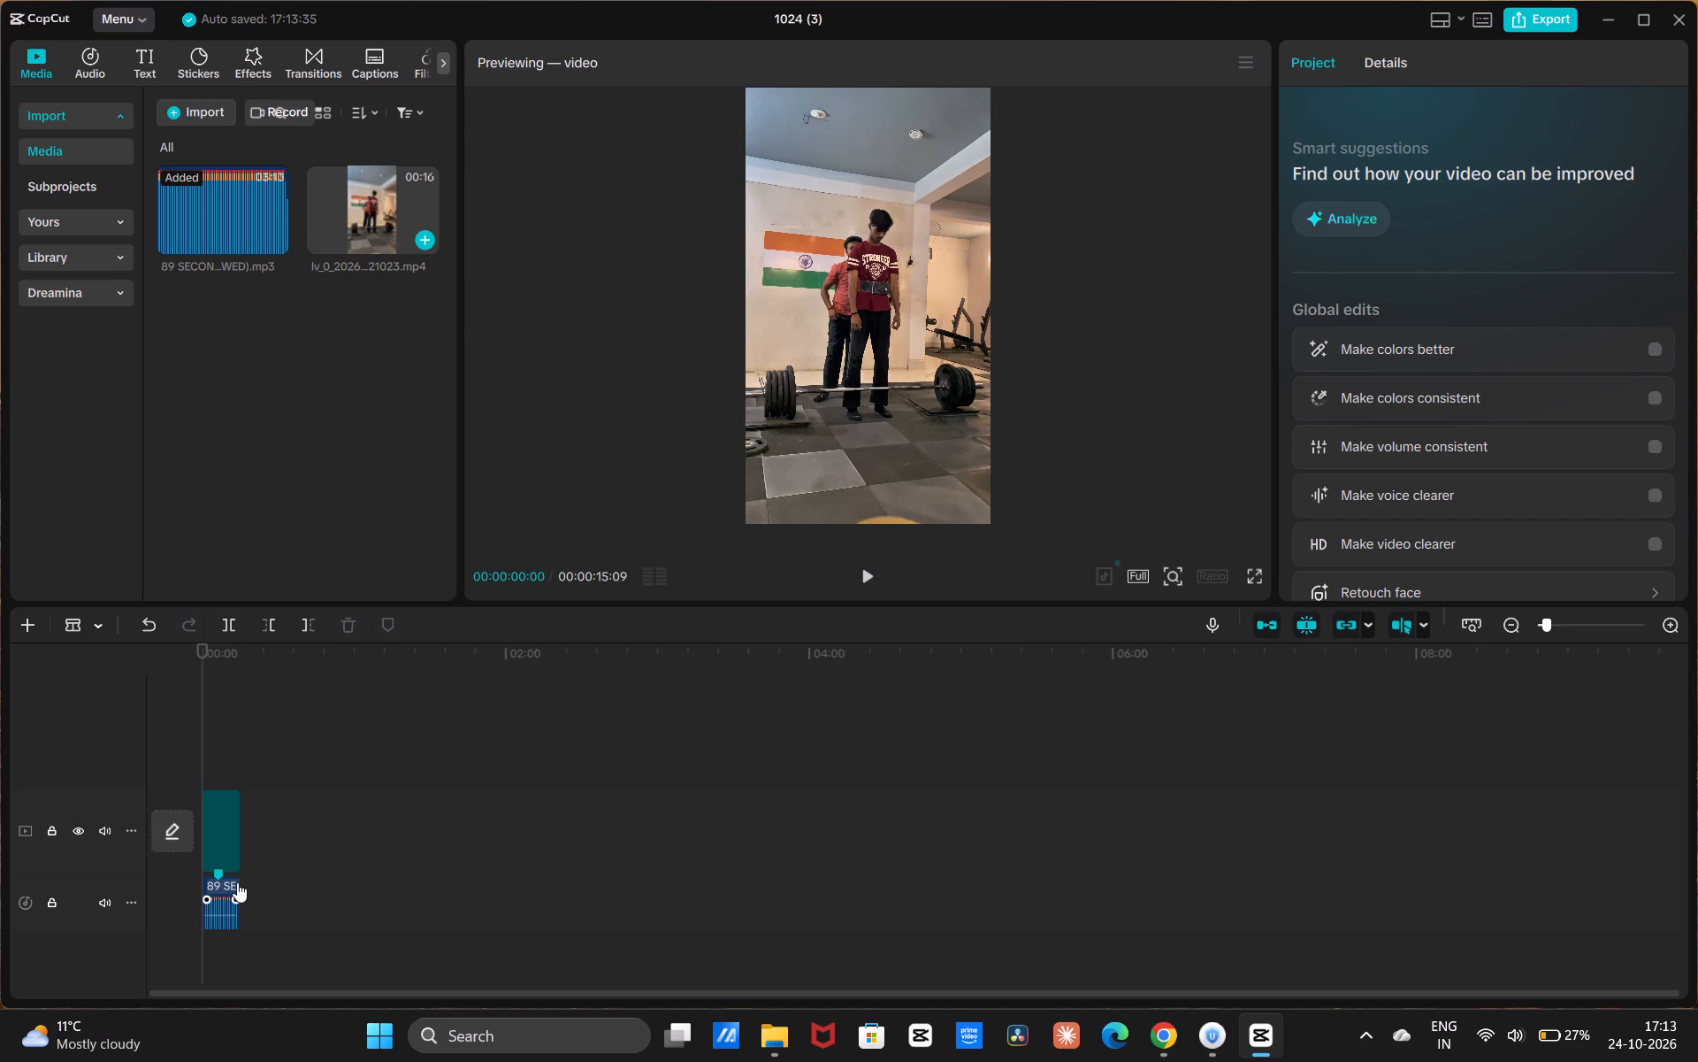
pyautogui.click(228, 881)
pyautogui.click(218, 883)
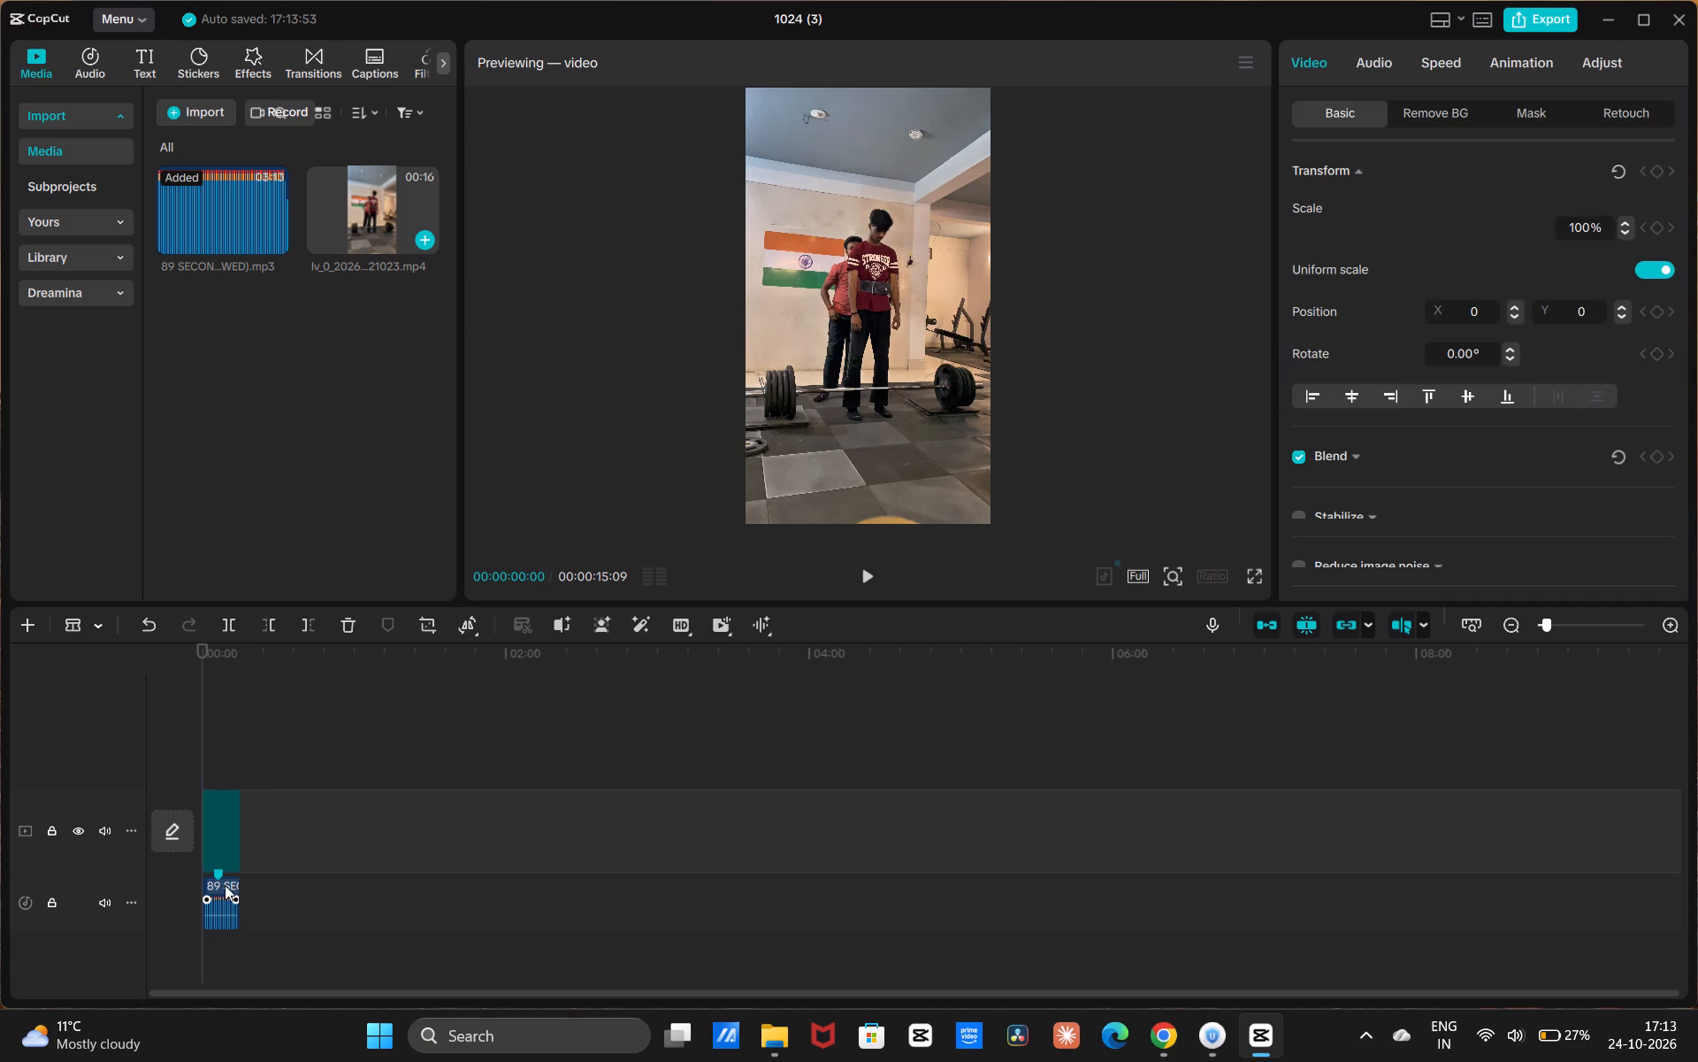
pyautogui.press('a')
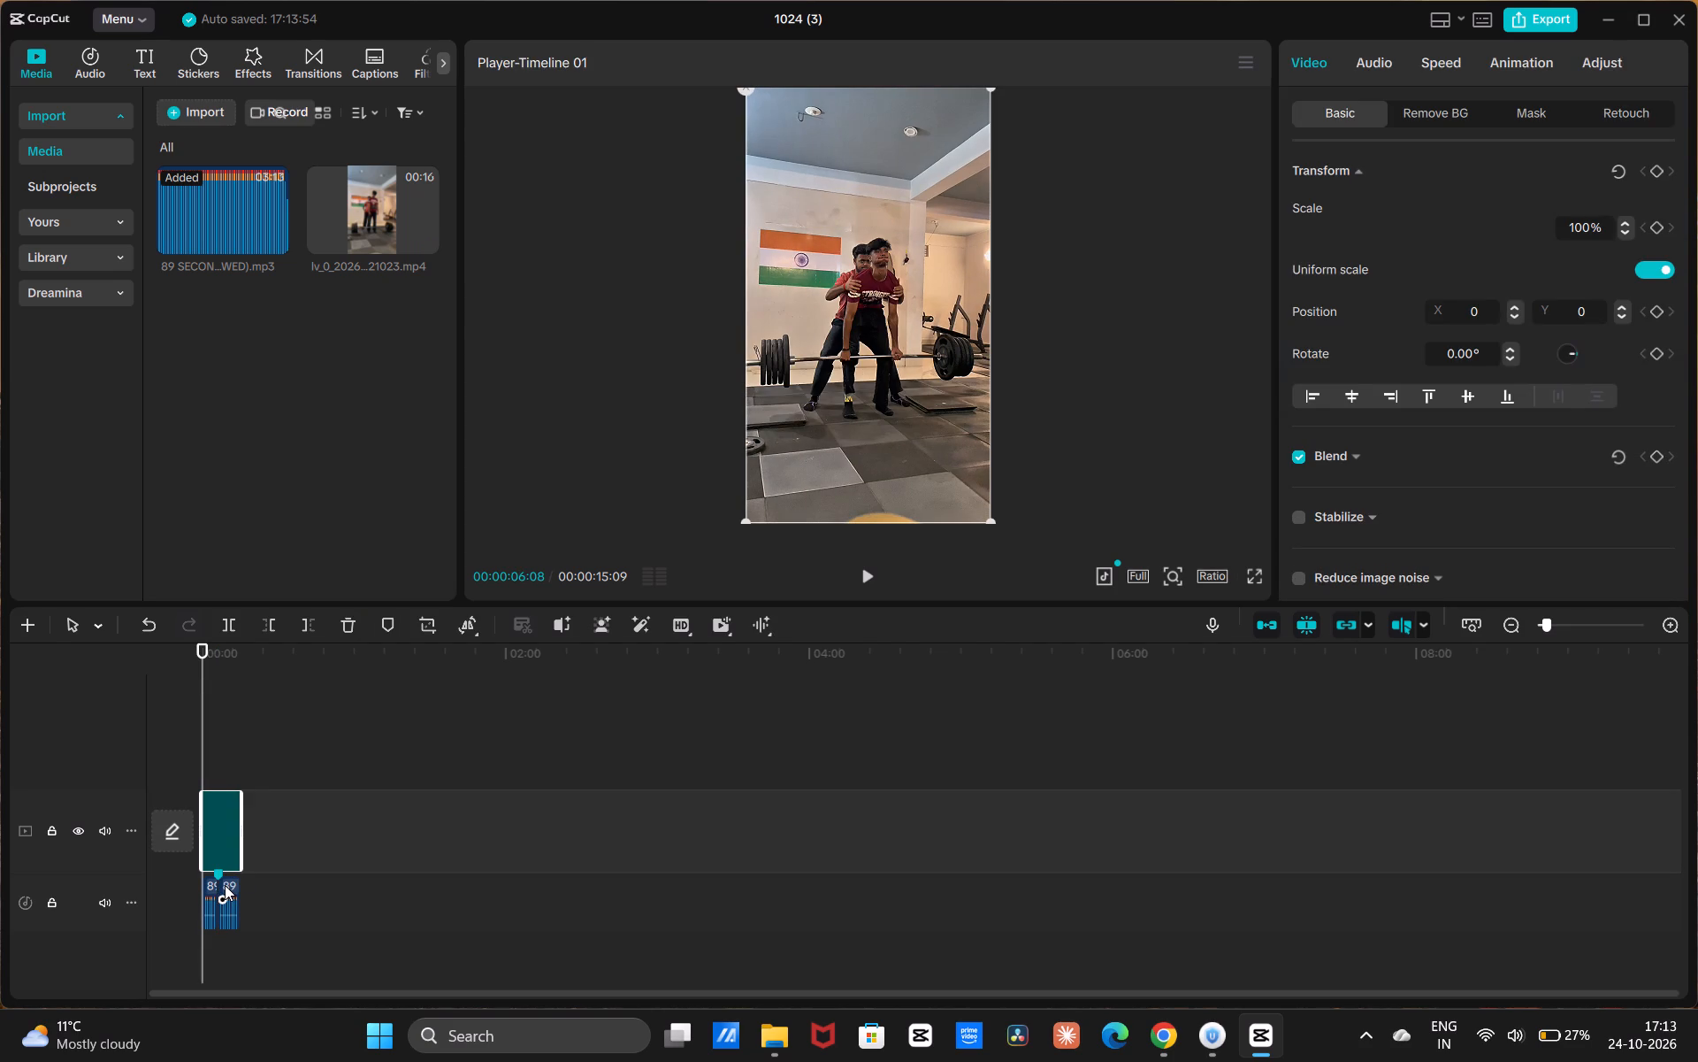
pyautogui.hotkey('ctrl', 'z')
# Move the audio clip later so it ends at 00:00:22:01, and extend its beginning back to the start of the timeline.
pyautogui.click(220, 882)
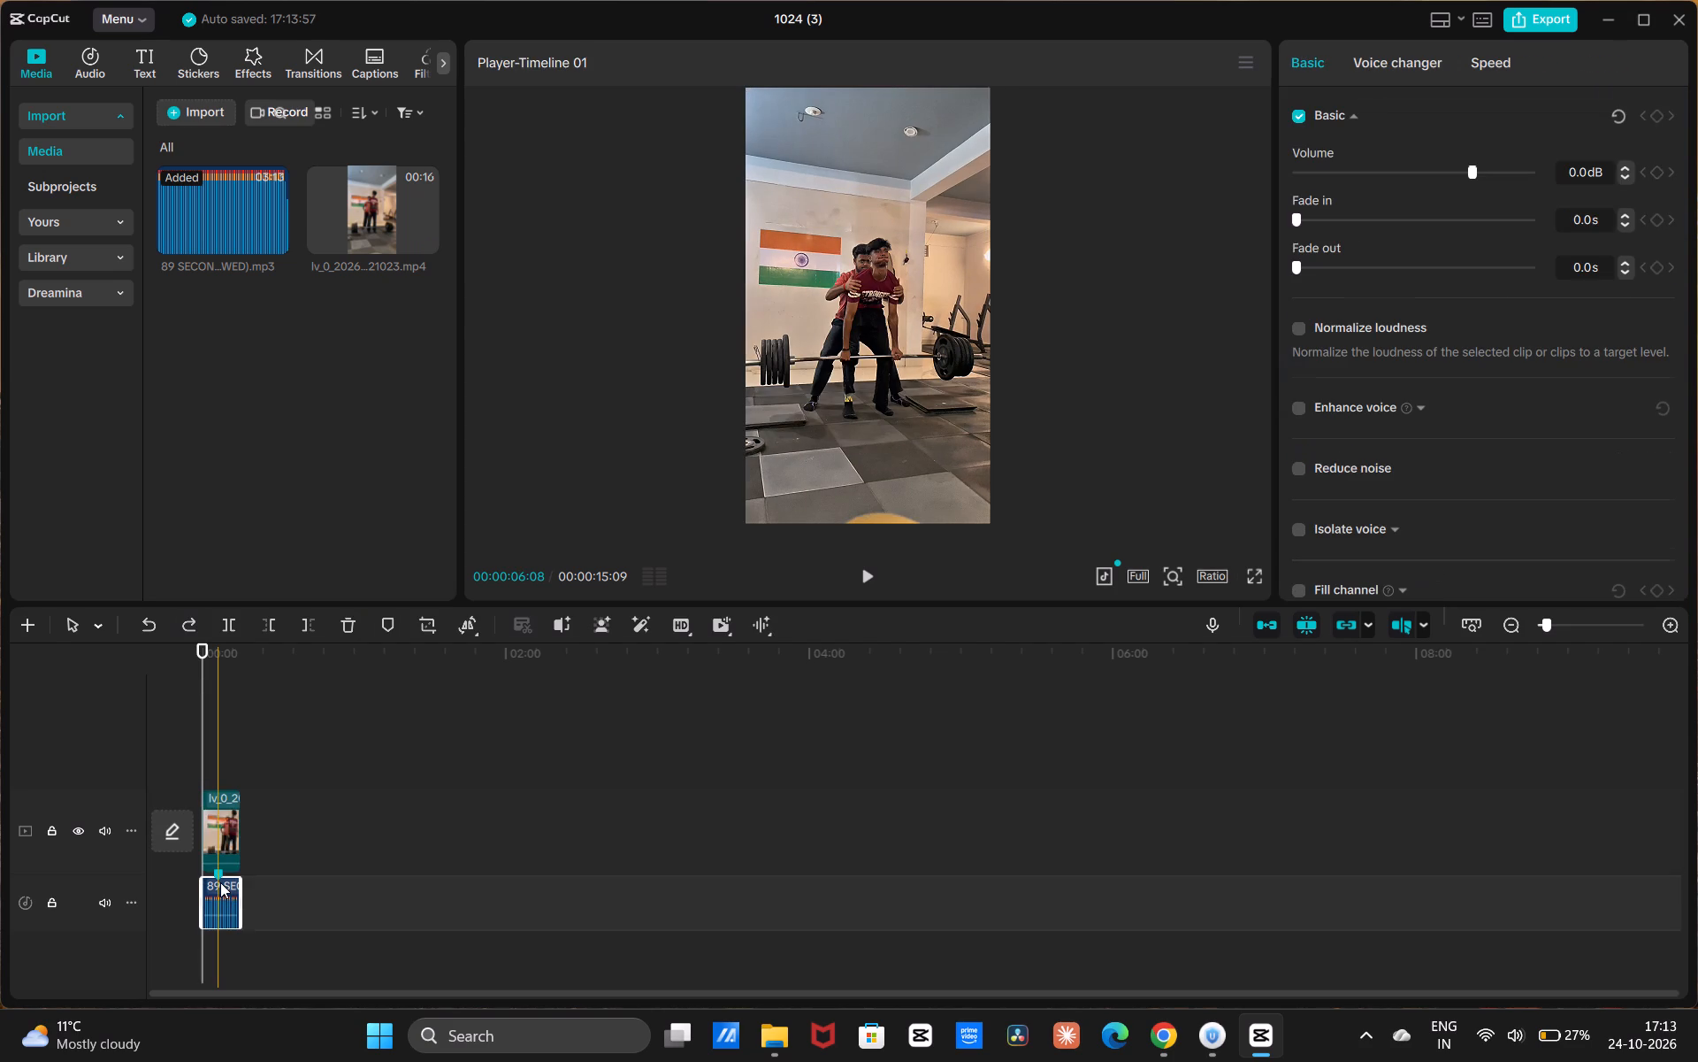
pyautogui.moveTo(220, 882); pyautogui.dragTo(238, 881)
pyautogui.moveTo(223, 881); pyautogui.dragTo(218, 885)
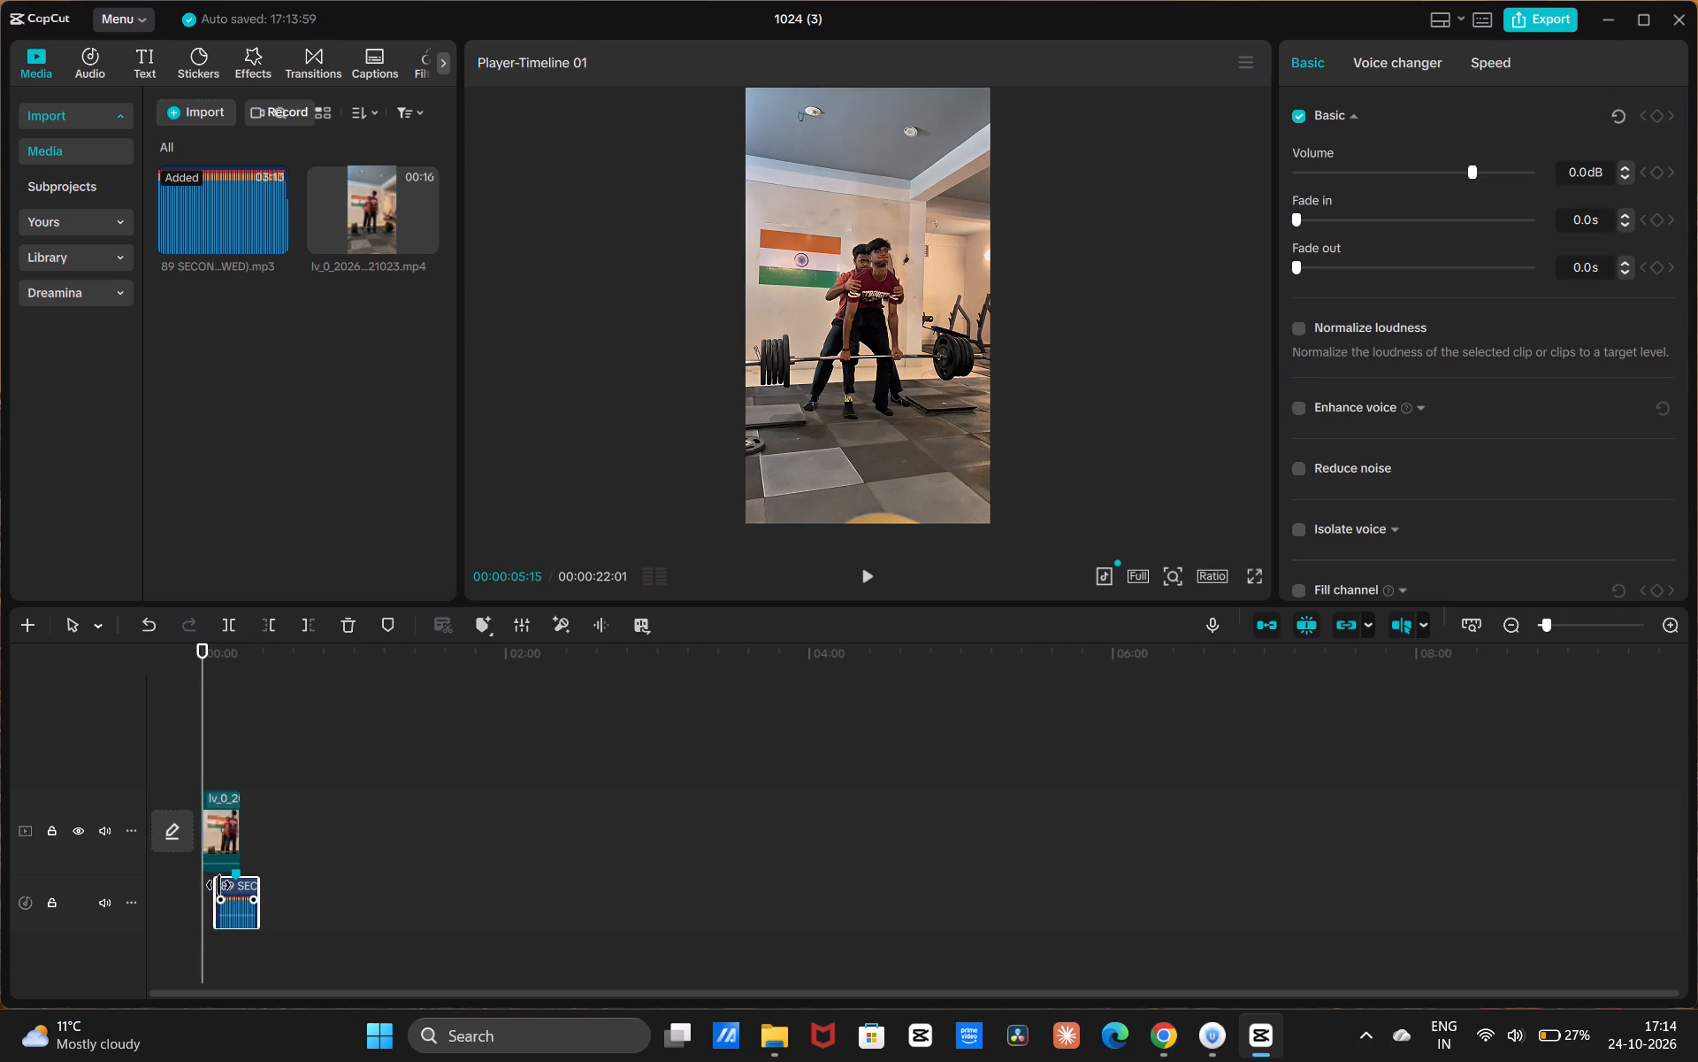
pyautogui.moveTo(218, 885); pyautogui.dragTo(215, 891)
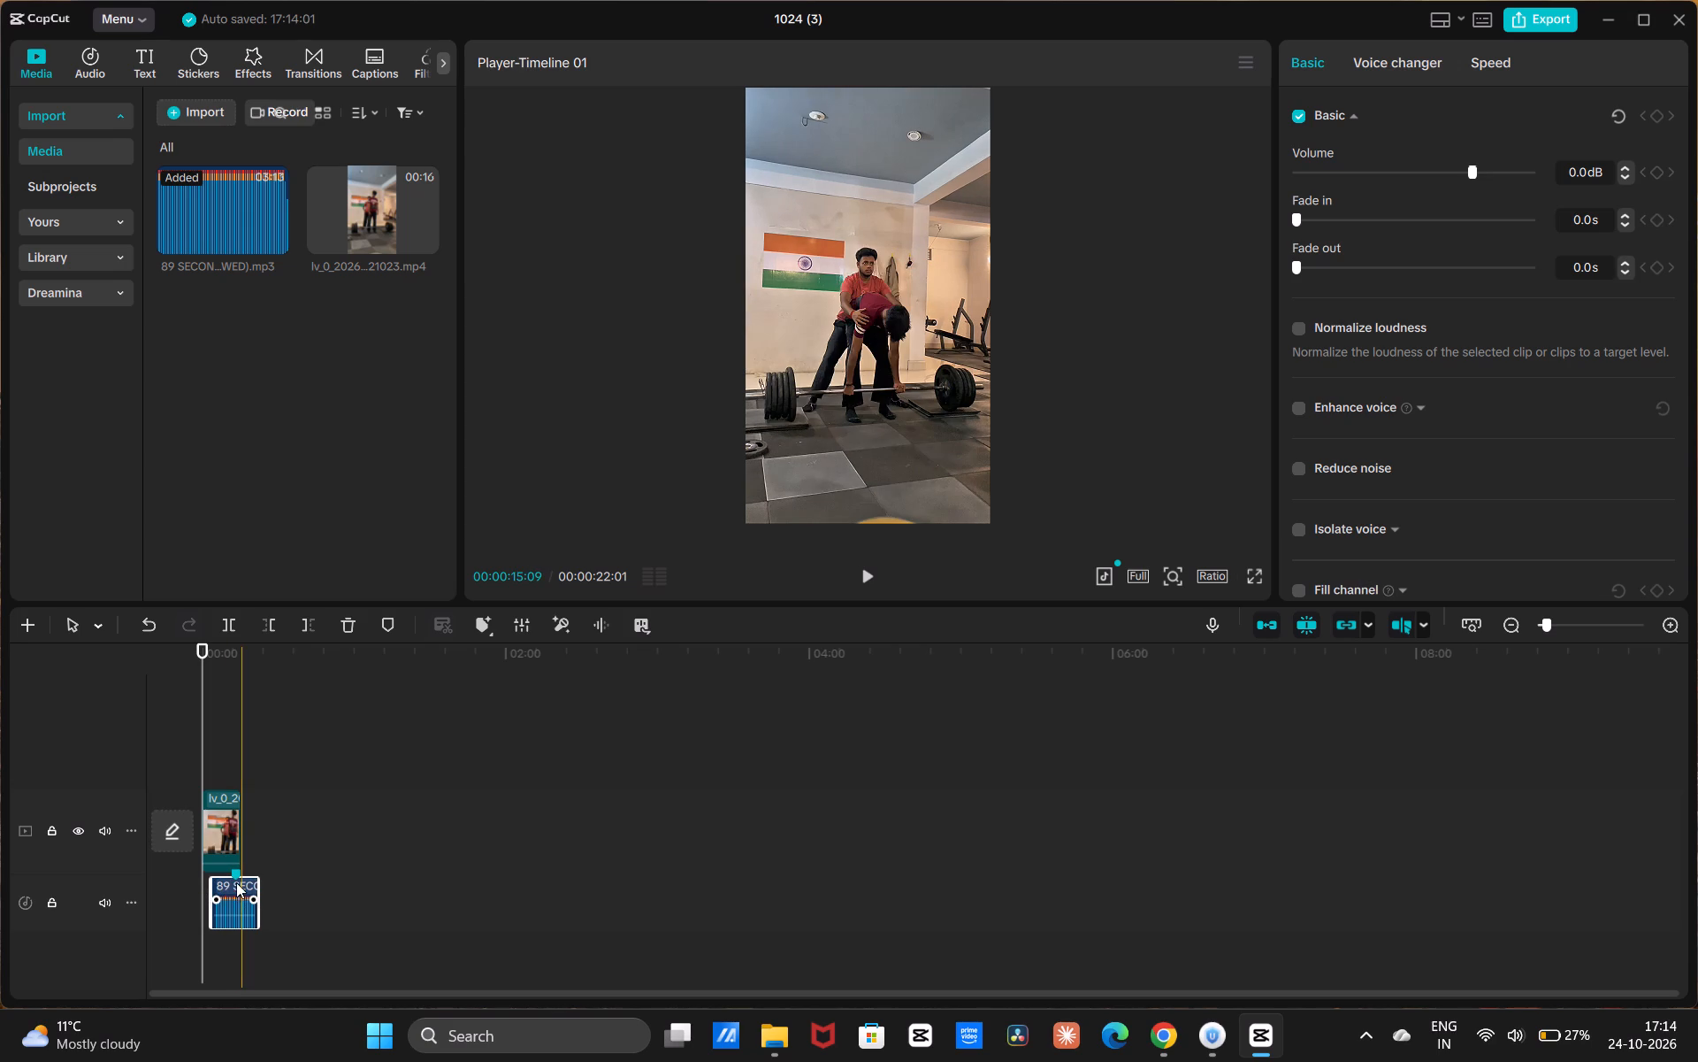
pyautogui.moveTo(214, 879); pyautogui.dragTo(203, 892)
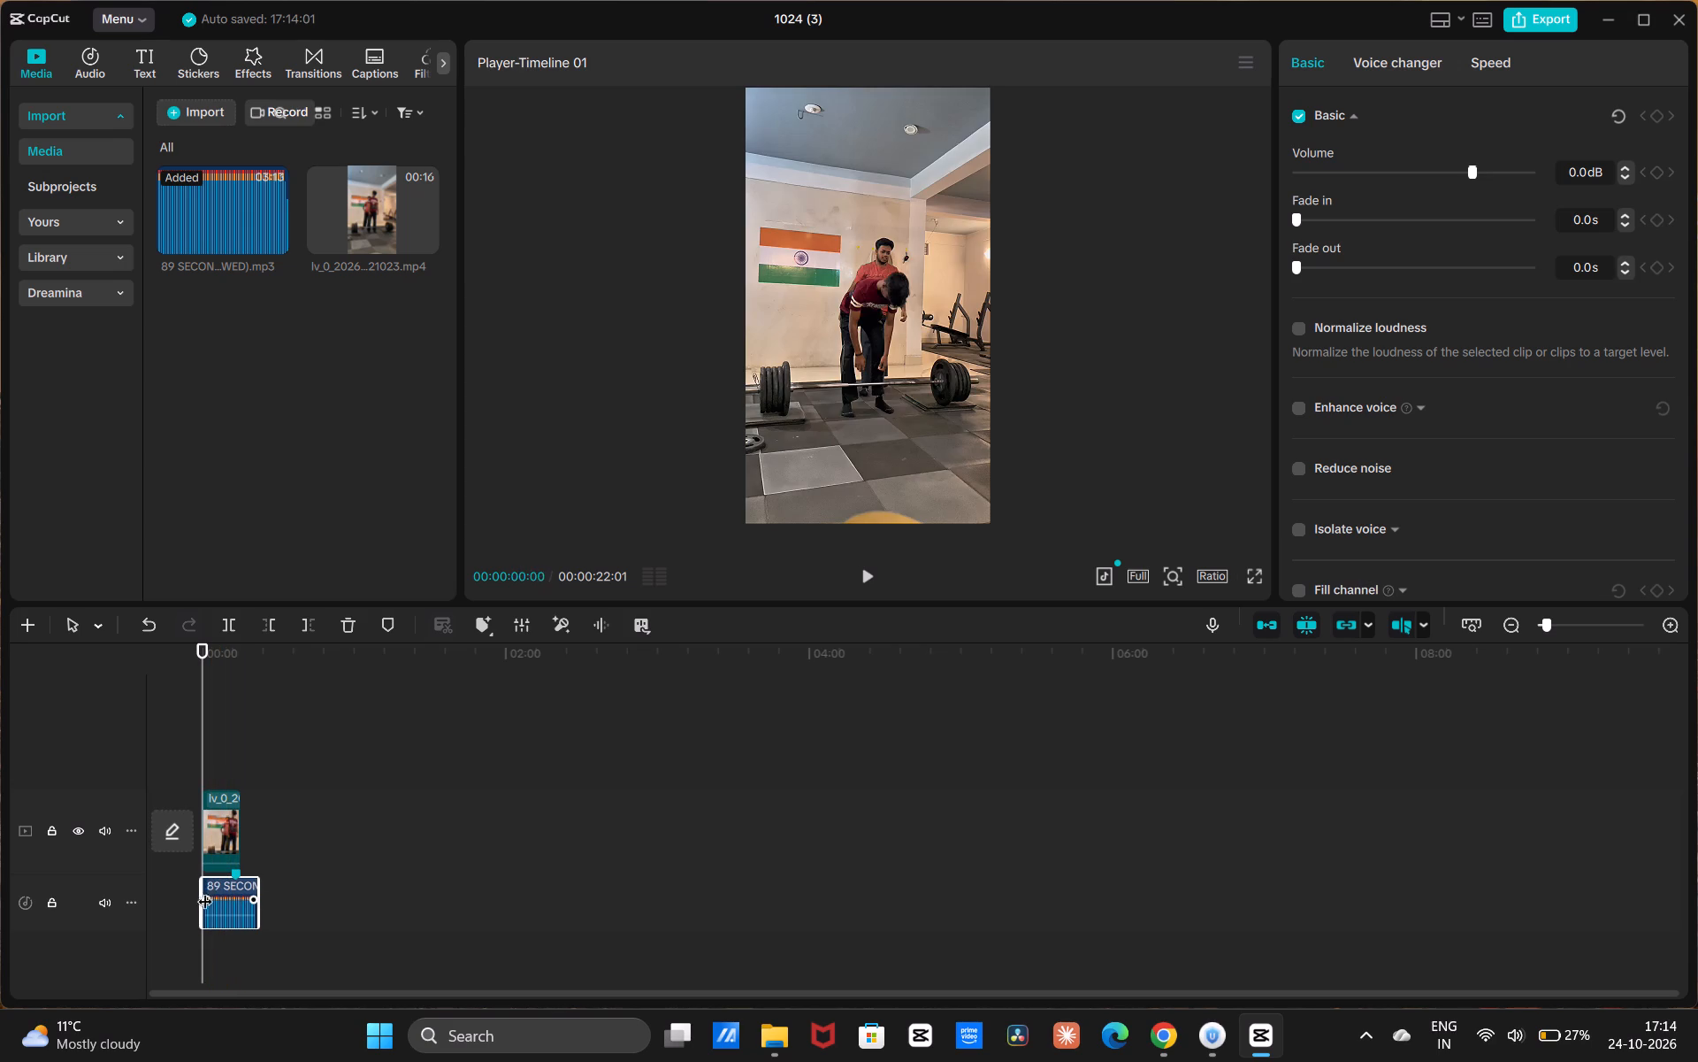
pyautogui.moveTo(235, 884); pyautogui.dragTo(220, 887)
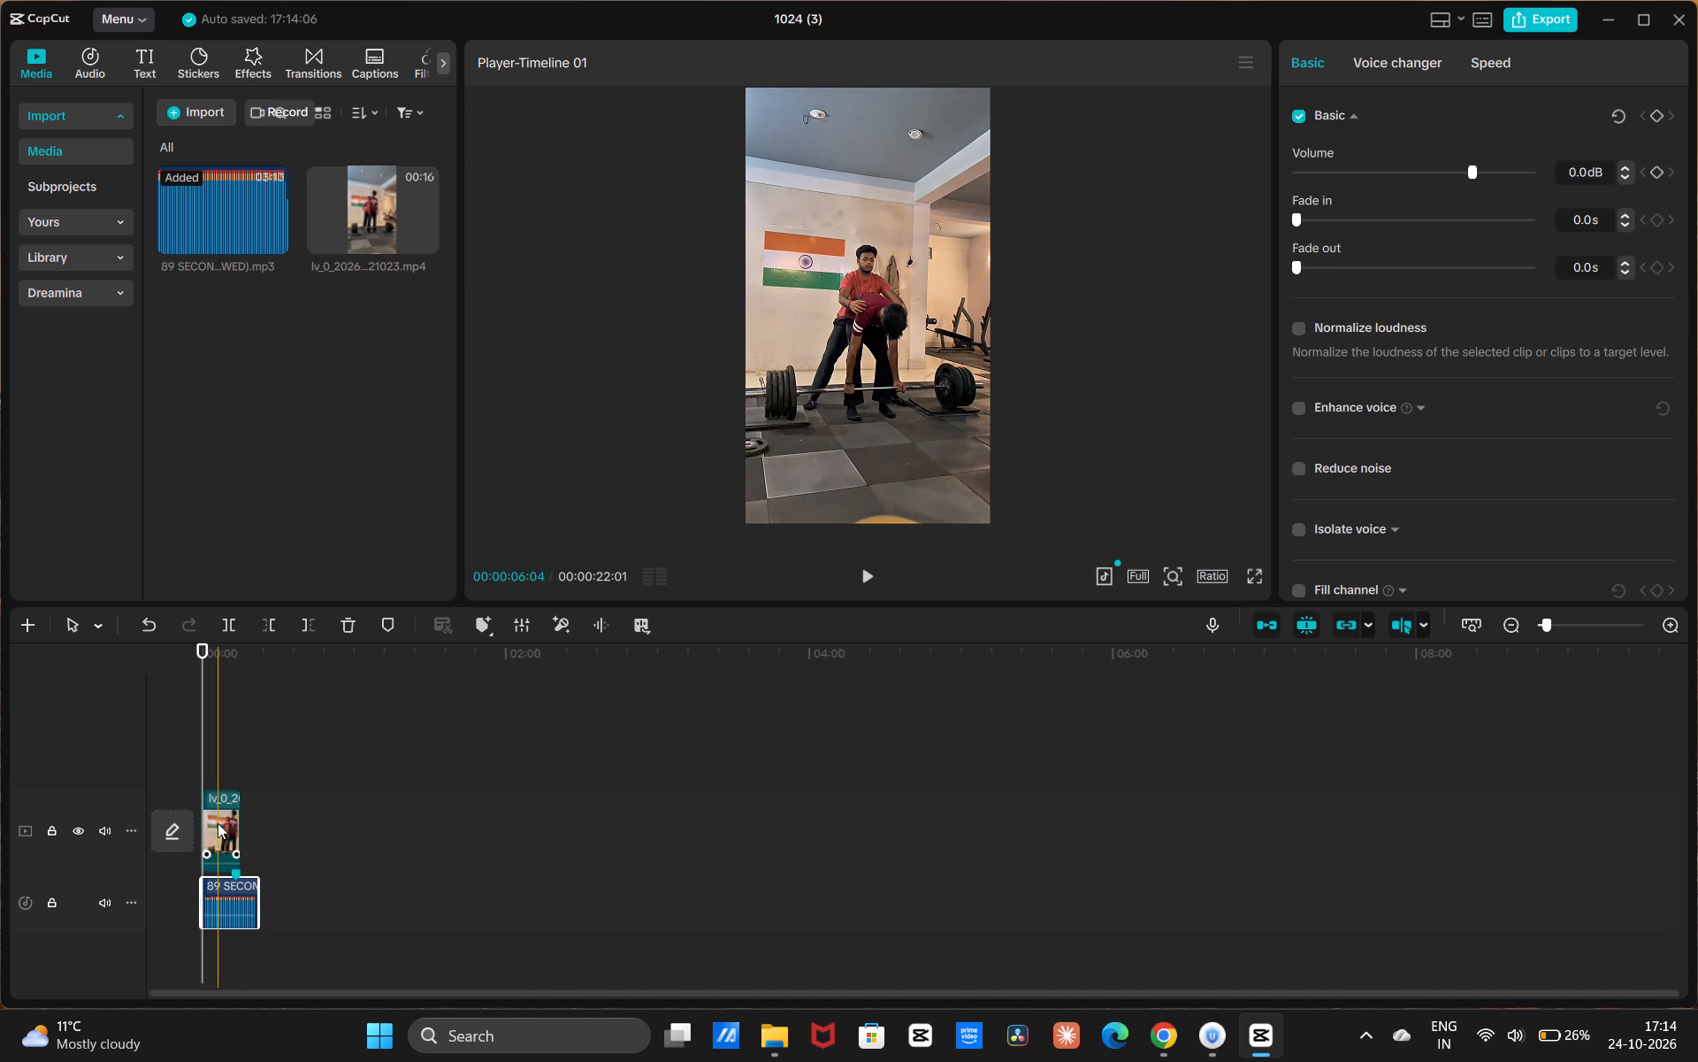
# Split the gym video at about 00:00:08:09 and again at 00:00:11:22.
pyautogui.press('b')
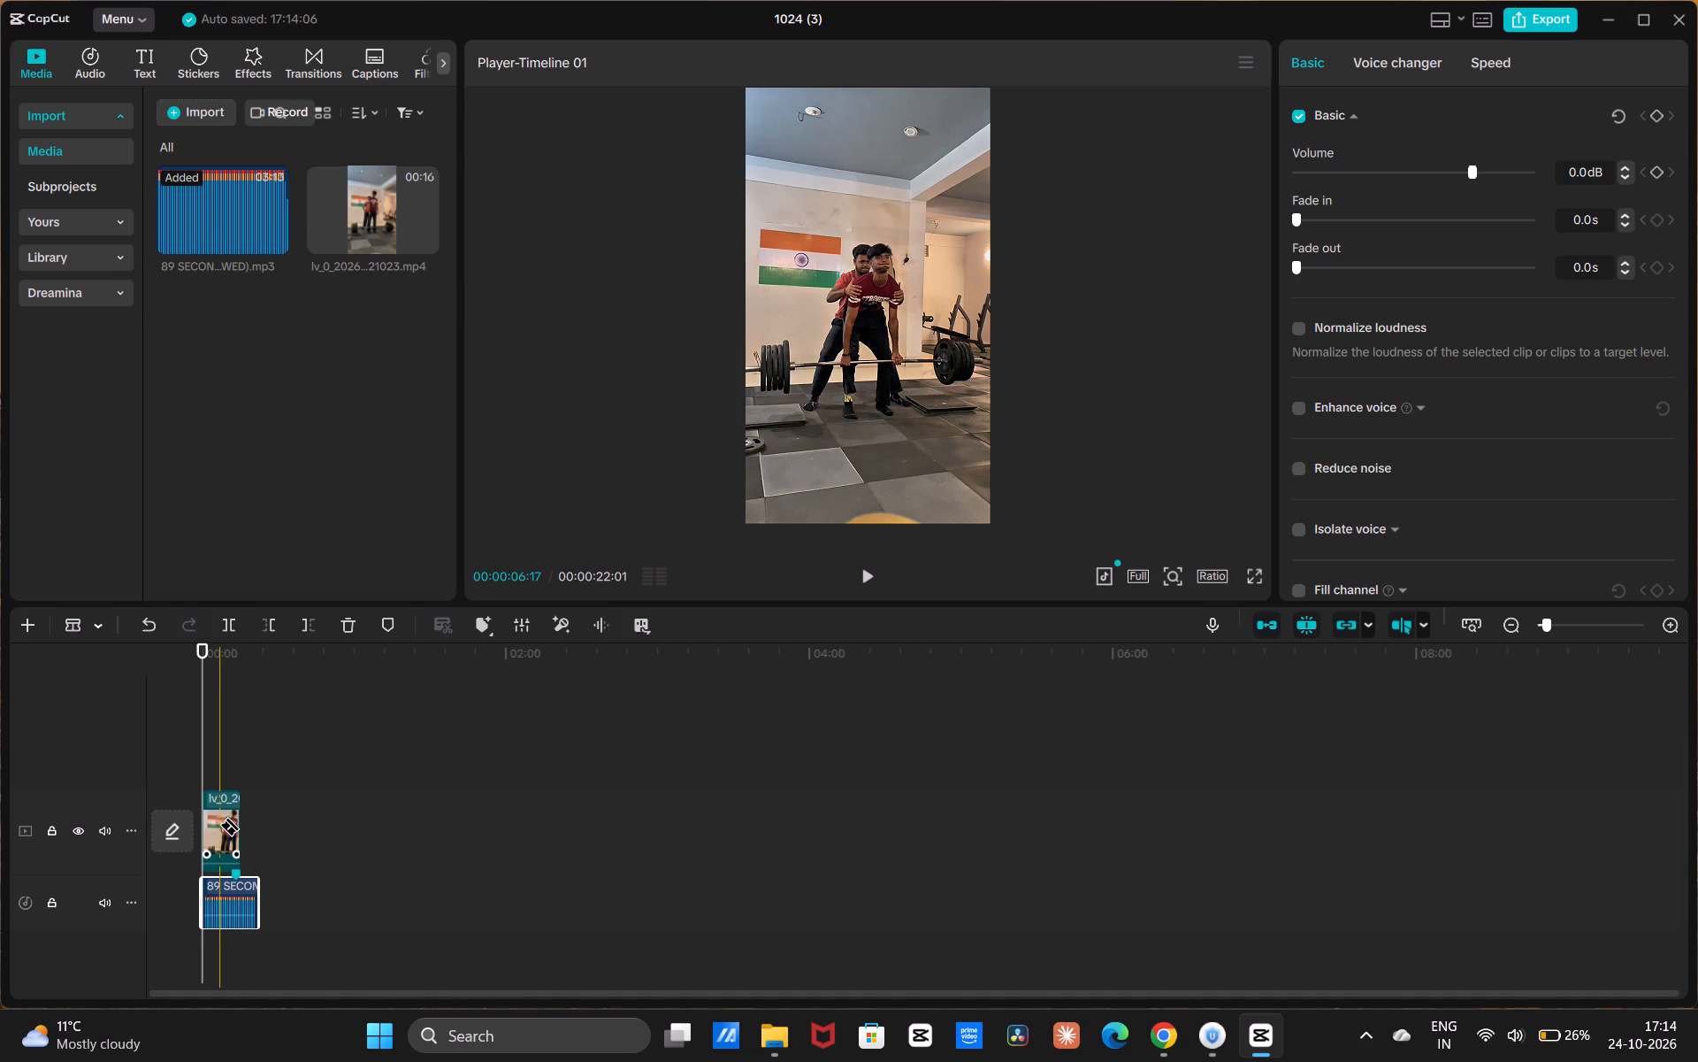
pyautogui.click(224, 827)
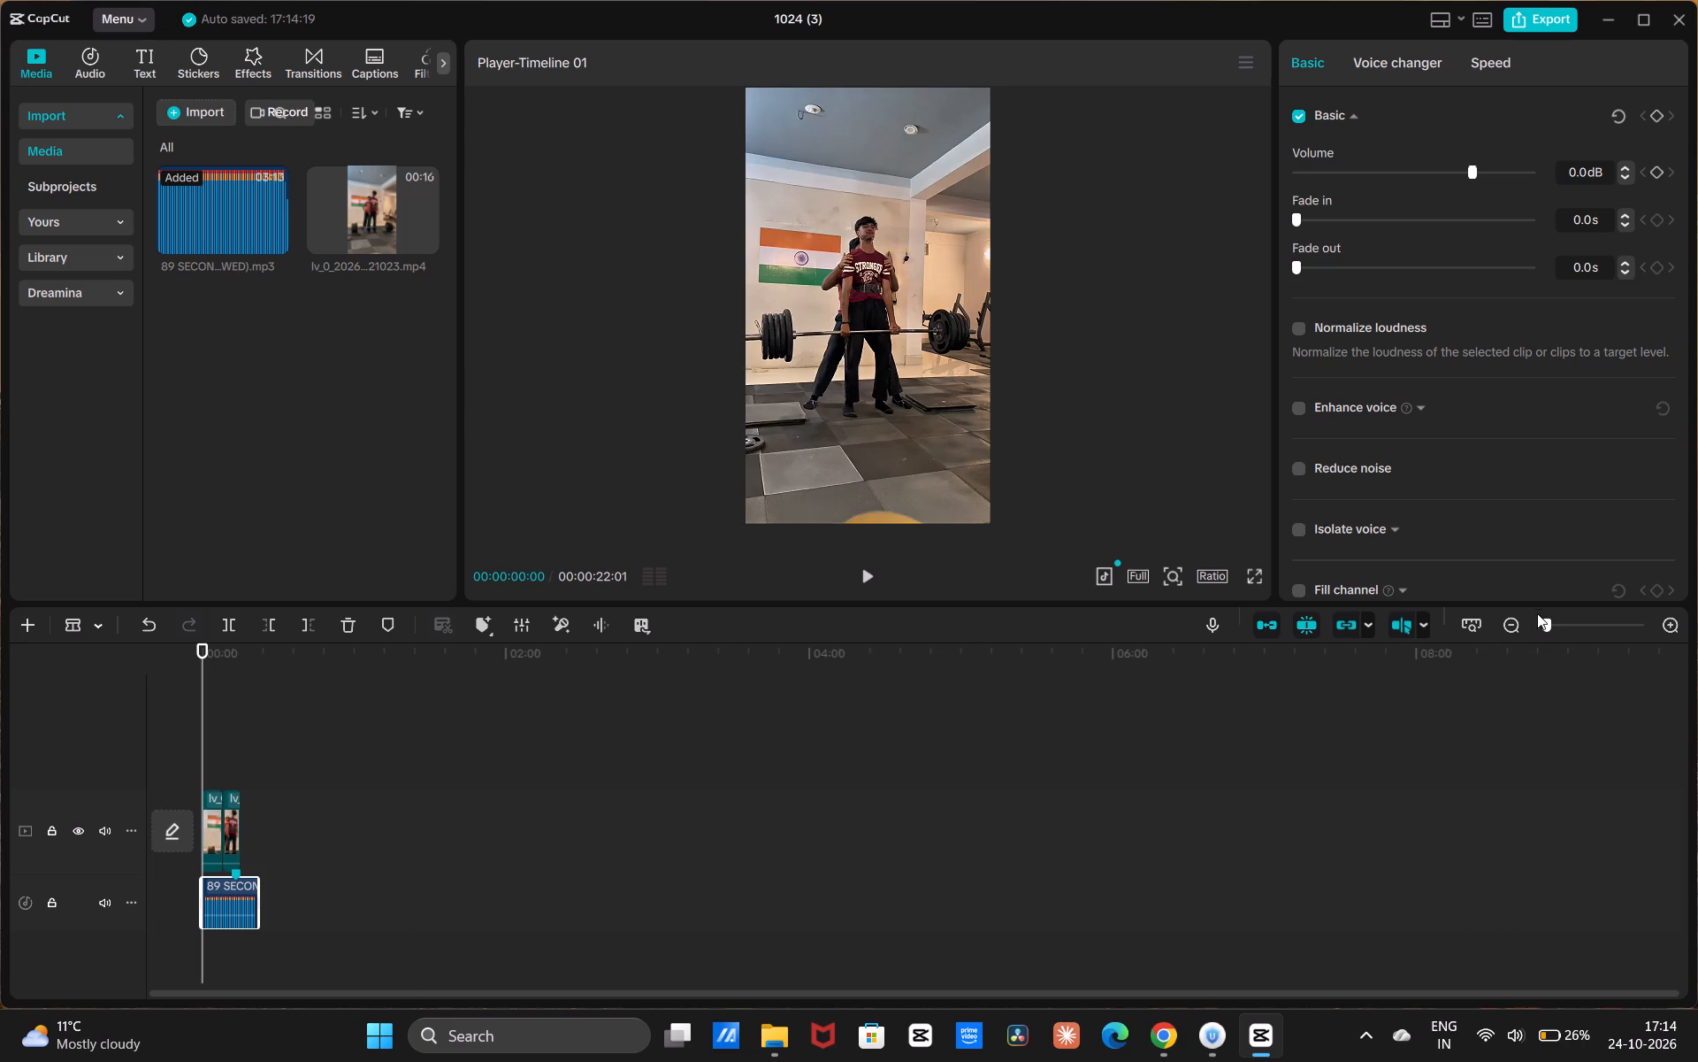
pyautogui.moveTo(1547, 621); pyautogui.dragTo(1550, 630)
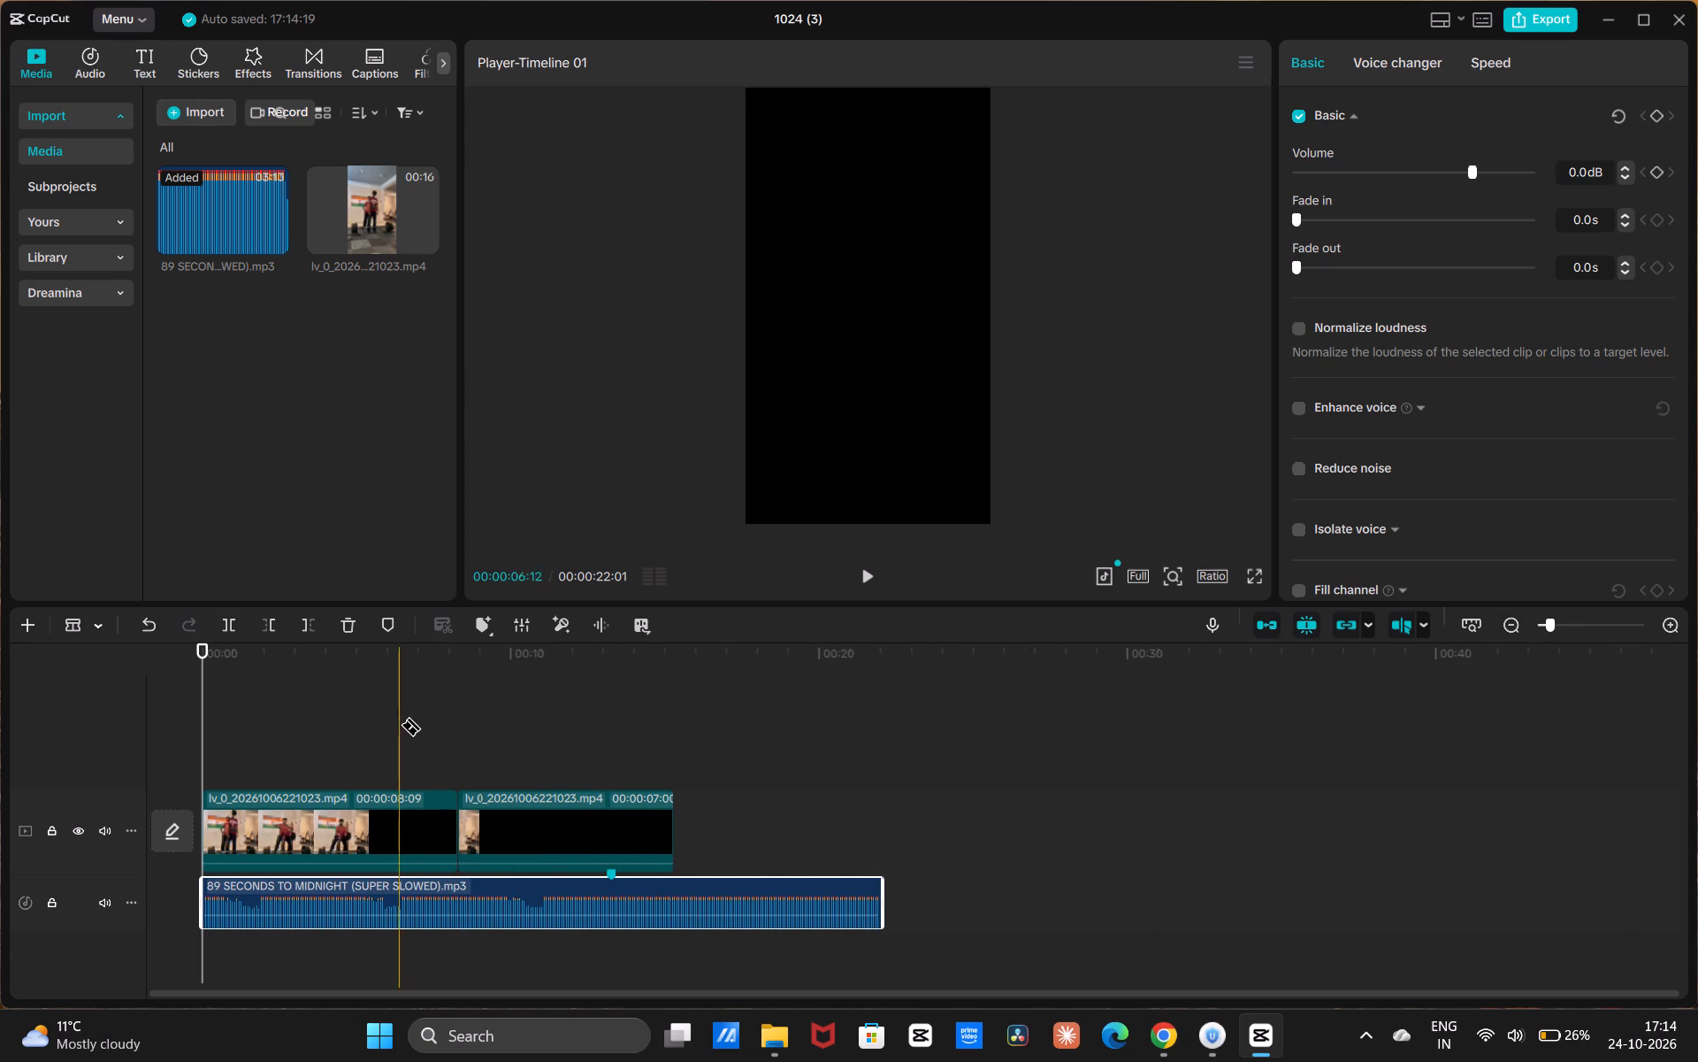
pyautogui.click(564, 719)
pyautogui.click(568, 804)
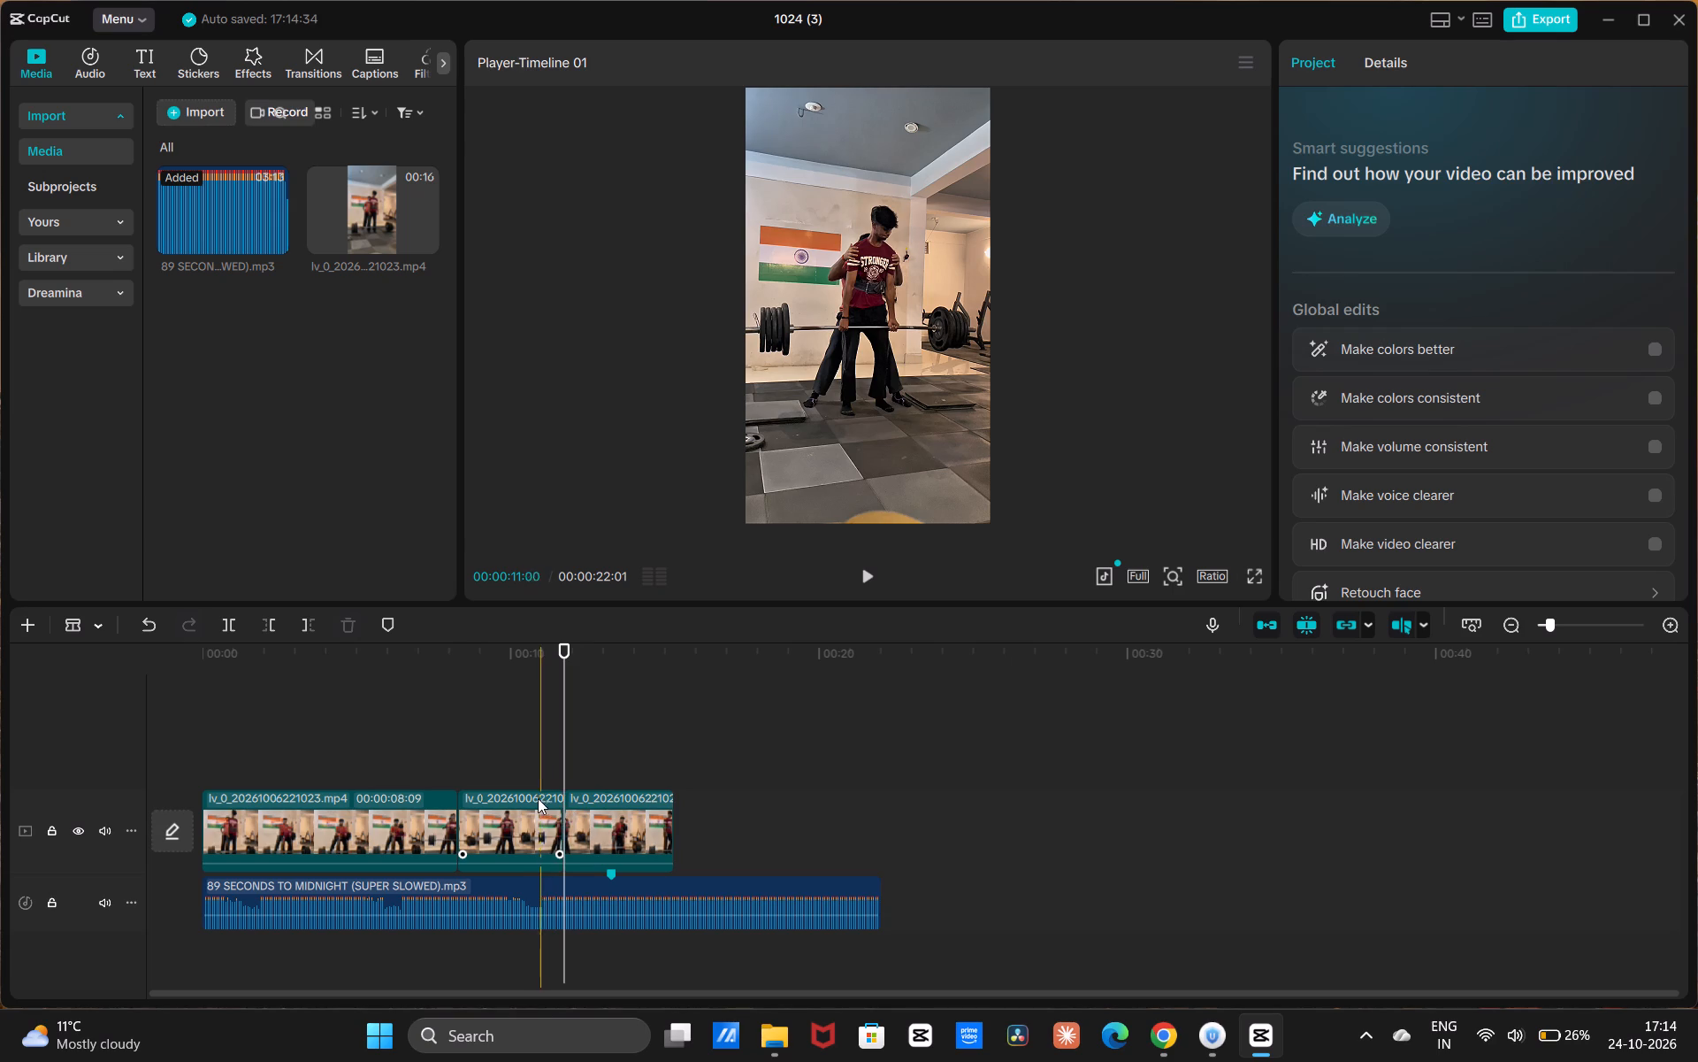
# Move the middle gym video segment to the front of the track and realign the audio clip with the timeline's start.
pyautogui.press('a')
pyautogui.moveTo(529, 804); pyautogui.dragTo(318, 775)
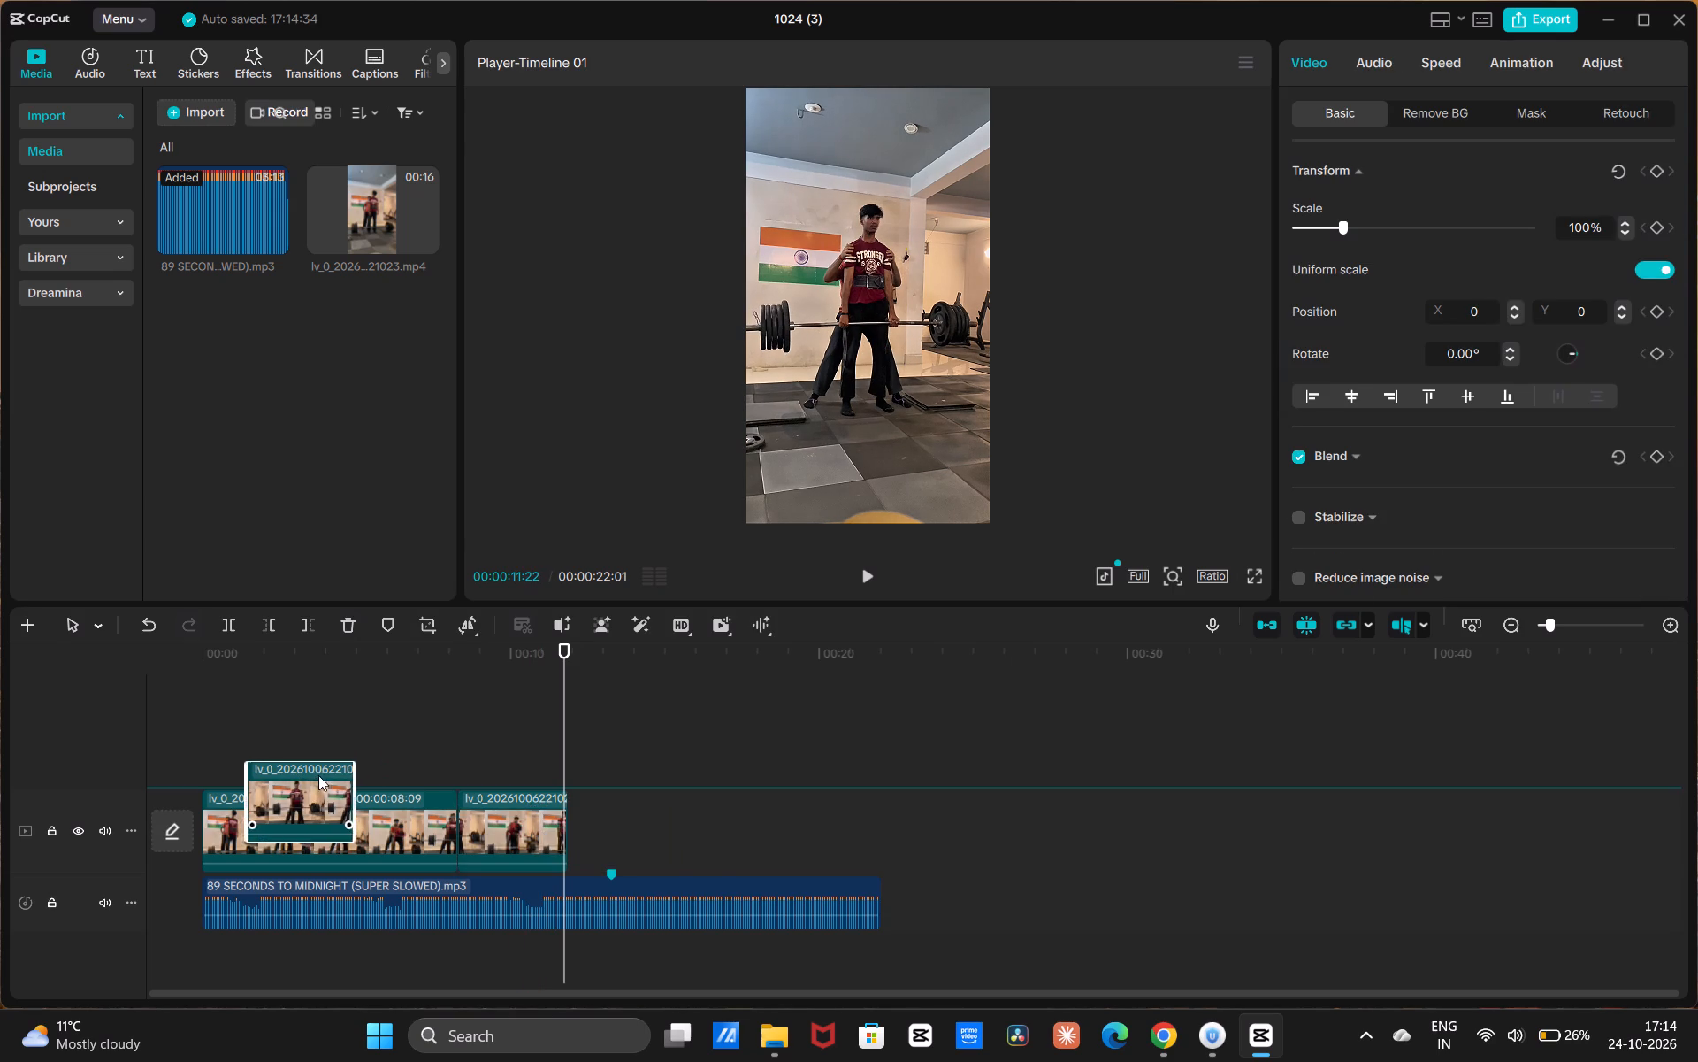
pyautogui.moveTo(318, 775); pyautogui.dragTo(278, 794)
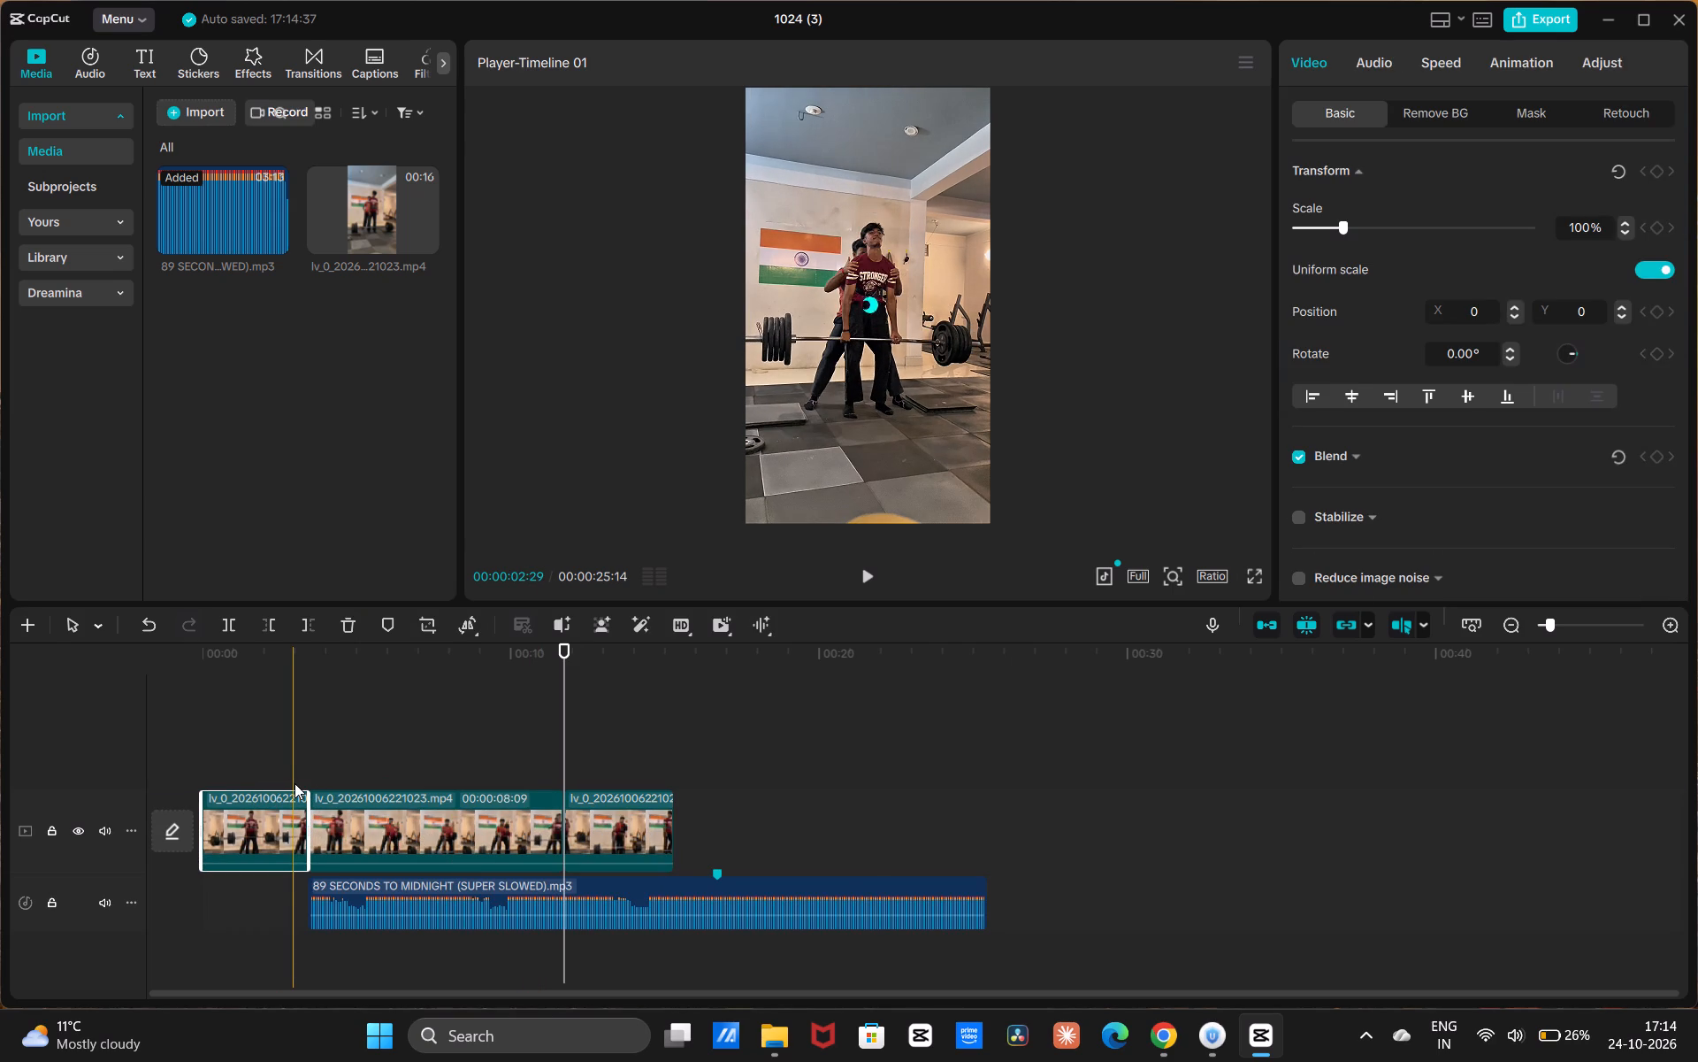
pyautogui.moveTo(422, 879); pyautogui.dragTo(393, 876)
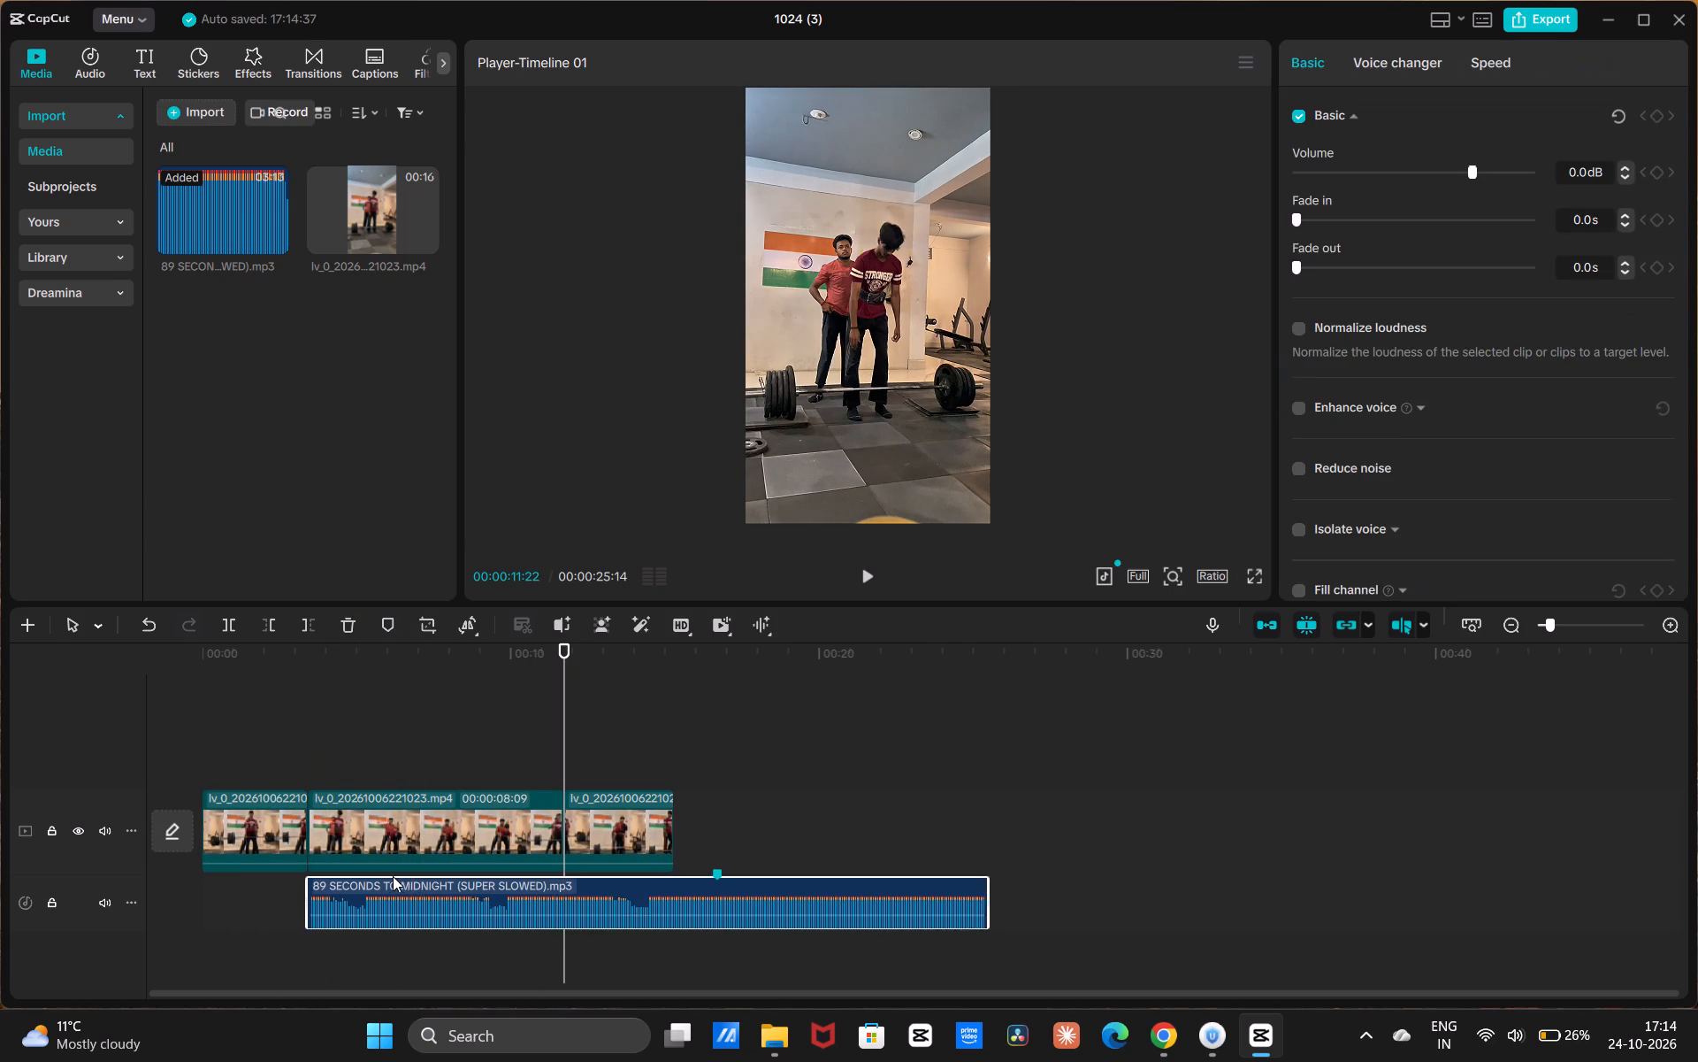
pyautogui.moveTo(393, 876); pyautogui.dragTo(317, 873)
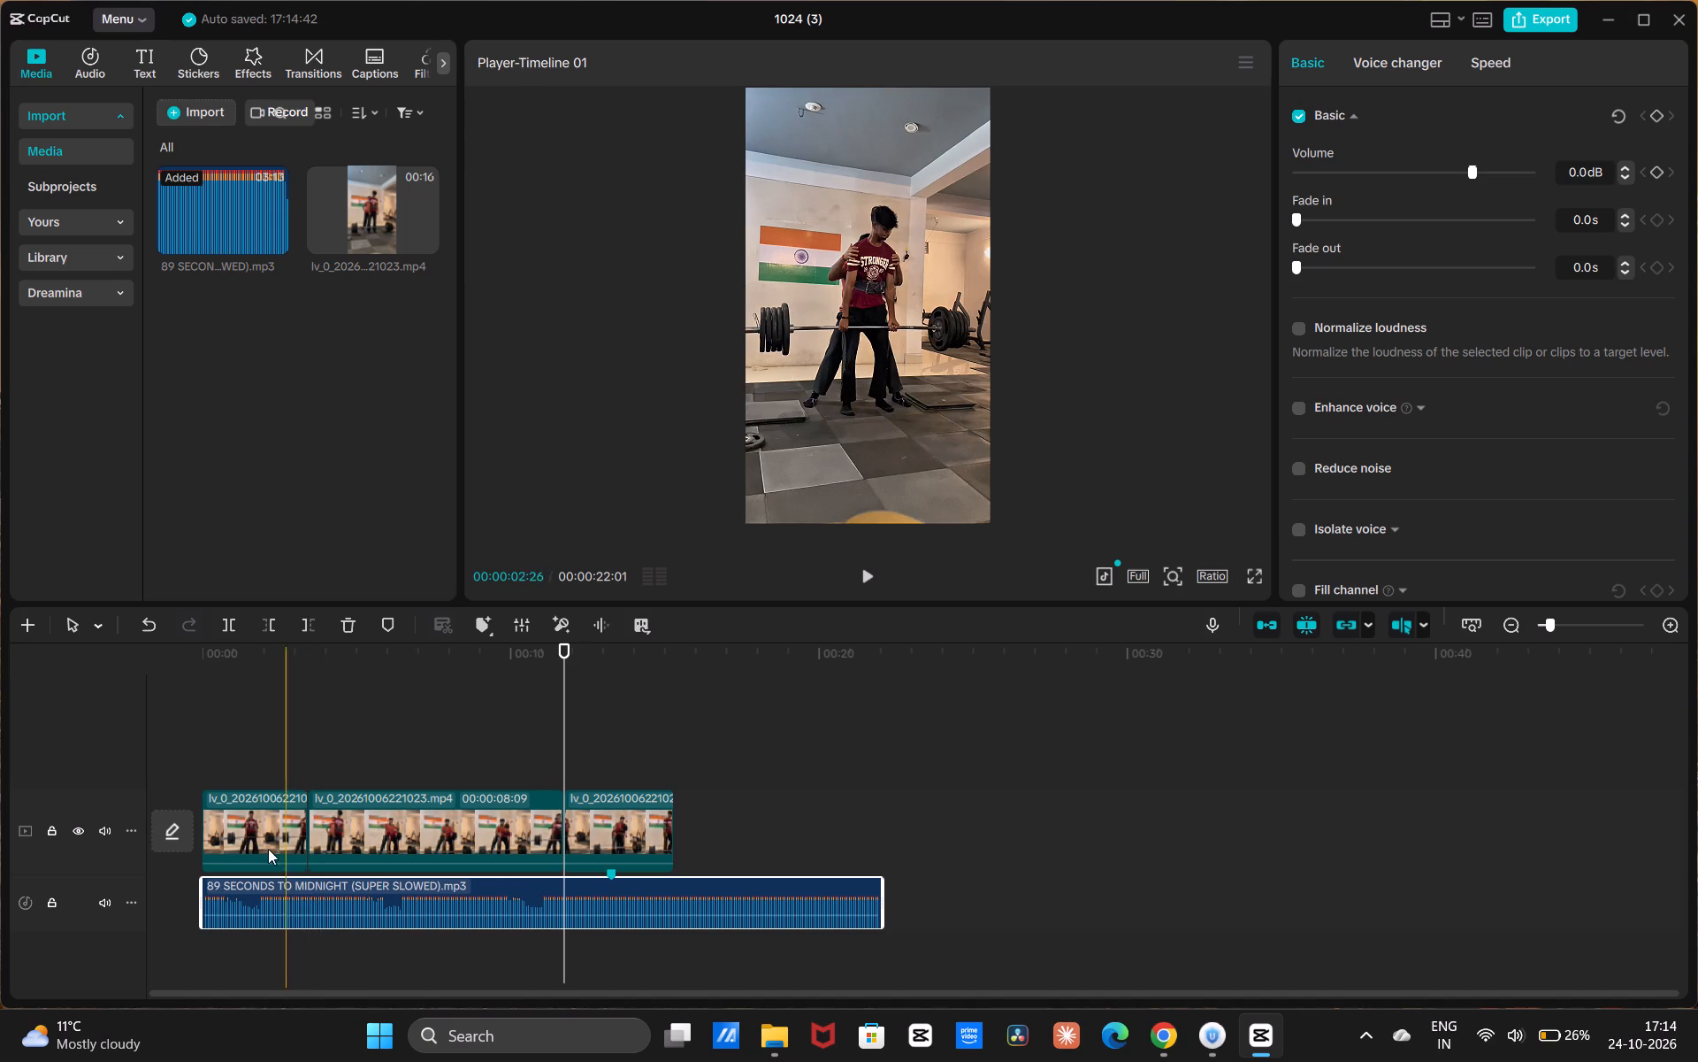
# Play from the beginning, split the first video segment at 00:00:01:28, and delete the part after the split.
pyautogui.click(186, 717)
pyautogui.press('space')
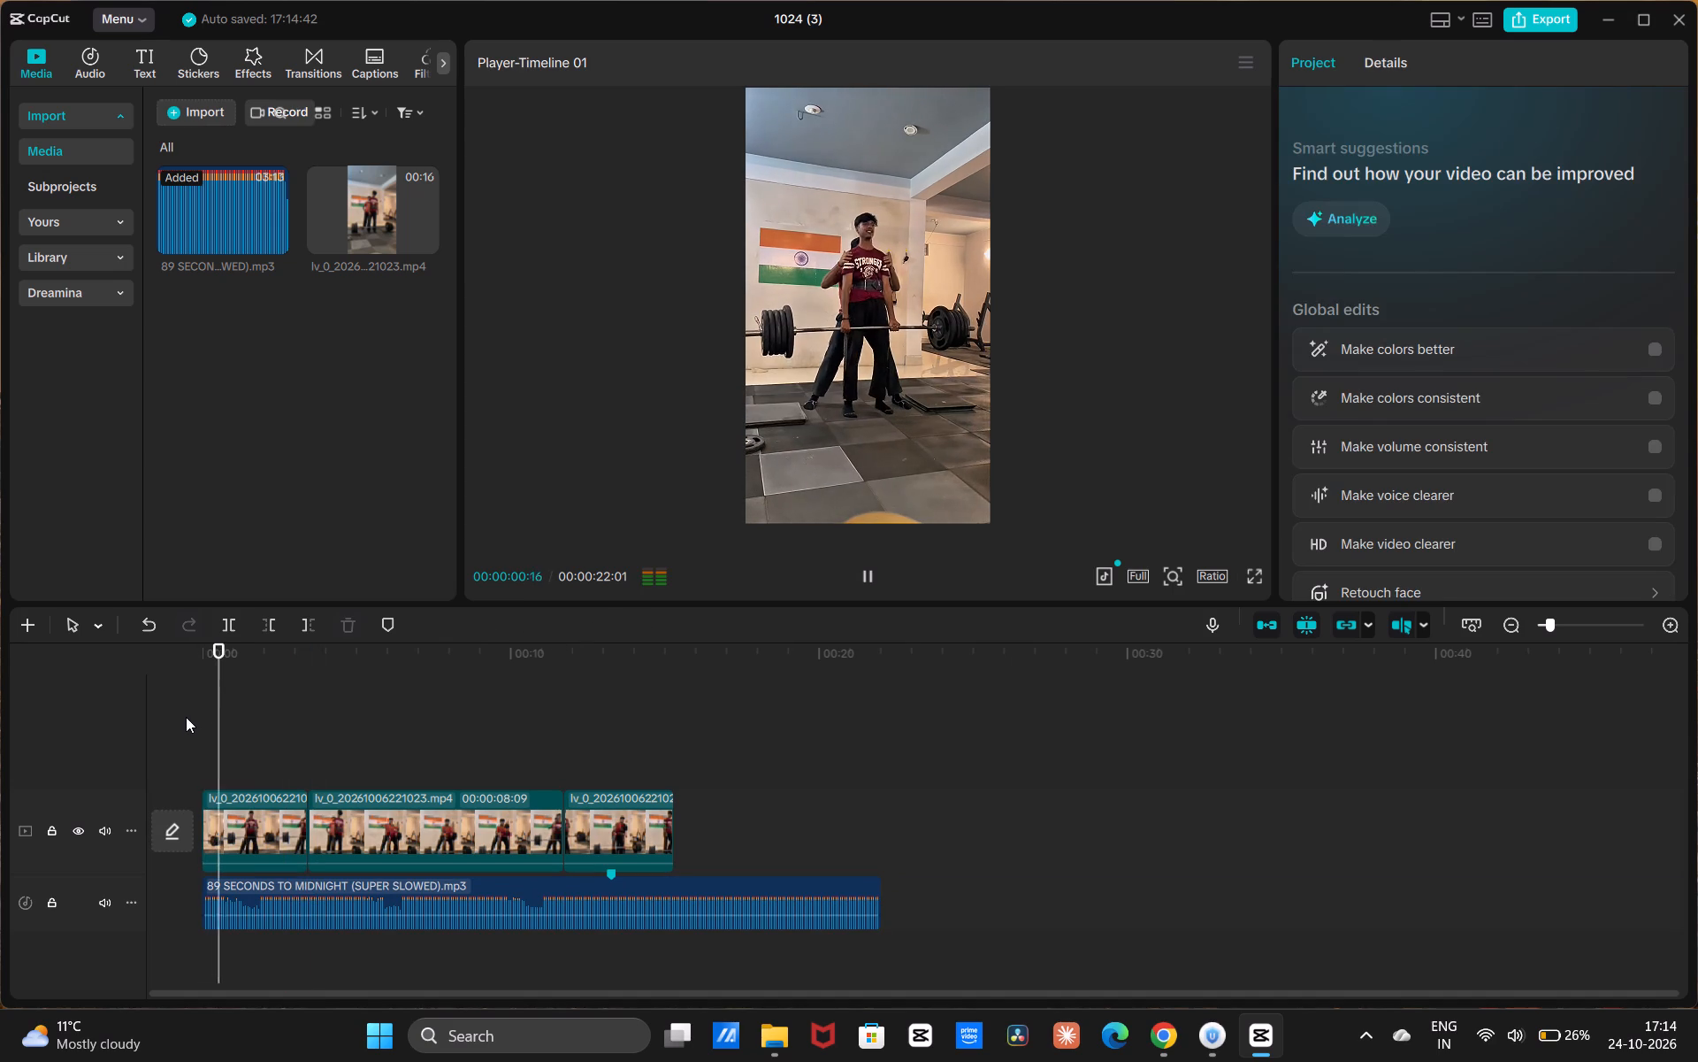
pyautogui.press('space')
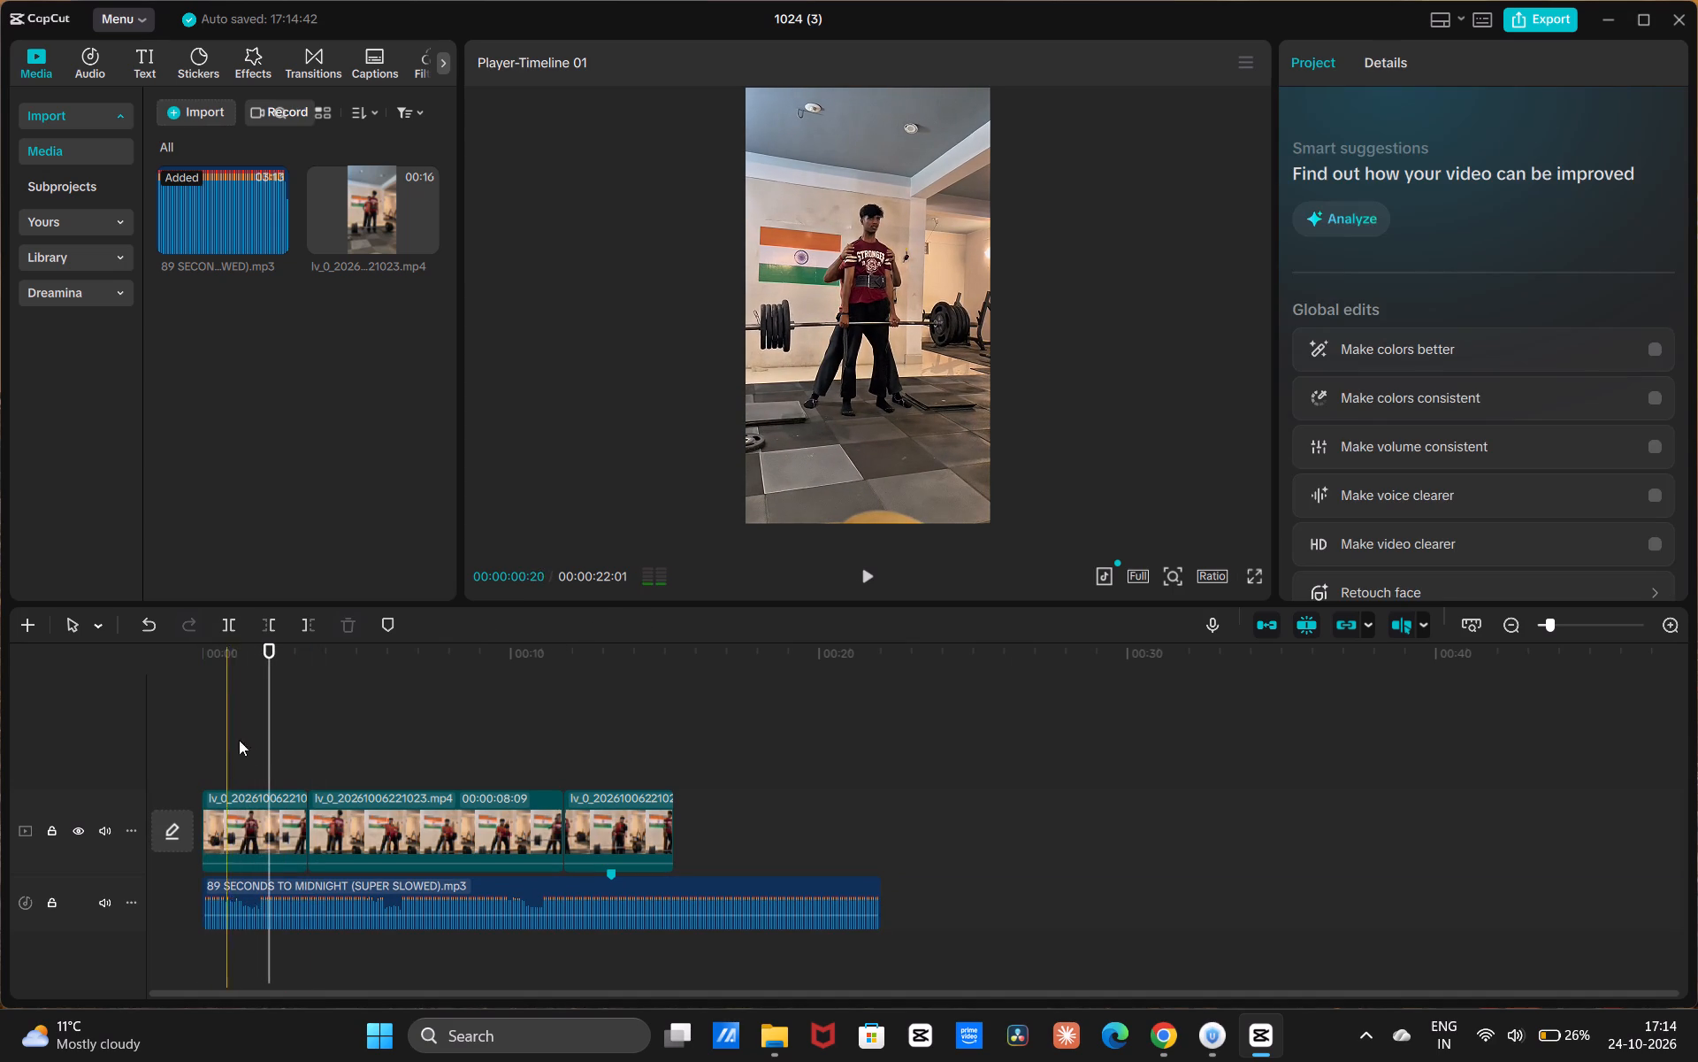
pyautogui.click(266, 726)
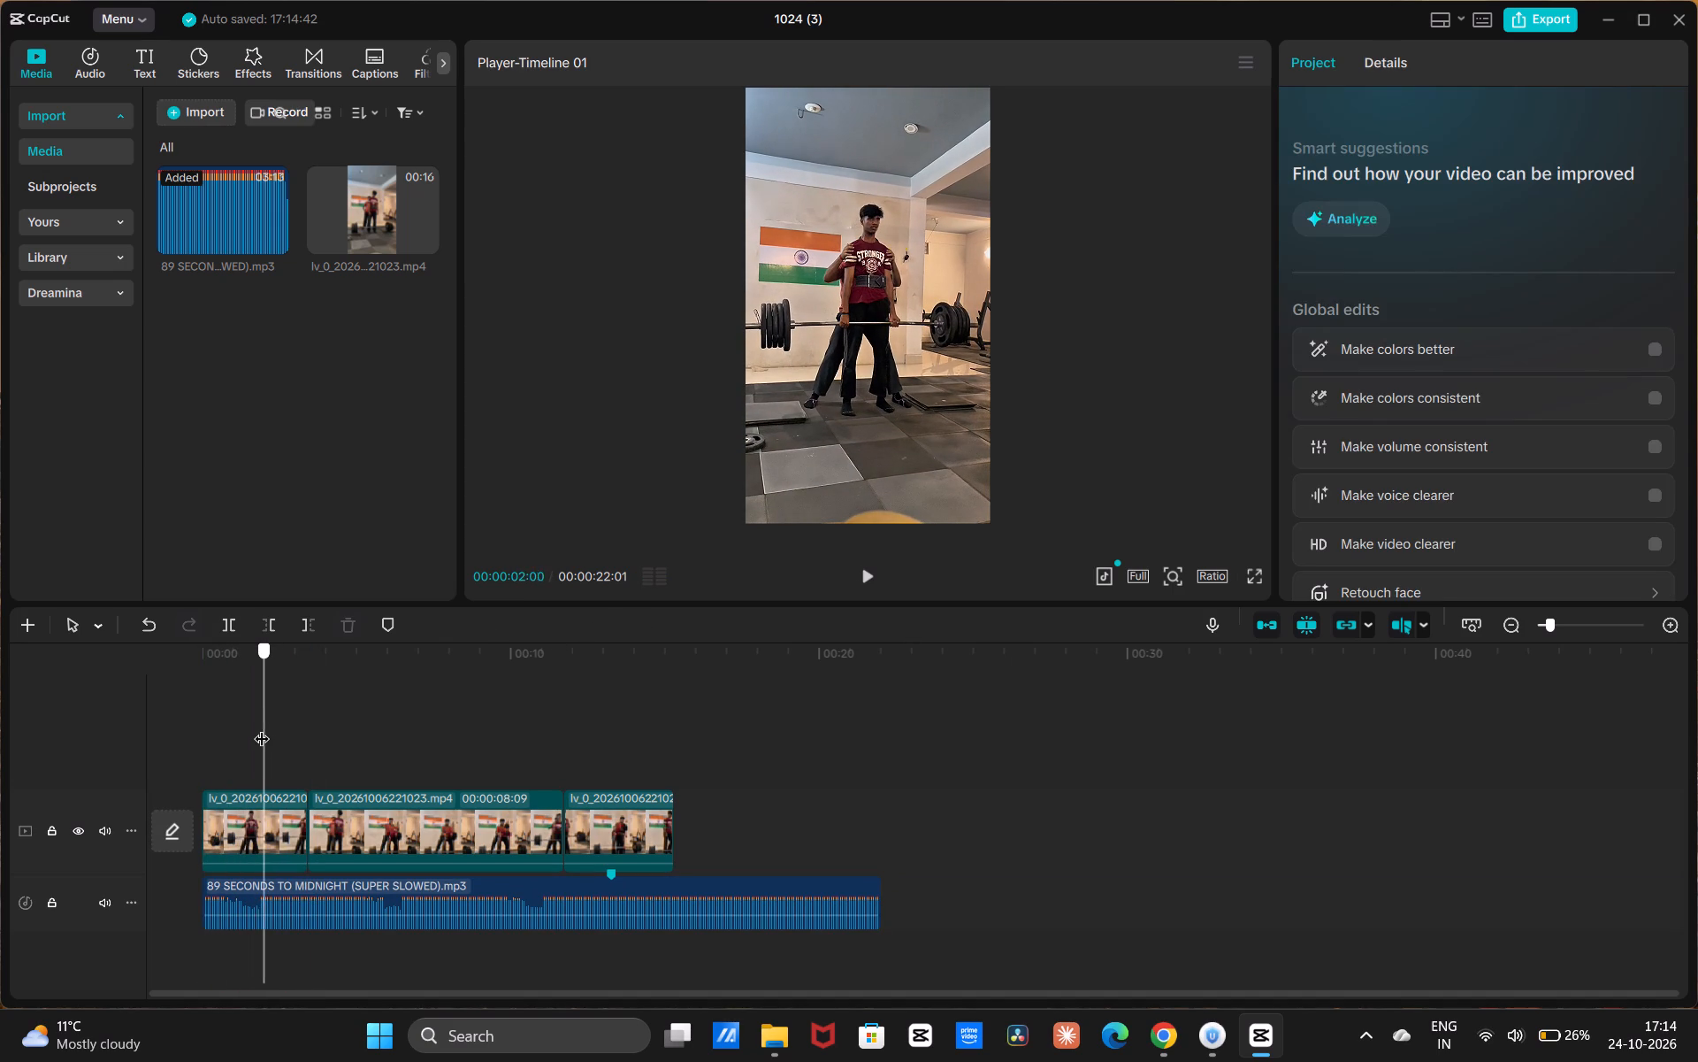
pyautogui.click(263, 810)
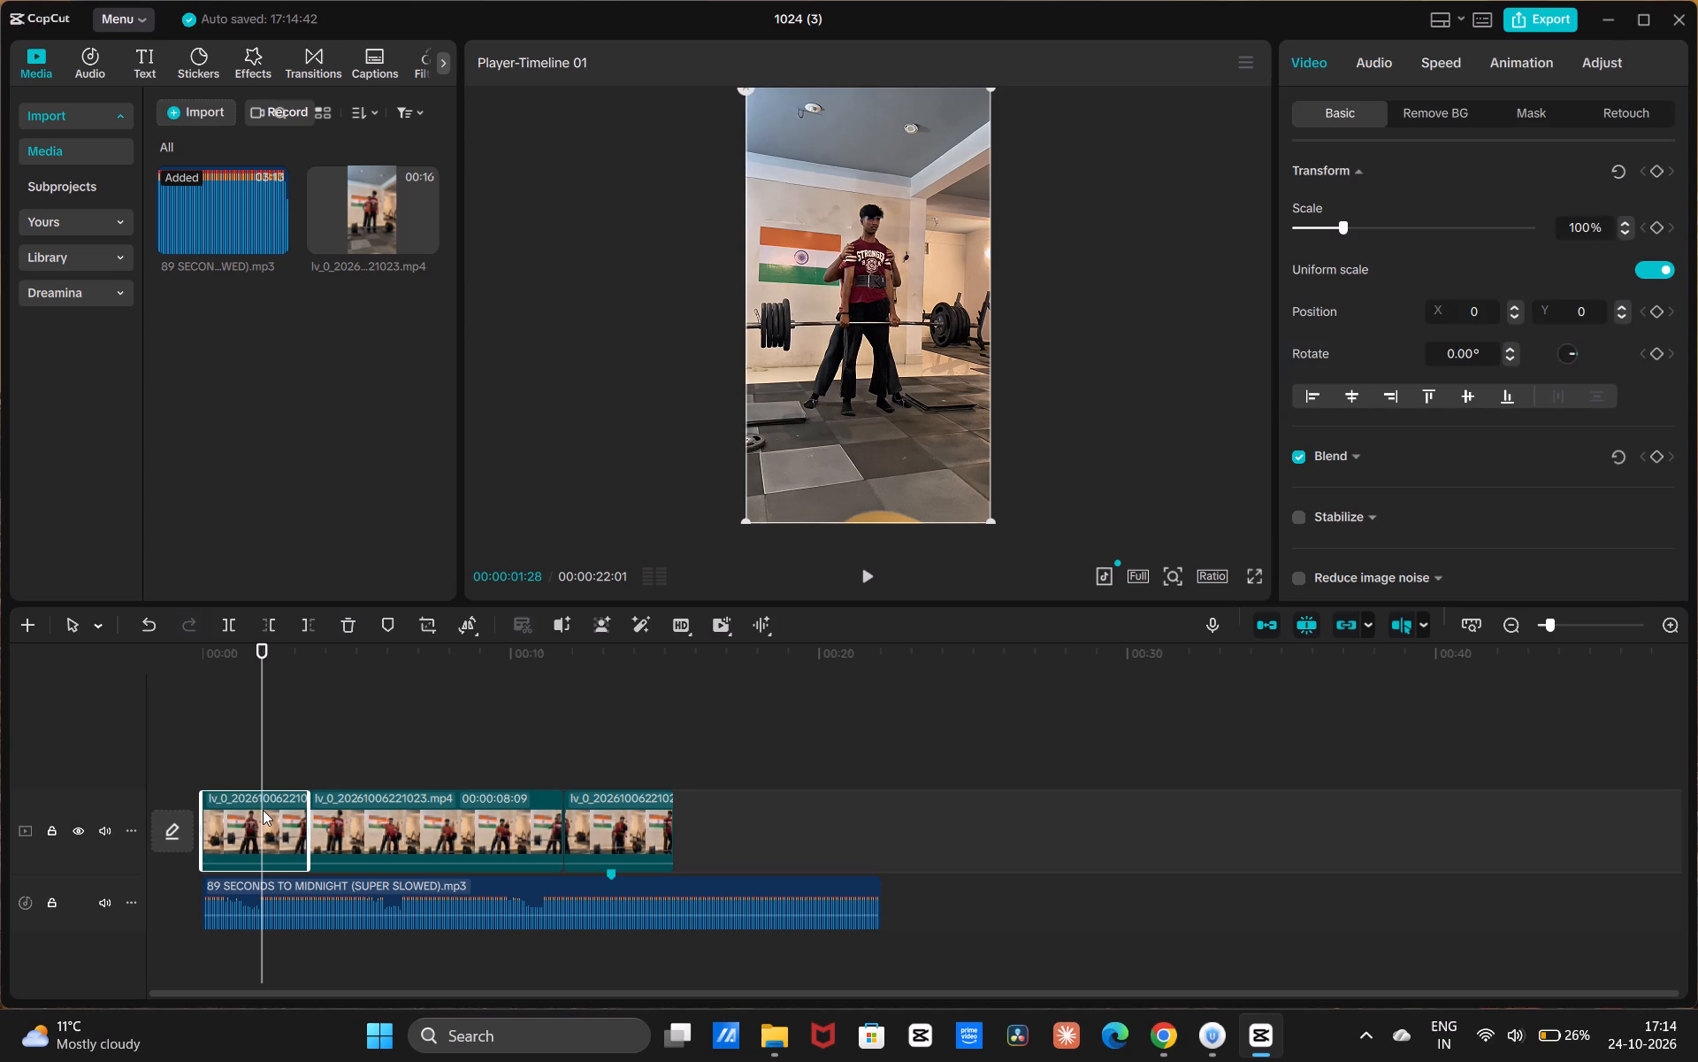
pyautogui.press('b')
pyautogui.click(263, 810)
pyautogui.press('BackSpace')
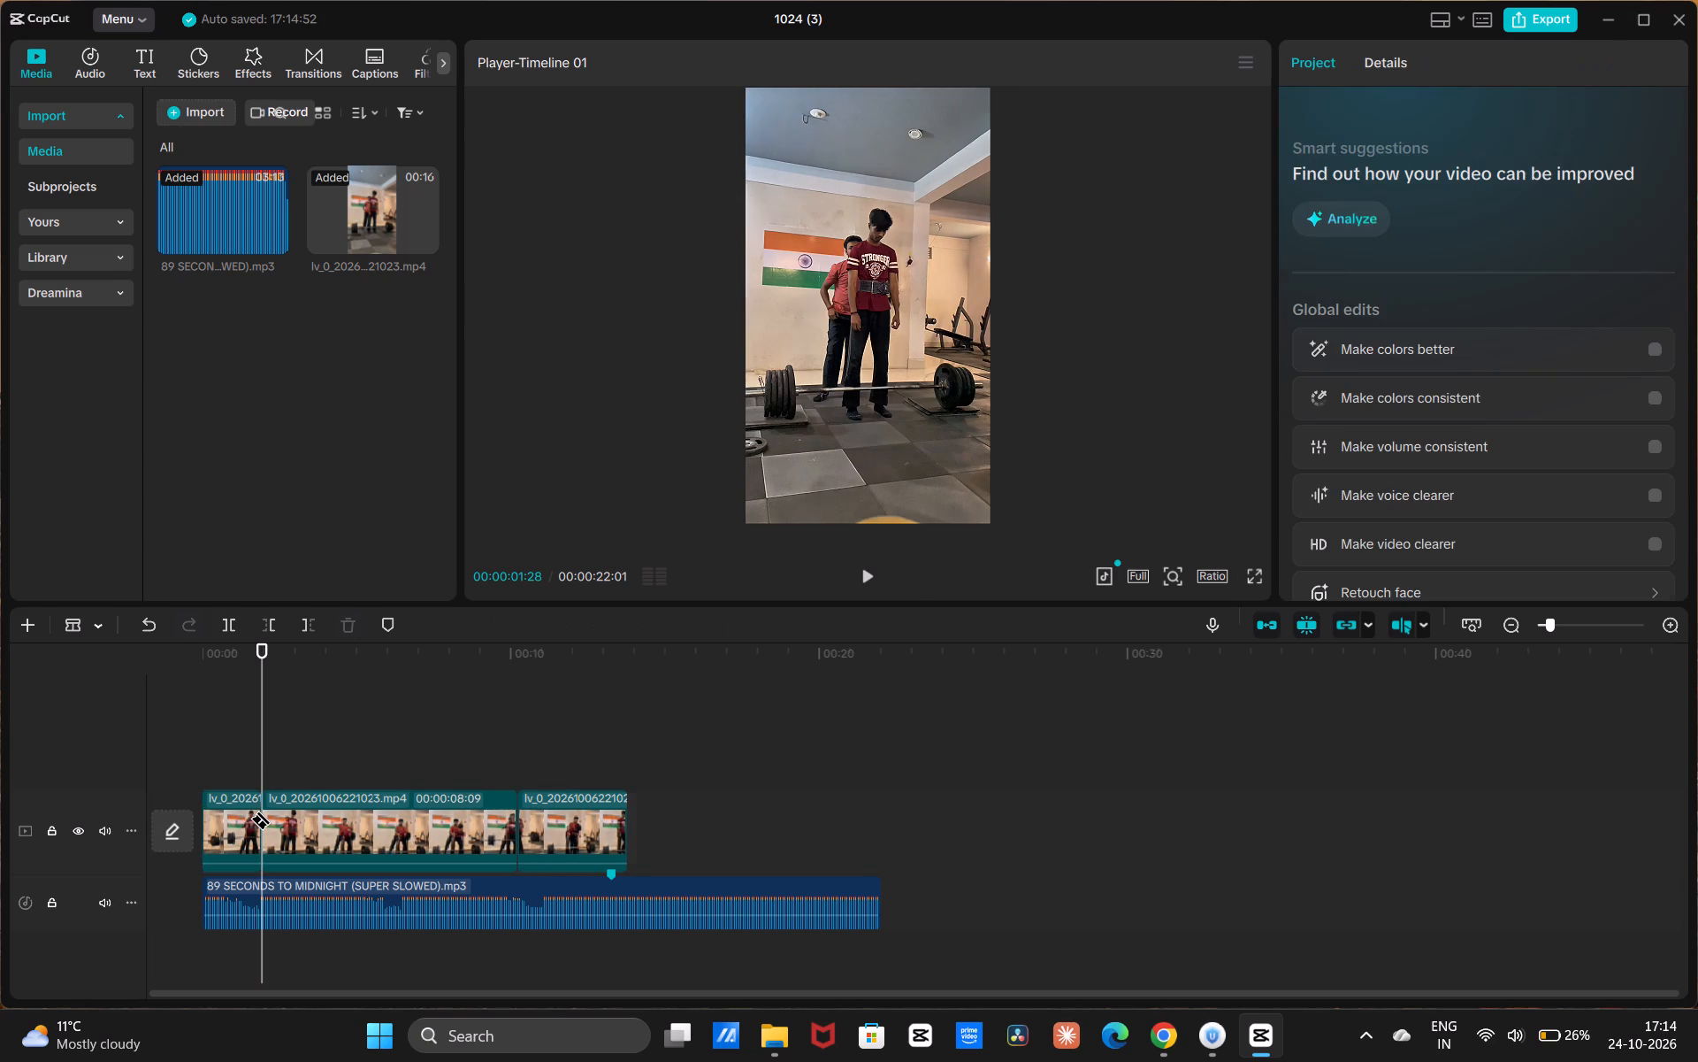
pyautogui.click(261, 757)
# Accept the image shared from the phone through Quick Share.
pyautogui.click(1441, 948)
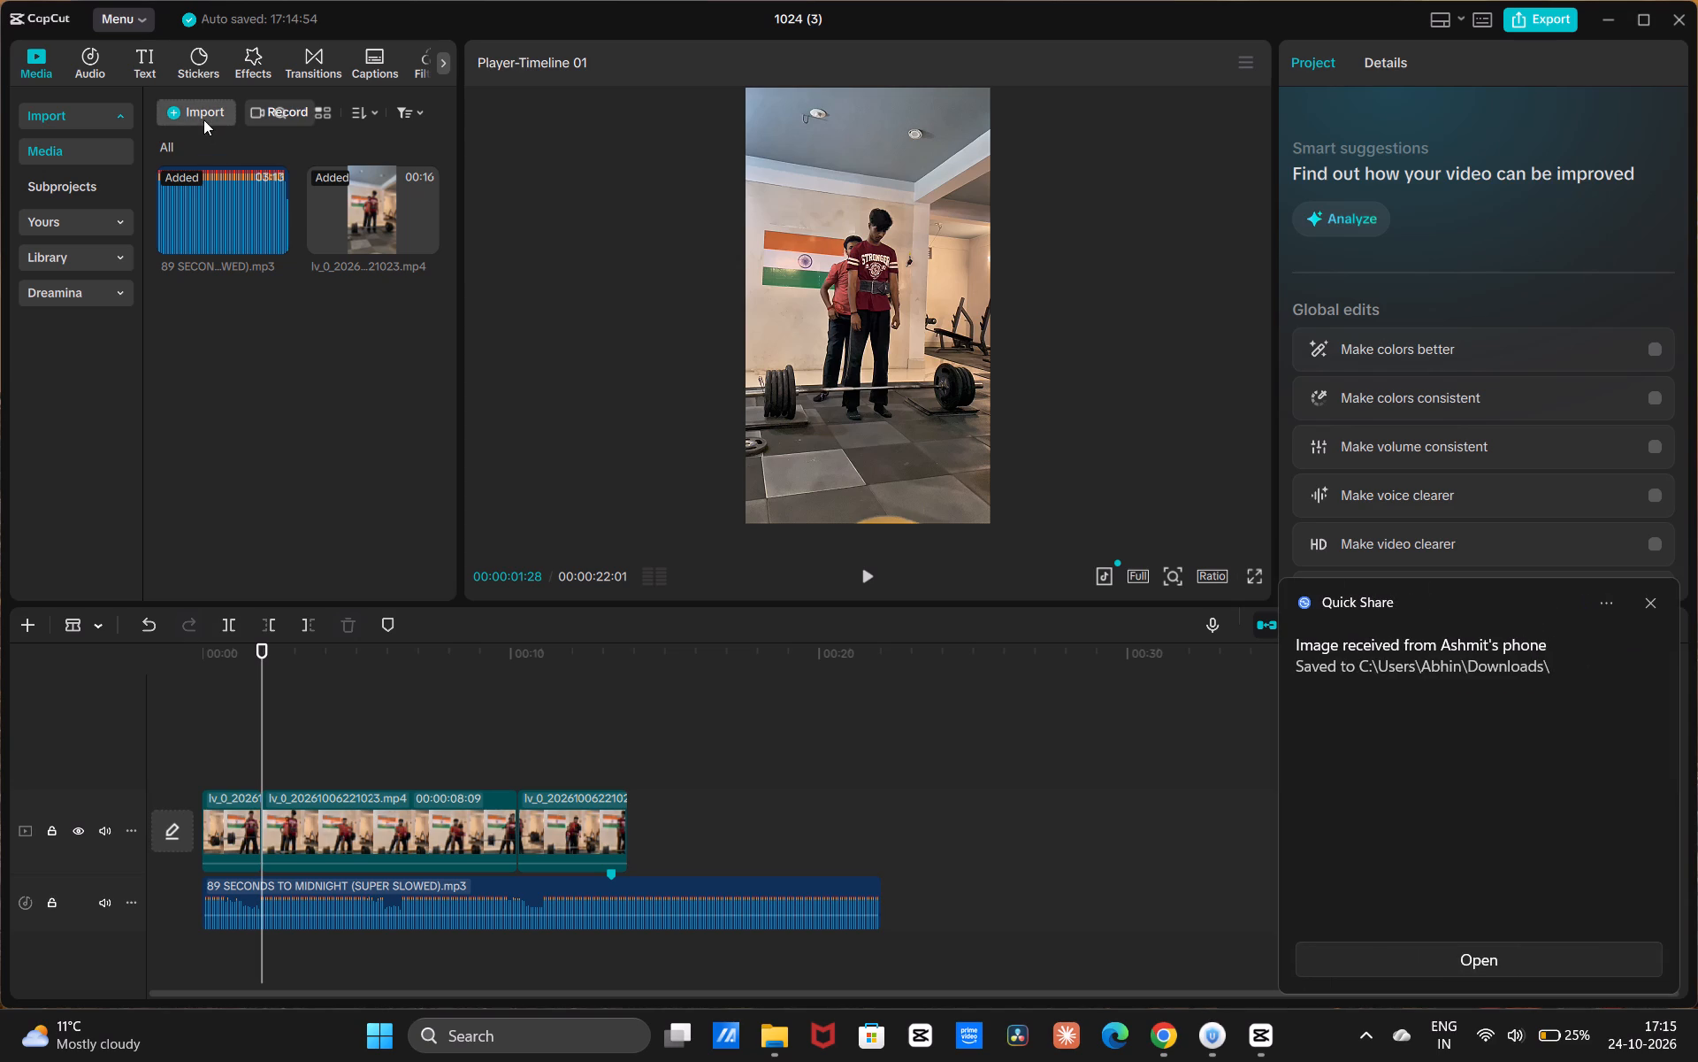
# Import the image IMG_3076 from Downloads and insert it at 00:00:01:28, directly after the first video segment.
pyautogui.click(203, 119)
pyautogui.click(235, 164)
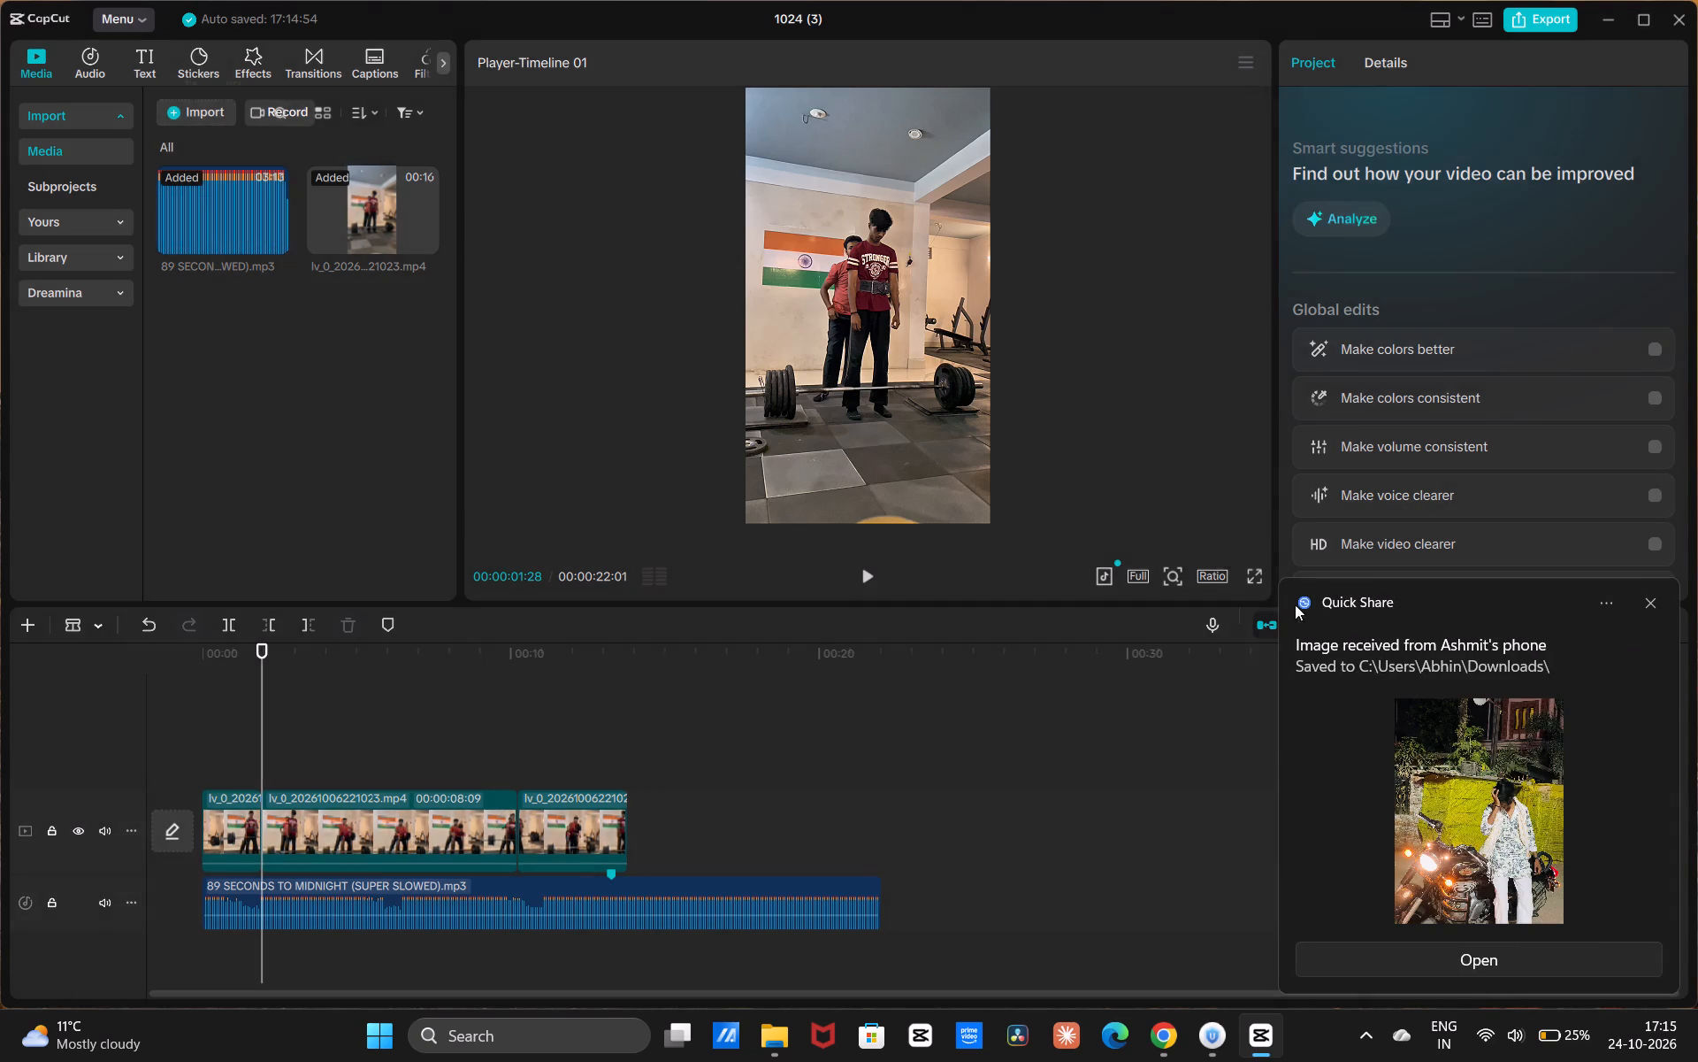
pyautogui.click(1648, 597)
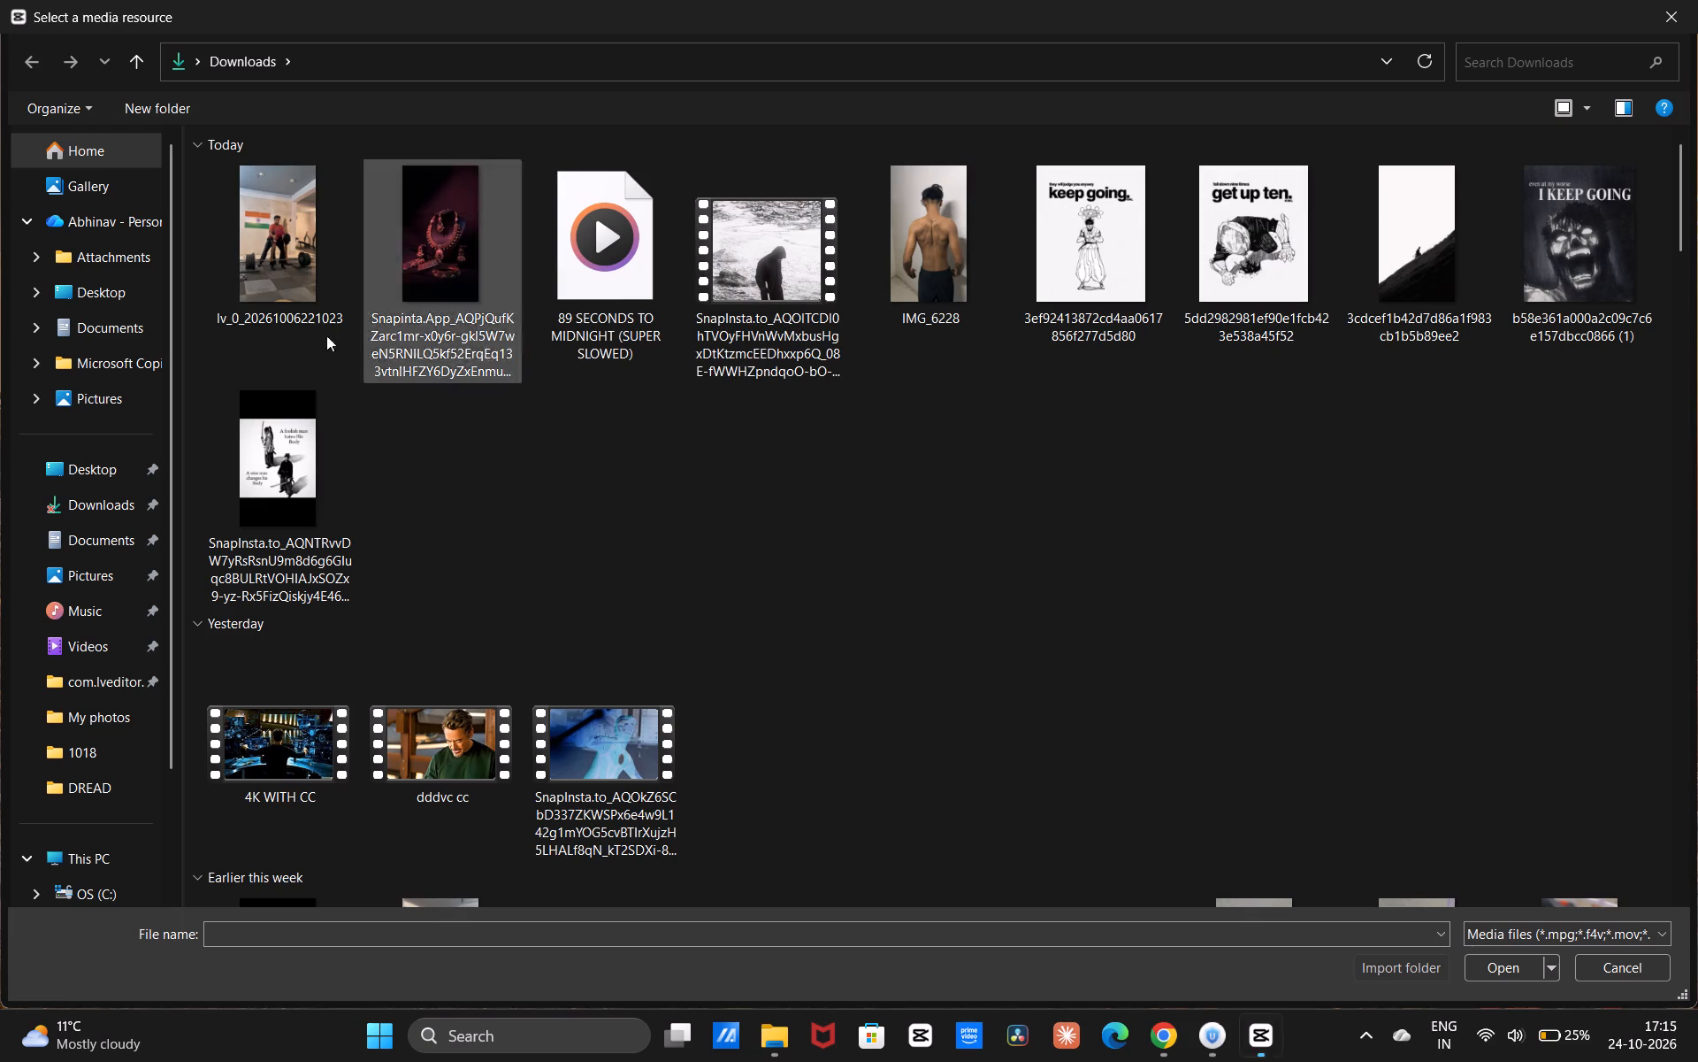
pyautogui.click(119, 504)
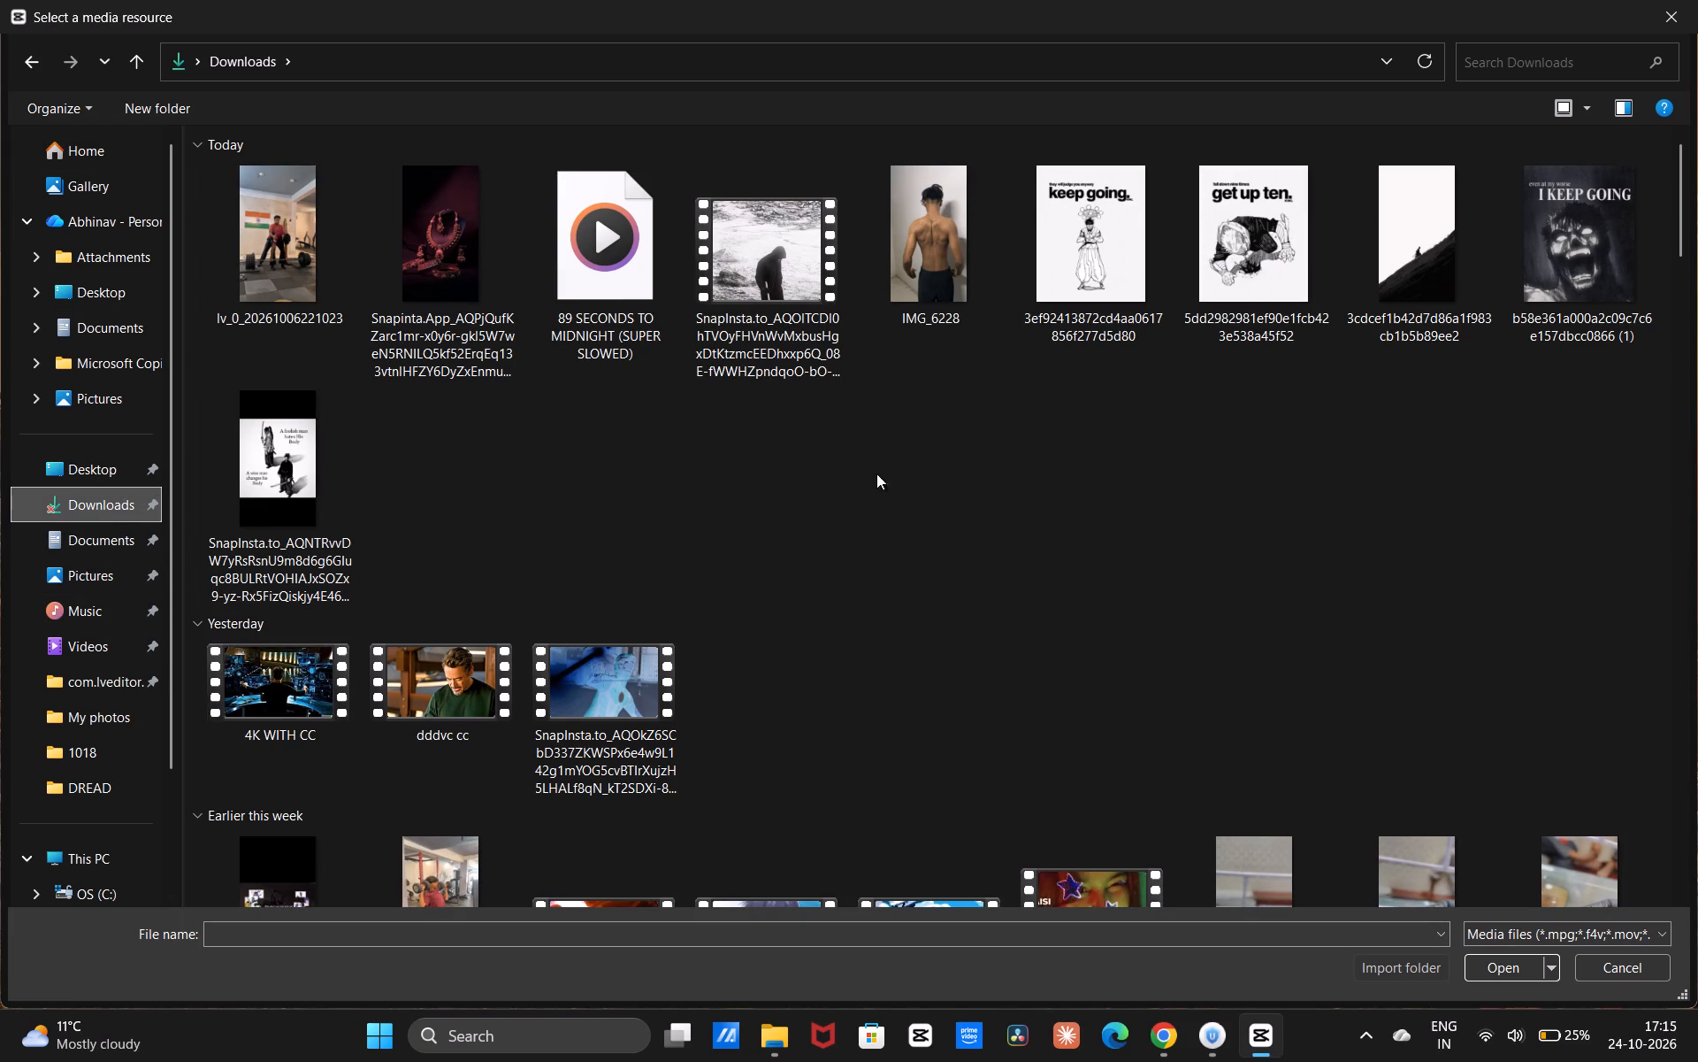
pyautogui.scroll(-1, 859, 564)
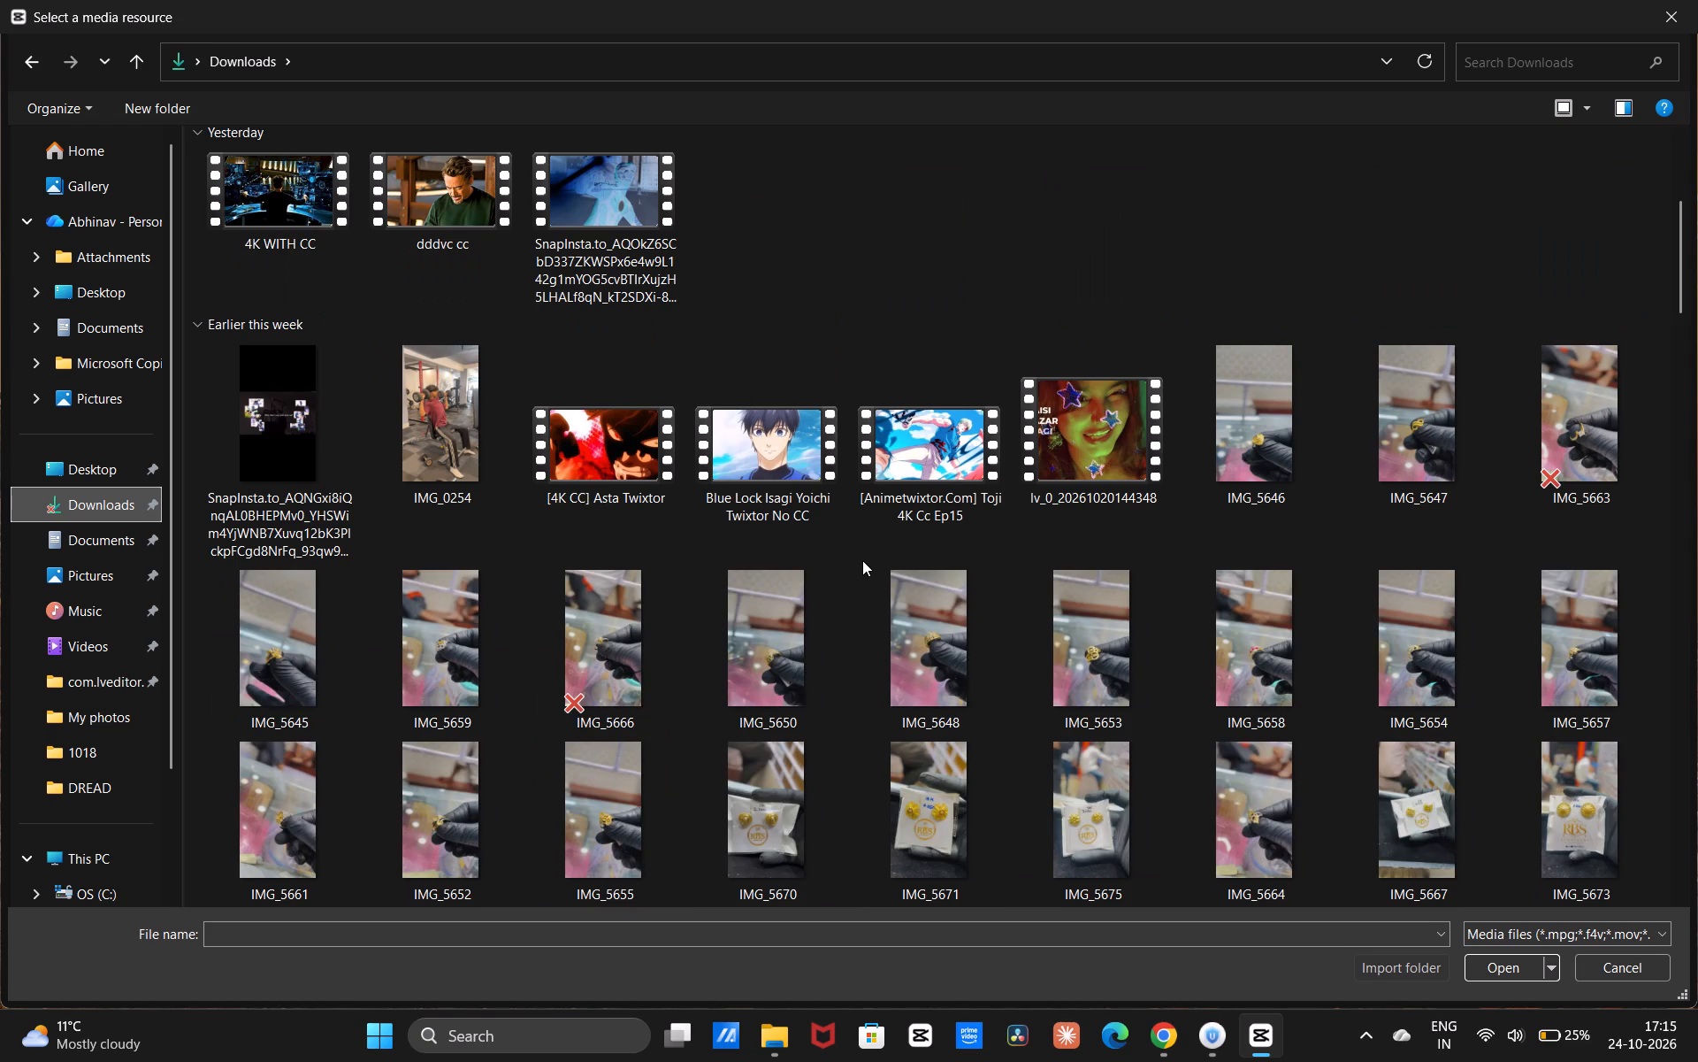
pyautogui.scroll(-1, 862, 559)
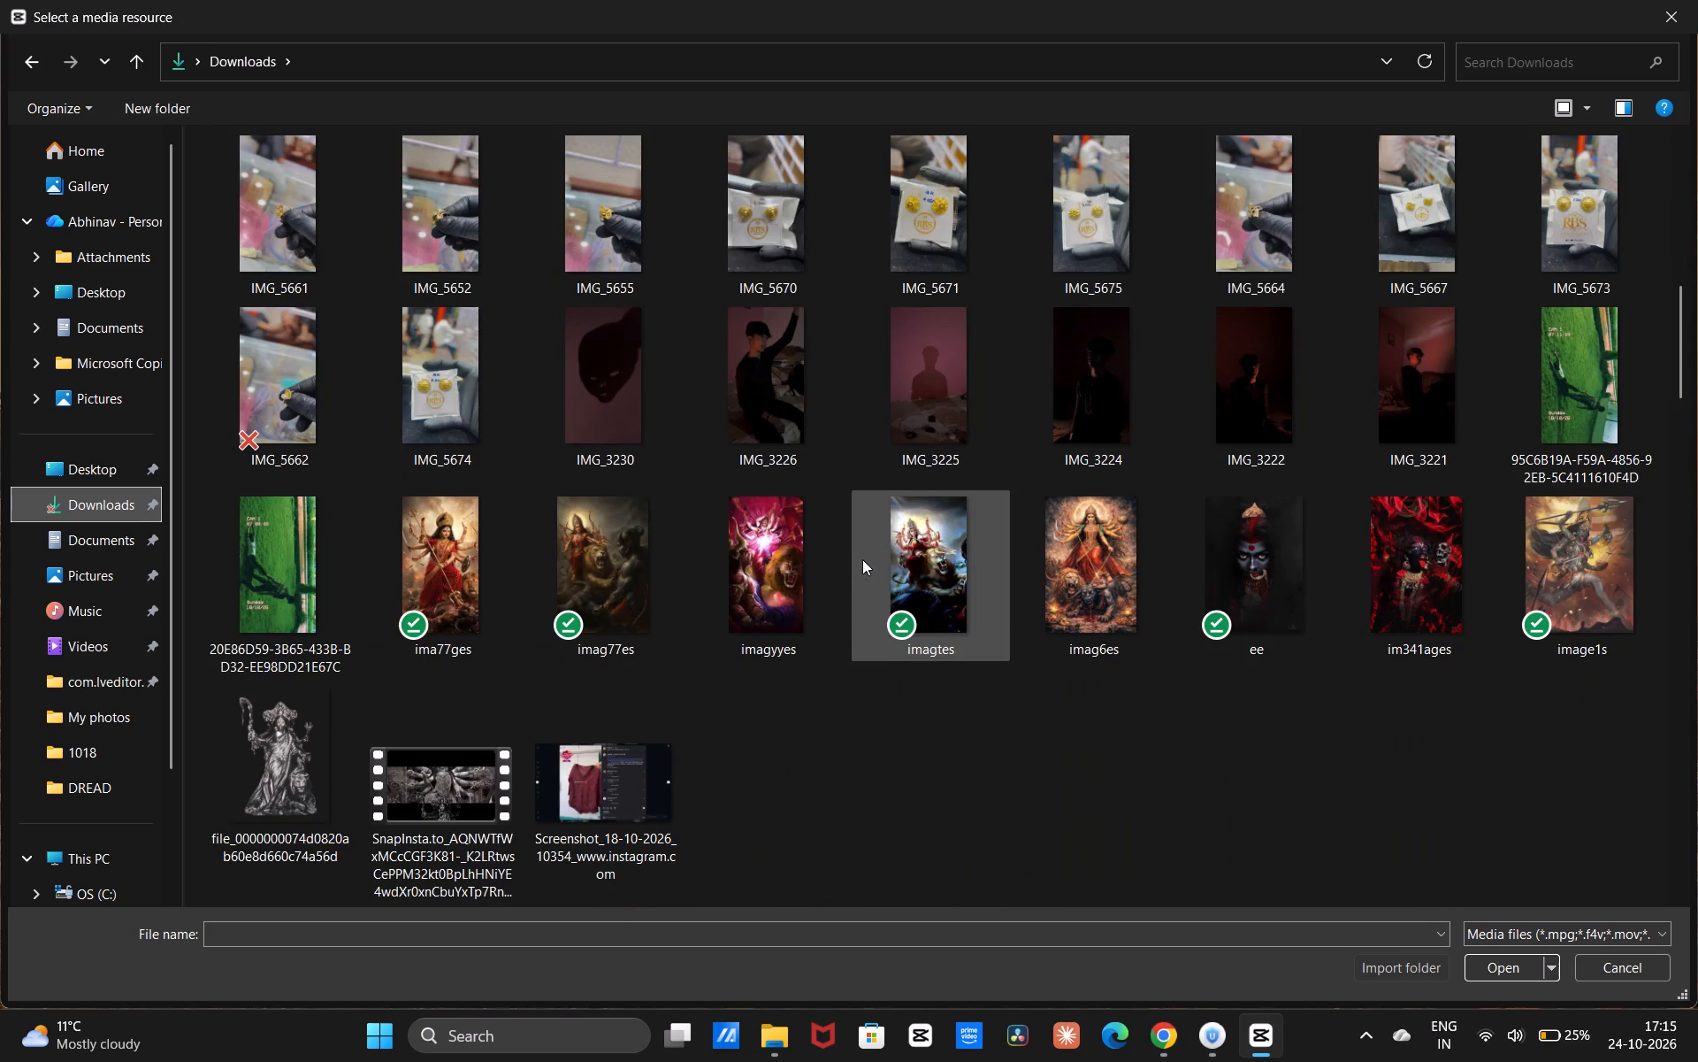
pyautogui.scroll(-2, 860, 565)
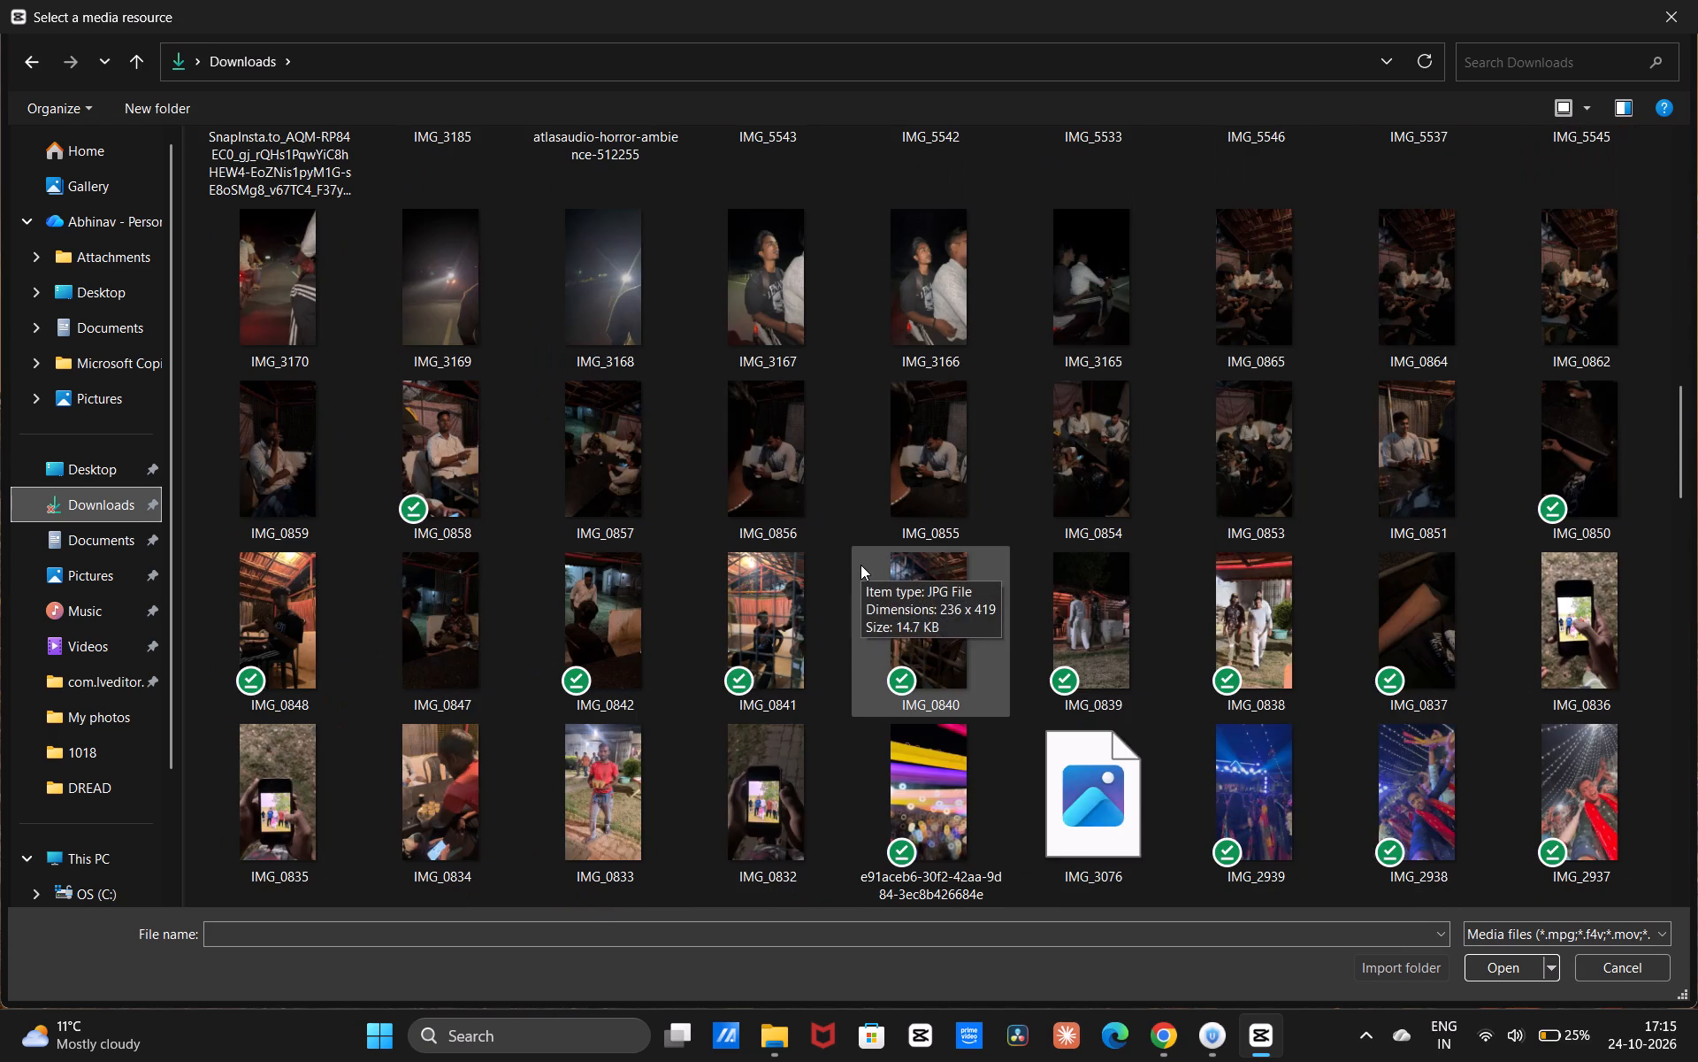
pyautogui.doubleClick(1067, 767)
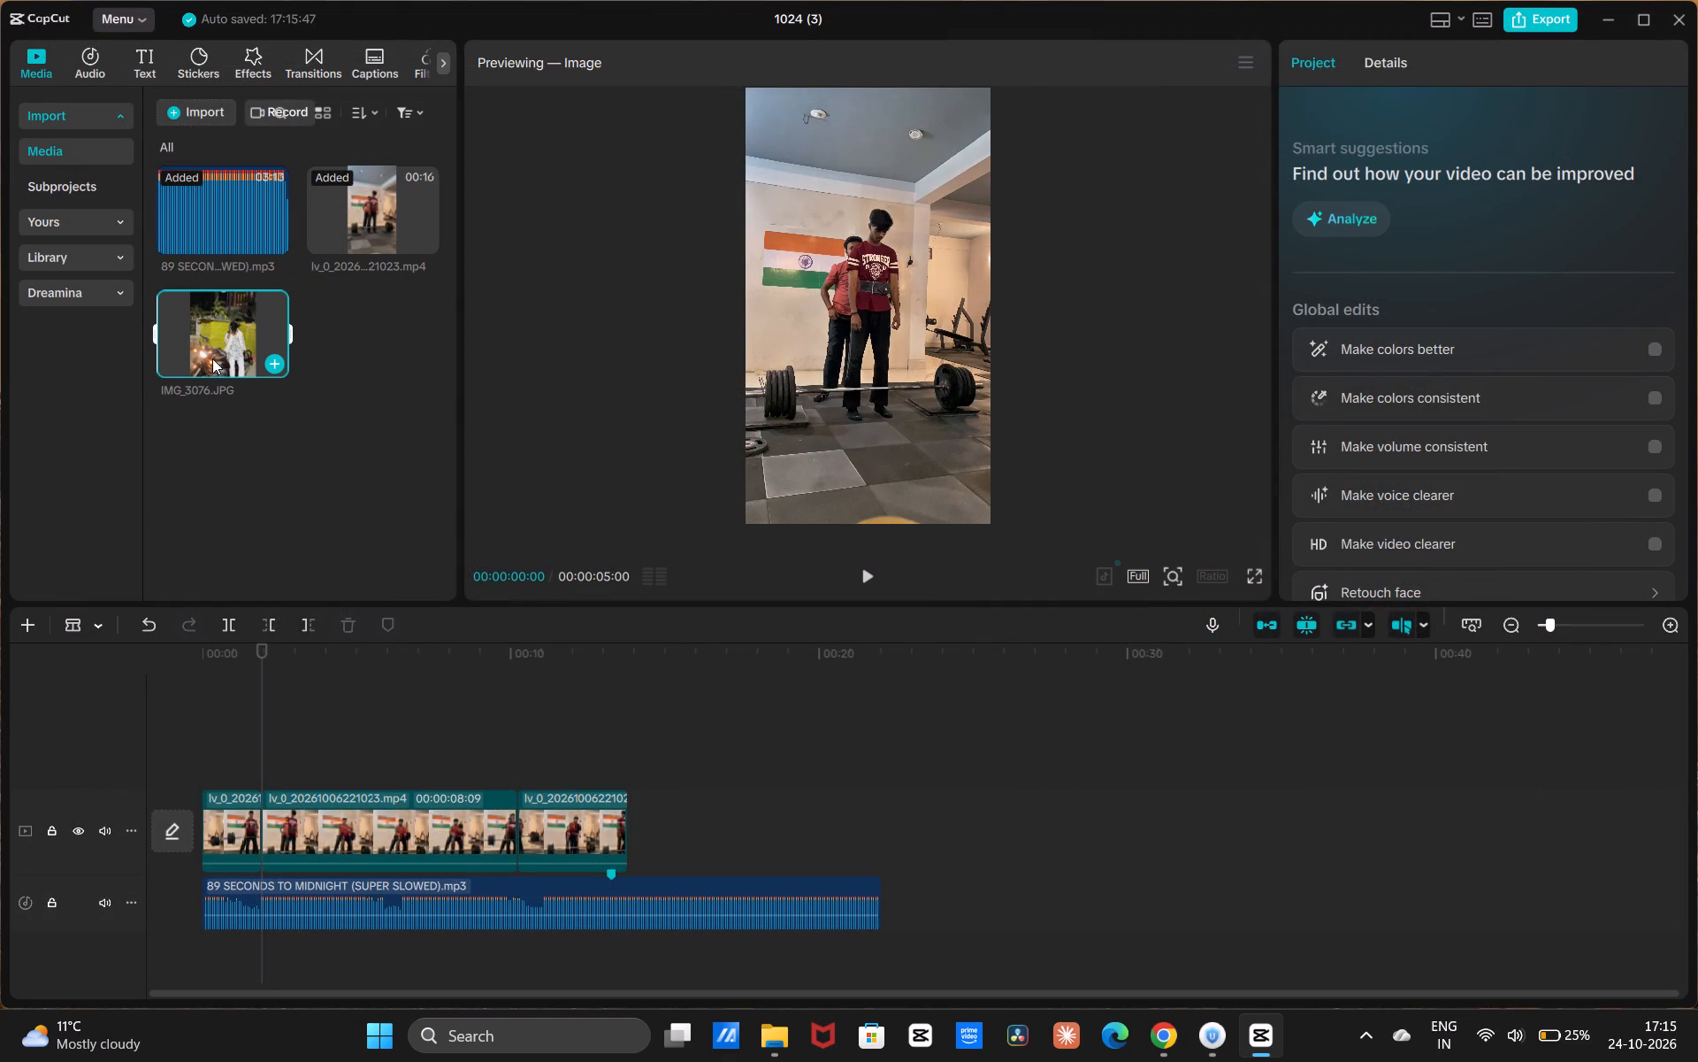
pyautogui.moveTo(212, 358); pyautogui.dragTo(267, 804)
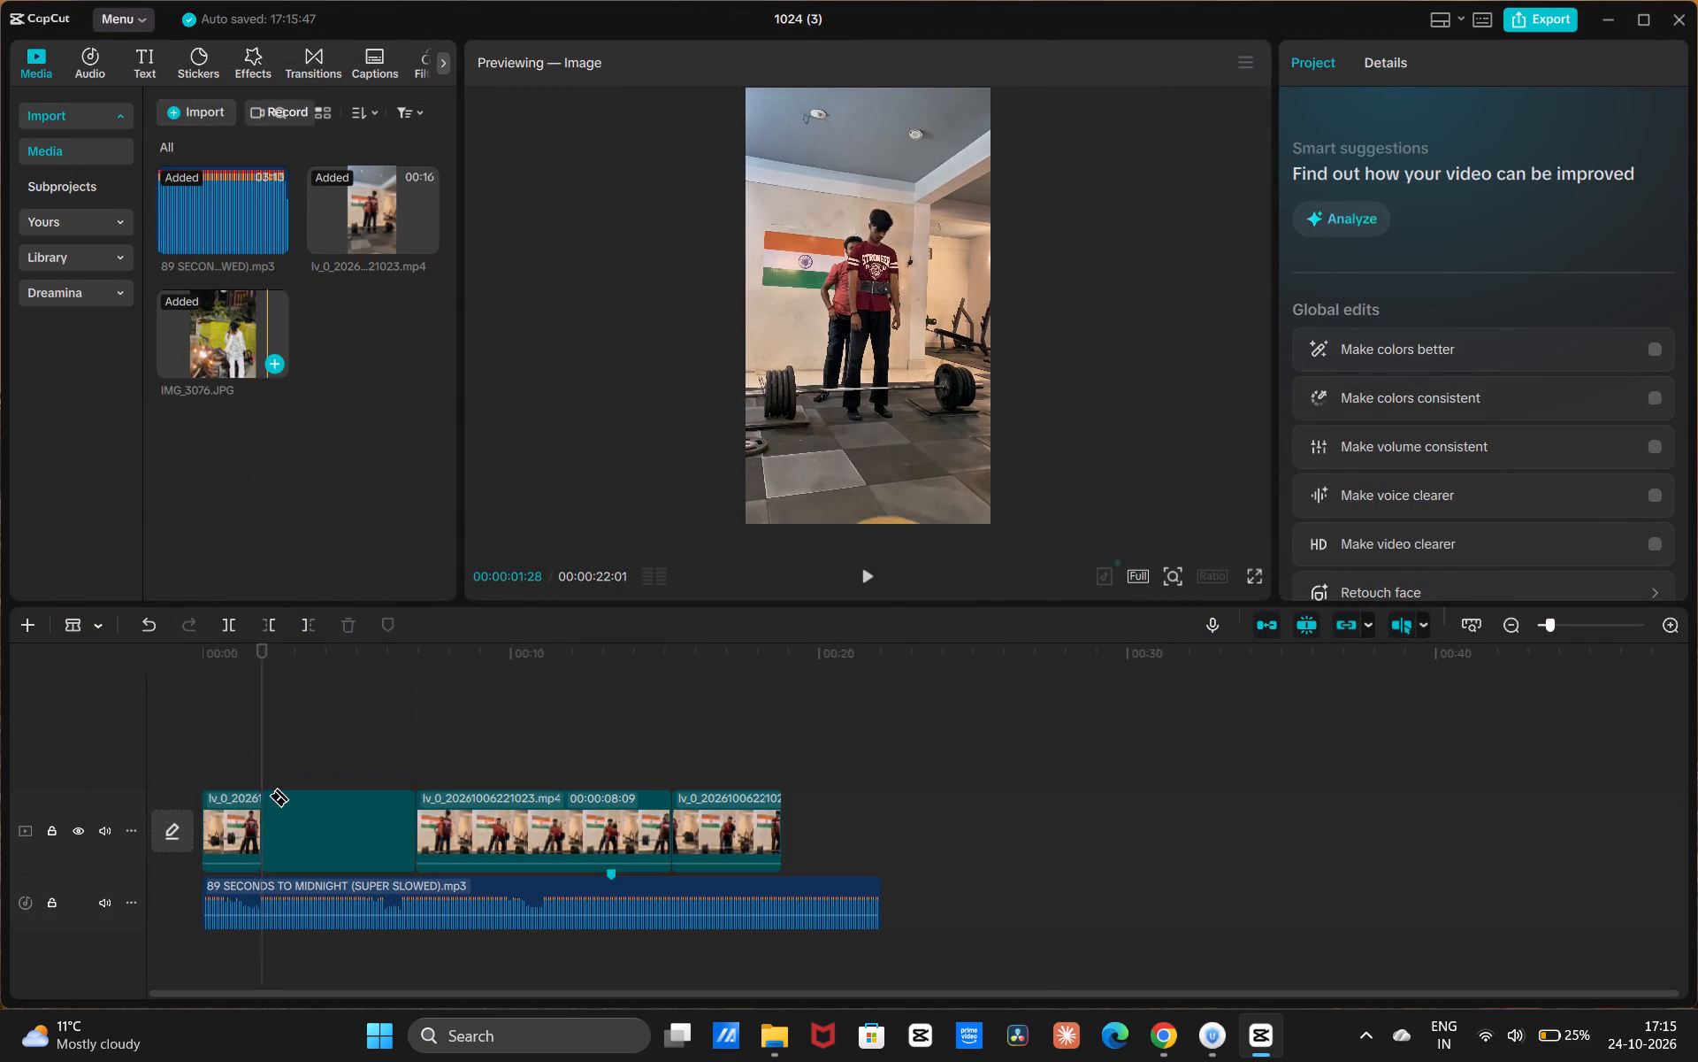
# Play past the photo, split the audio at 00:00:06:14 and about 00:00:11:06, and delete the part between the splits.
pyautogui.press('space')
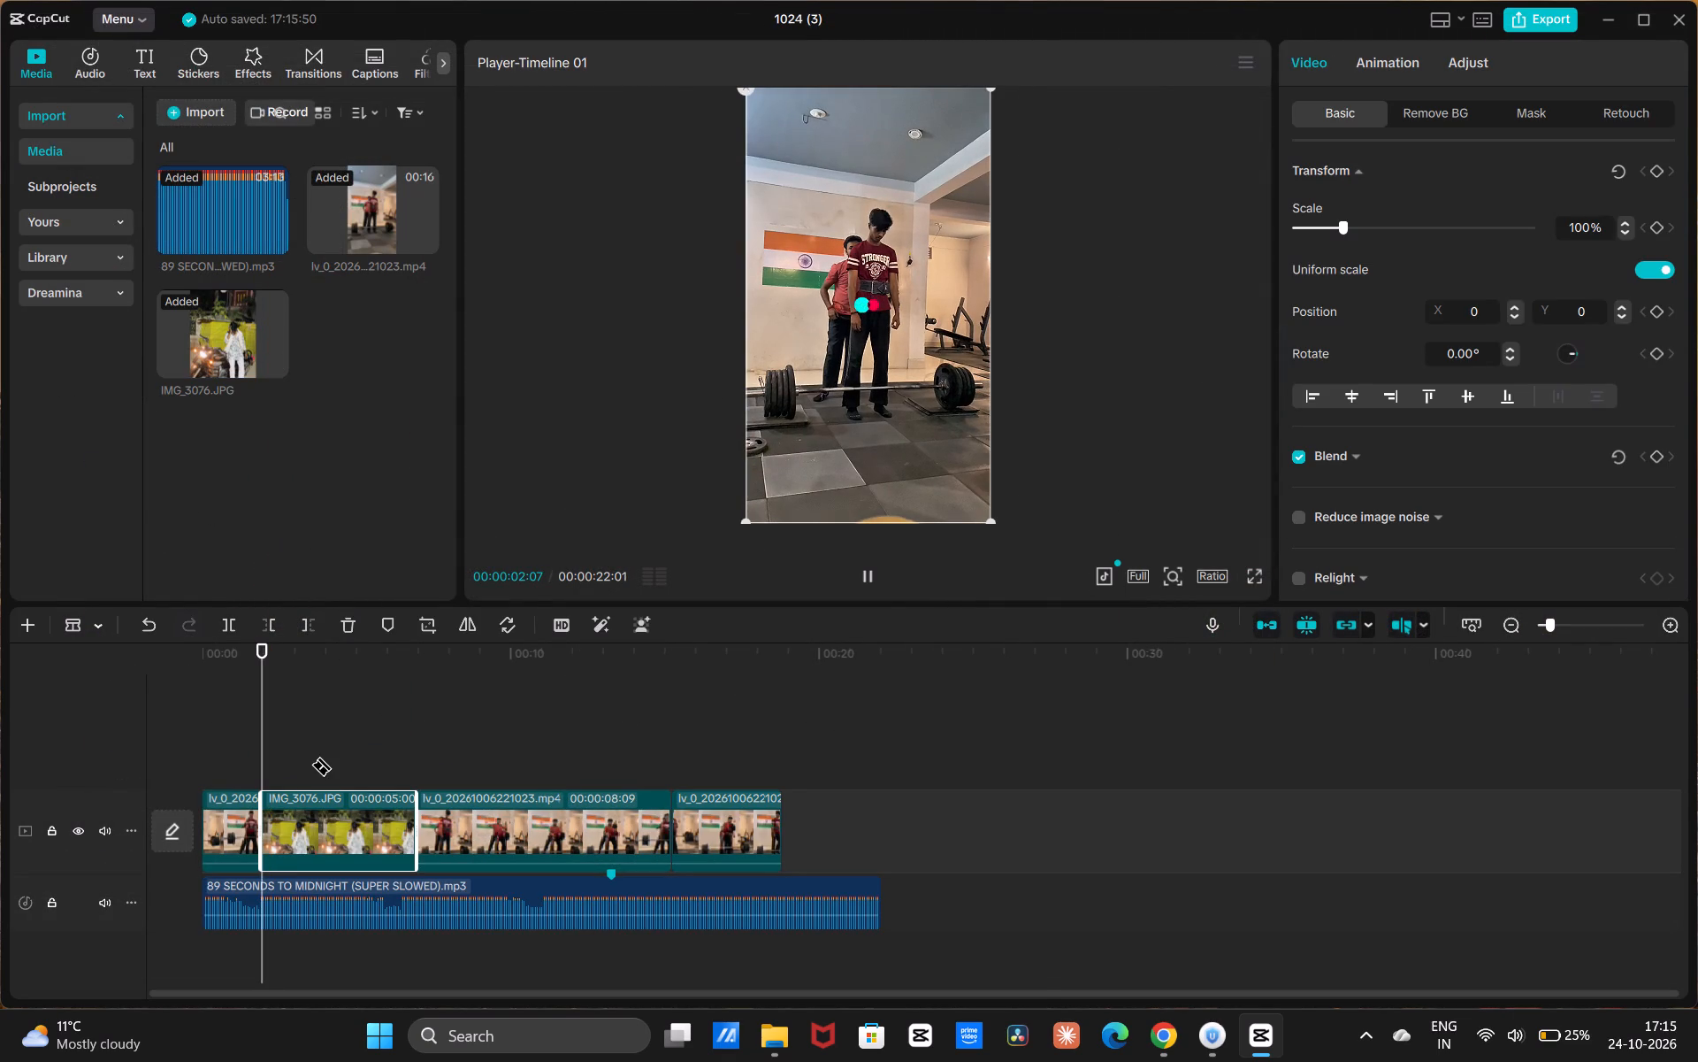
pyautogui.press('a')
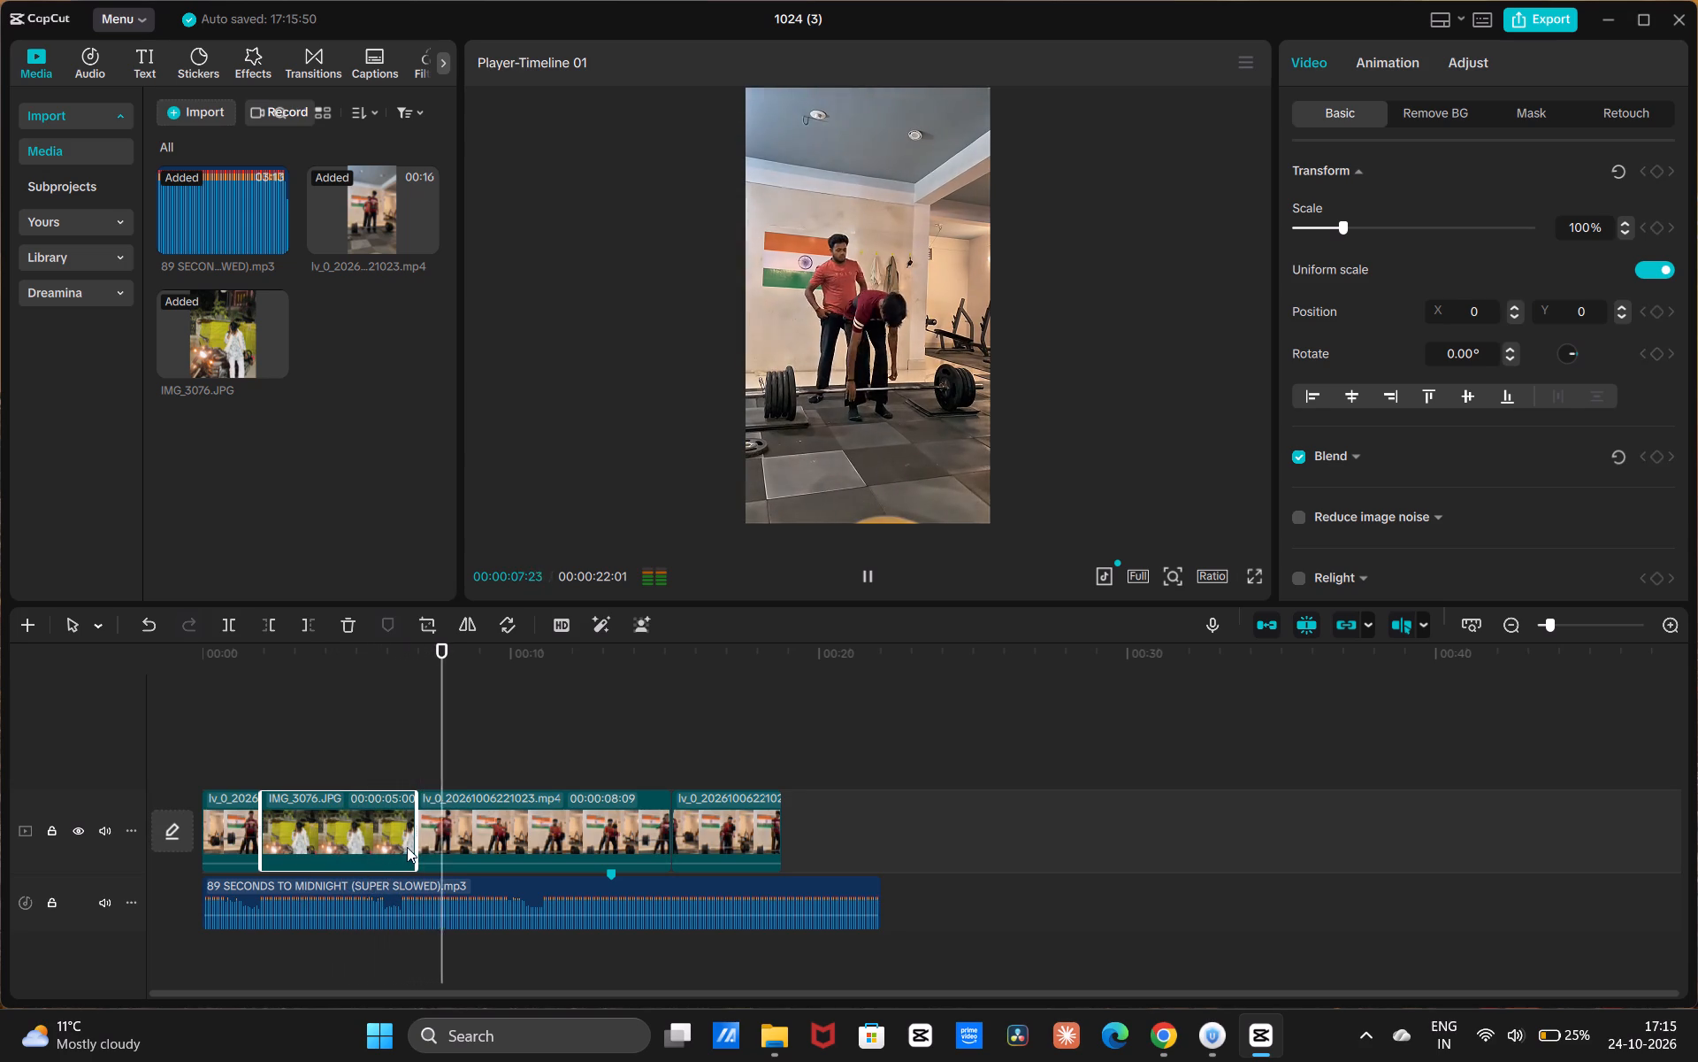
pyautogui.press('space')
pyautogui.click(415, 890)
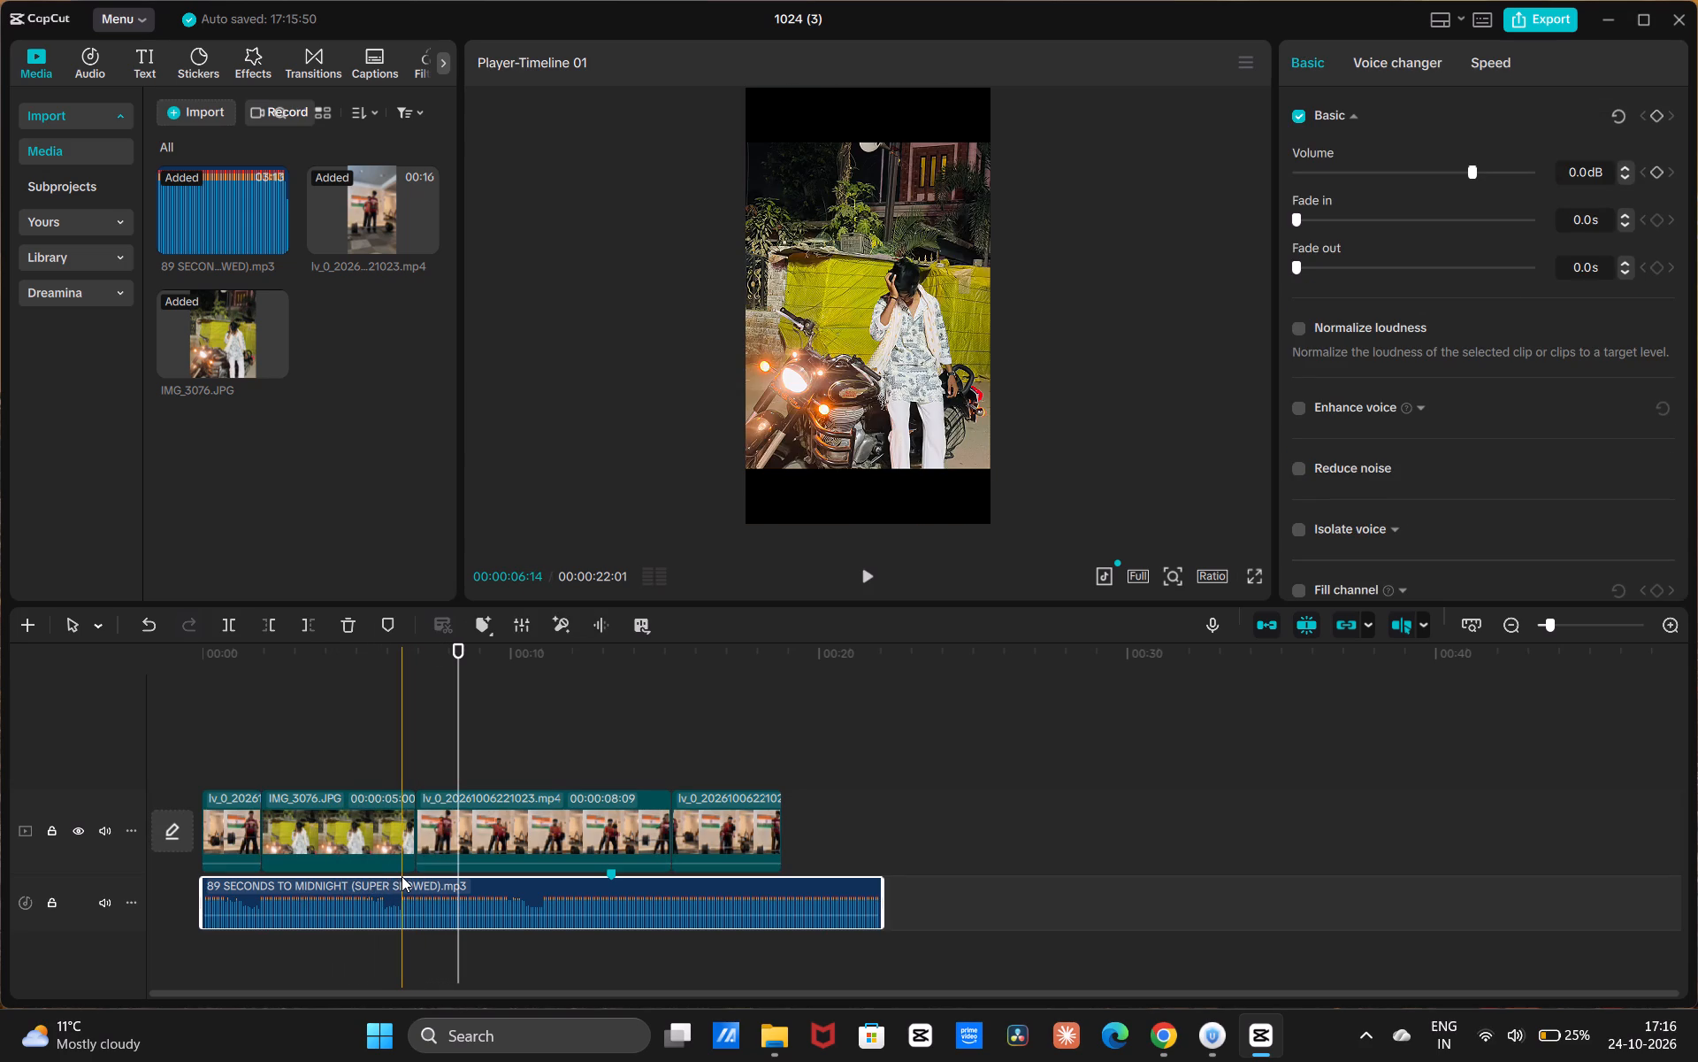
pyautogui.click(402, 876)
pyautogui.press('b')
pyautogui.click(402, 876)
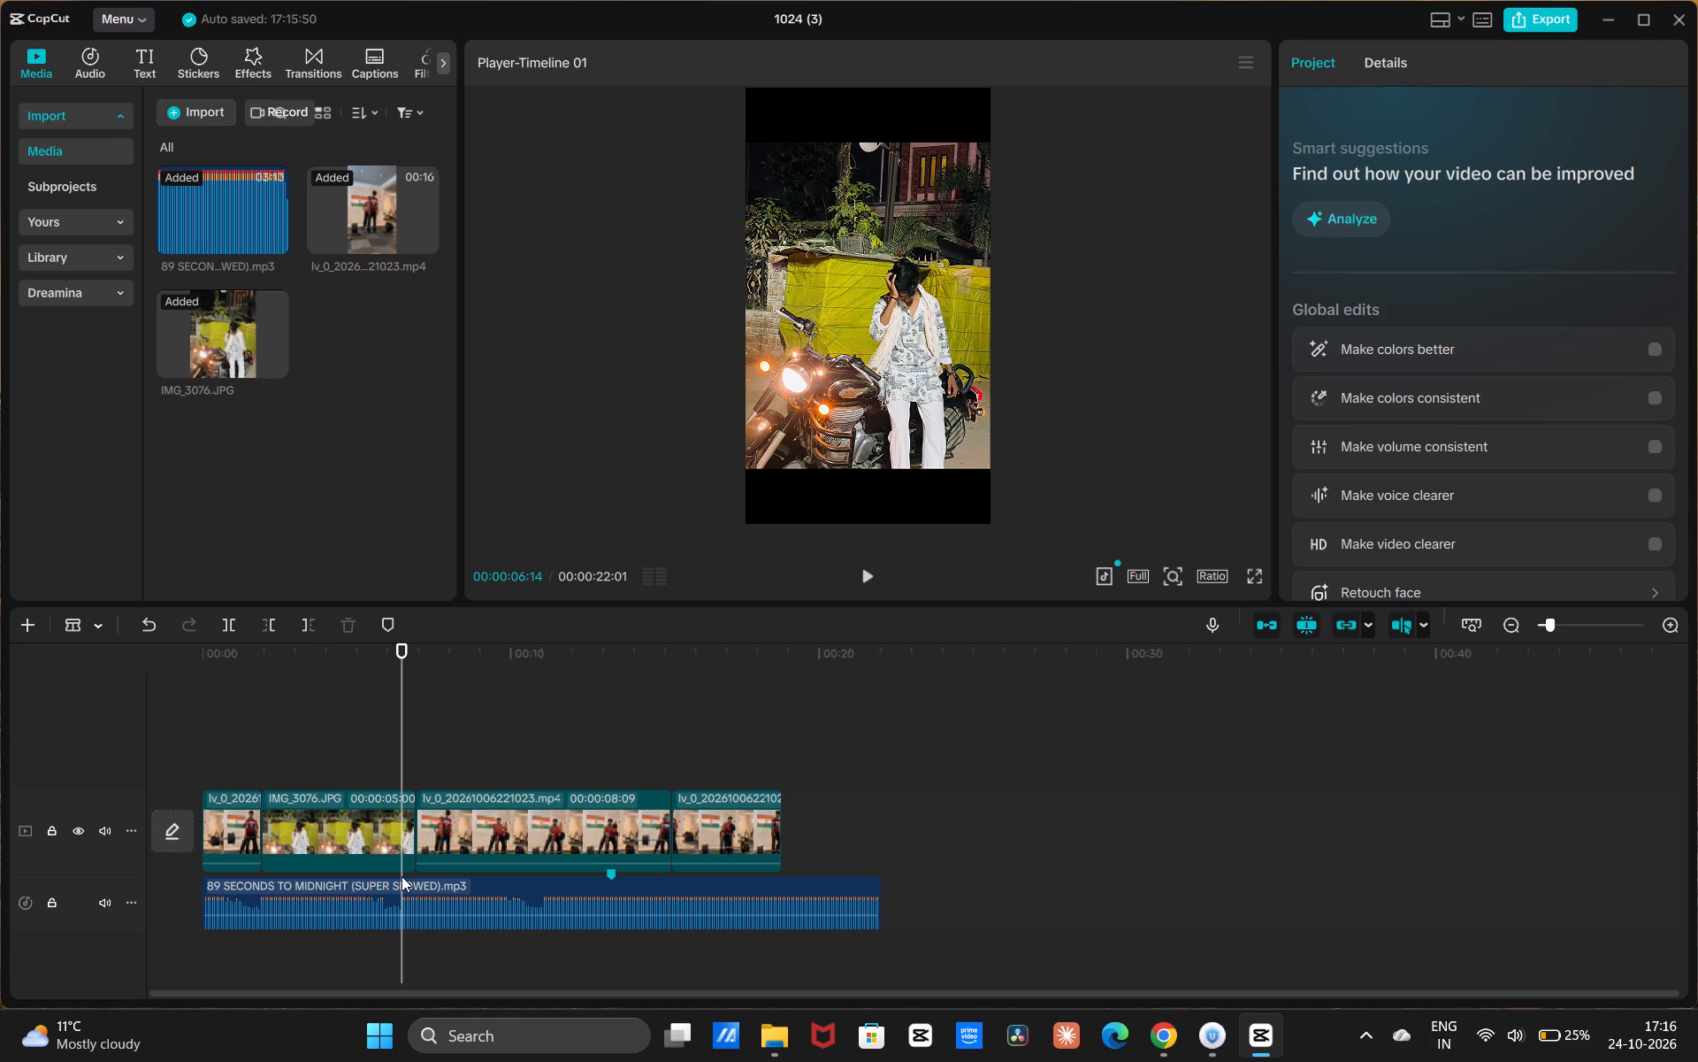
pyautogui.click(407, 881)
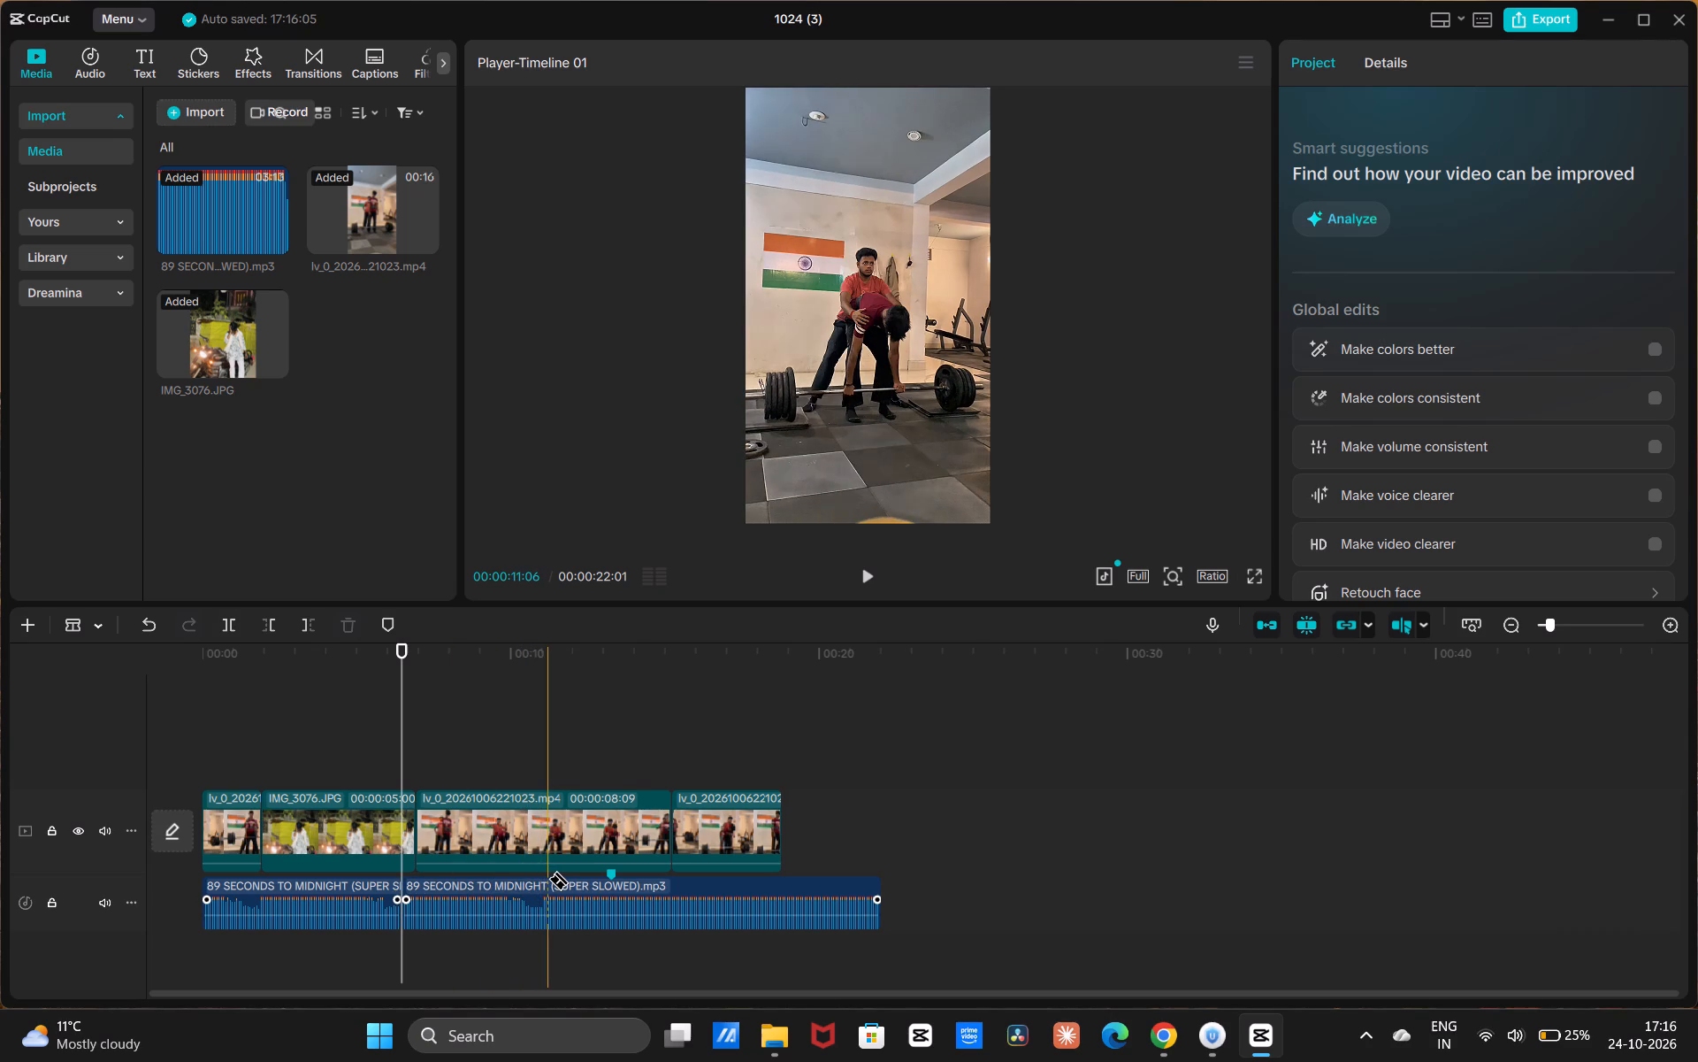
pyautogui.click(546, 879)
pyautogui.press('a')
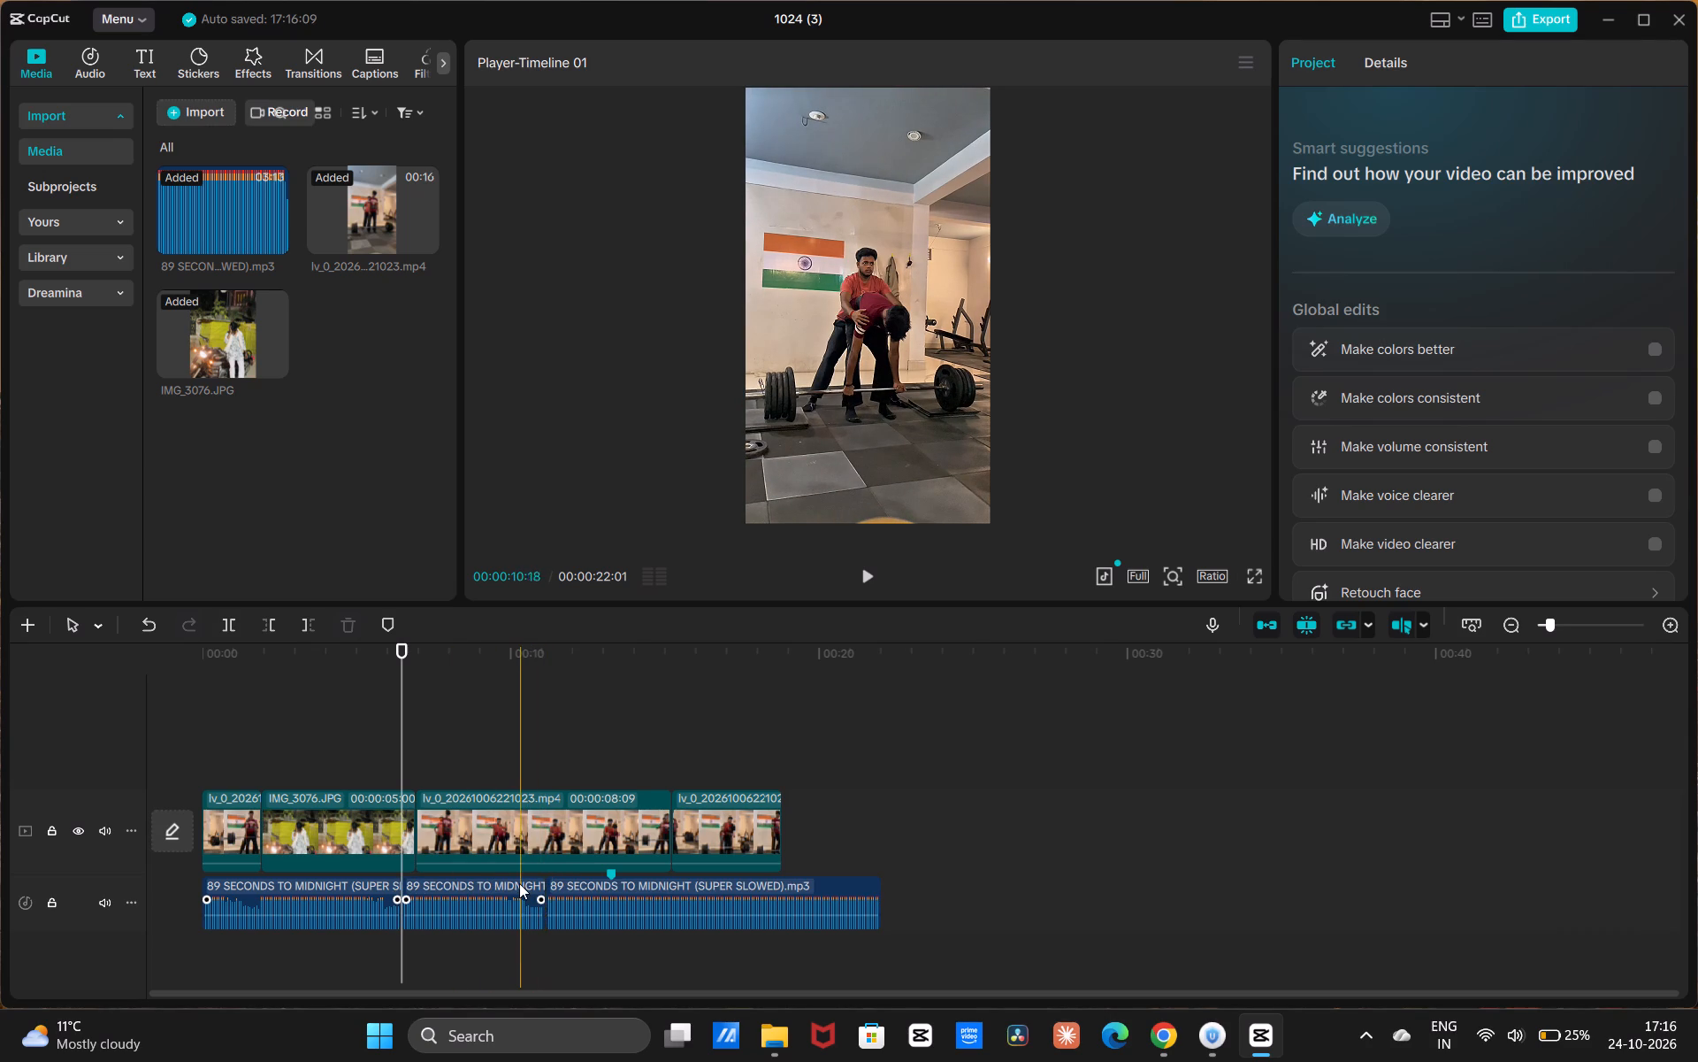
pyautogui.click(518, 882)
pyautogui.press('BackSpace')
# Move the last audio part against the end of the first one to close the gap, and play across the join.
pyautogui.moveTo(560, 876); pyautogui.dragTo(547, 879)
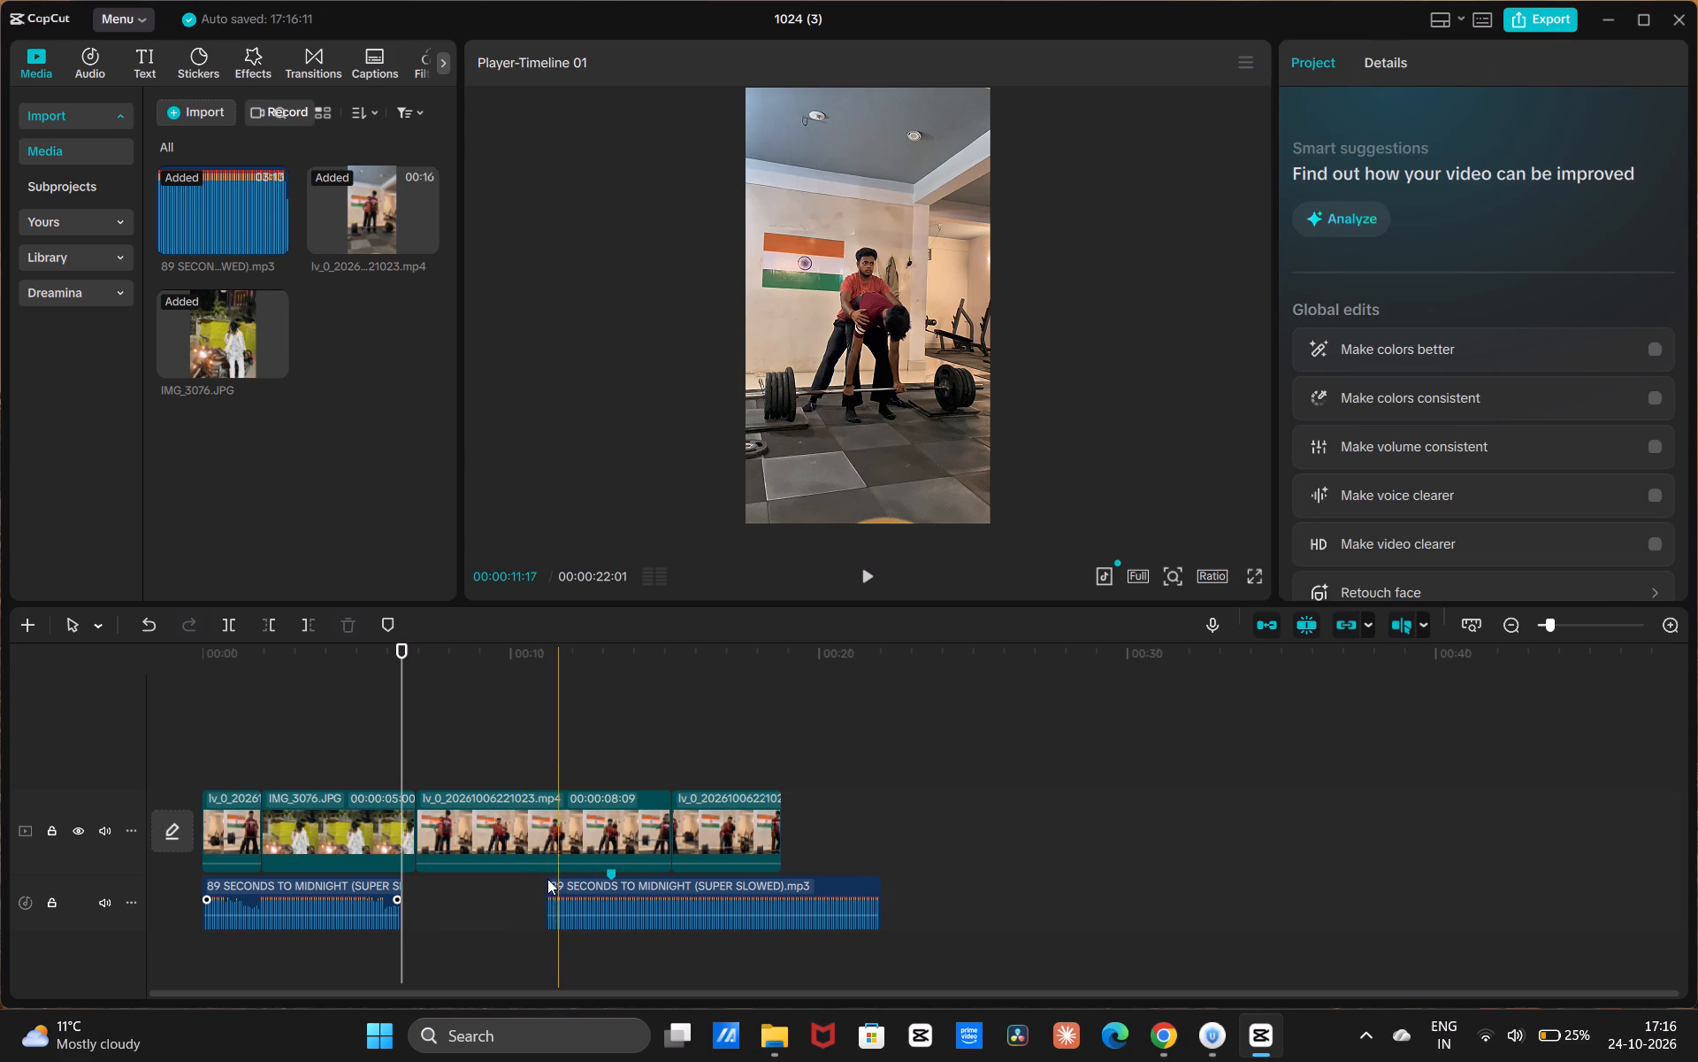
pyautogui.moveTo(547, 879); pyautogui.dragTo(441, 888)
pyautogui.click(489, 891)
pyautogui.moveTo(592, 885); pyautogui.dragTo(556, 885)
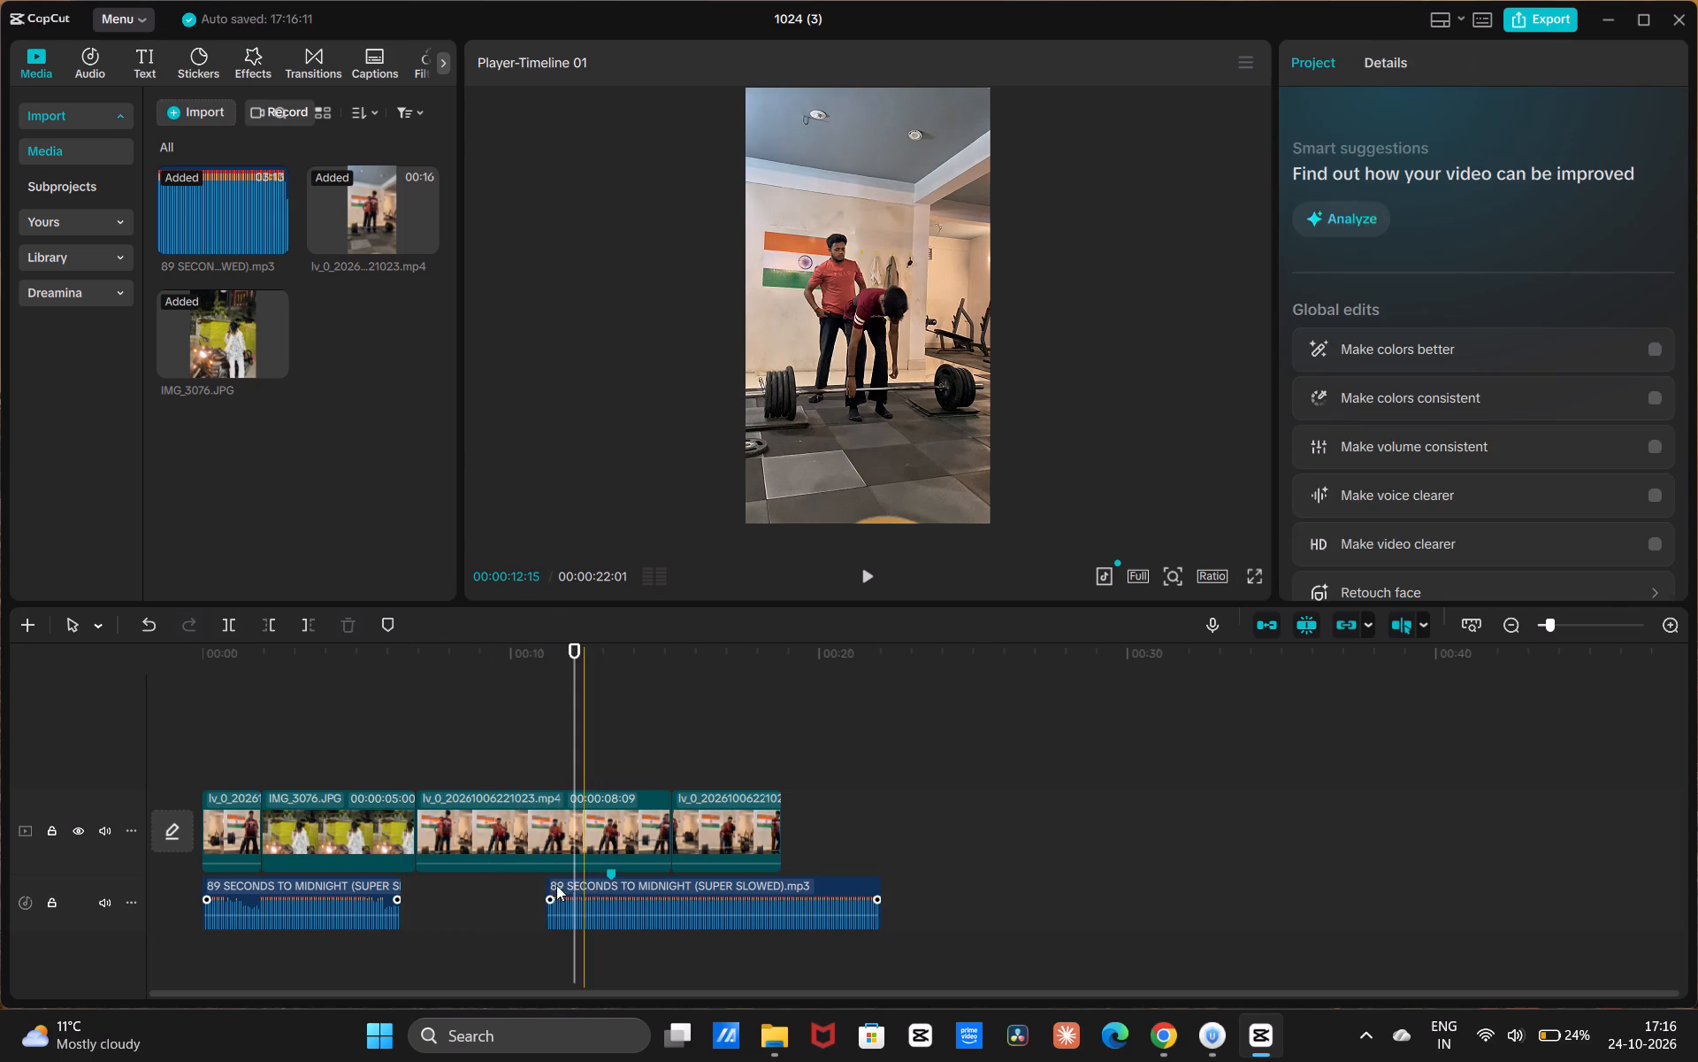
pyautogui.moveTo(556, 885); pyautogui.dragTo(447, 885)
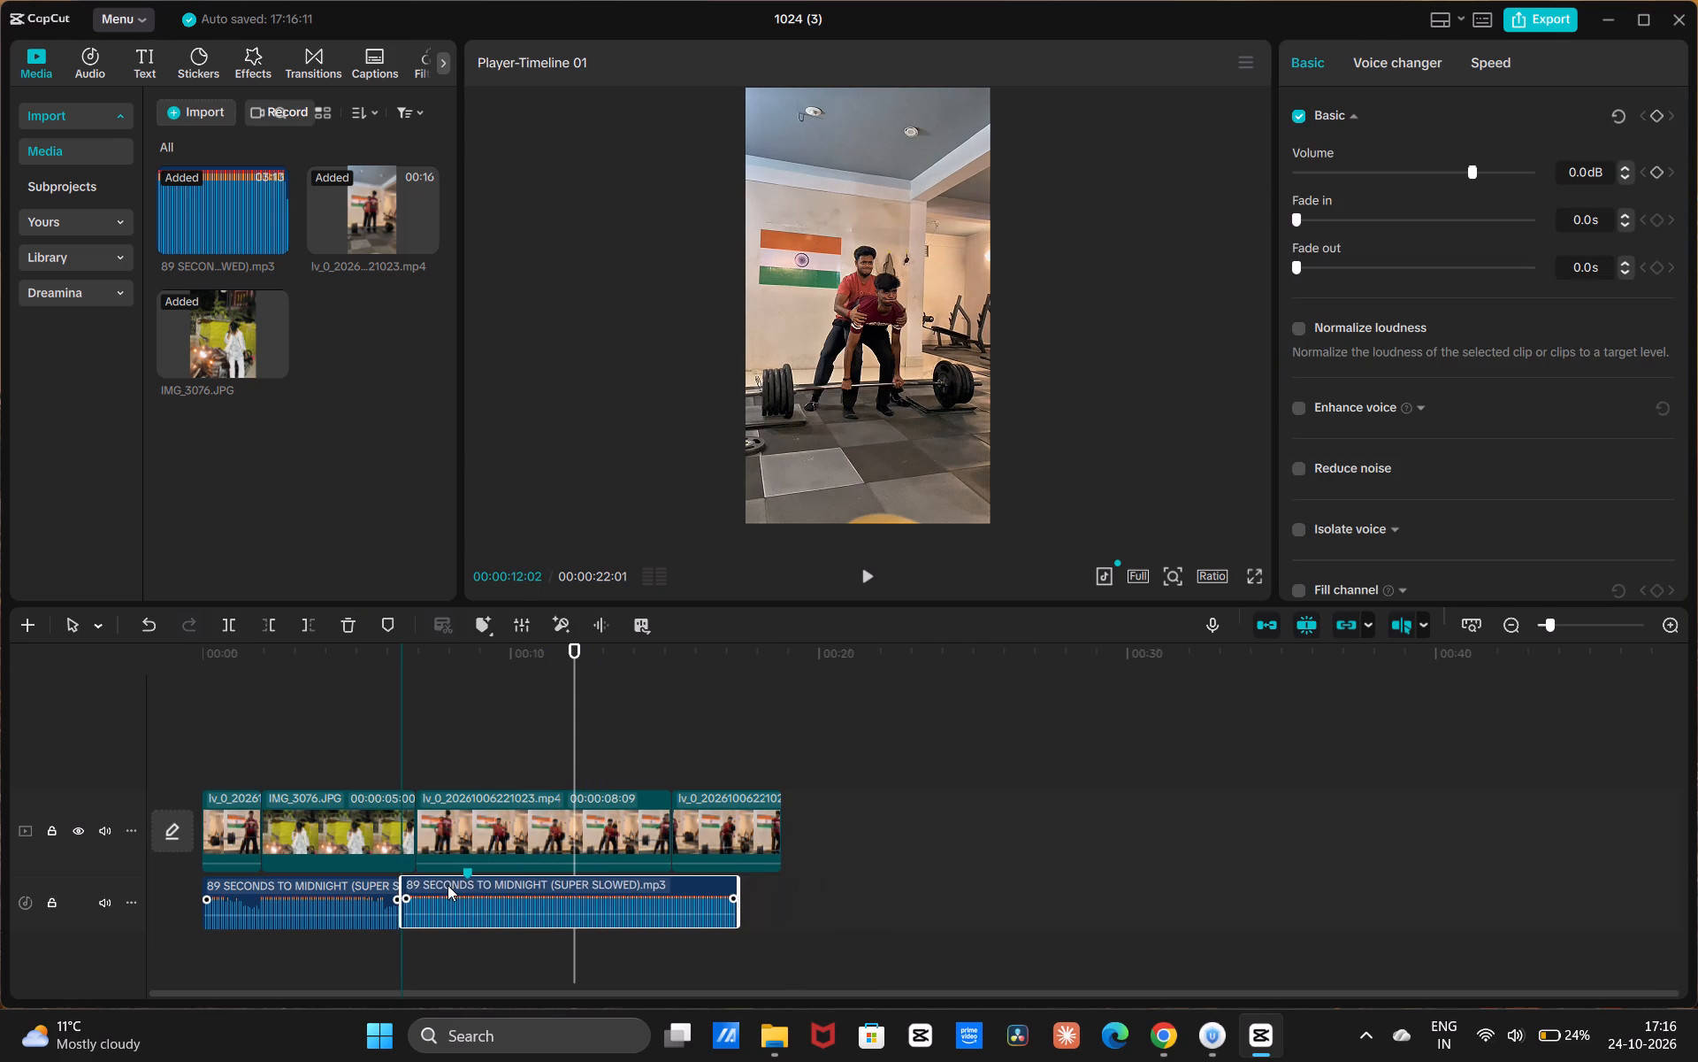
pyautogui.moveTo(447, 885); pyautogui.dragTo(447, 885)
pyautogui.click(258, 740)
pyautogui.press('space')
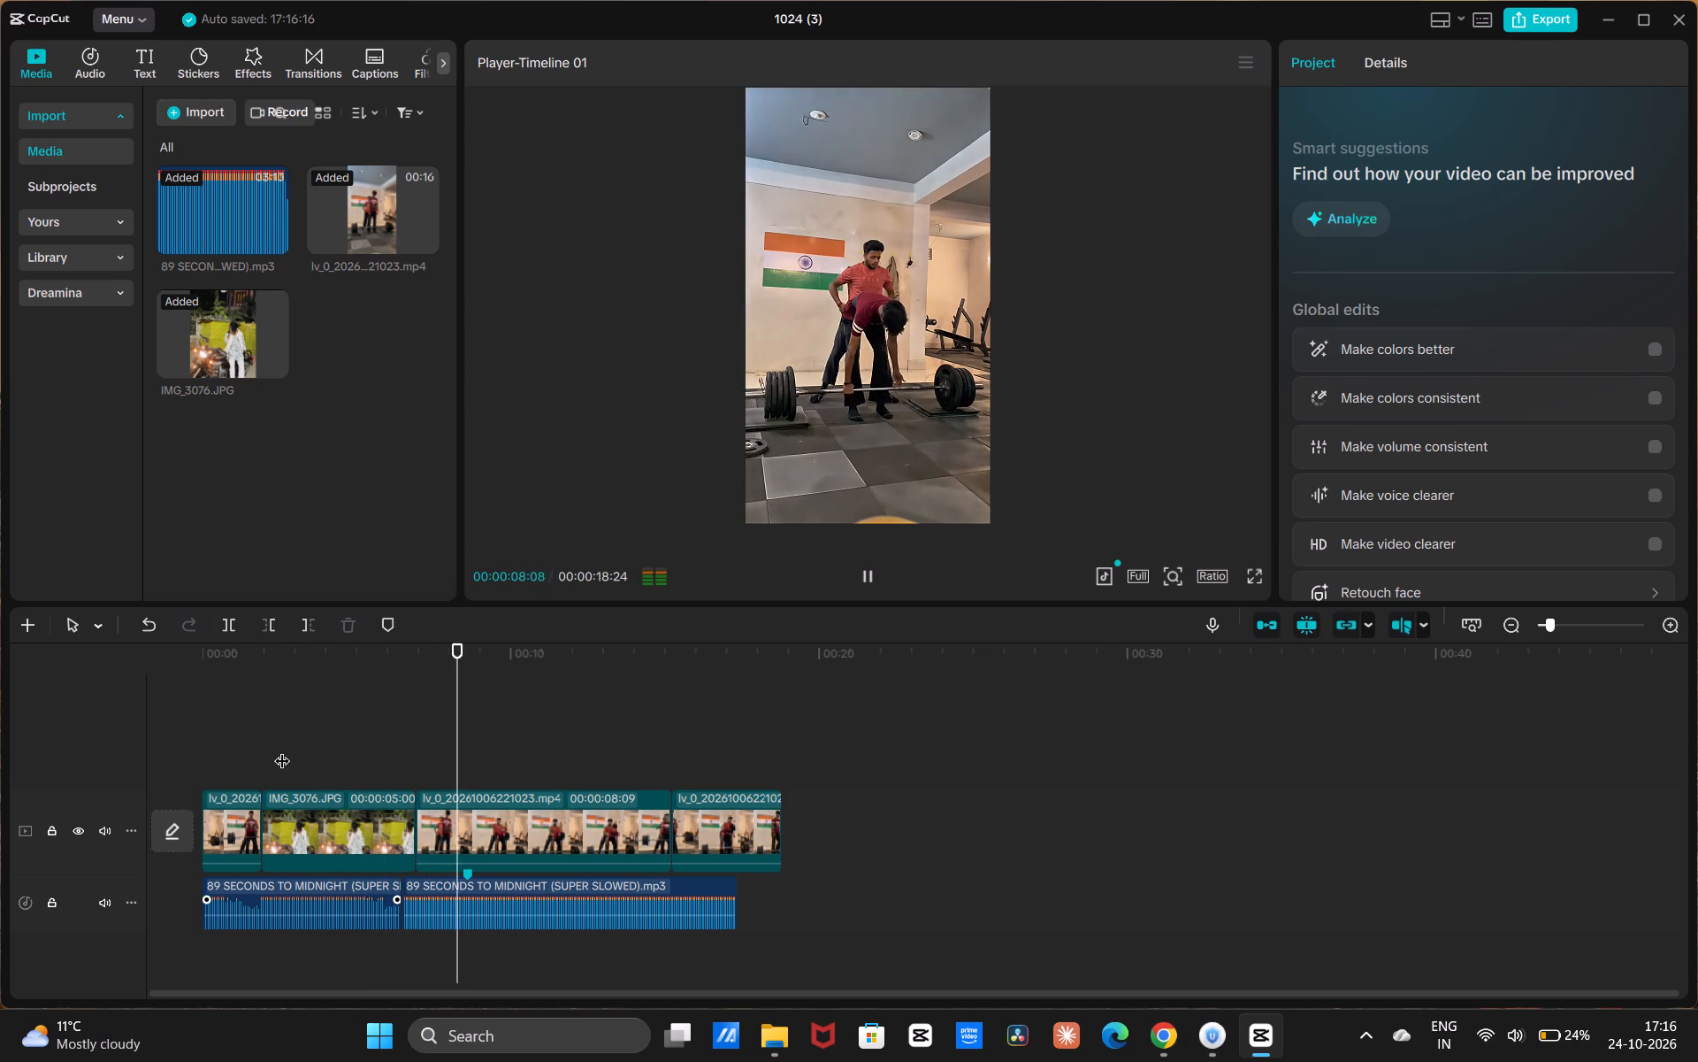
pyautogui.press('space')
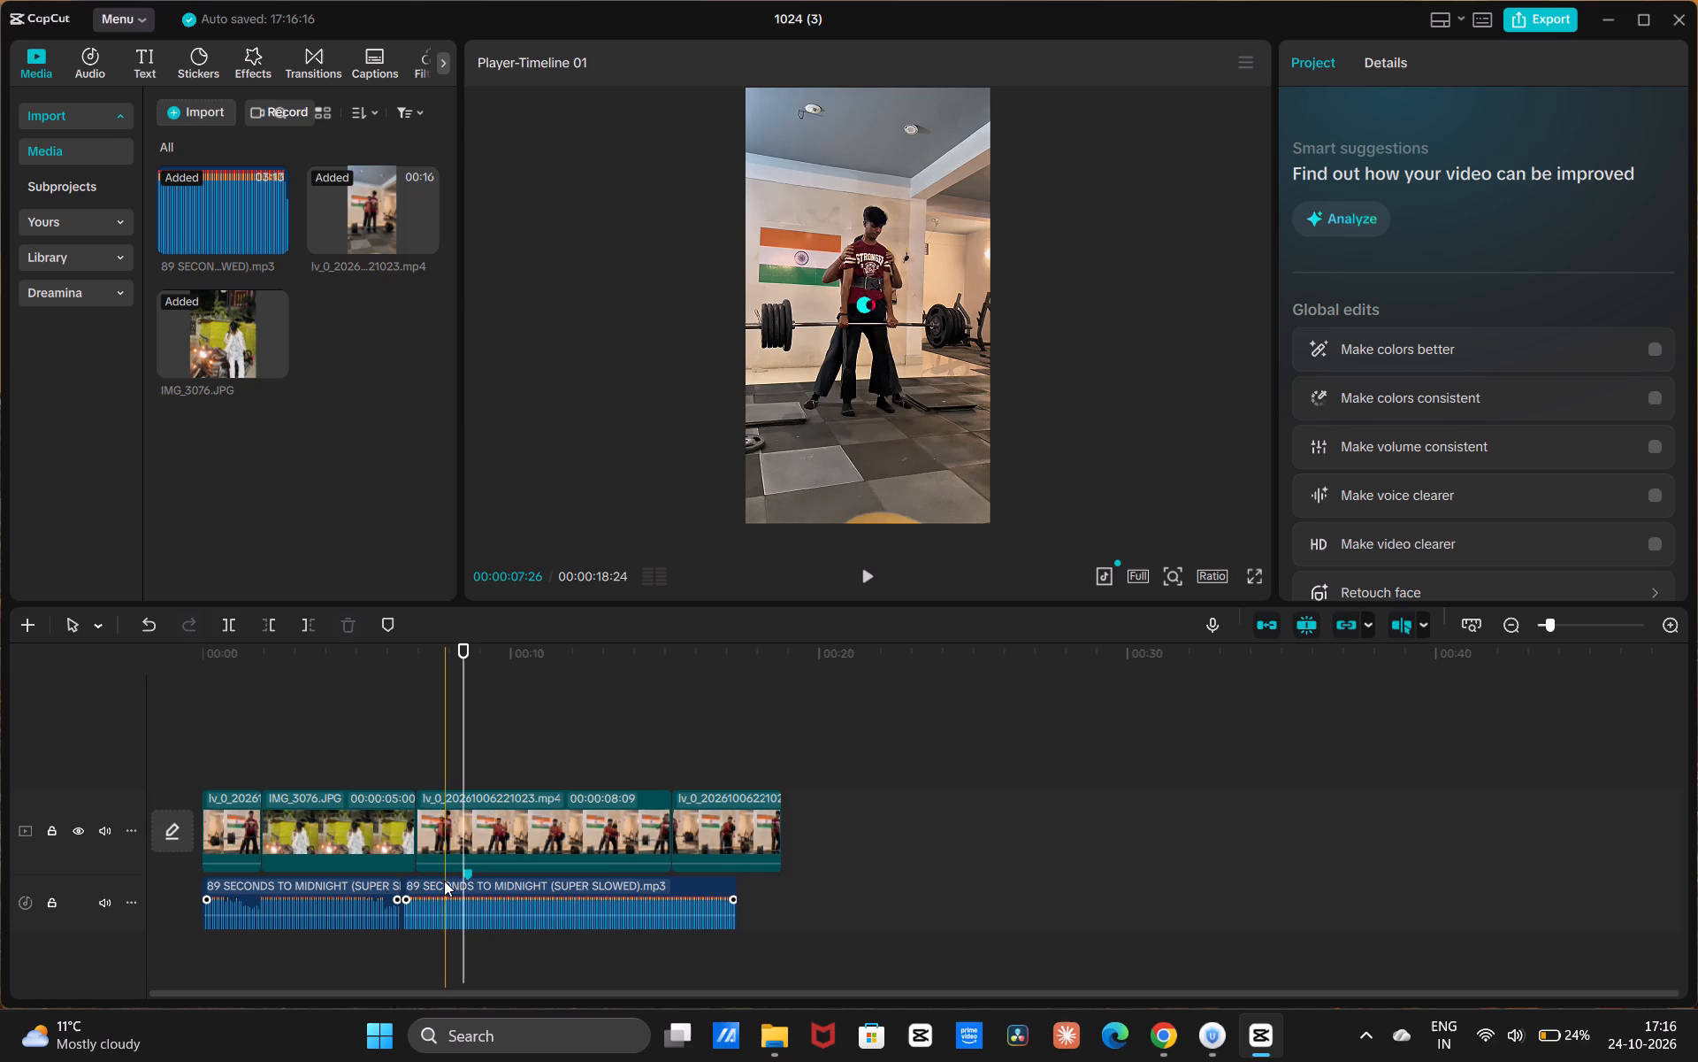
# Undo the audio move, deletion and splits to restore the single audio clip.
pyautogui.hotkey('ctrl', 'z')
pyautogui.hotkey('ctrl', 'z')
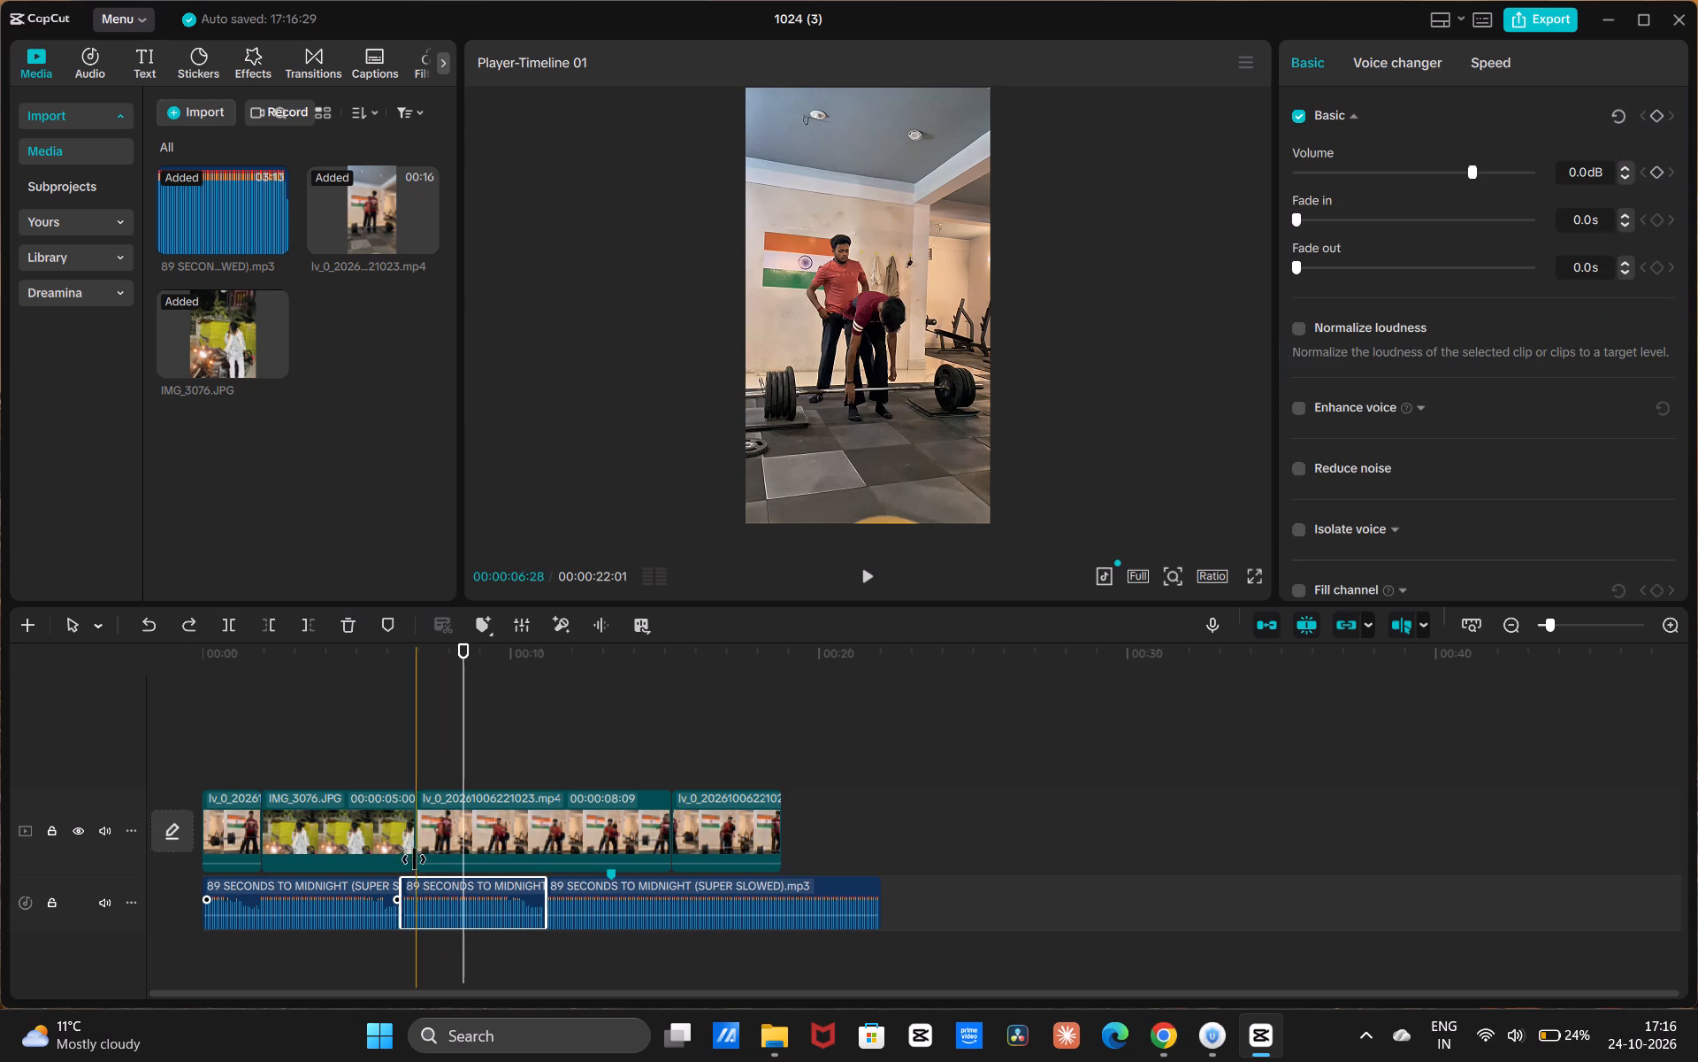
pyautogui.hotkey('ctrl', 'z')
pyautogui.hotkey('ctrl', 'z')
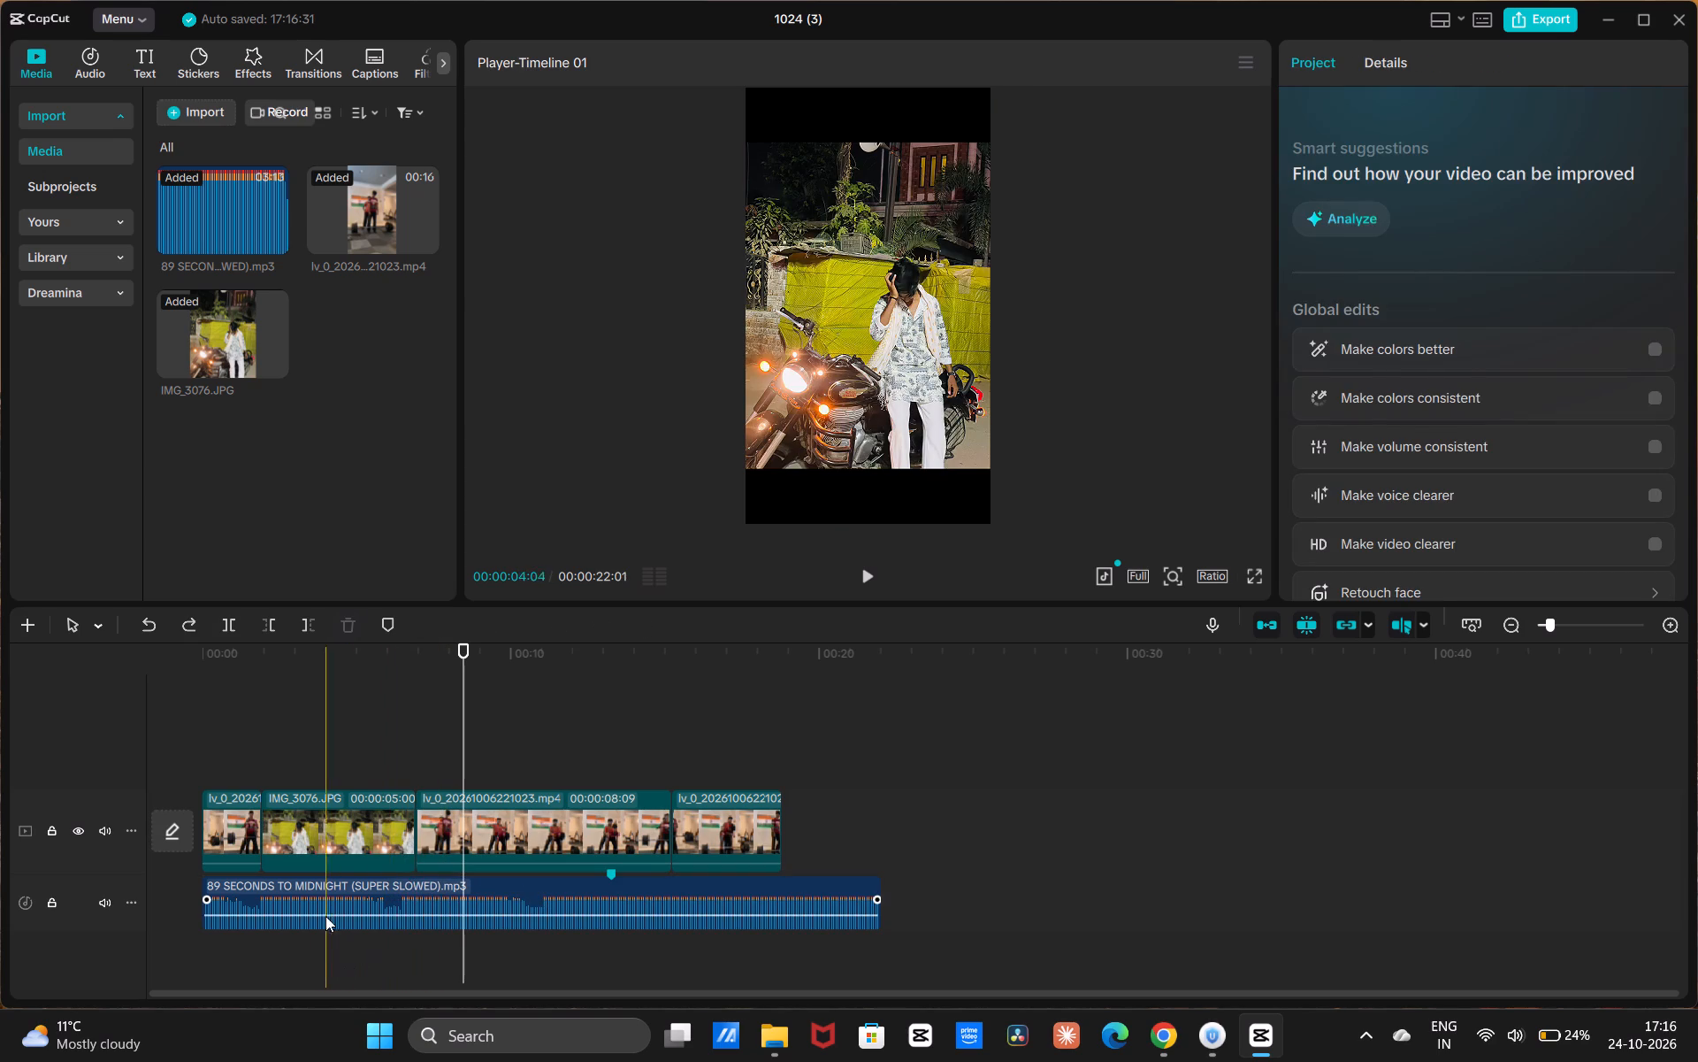
# Split the audio at 00:00:01:28 and about 6.5 s, delete the part between, and move the remaining audio back to 00:00:01:28.
pyautogui.press('b')
pyautogui.click(261, 876)
pyautogui.press('b')
pyautogui.click(260, 876)
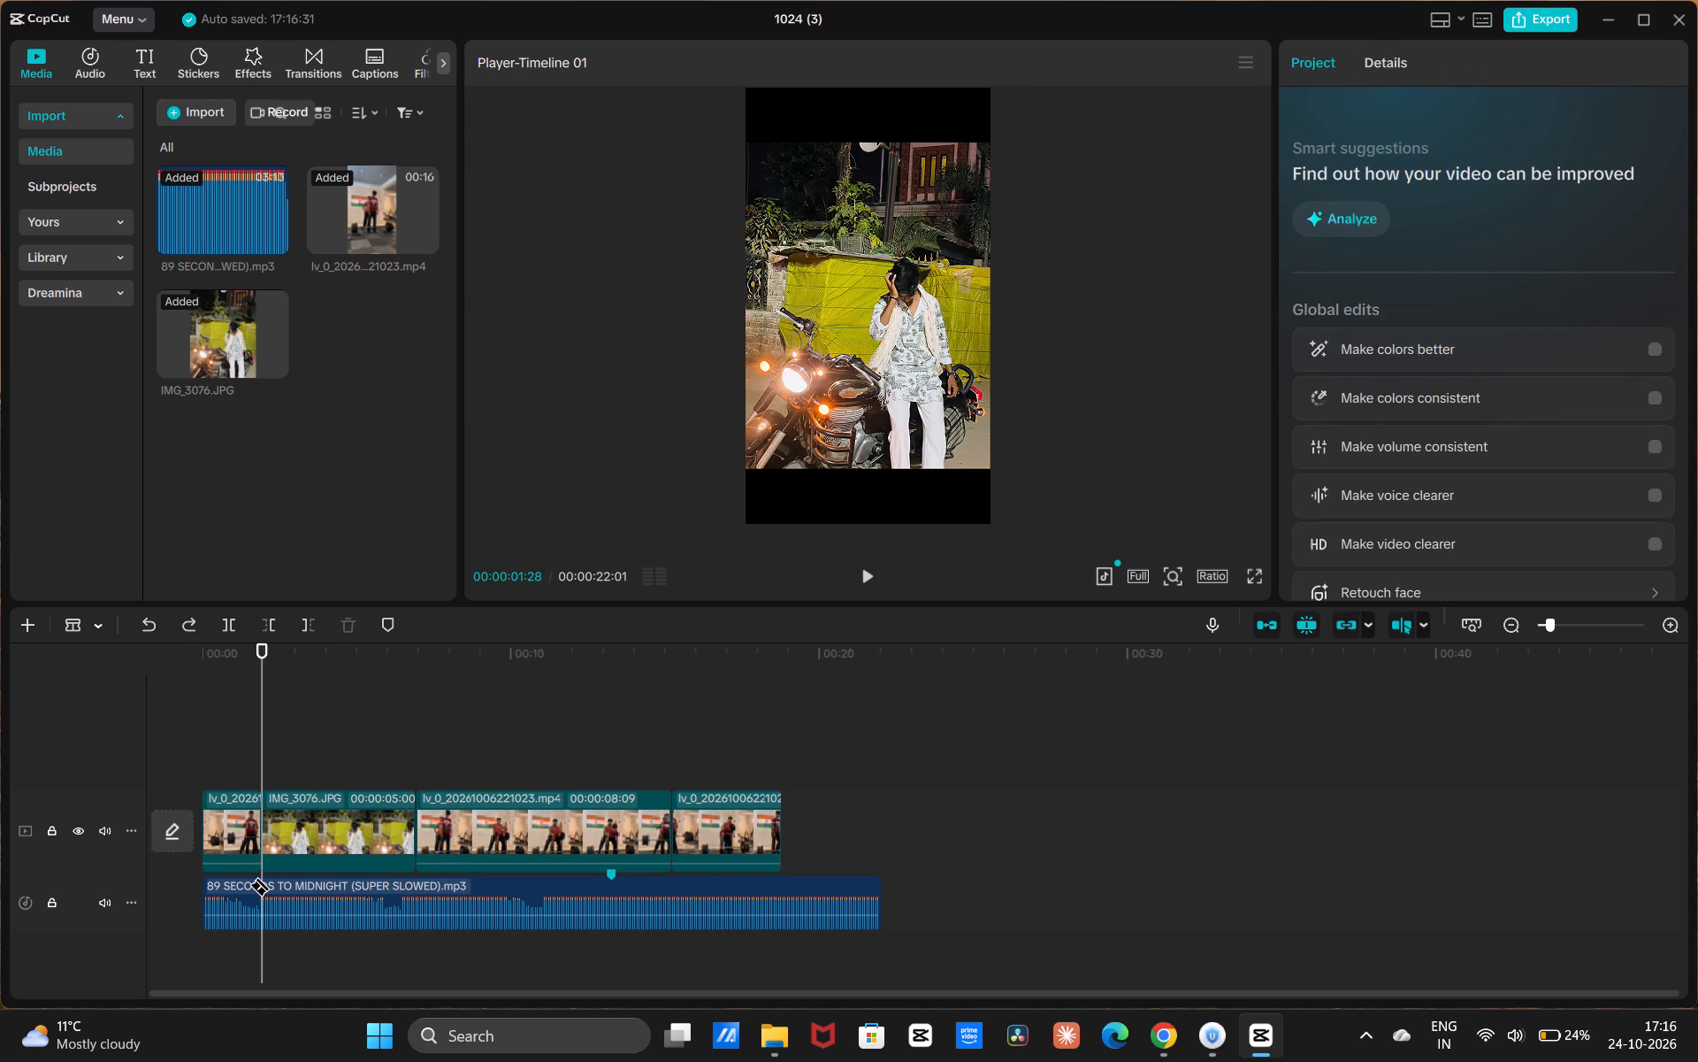
pyautogui.click(265, 881)
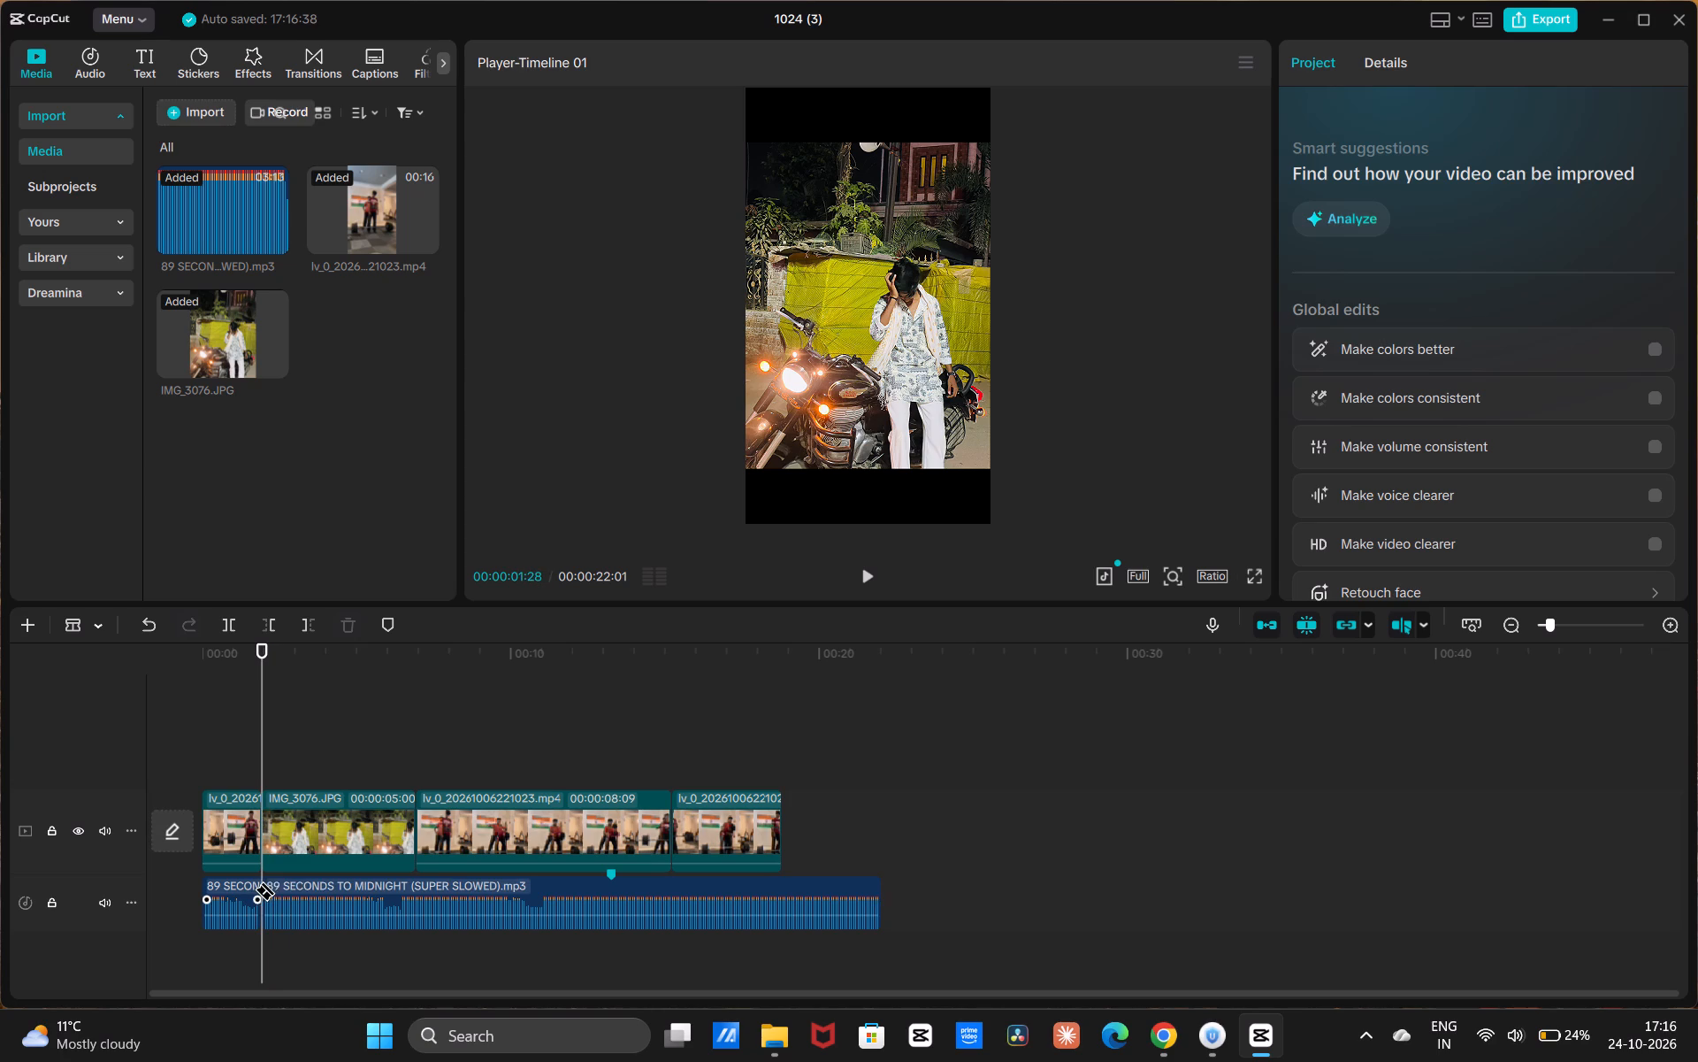
pyautogui.click(405, 882)
pyautogui.press('a')
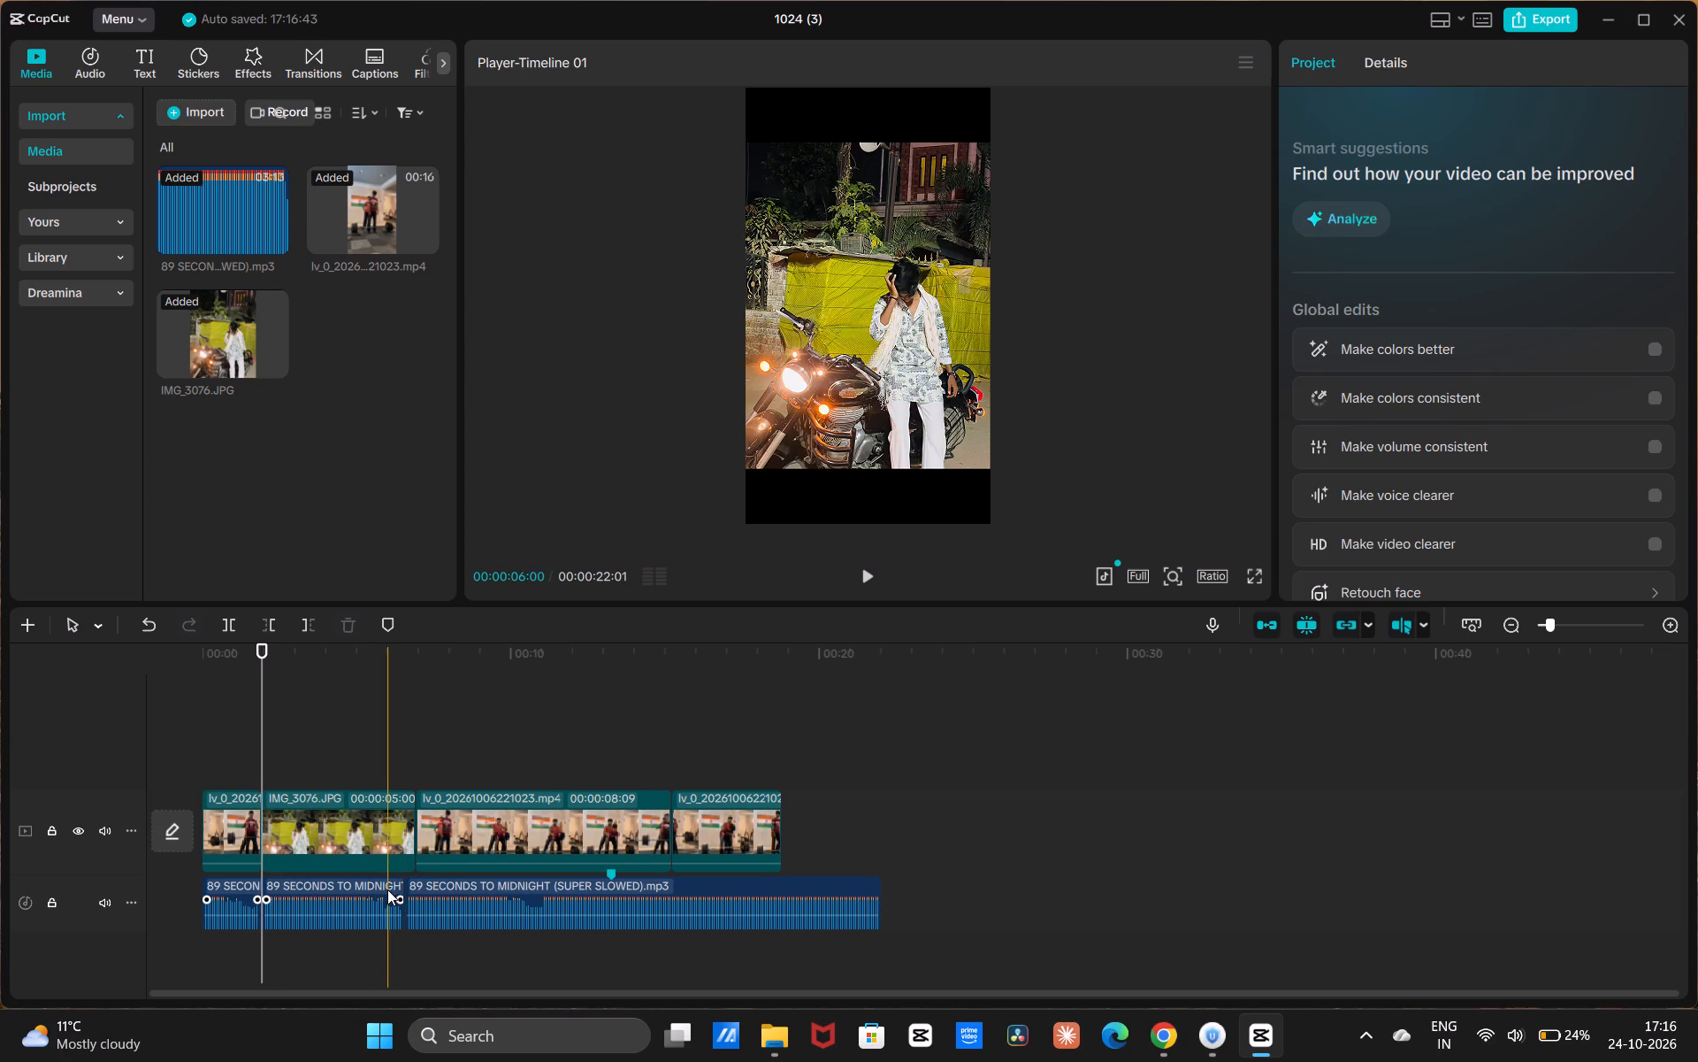
pyautogui.click(386, 882)
pyautogui.press('BackSpace')
pyautogui.moveTo(431, 885); pyautogui.dragTo(381, 884)
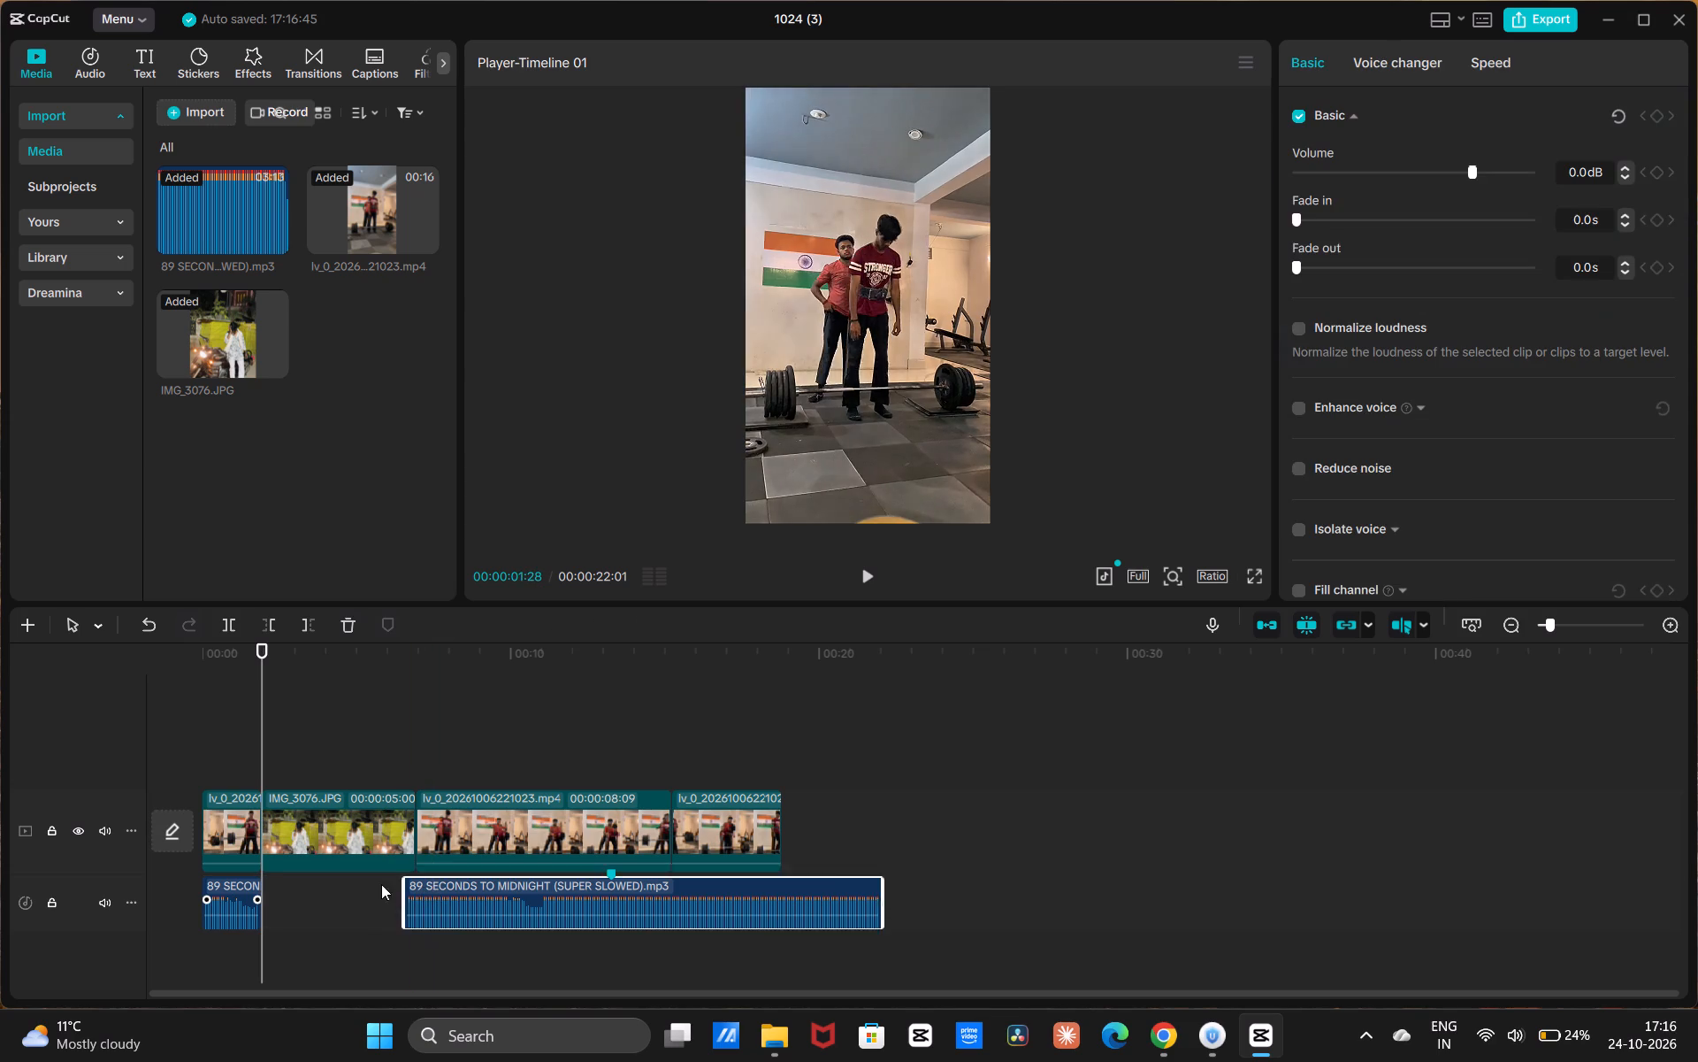
pyautogui.moveTo(381, 884); pyautogui.dragTo(292, 882)
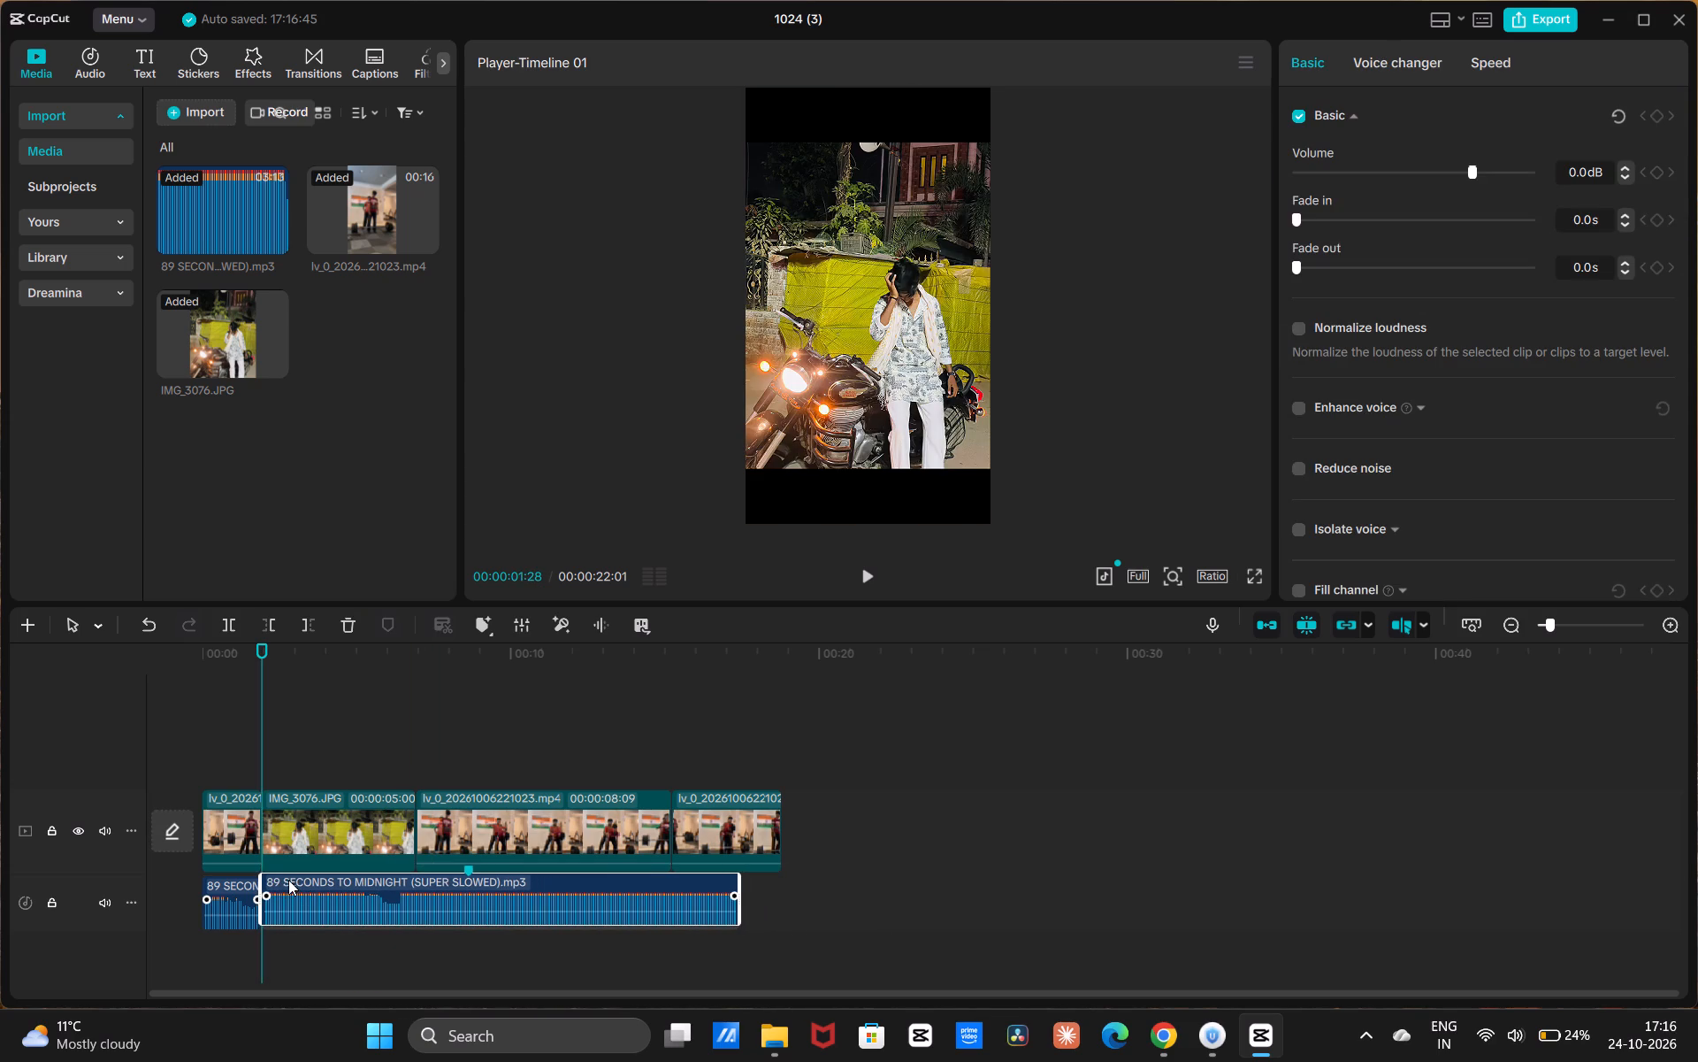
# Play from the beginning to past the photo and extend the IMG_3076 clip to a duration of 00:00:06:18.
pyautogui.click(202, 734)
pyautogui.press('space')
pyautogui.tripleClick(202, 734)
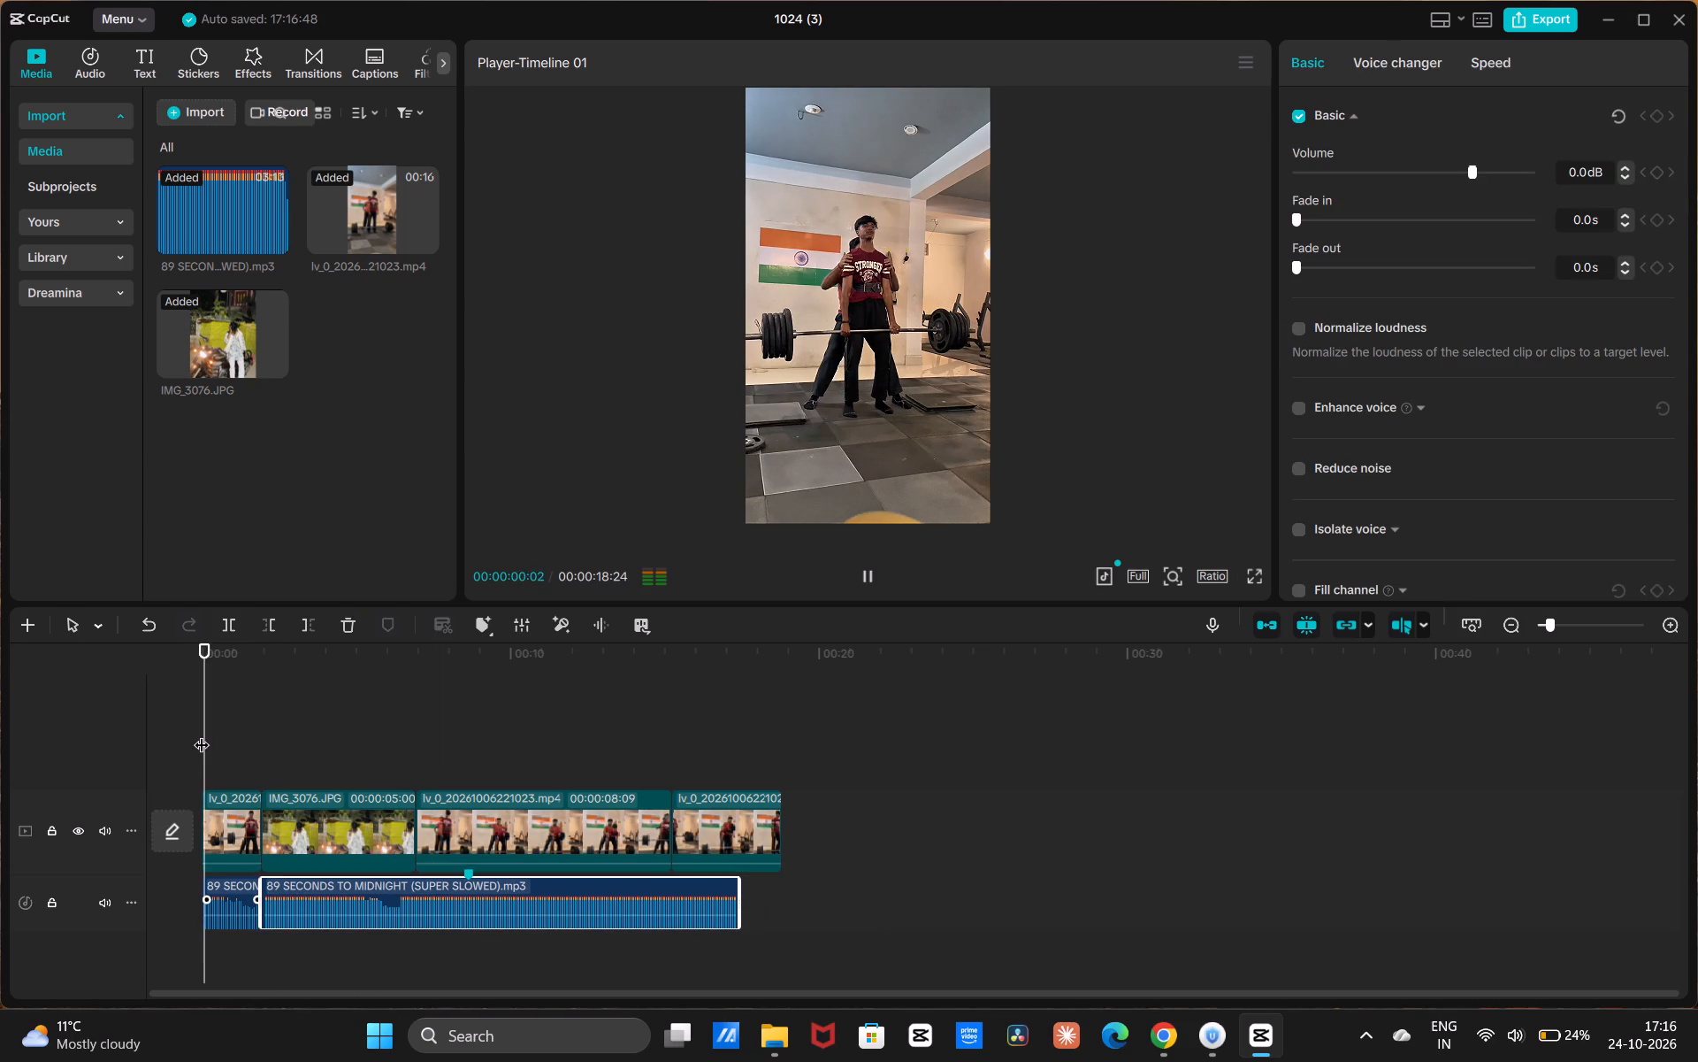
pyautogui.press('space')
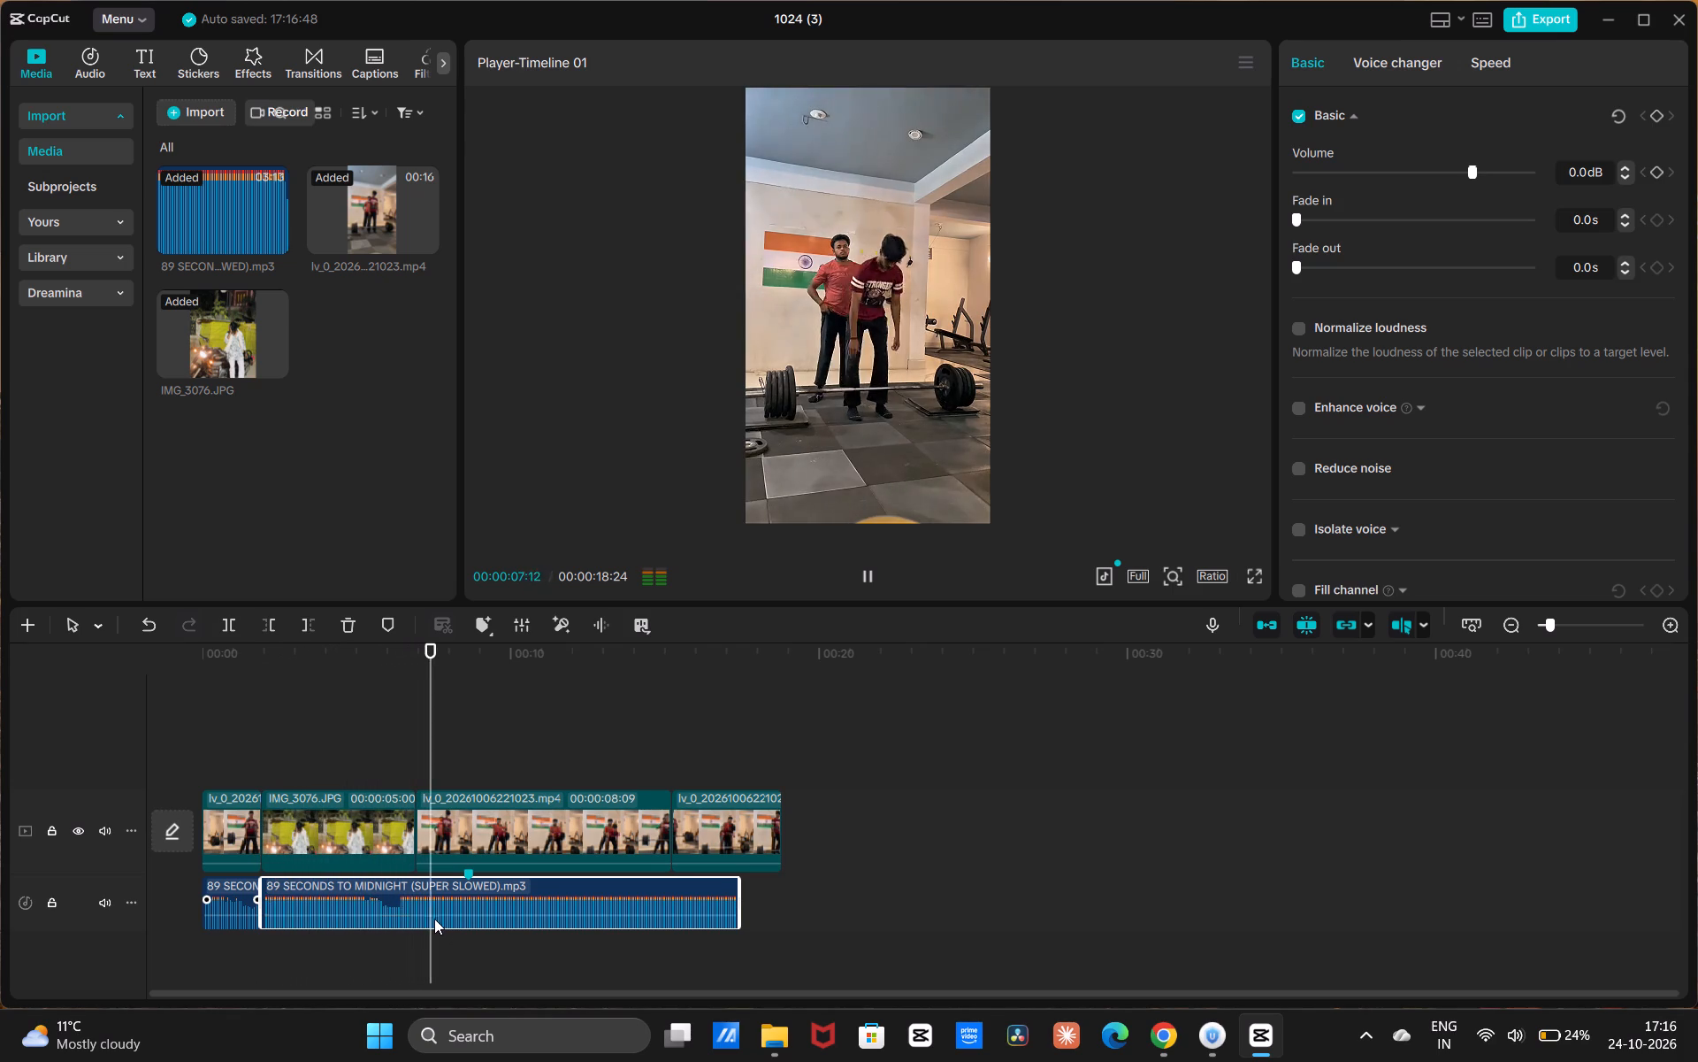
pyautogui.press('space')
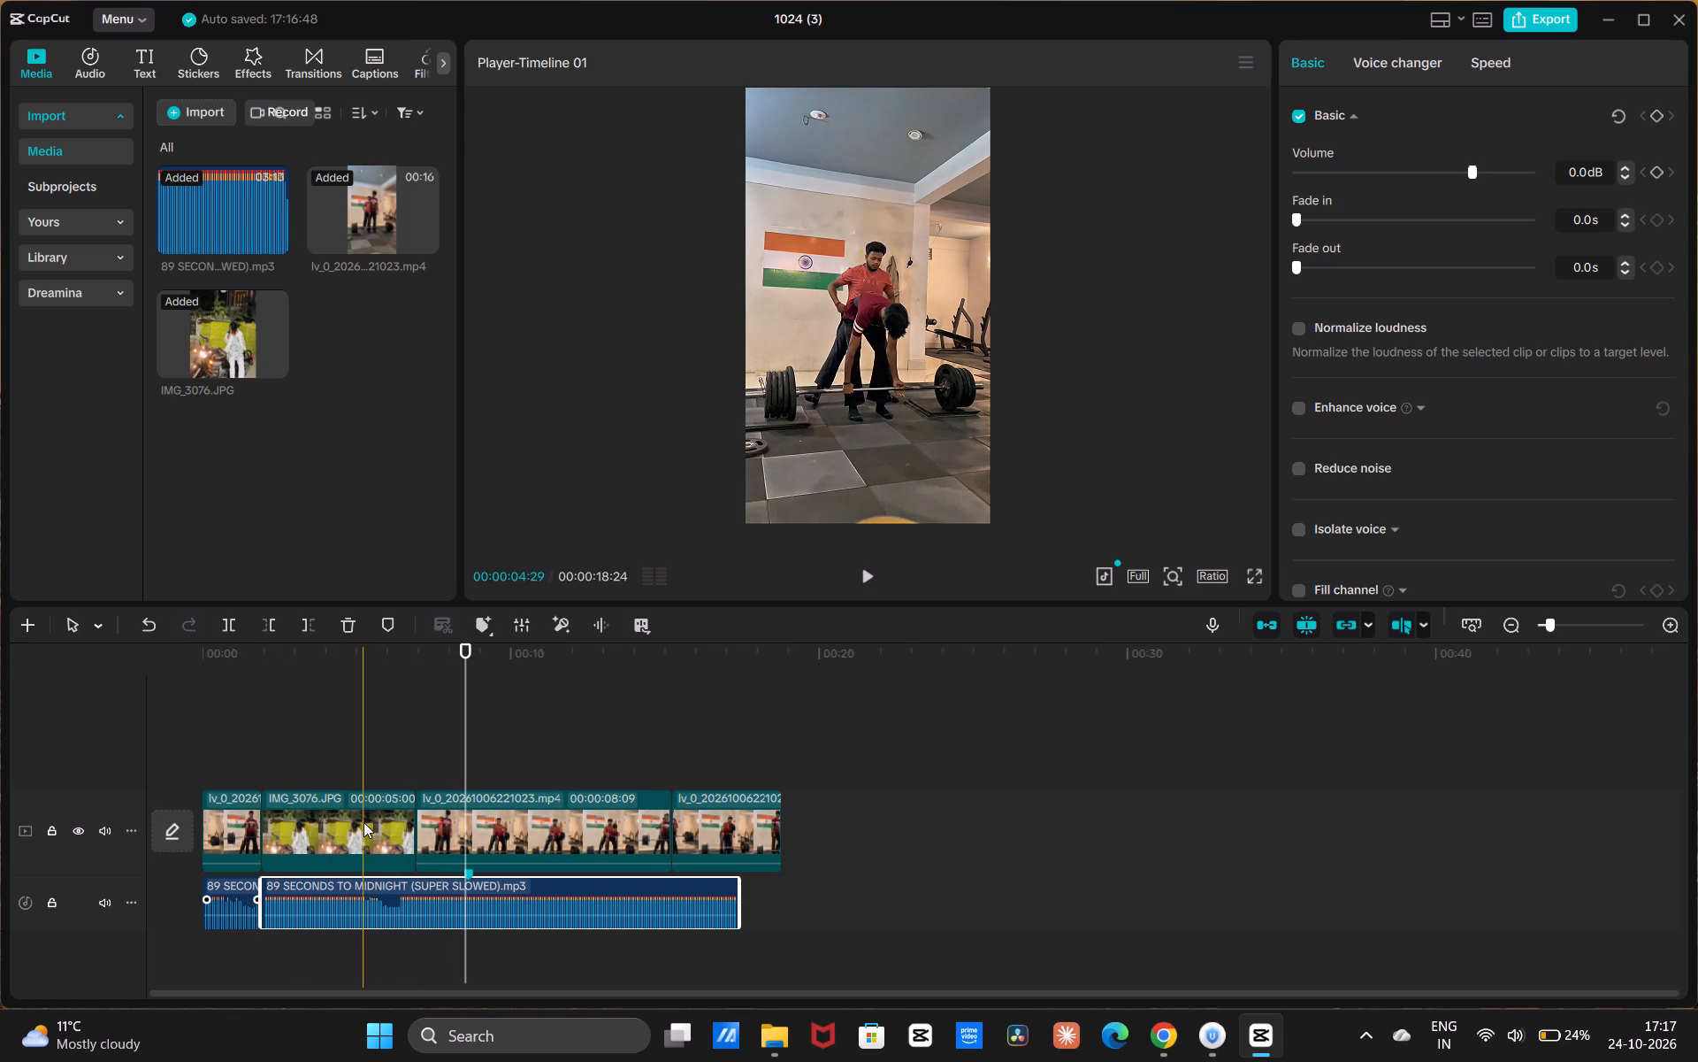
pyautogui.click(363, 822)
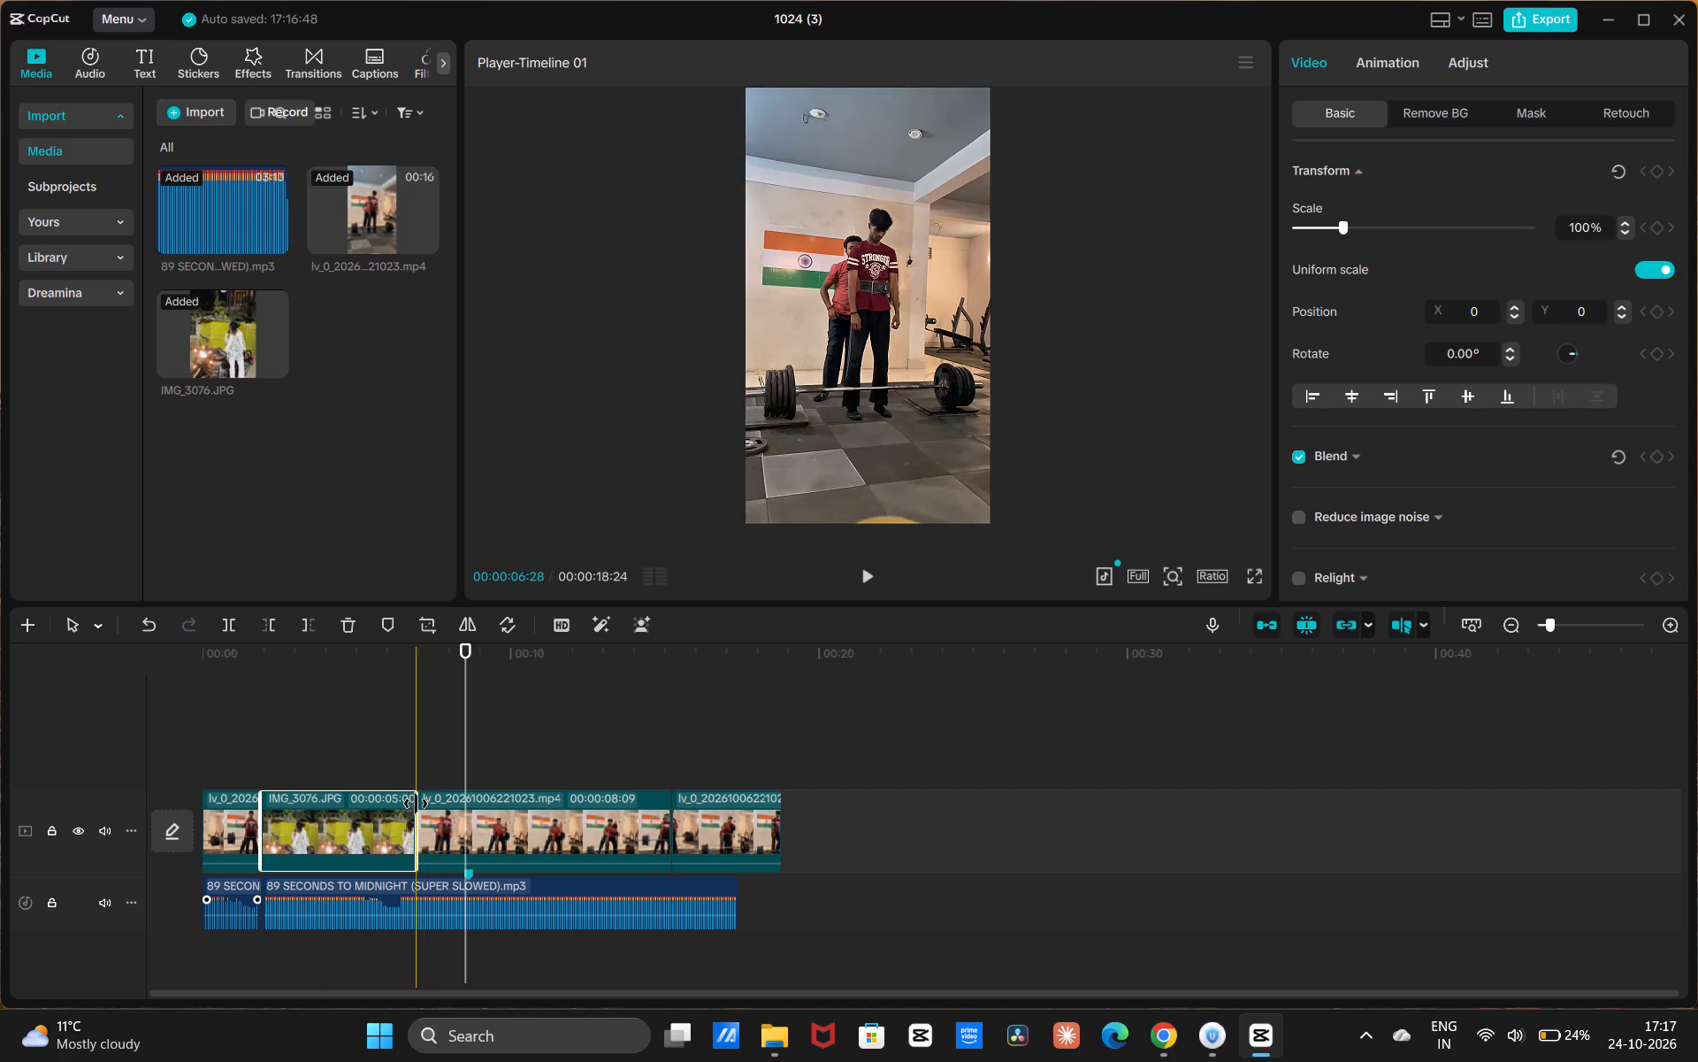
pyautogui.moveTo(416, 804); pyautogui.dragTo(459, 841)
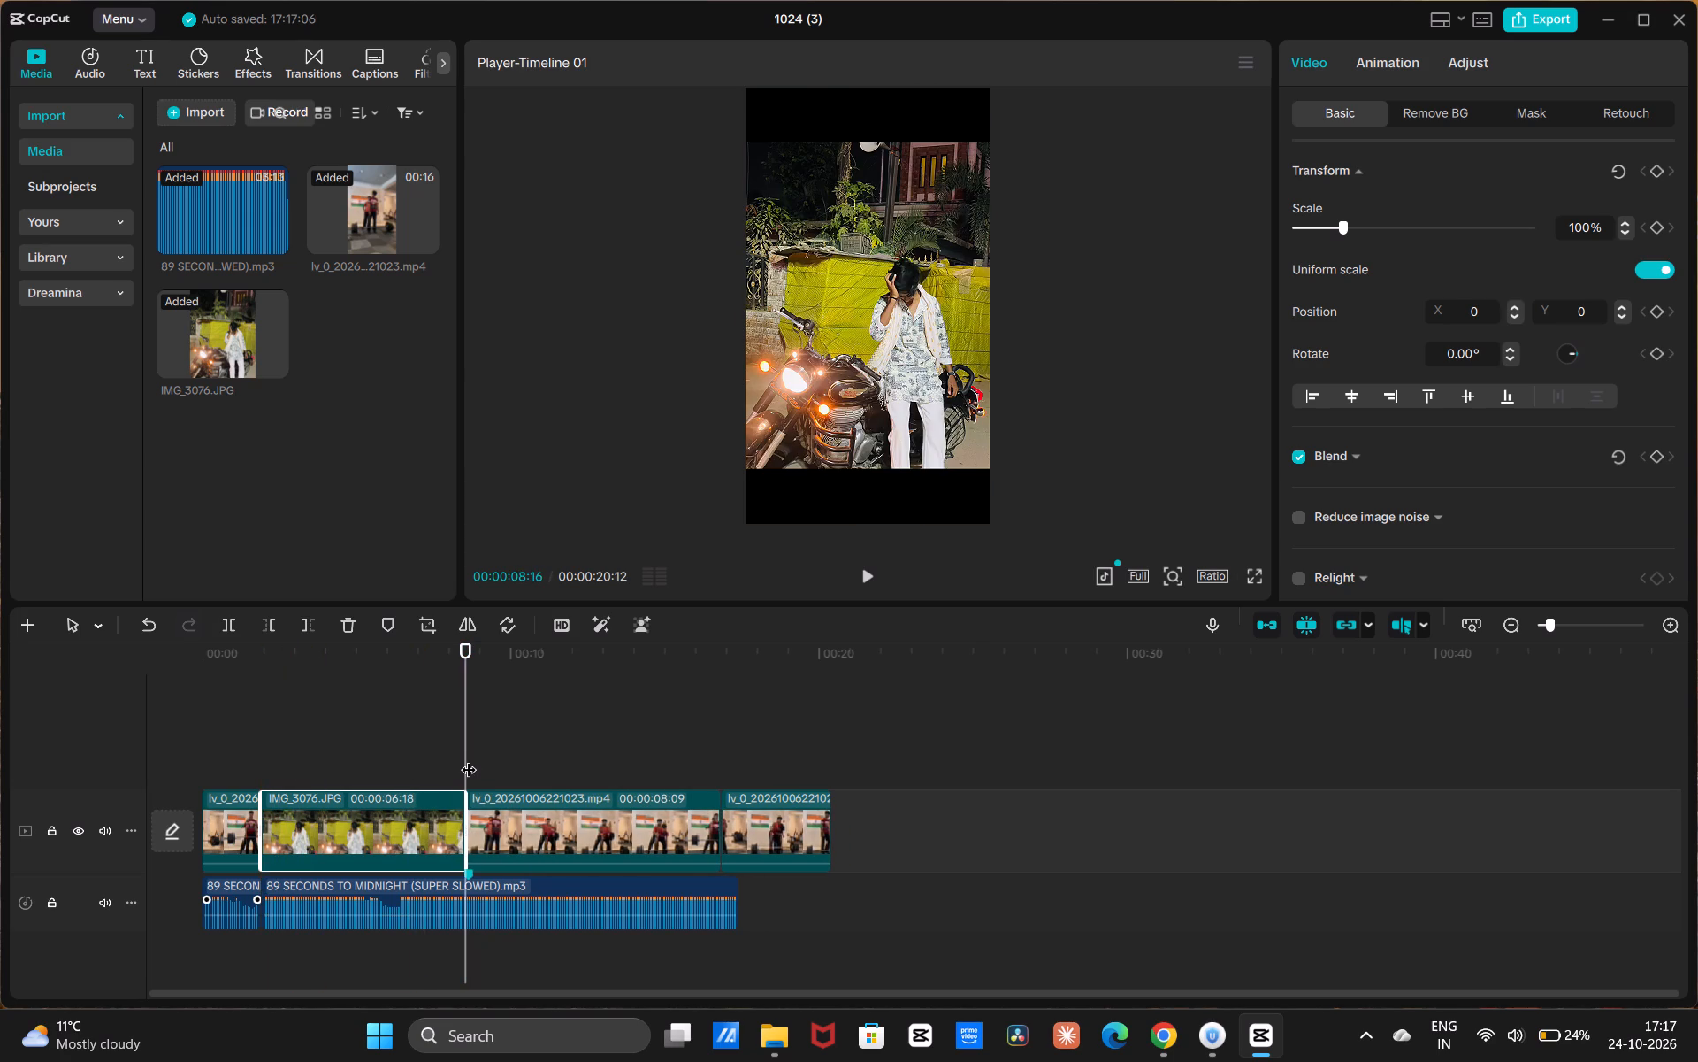
# Split the second audio part at about 00:00:03:25, delete the piece before the split, and move the rest back to 00:00:01:28.
pyautogui.moveTo(469, 758); pyautogui.dragTo(433, 773)
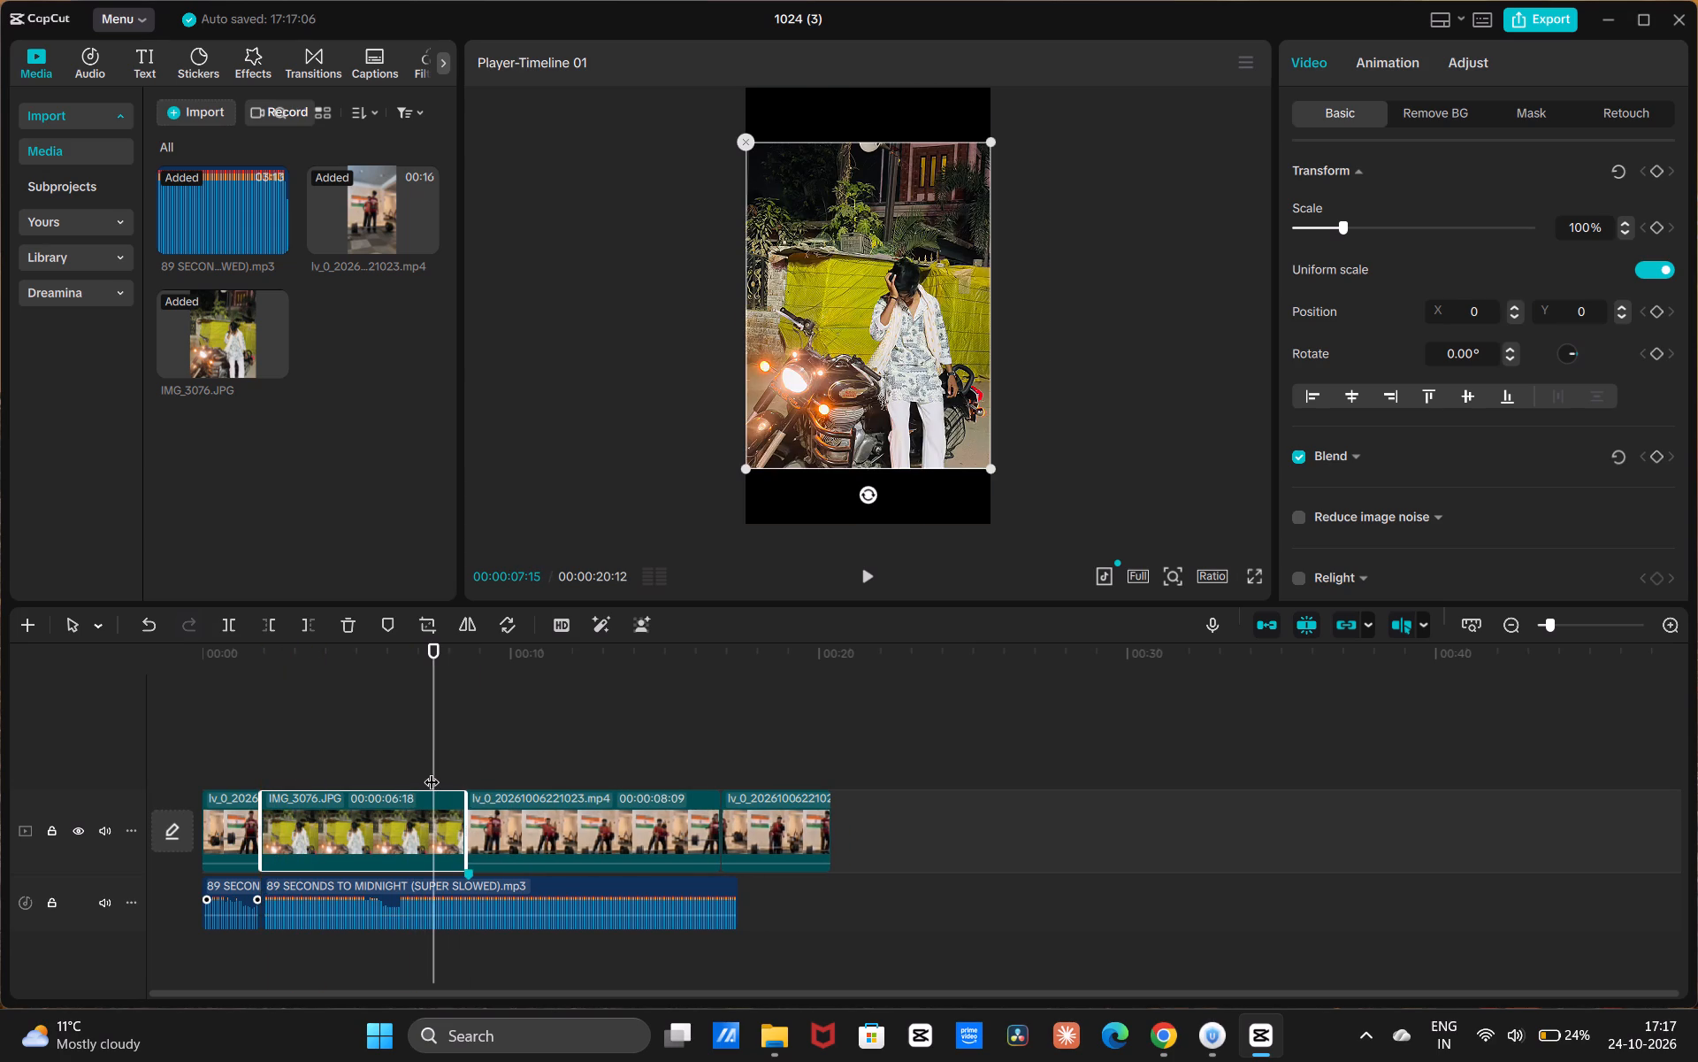
pyautogui.moveTo(432, 771); pyautogui.dragTo(364, 816)
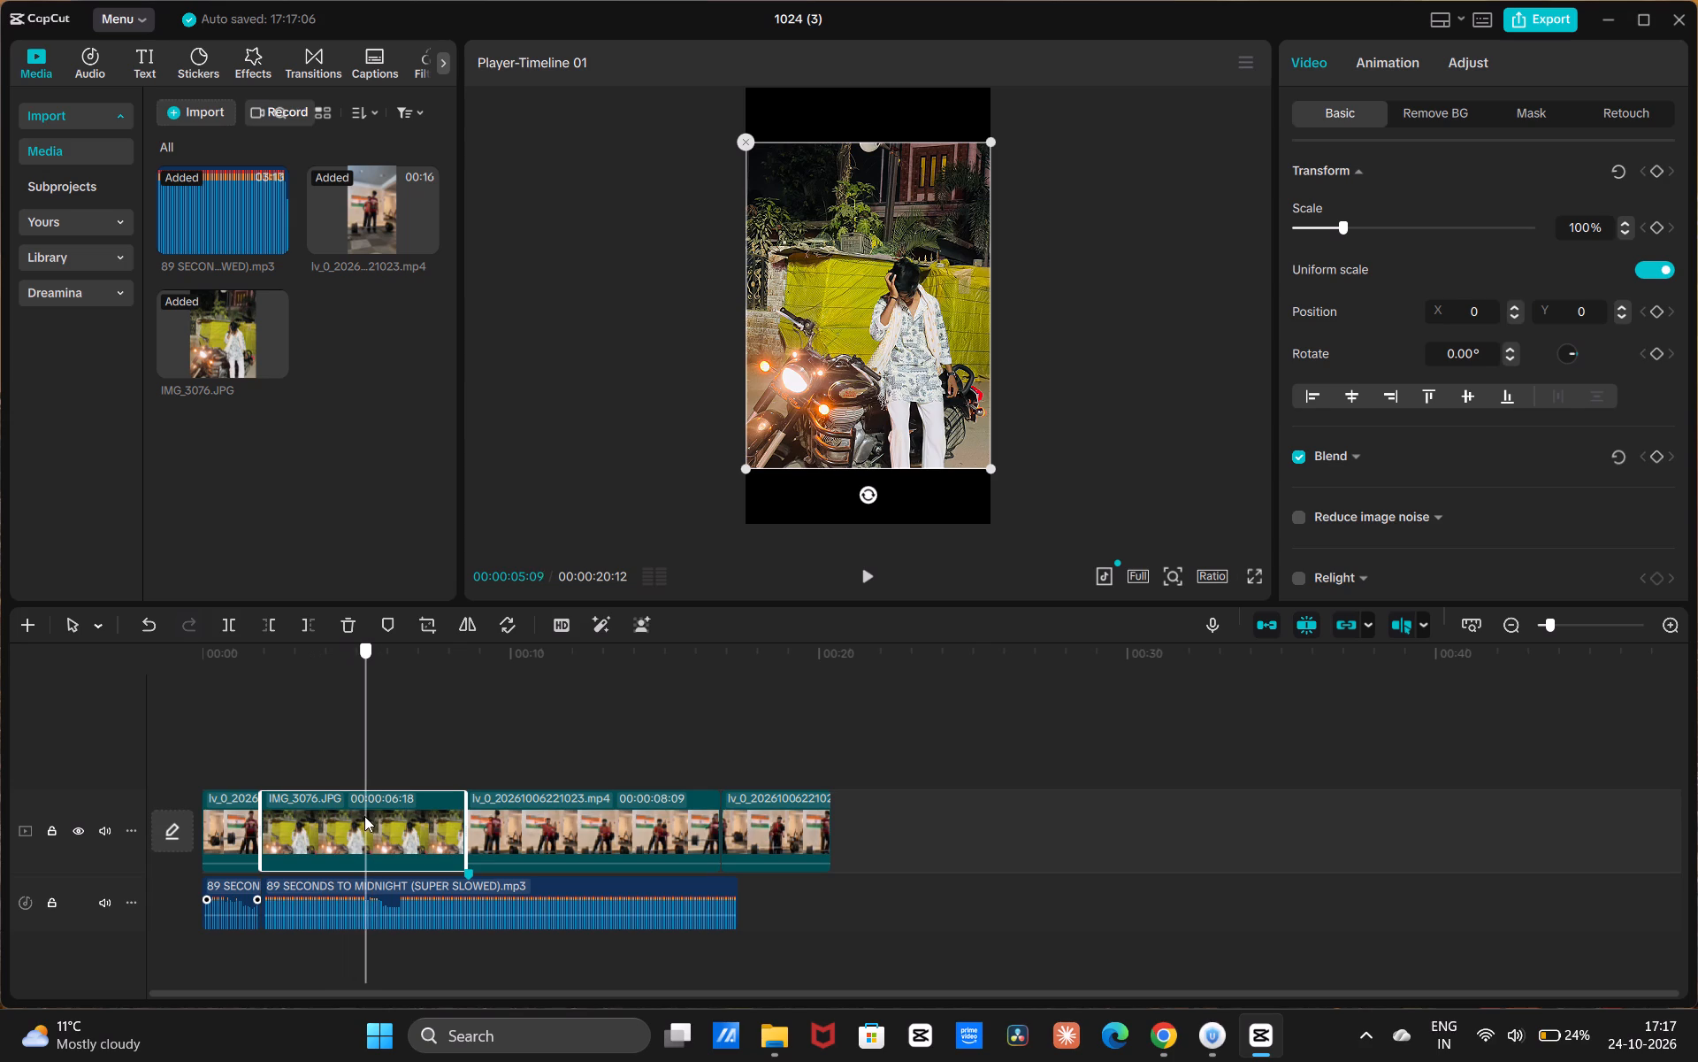
pyautogui.moveTo(364, 816); pyautogui.dragTo(363, 817)
pyautogui.press('b')
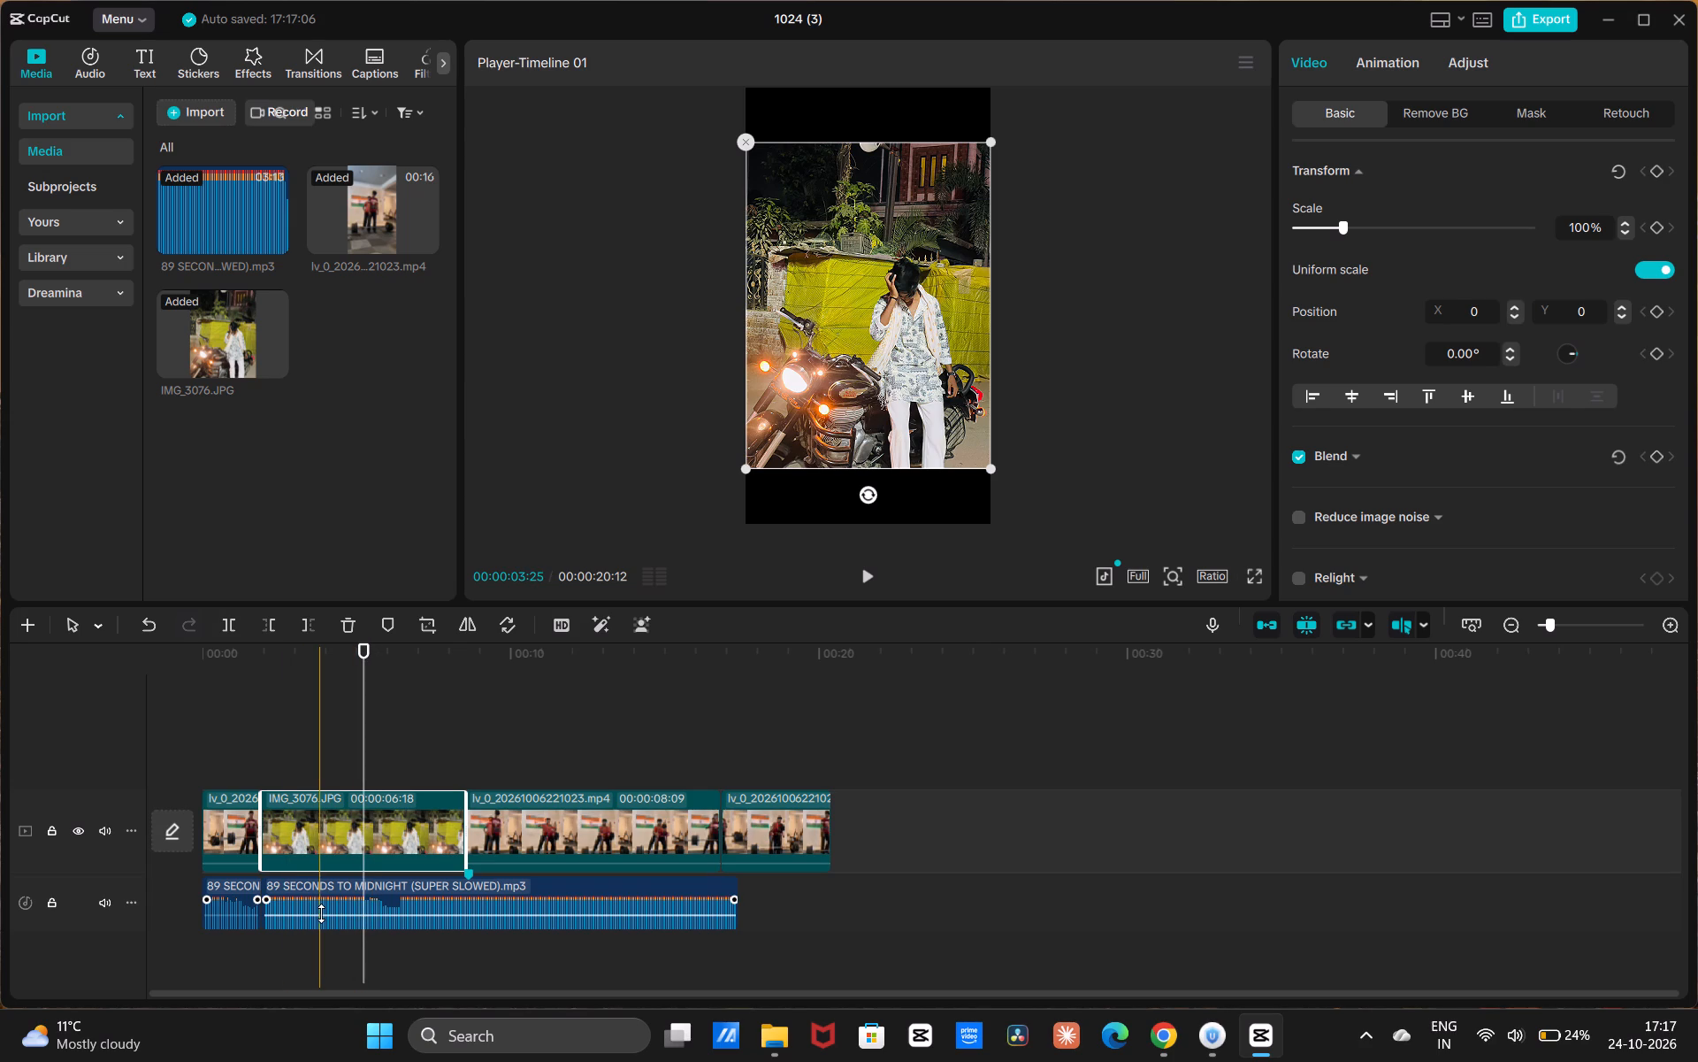
pyautogui.click(321, 912)
pyautogui.press('a')
pyautogui.click(296, 909)
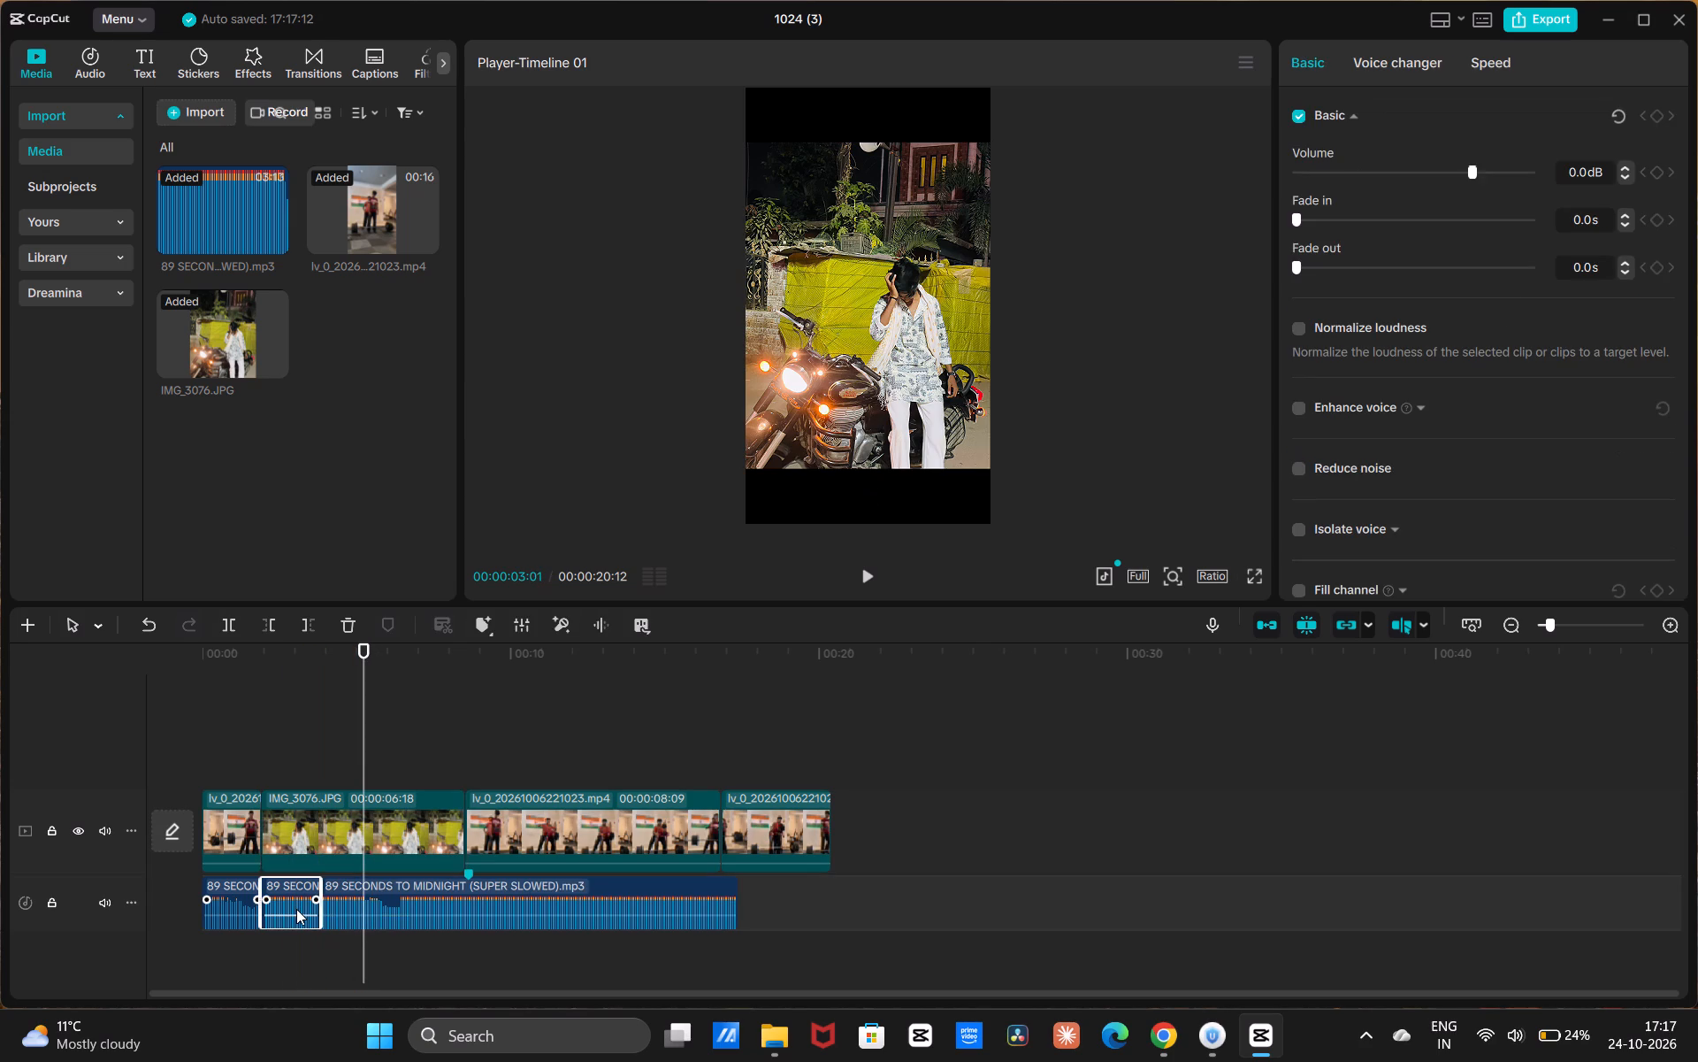
pyautogui.press('BackSpace')
pyautogui.moveTo(346, 889); pyautogui.dragTo(308, 889)
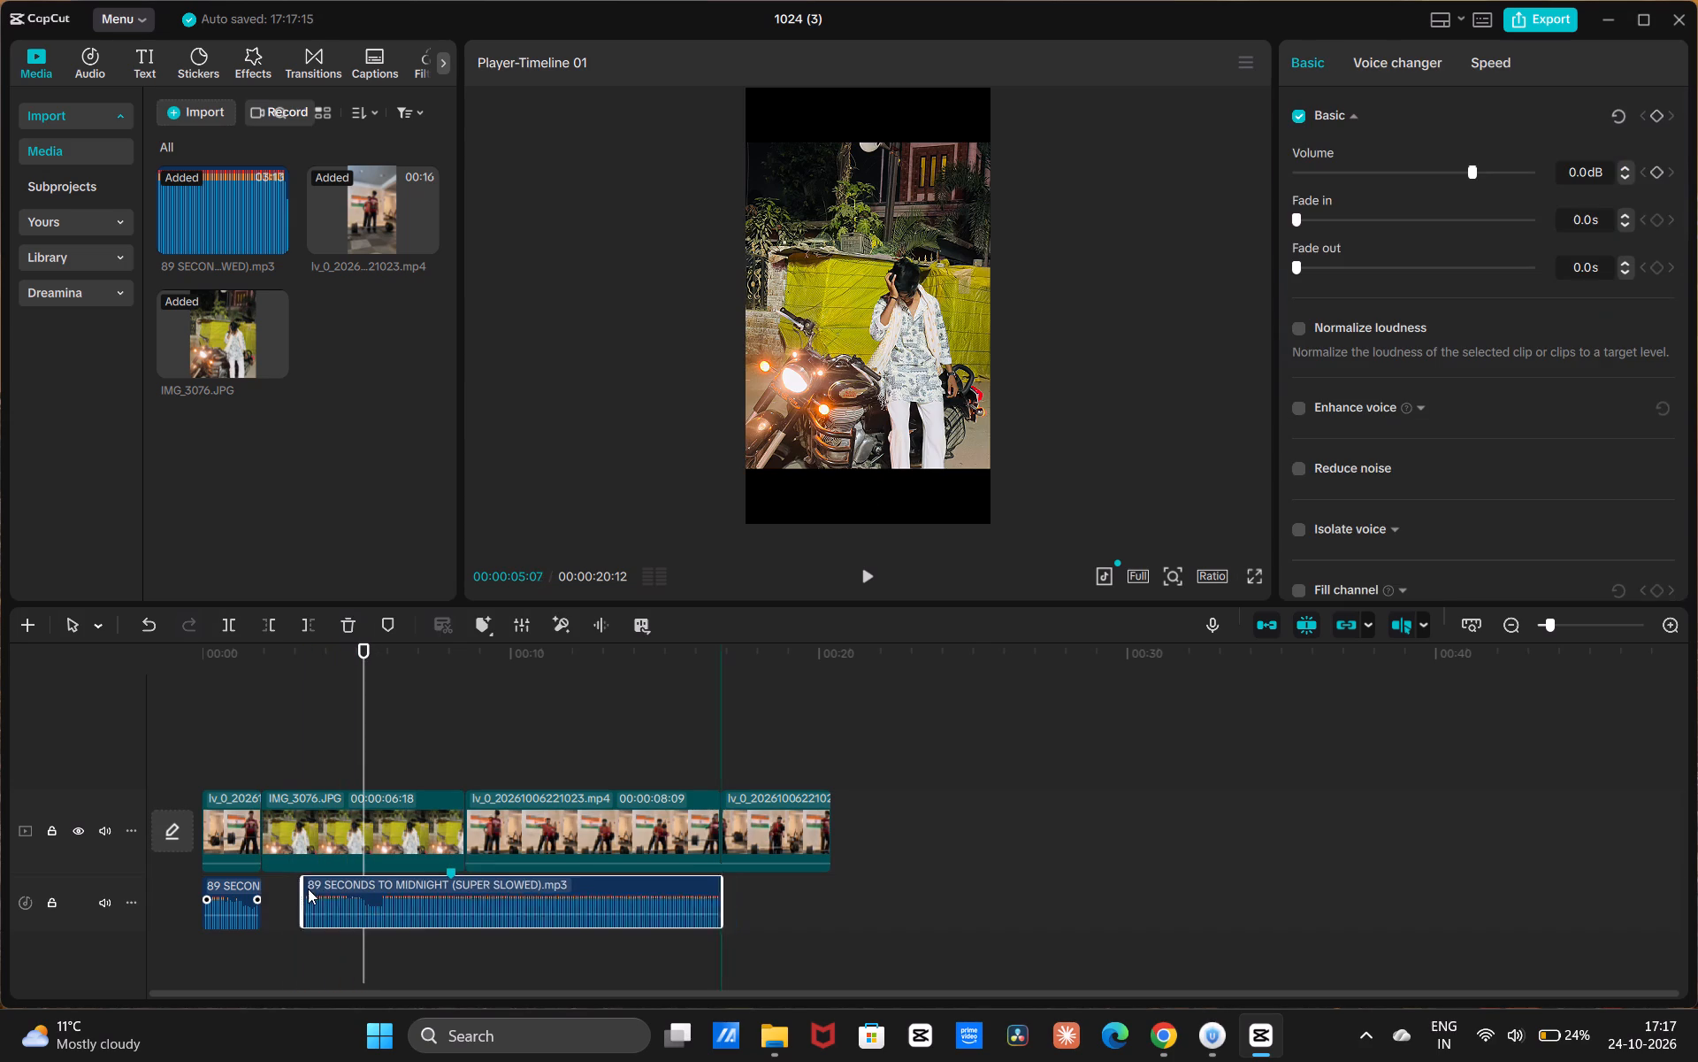
pyautogui.moveTo(308, 889); pyautogui.dragTo(293, 889)
pyautogui.click(267, 750)
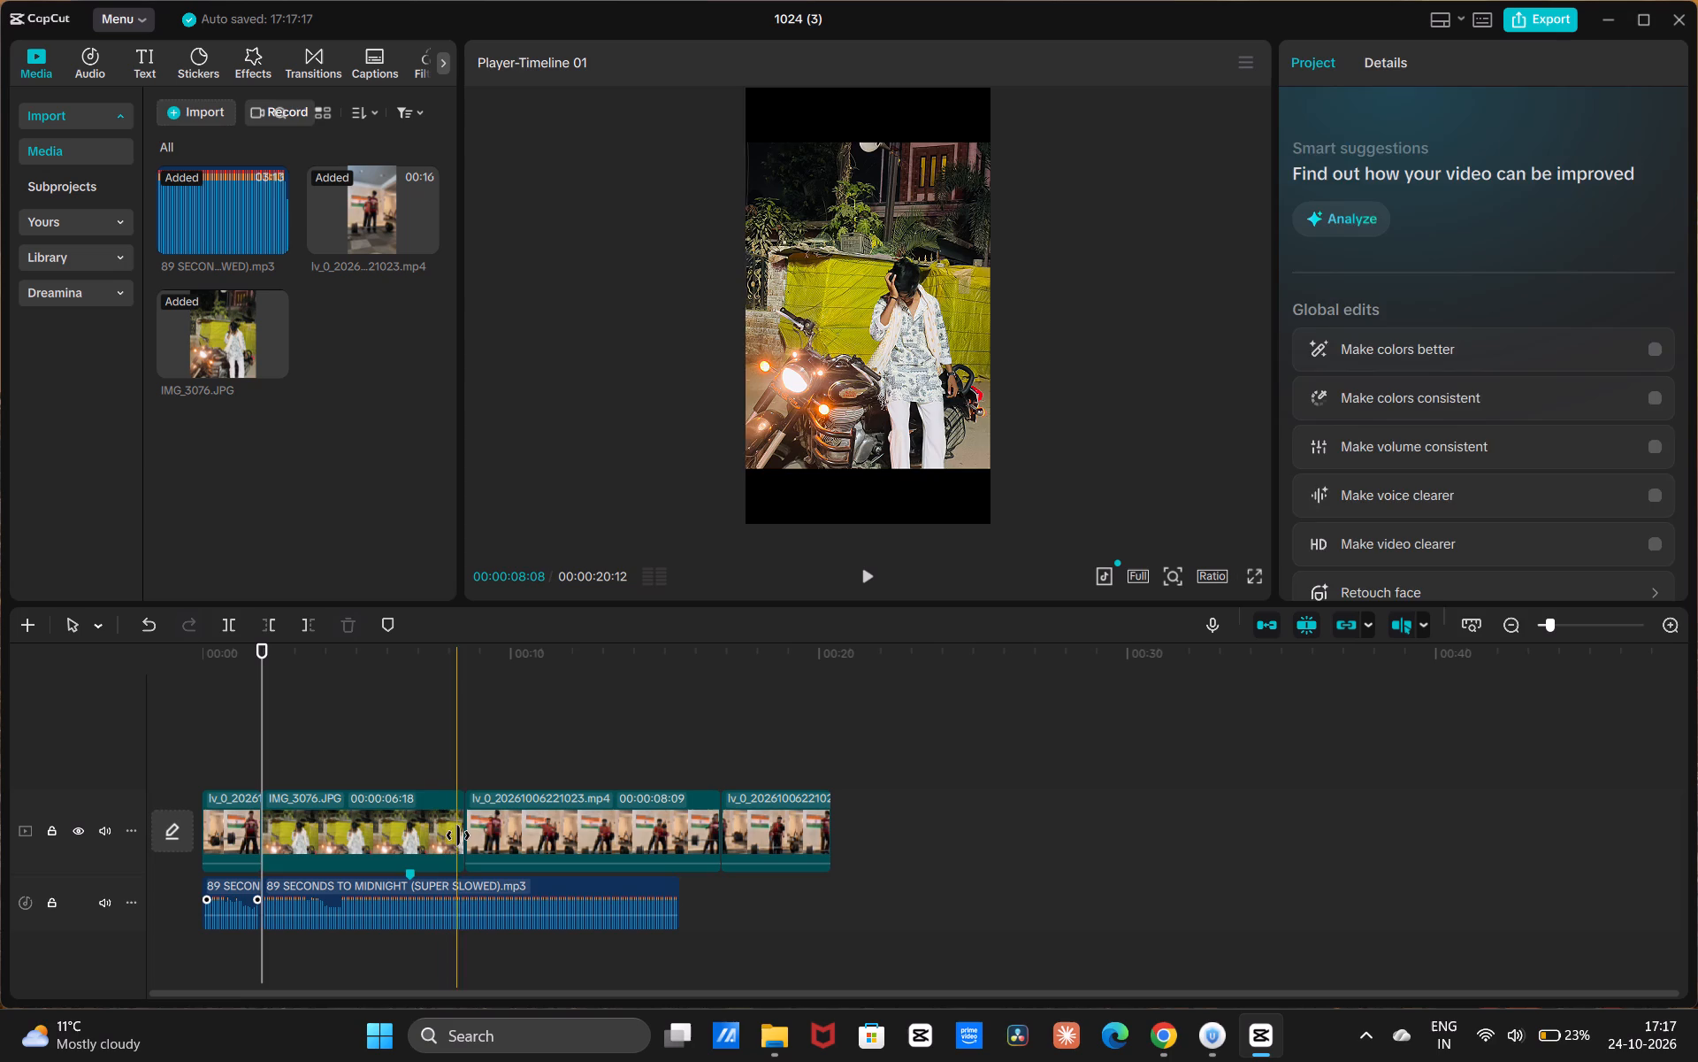
# Shorten the IMG_3076 clip so that it ends at the audio marker.
pyautogui.click(458, 835)
pyautogui.moveTo(466, 823); pyautogui.dragTo(424, 845)
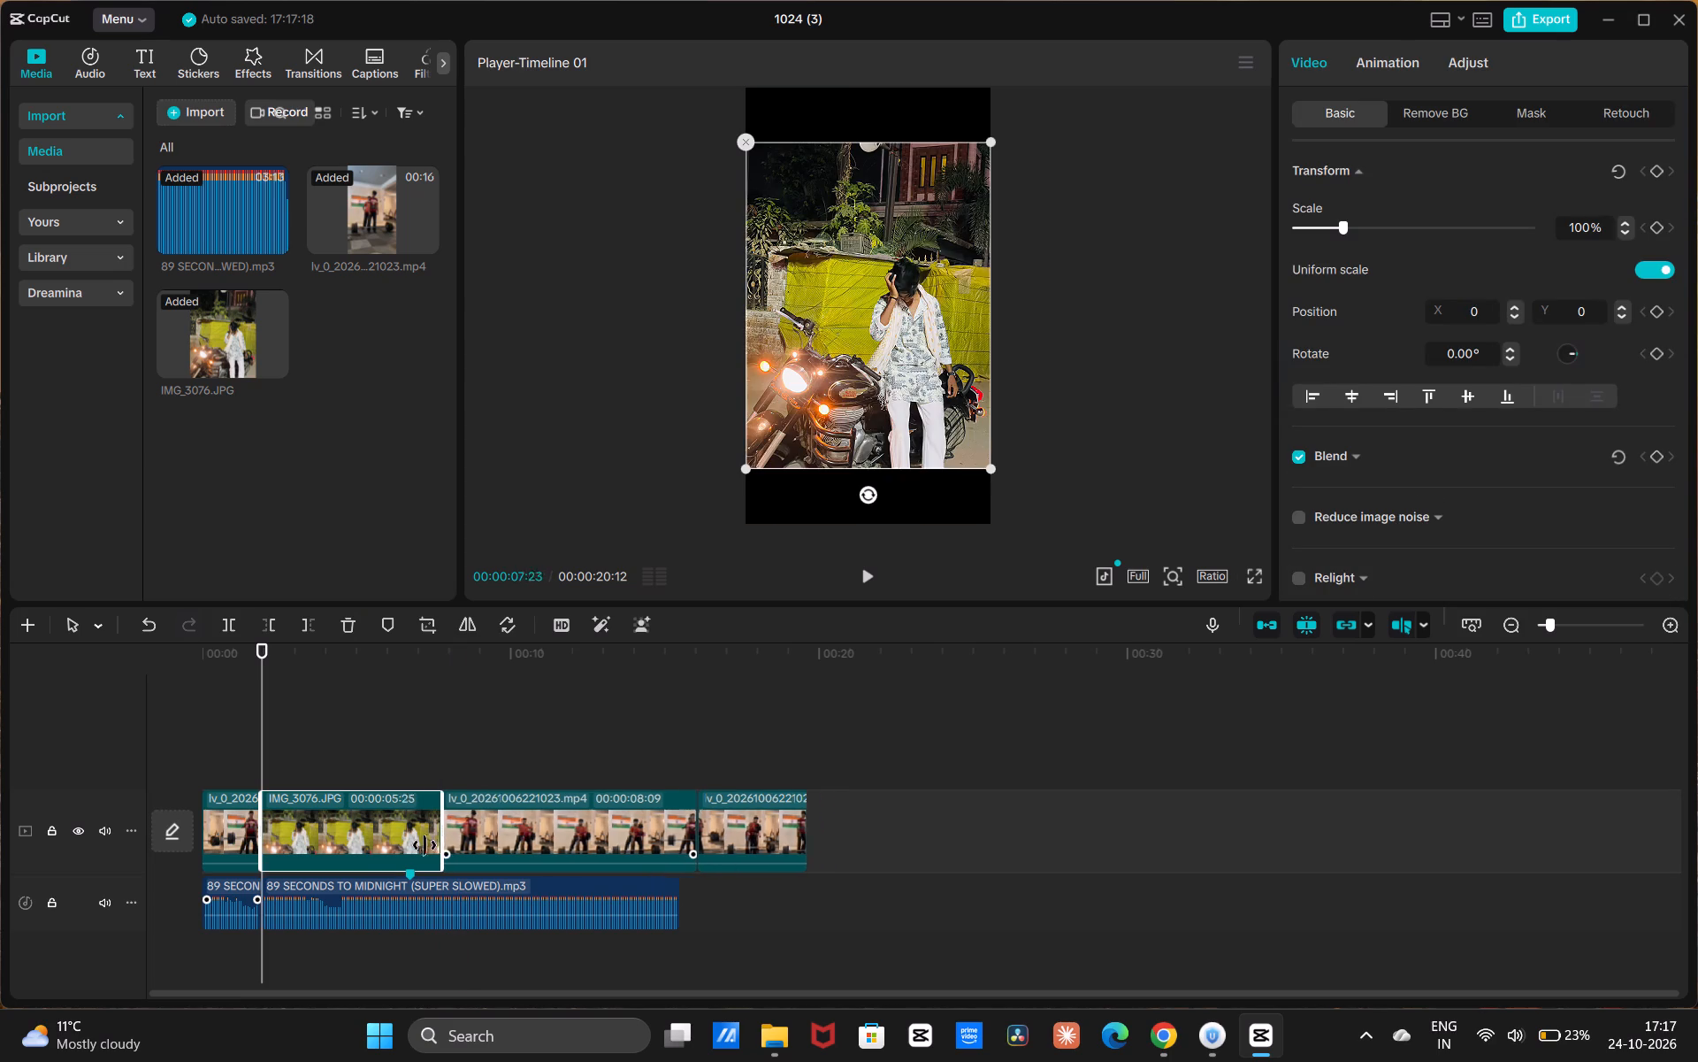
pyautogui.moveTo(424, 845); pyautogui.dragTo(404, 850)
# Play on, split the gym segment after the photo at about 00:00:11:23, delete the part before the split, and replay from the photo's end.
pyautogui.press('space')
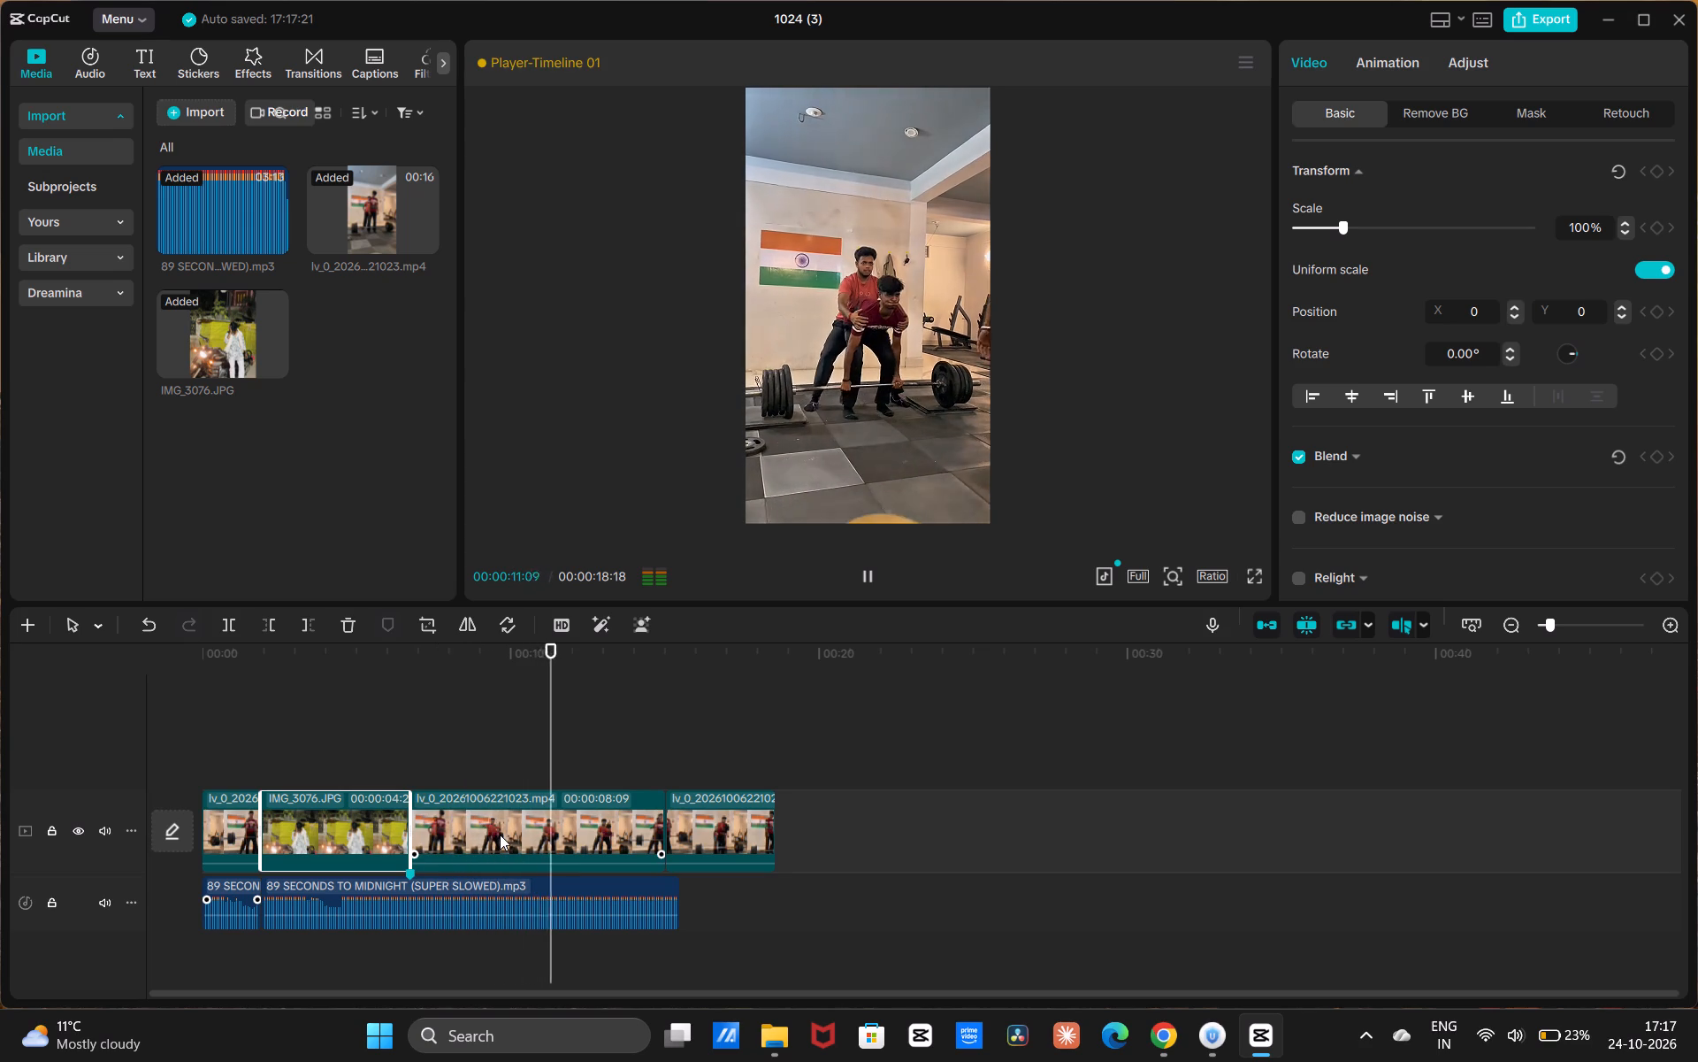
pyautogui.press('space')
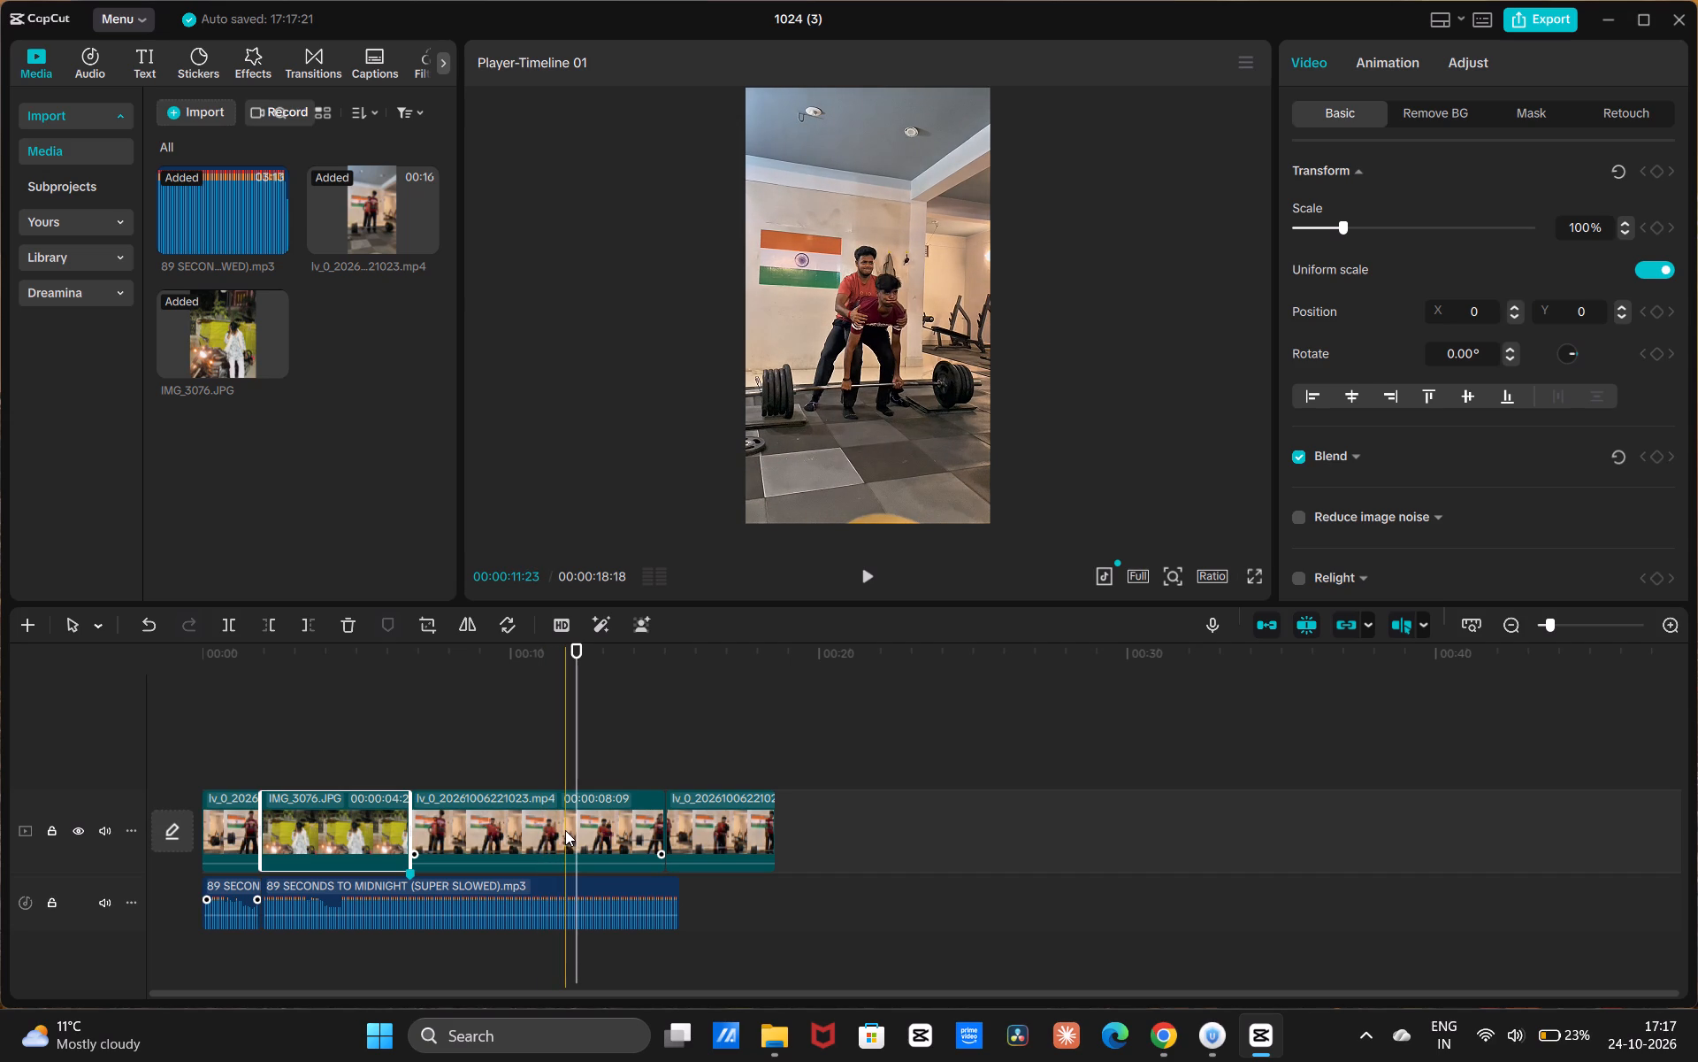
pyautogui.press('b')
pyautogui.click(565, 830)
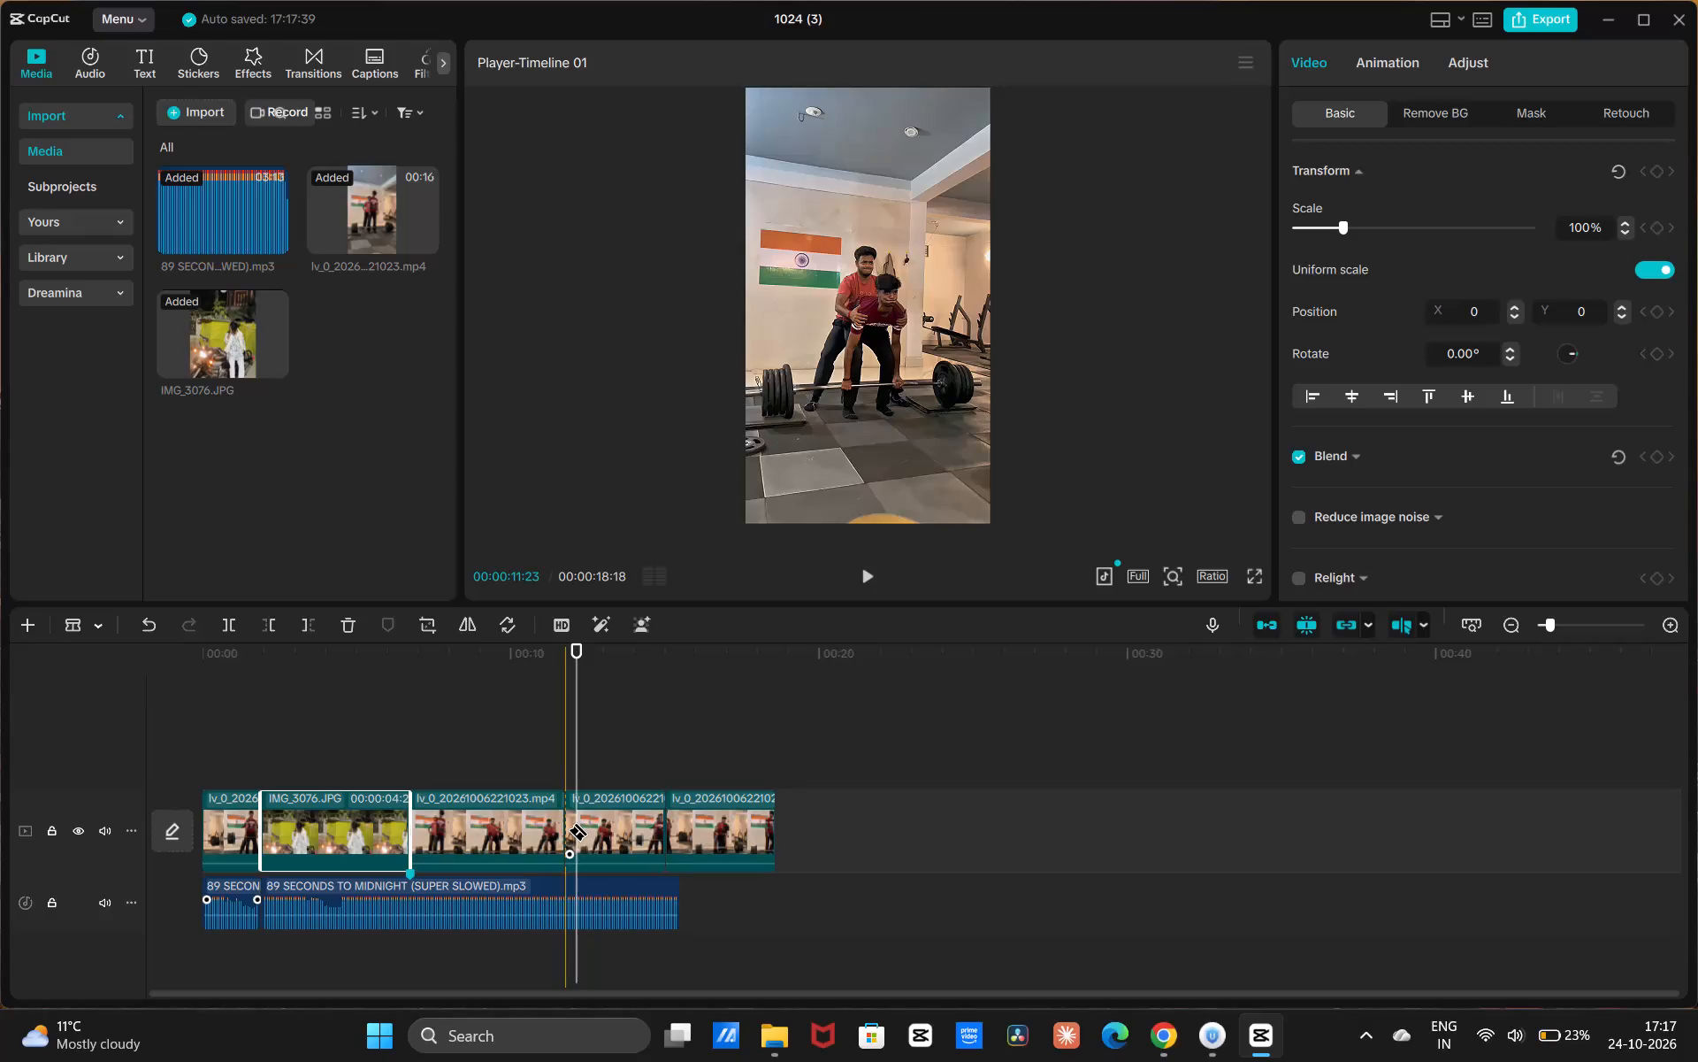
pyautogui.press('a')
pyautogui.click(544, 830)
pyautogui.press('BackSpace')
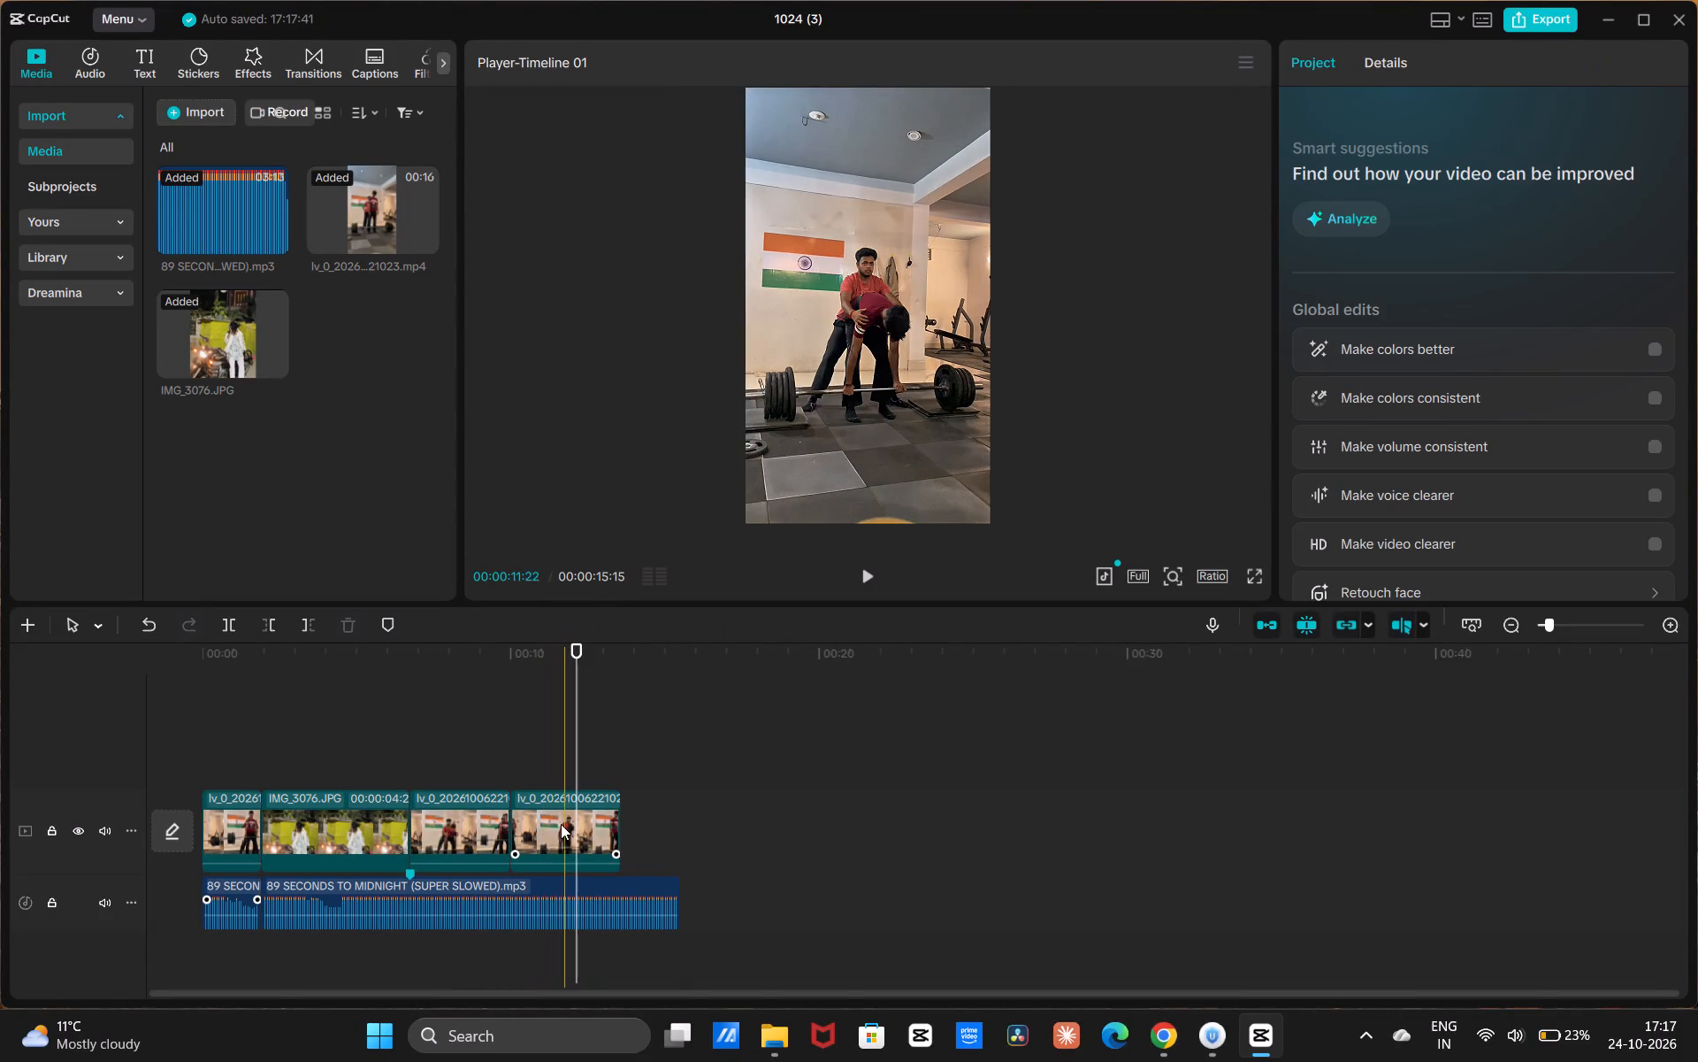
pyautogui.click(412, 762)
pyautogui.press('space')
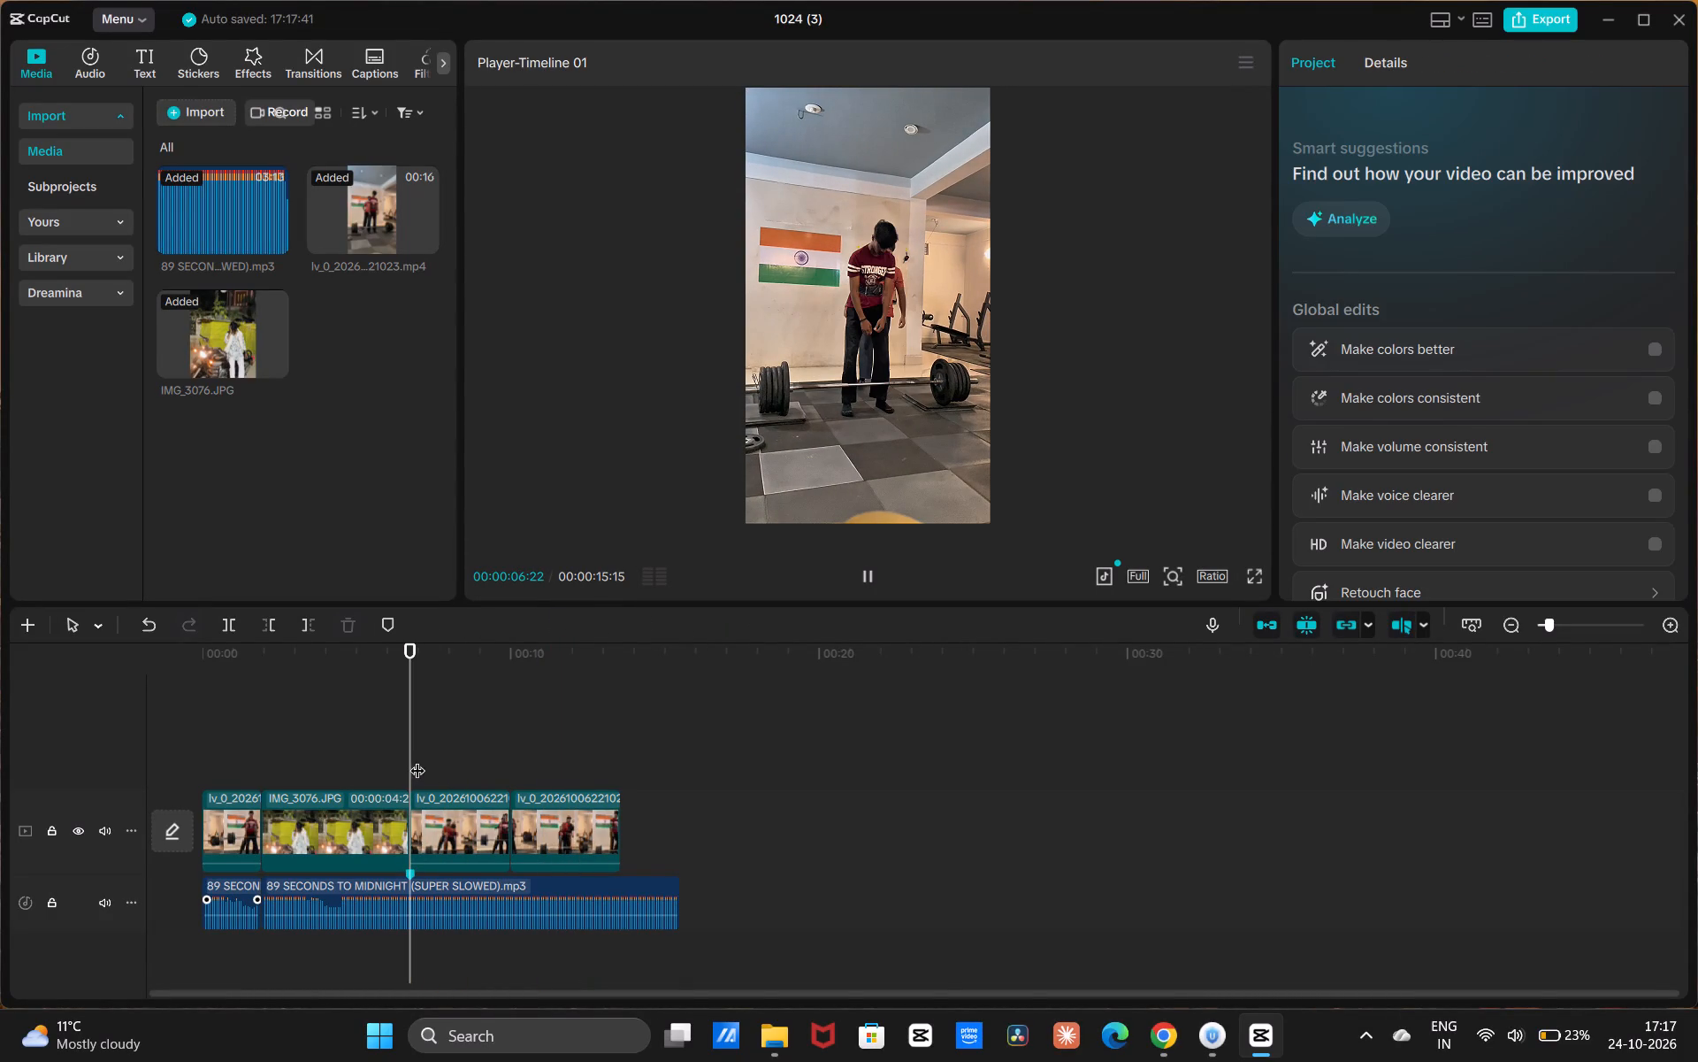
# Play on from the photo's end to about 00:00:10:00 and delete the last gym segment on the video track.
pyautogui.press('space')
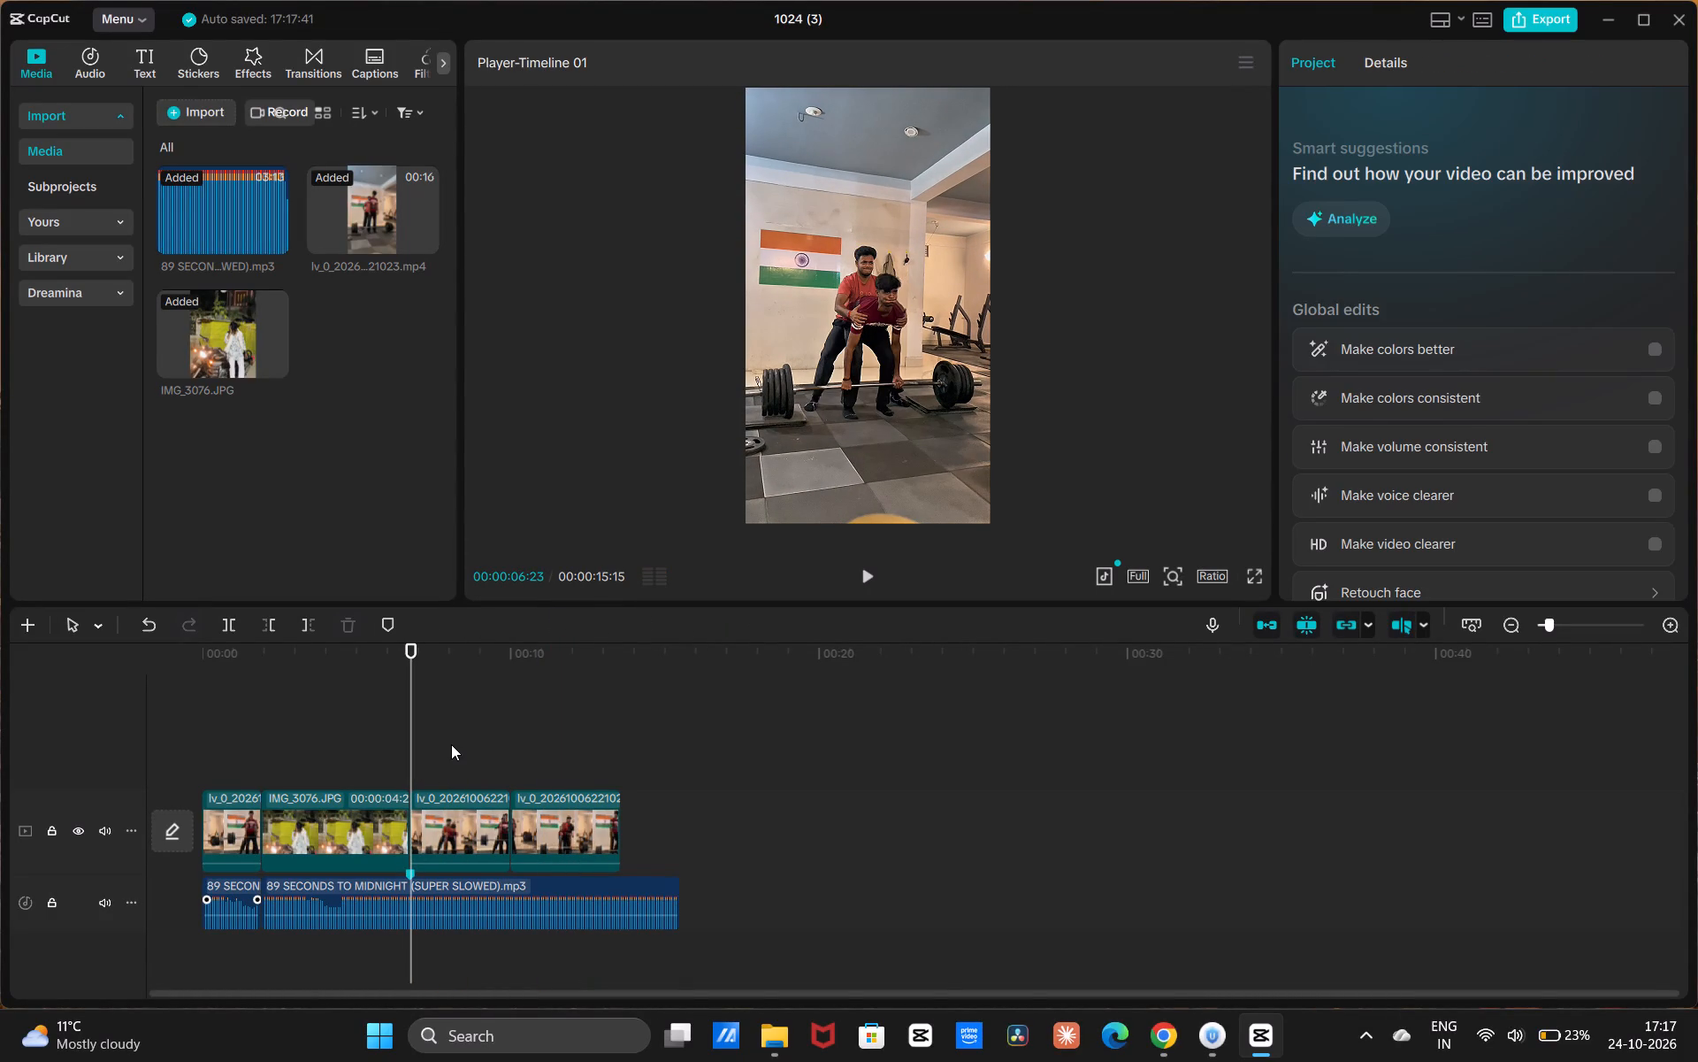
pyautogui.press('space')
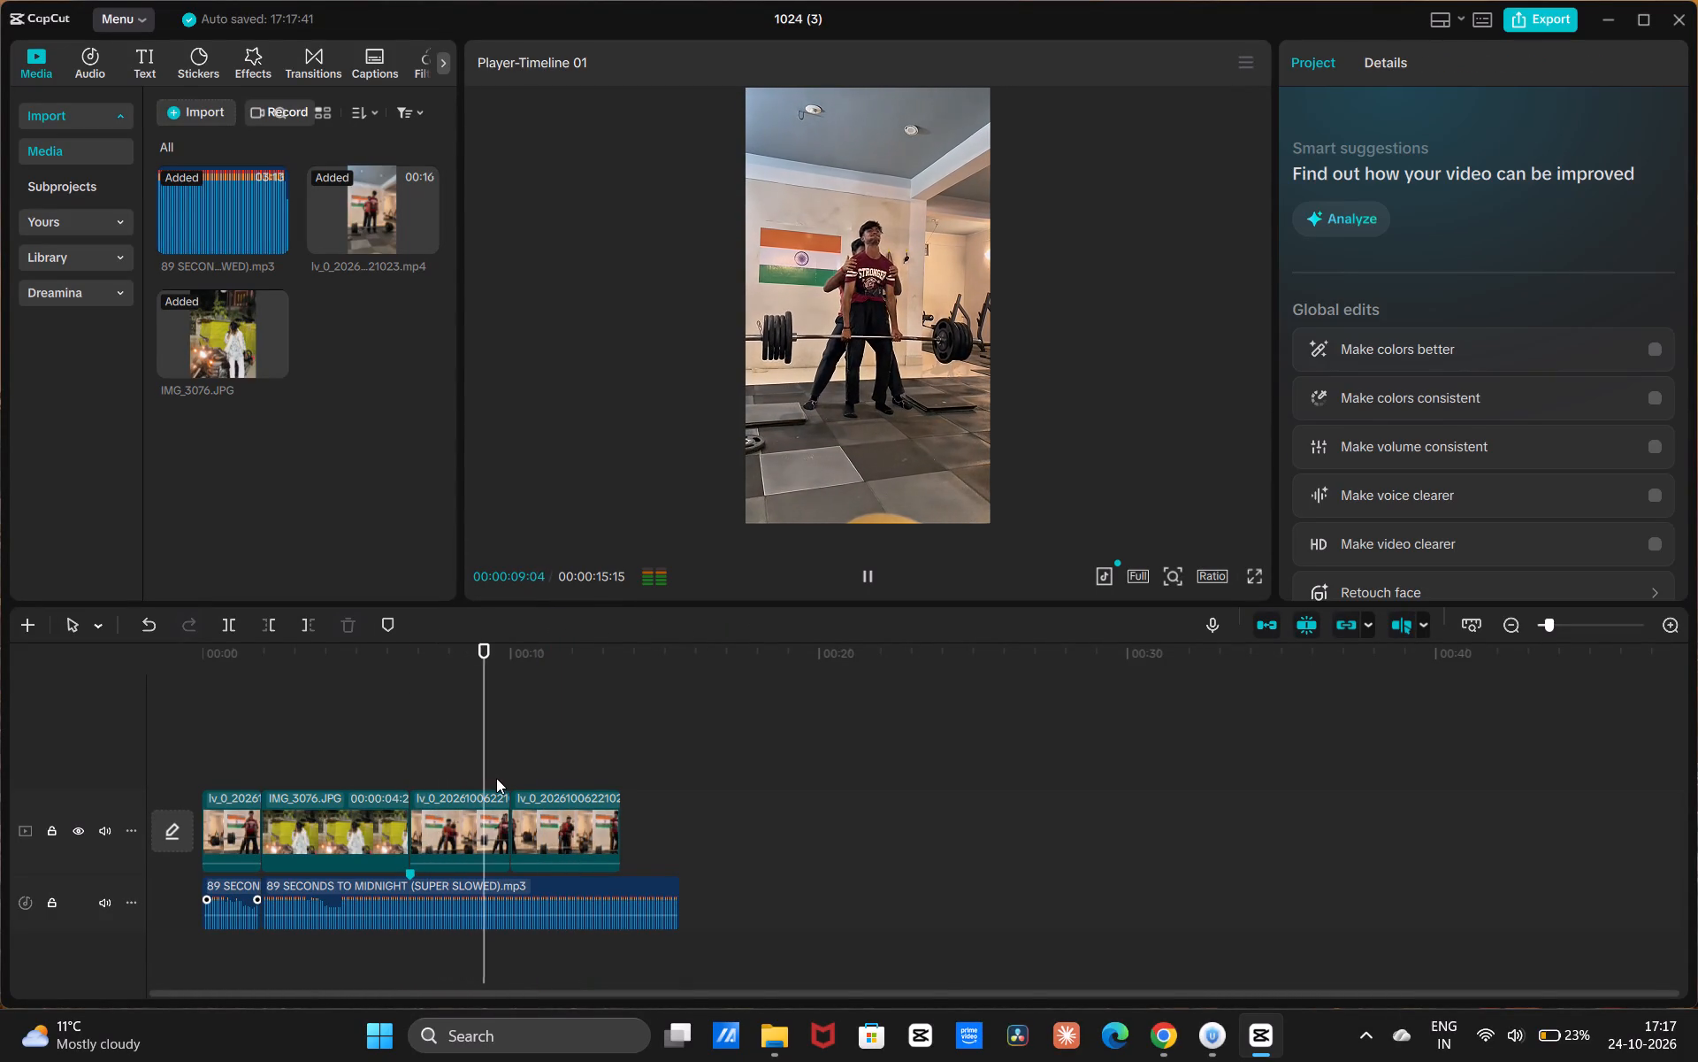
pyautogui.press('space')
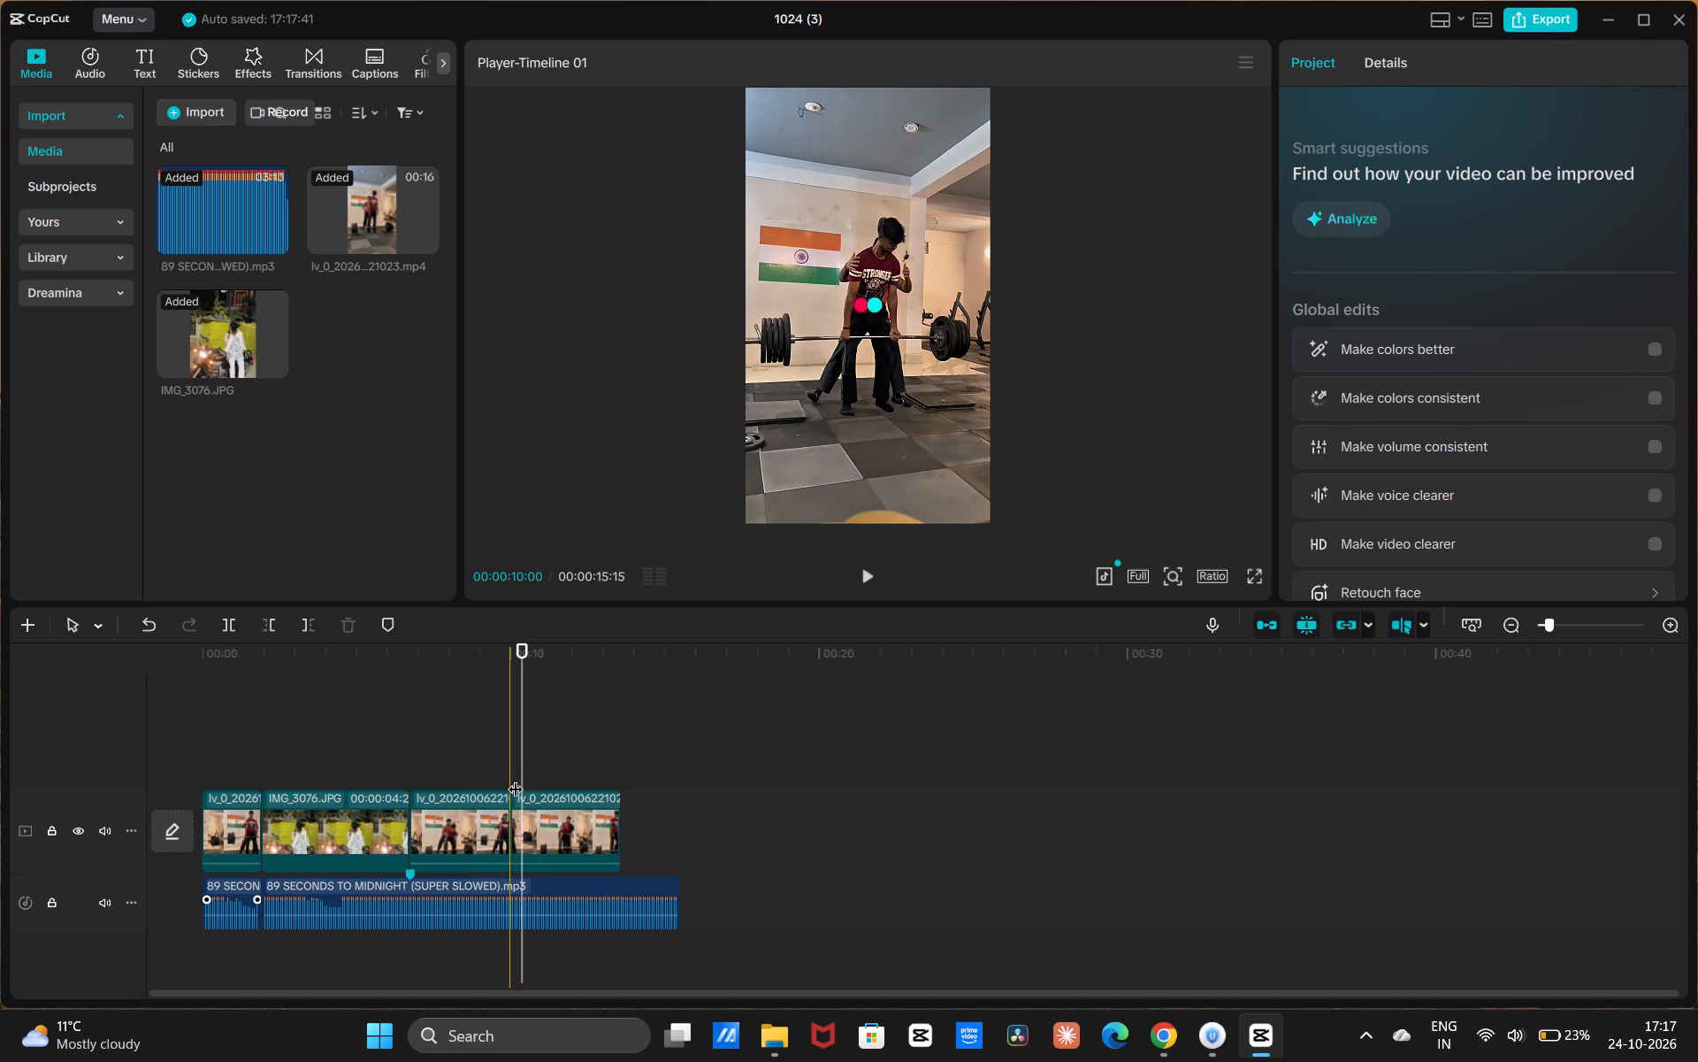
pyautogui.click(540, 794)
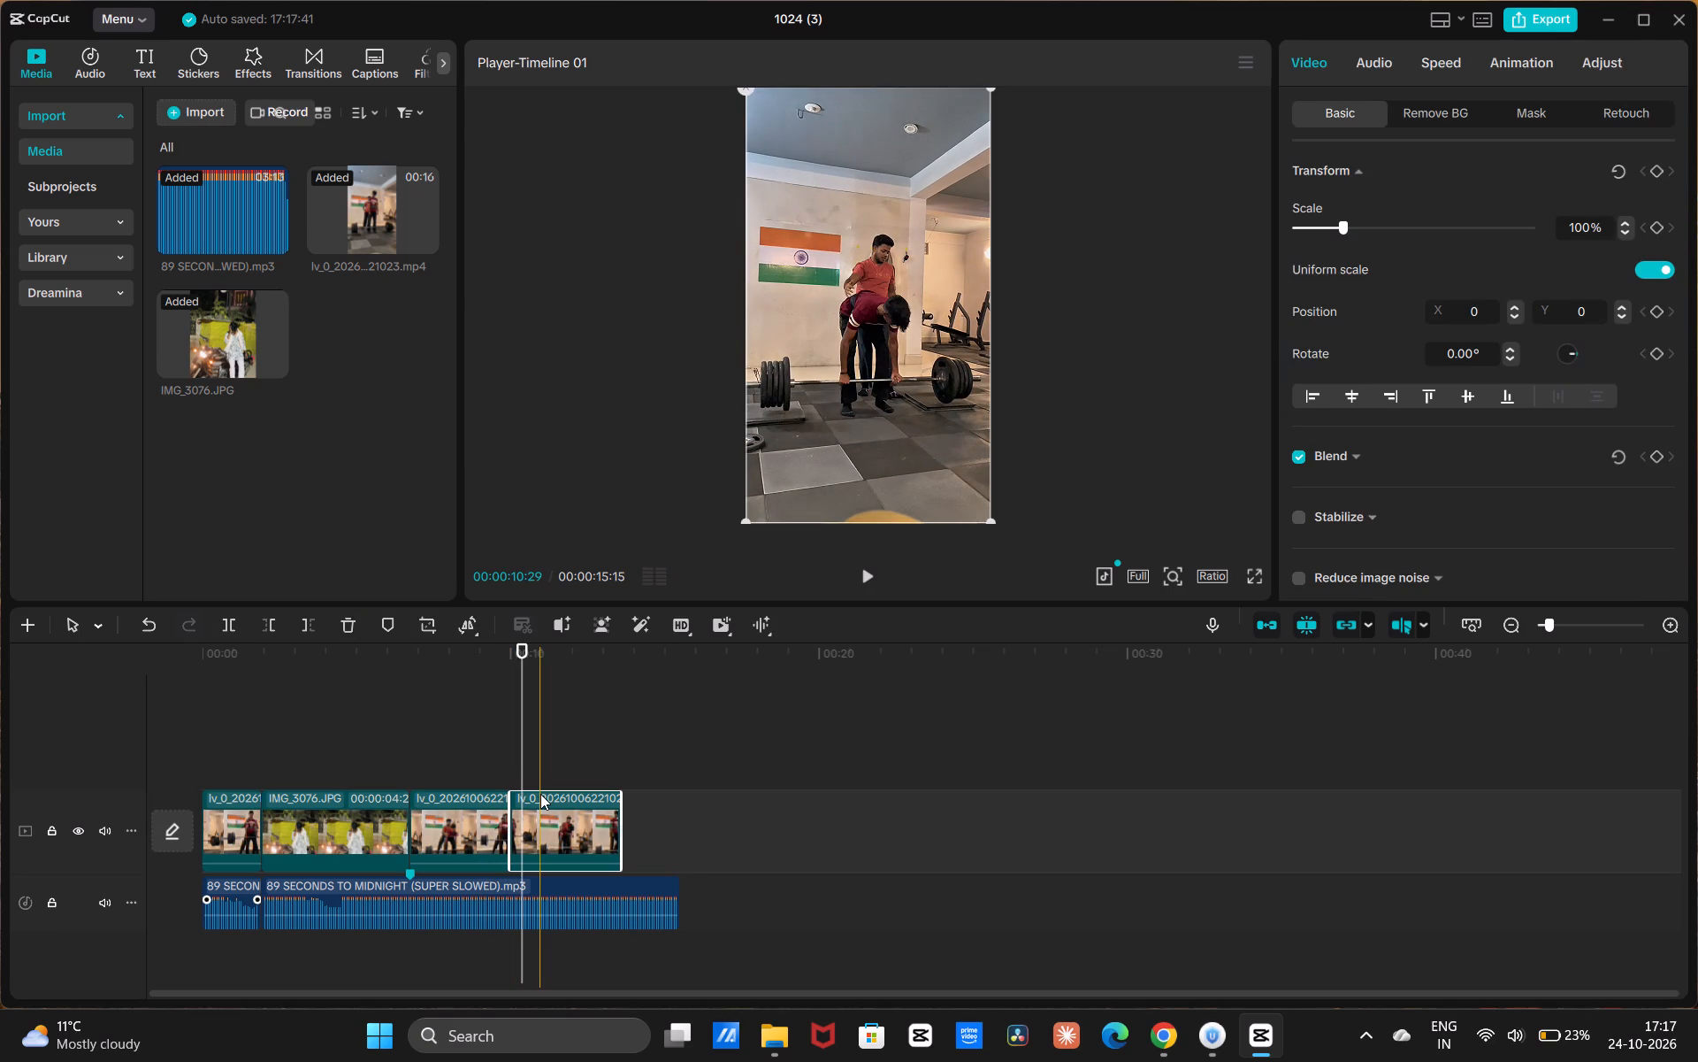
pyautogui.press('BackSpace')
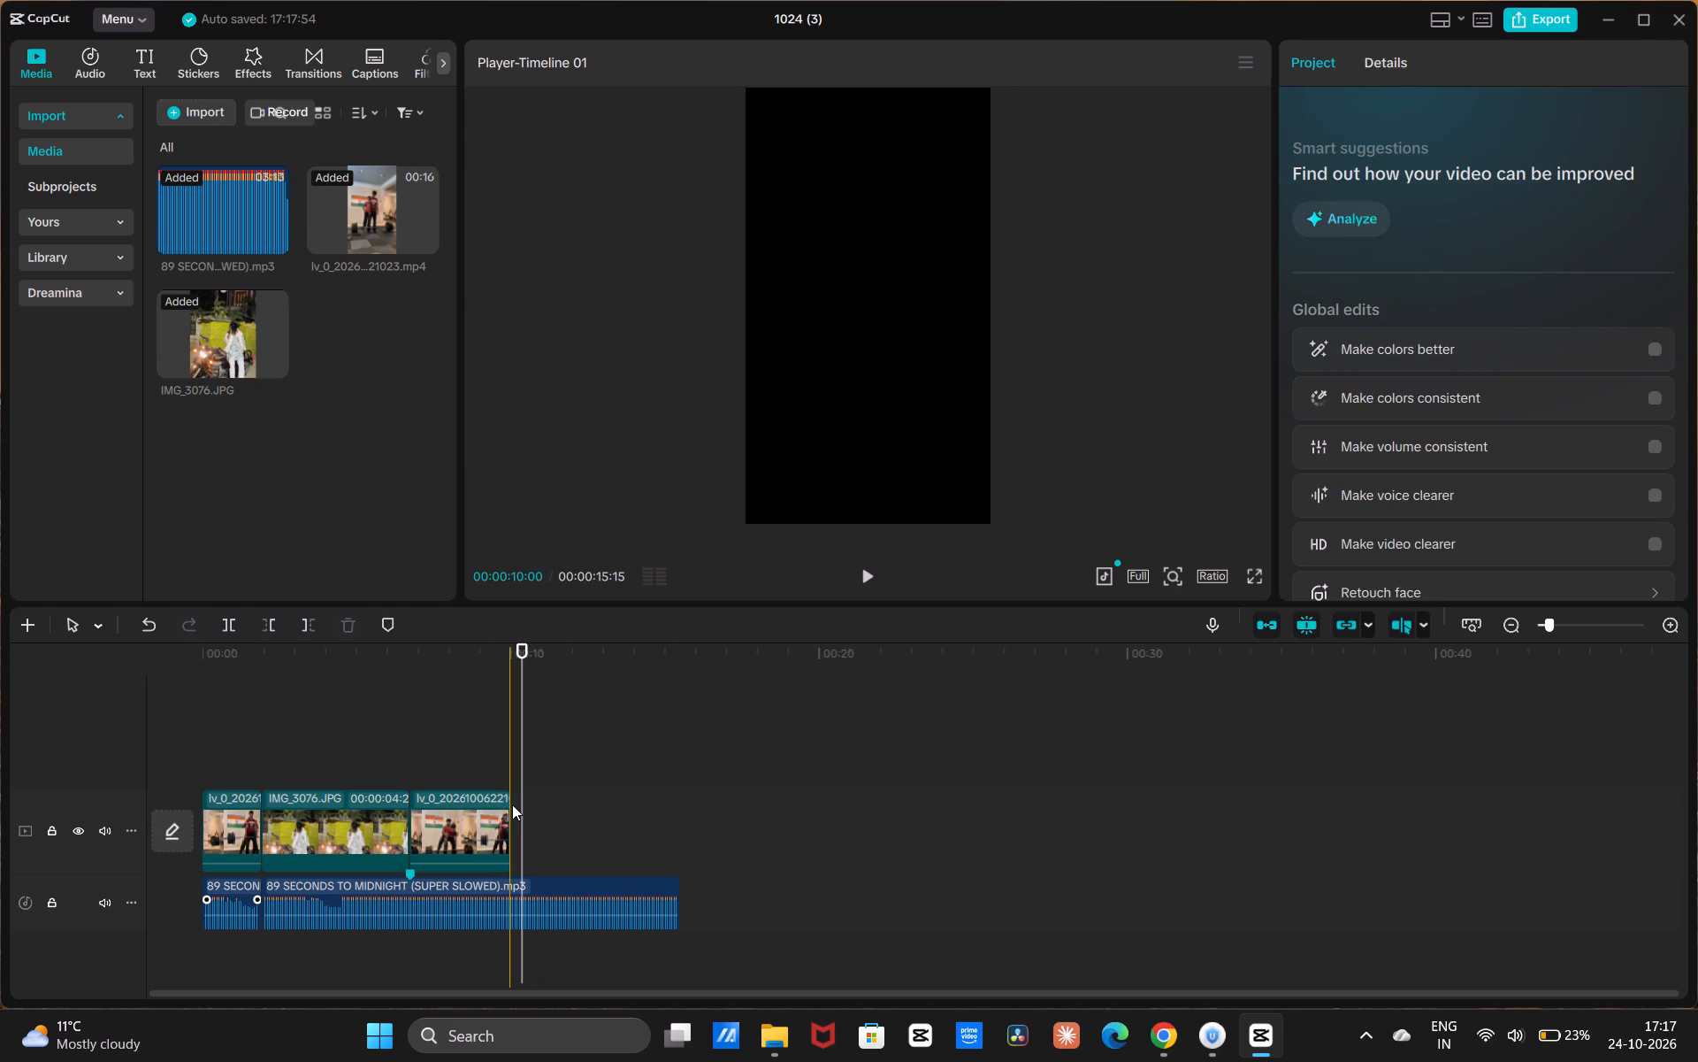
# Split the second audio part where the video ends, at about 00:00:10:00, and delete the remainder after the split.
pyautogui.press('b')
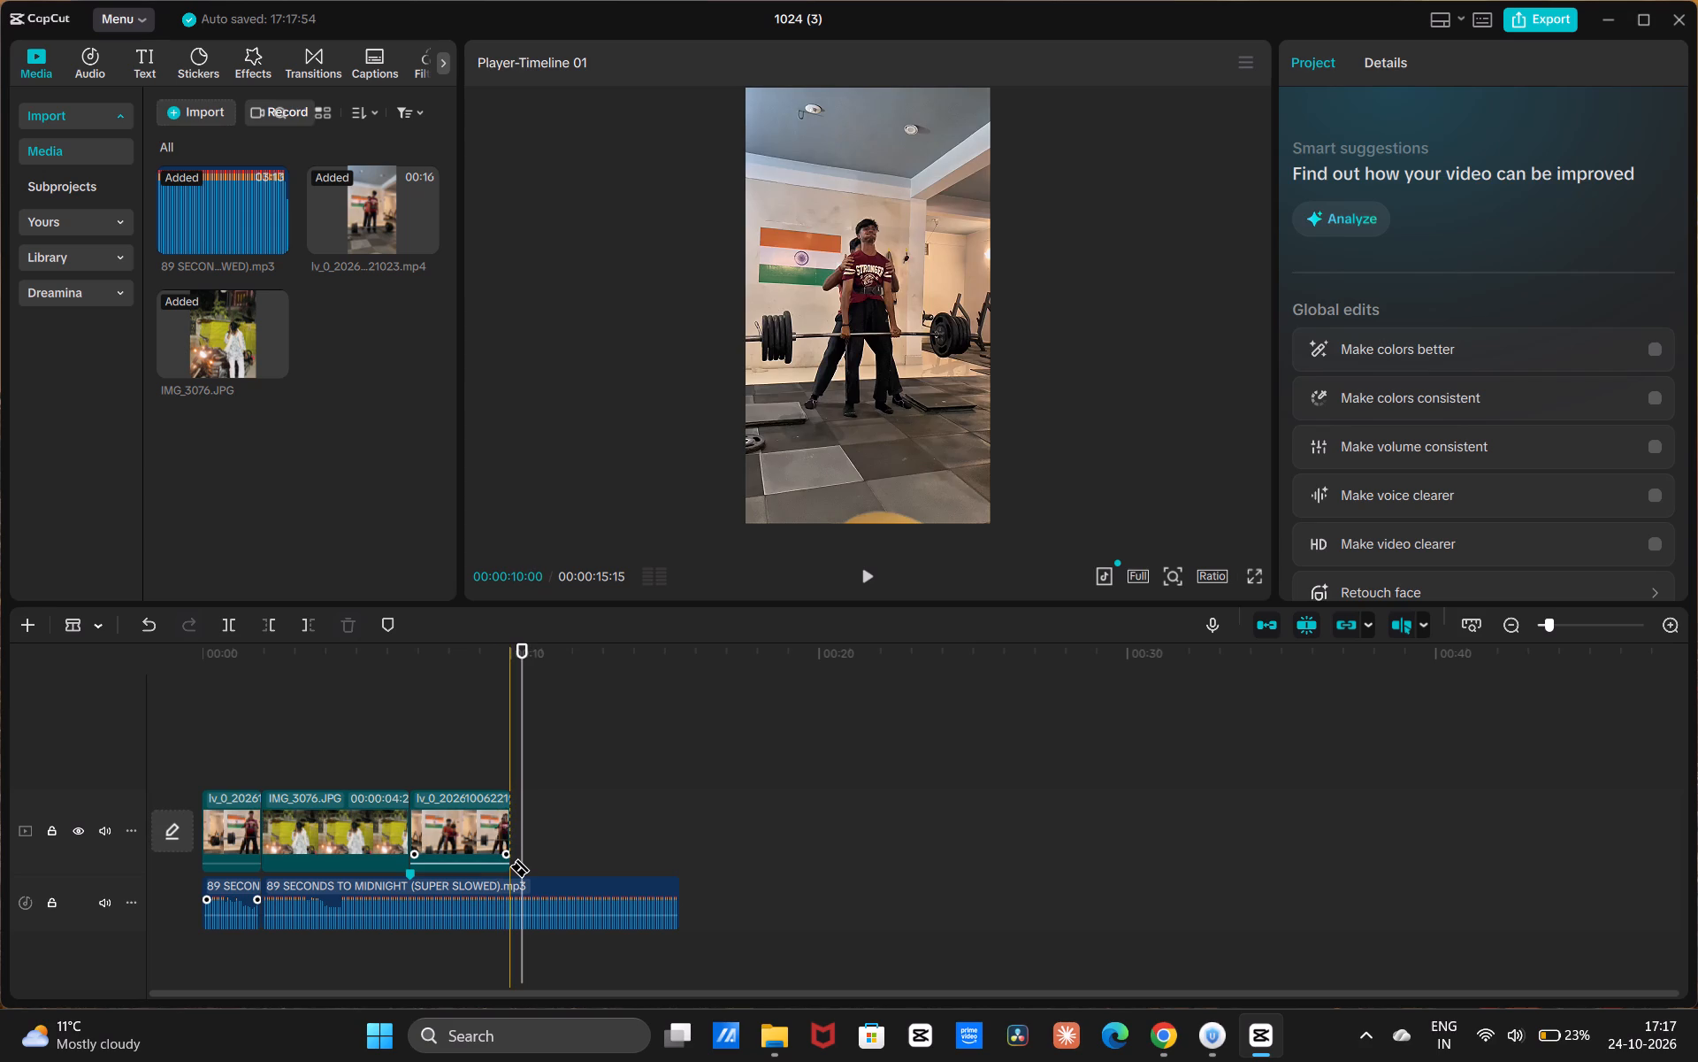
pyautogui.click(509, 868)
pyautogui.click(509, 881)
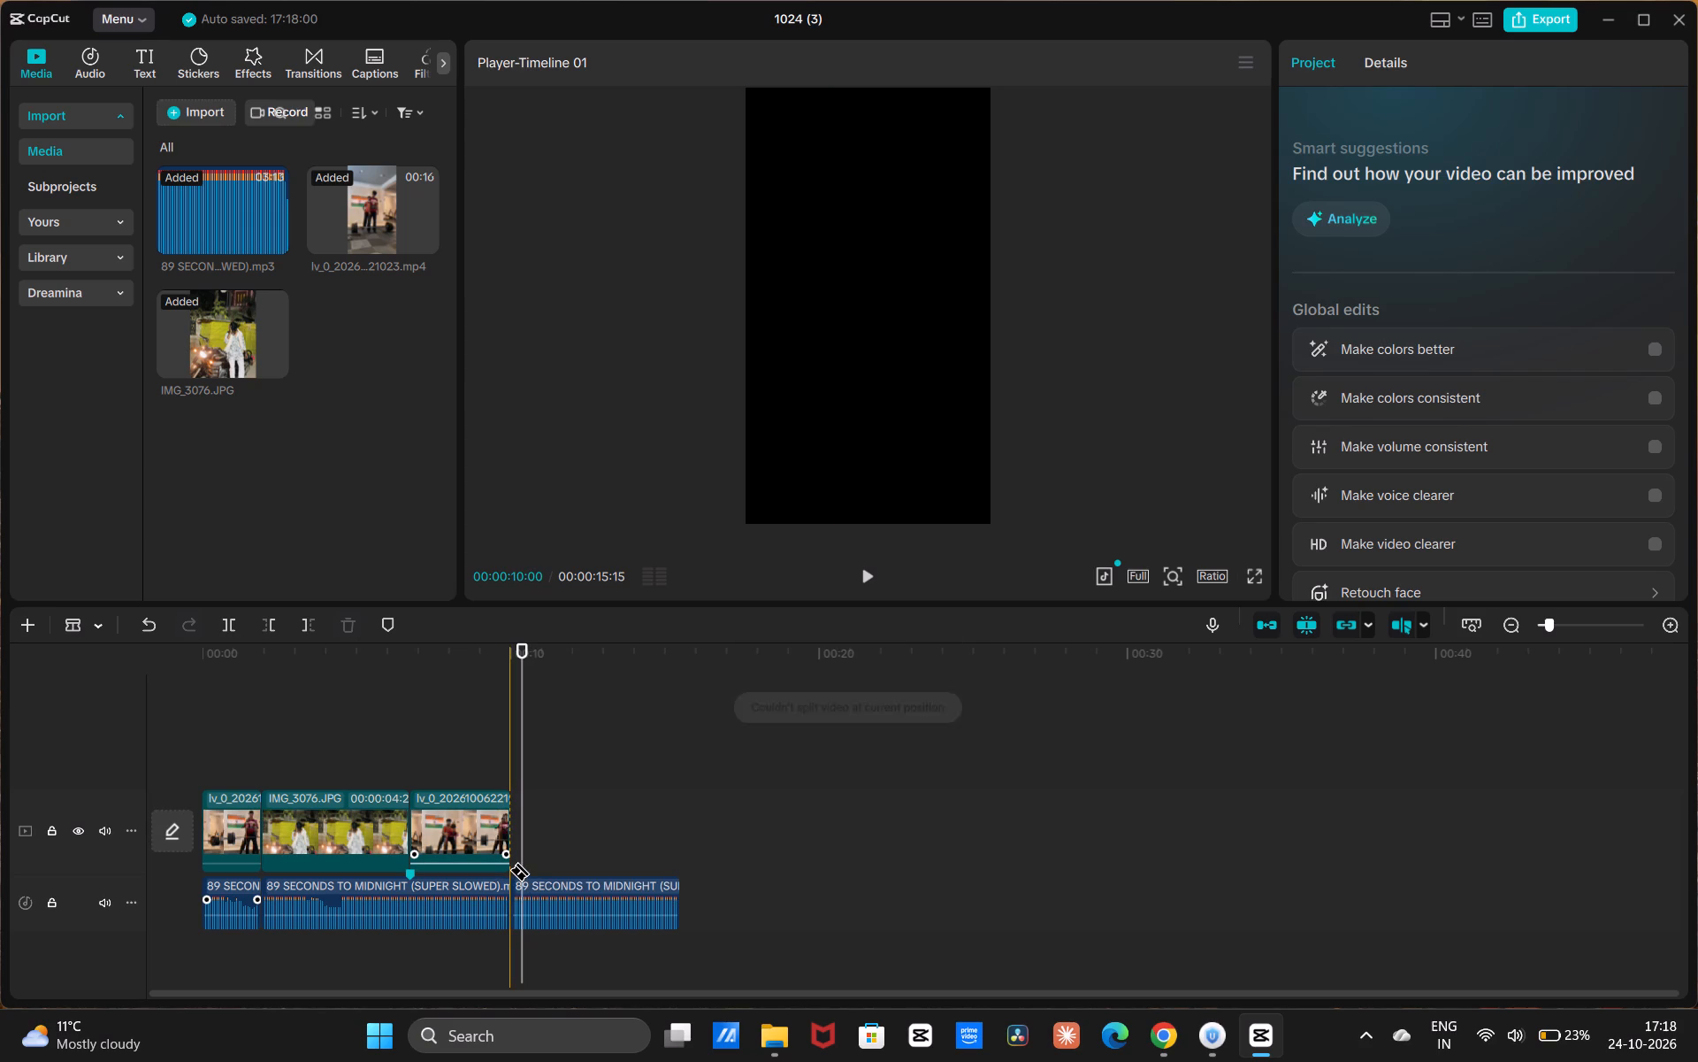
pyautogui.click(576, 891)
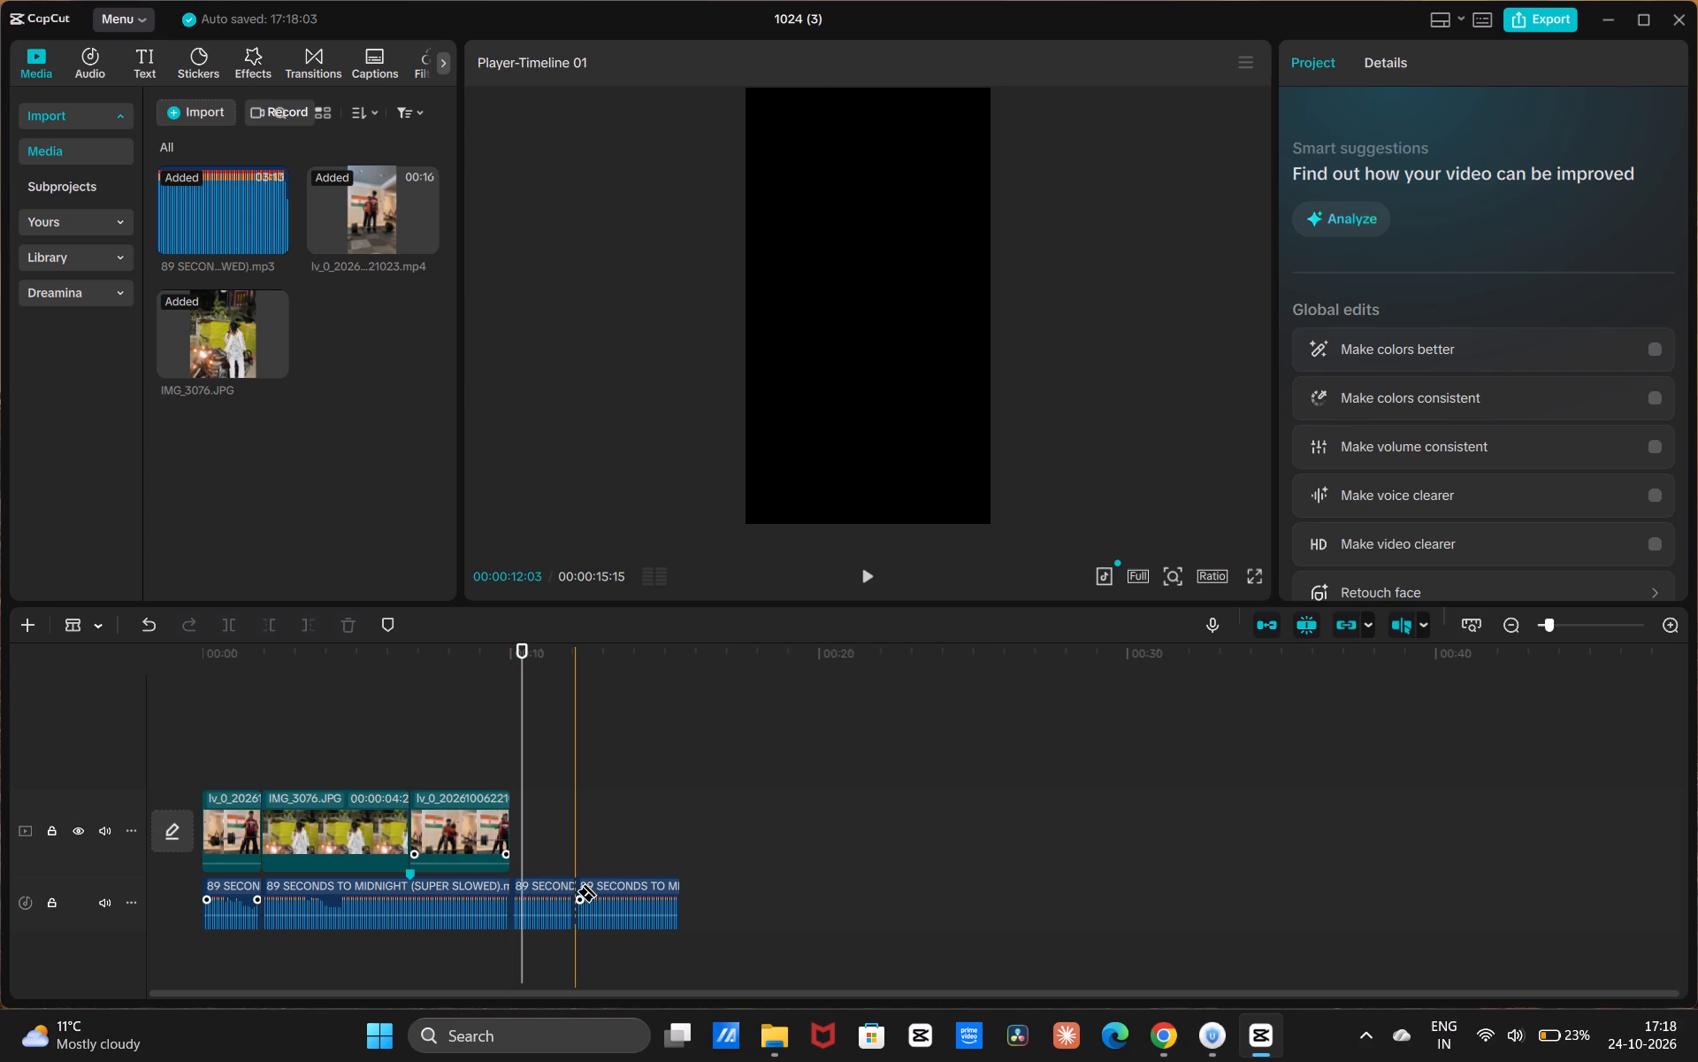
pyautogui.hotkey('ctrl', 'z')
pyautogui.press('a')
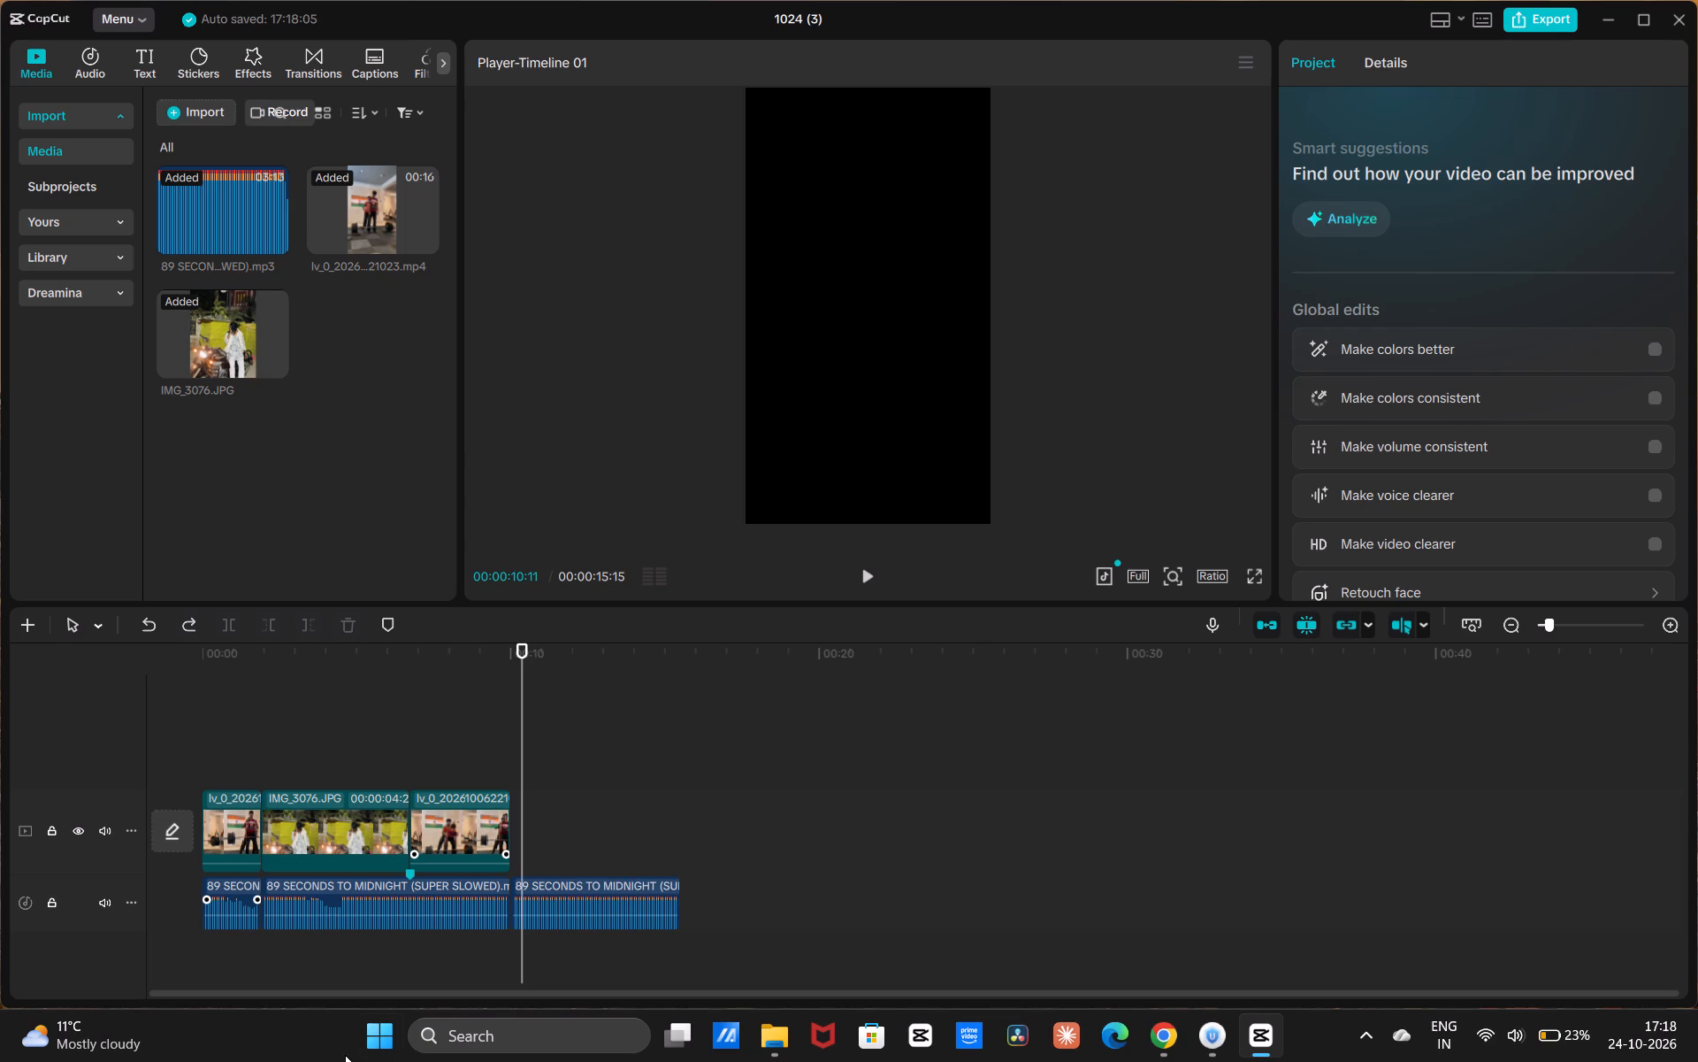
pyautogui.click(585, 890)
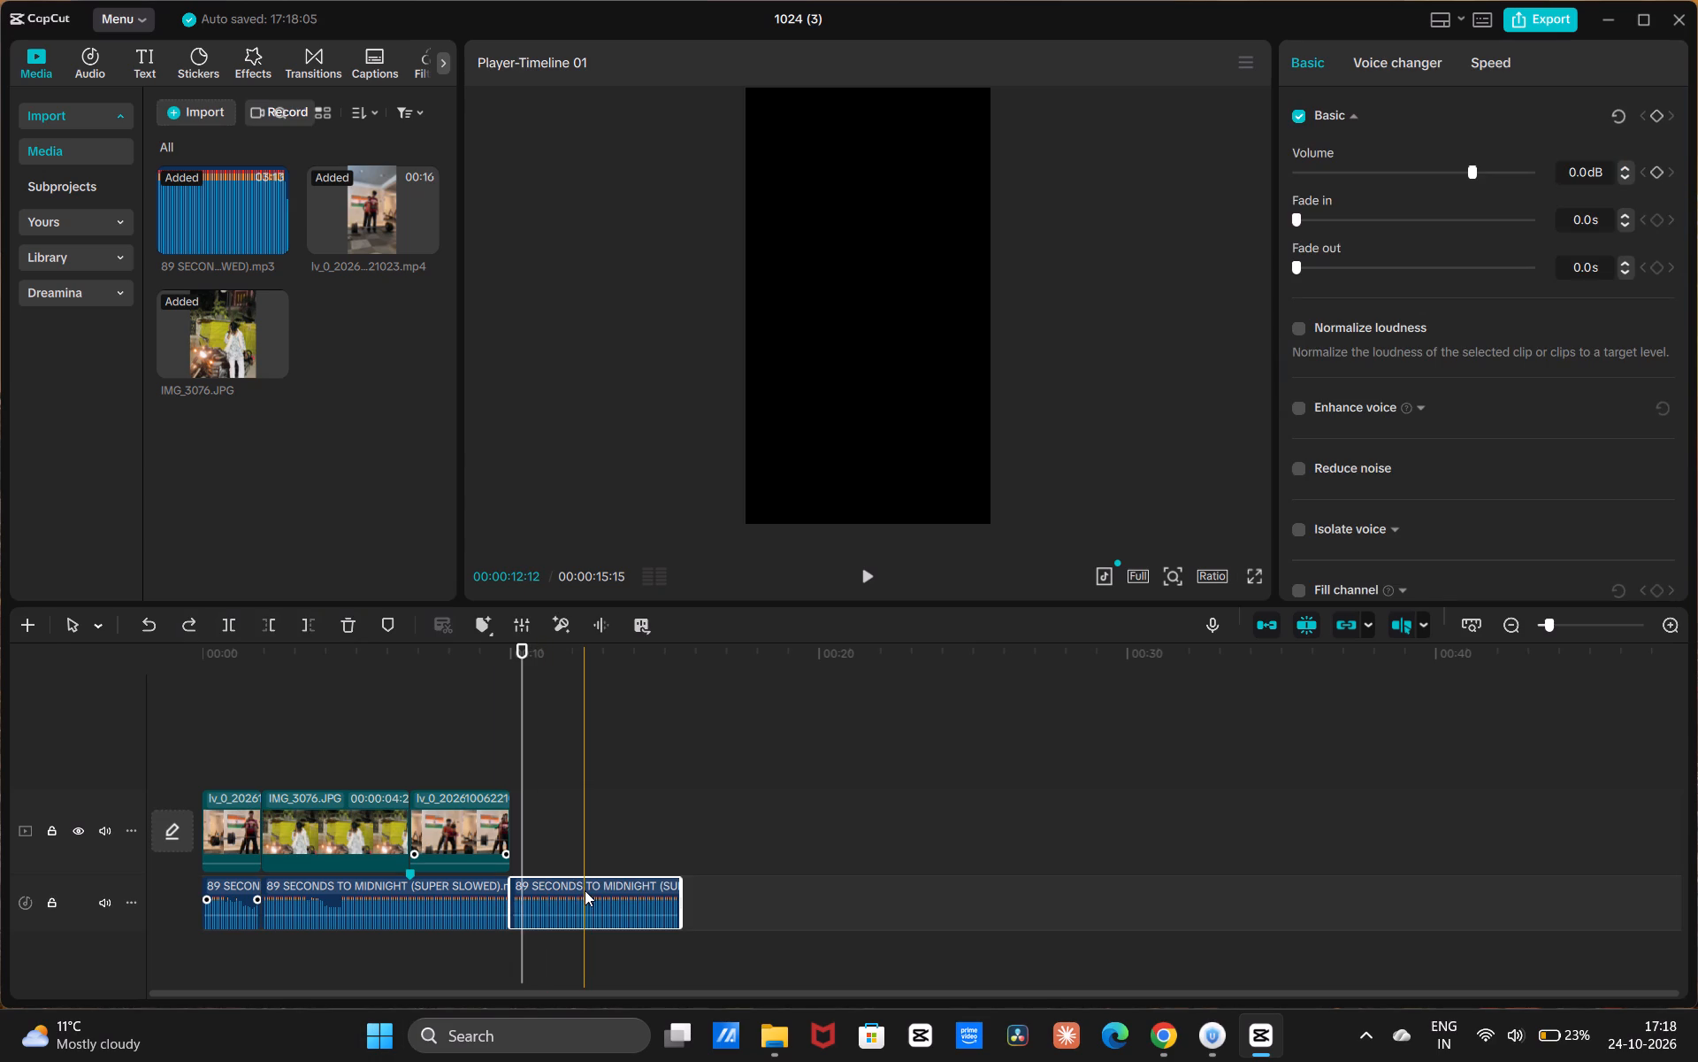
pyautogui.press('BackSpace')
# Play the whole cut, delete the opening gym clip before the photo, and replay from the beginning to past the photo.
pyautogui.moveTo(509, 710); pyautogui.dragTo(409, 755)
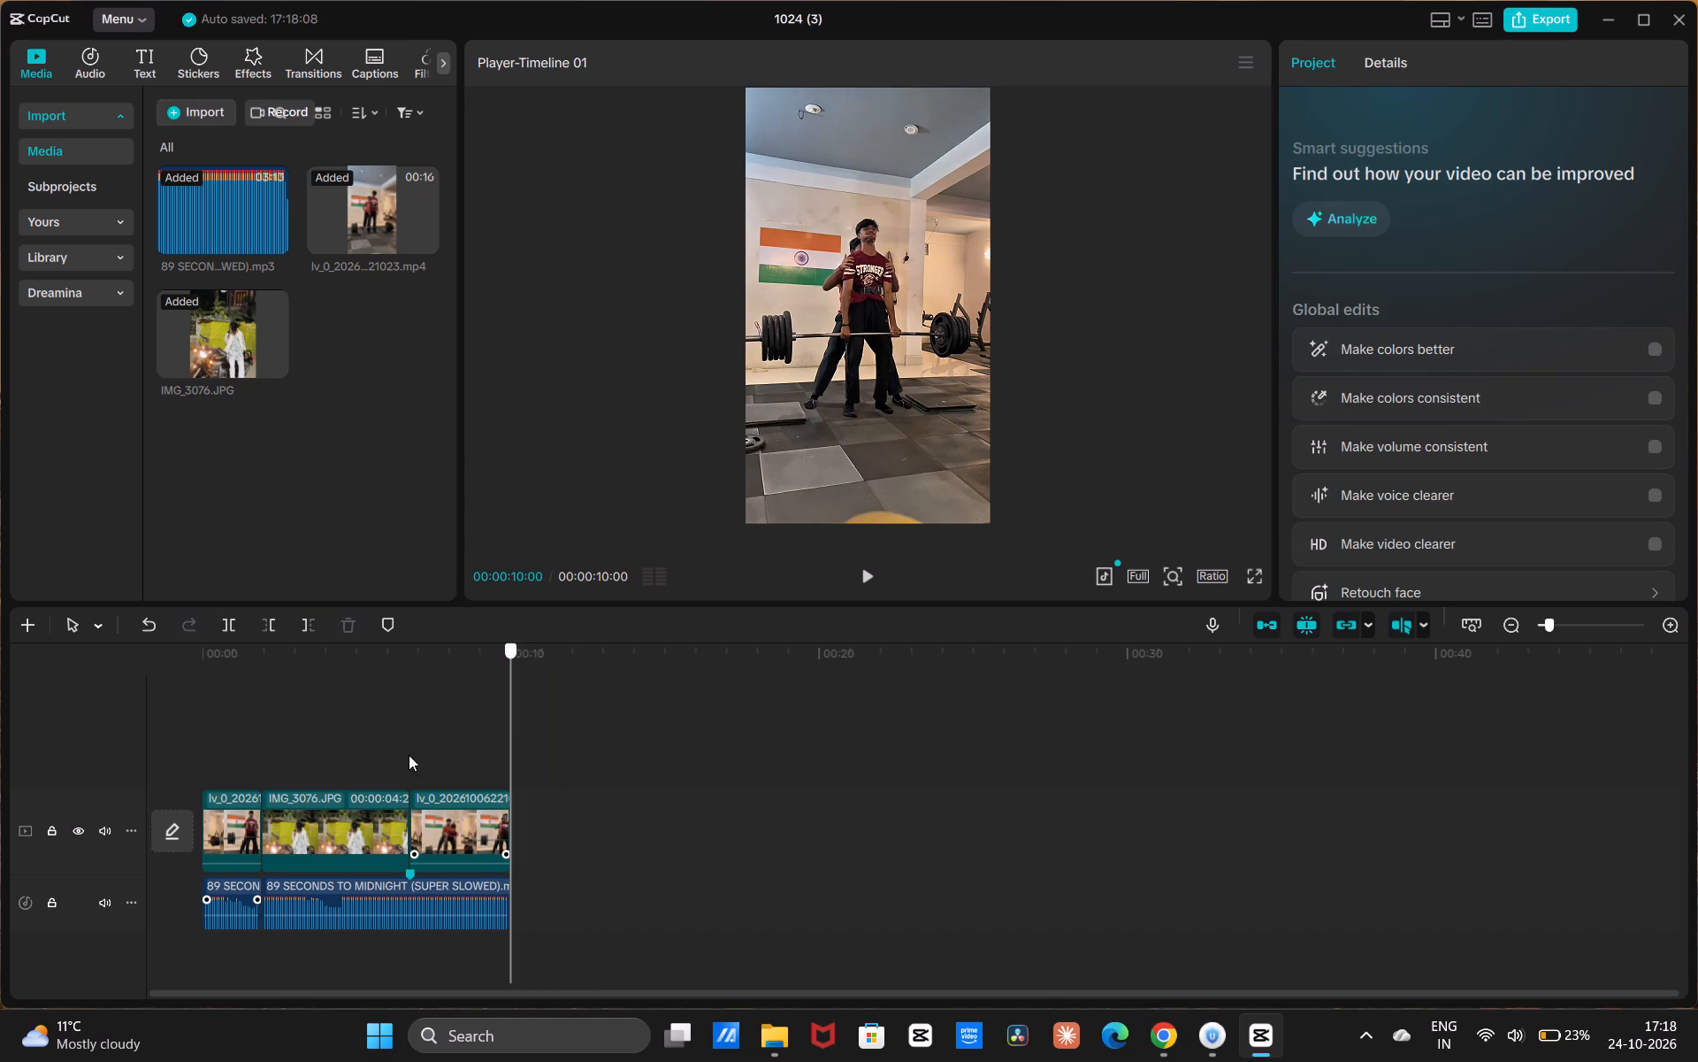
pyautogui.moveTo(409, 755); pyautogui.dragTo(0, 912)
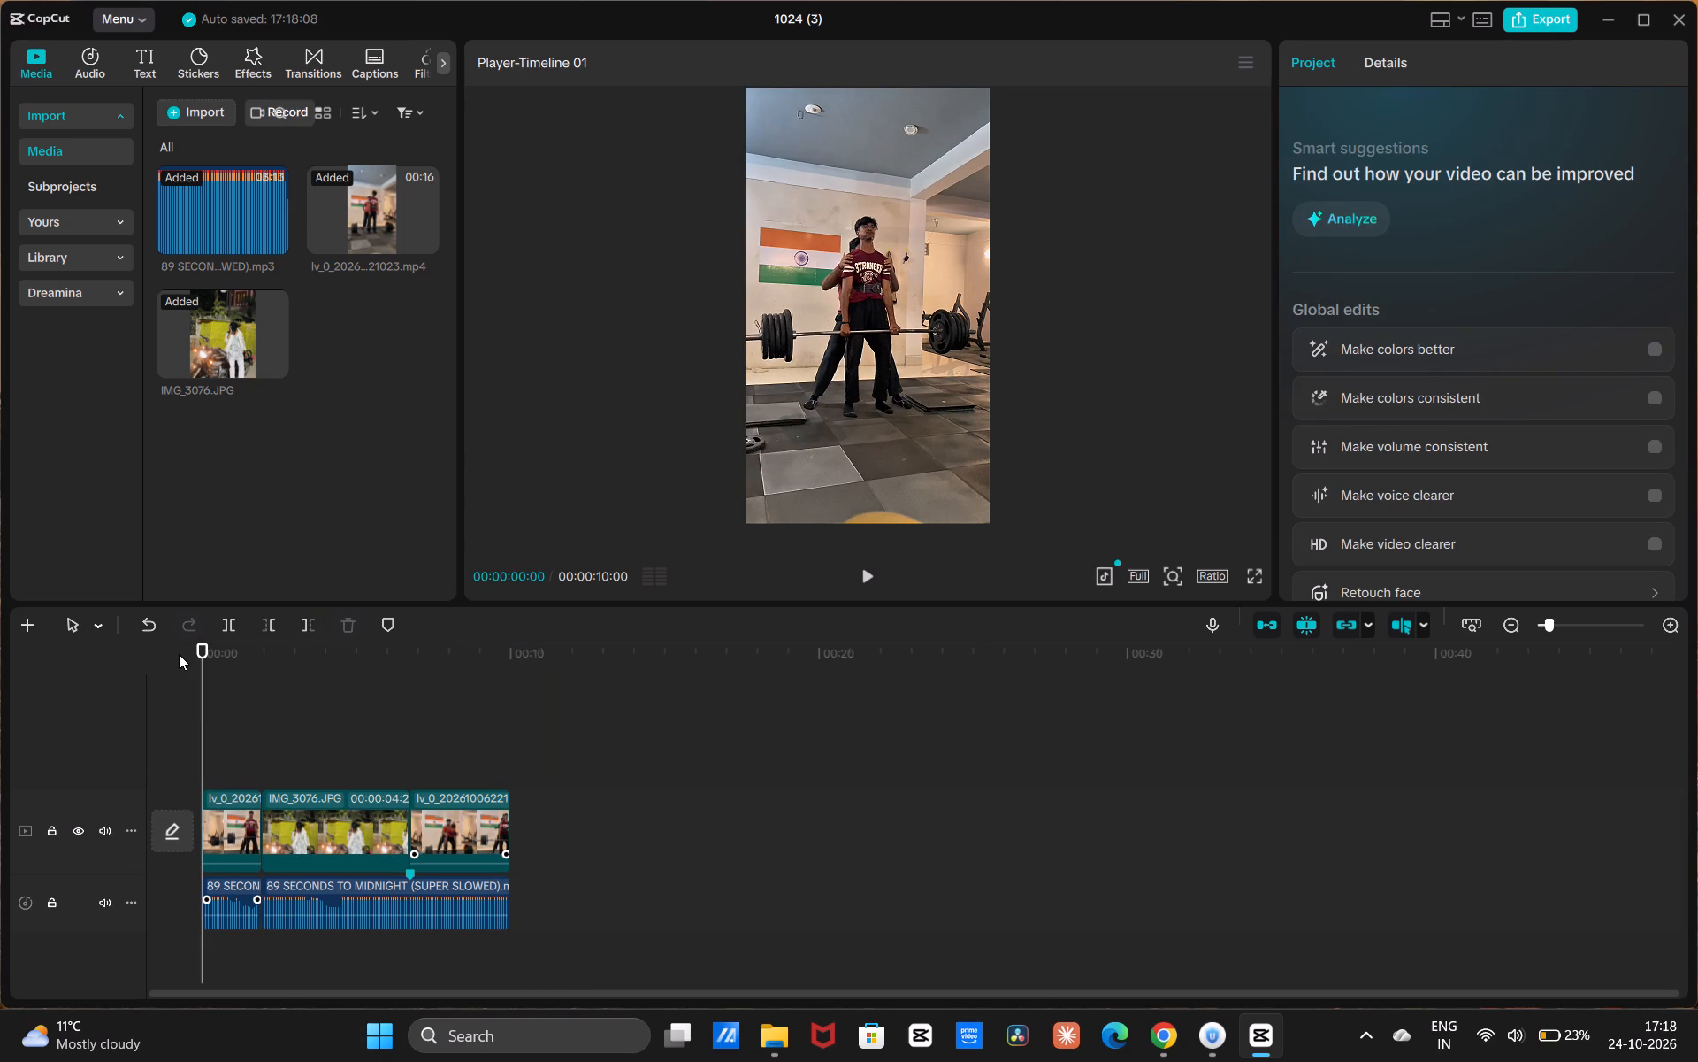
pyautogui.press('space')
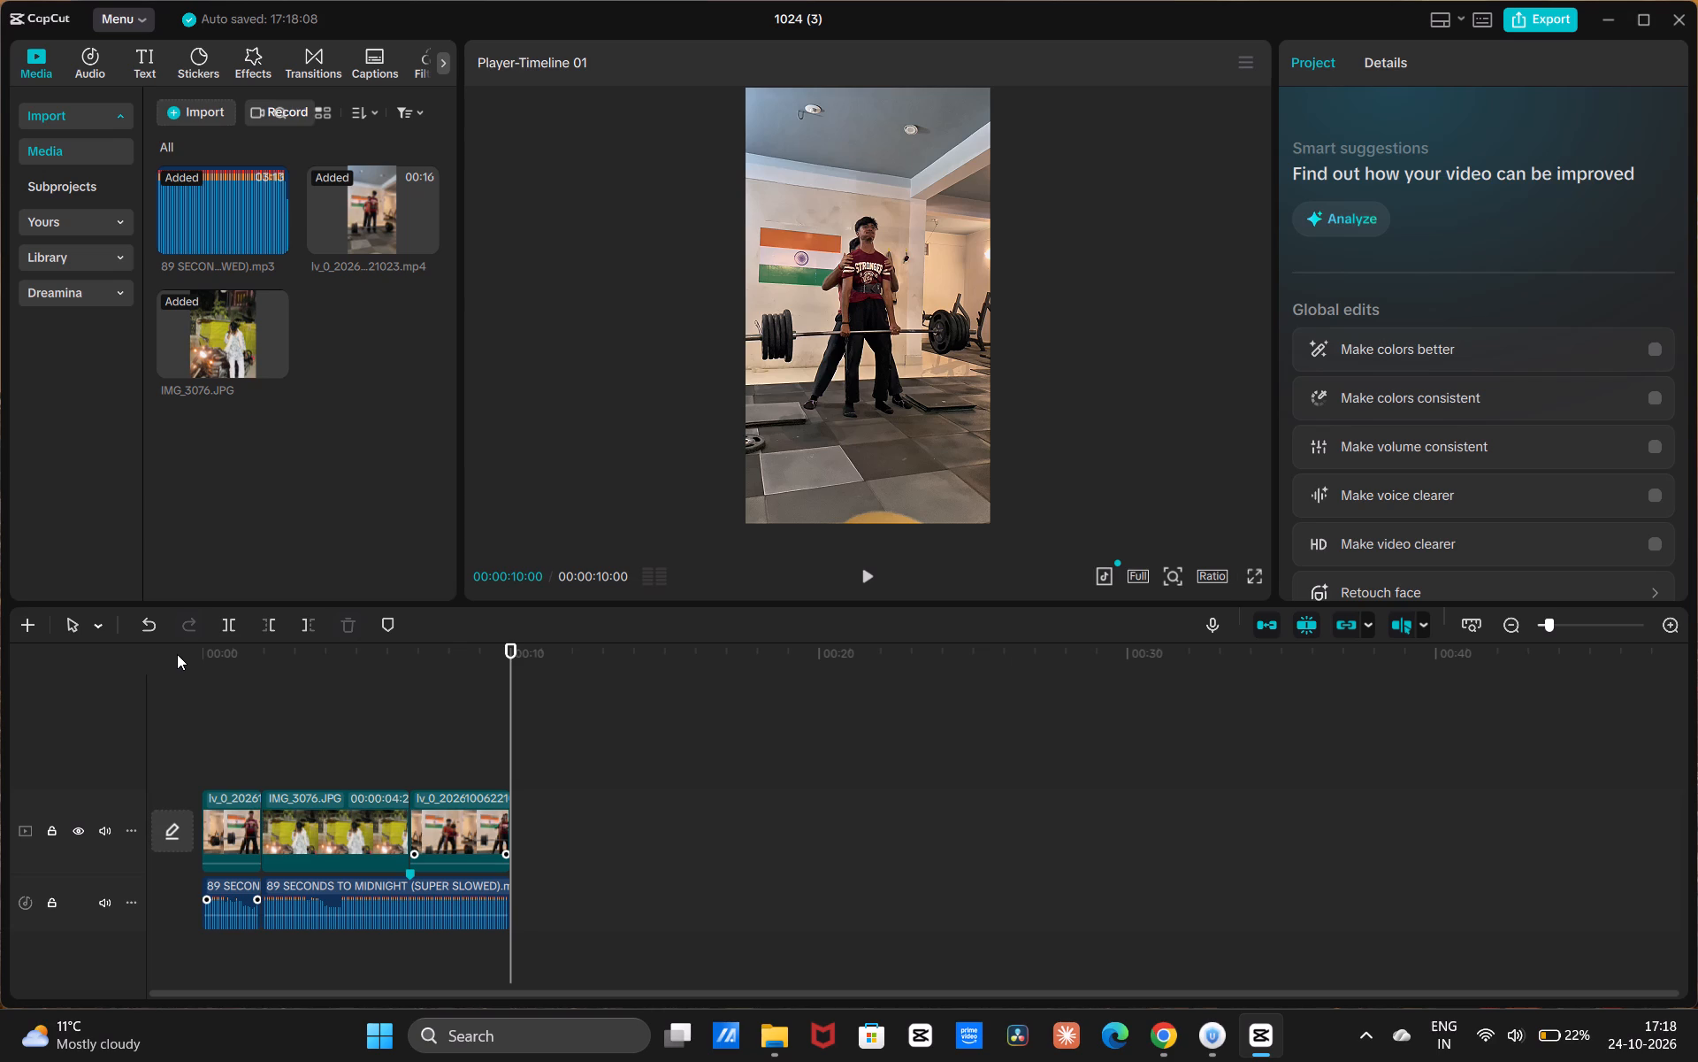
pyautogui.click(245, 819)
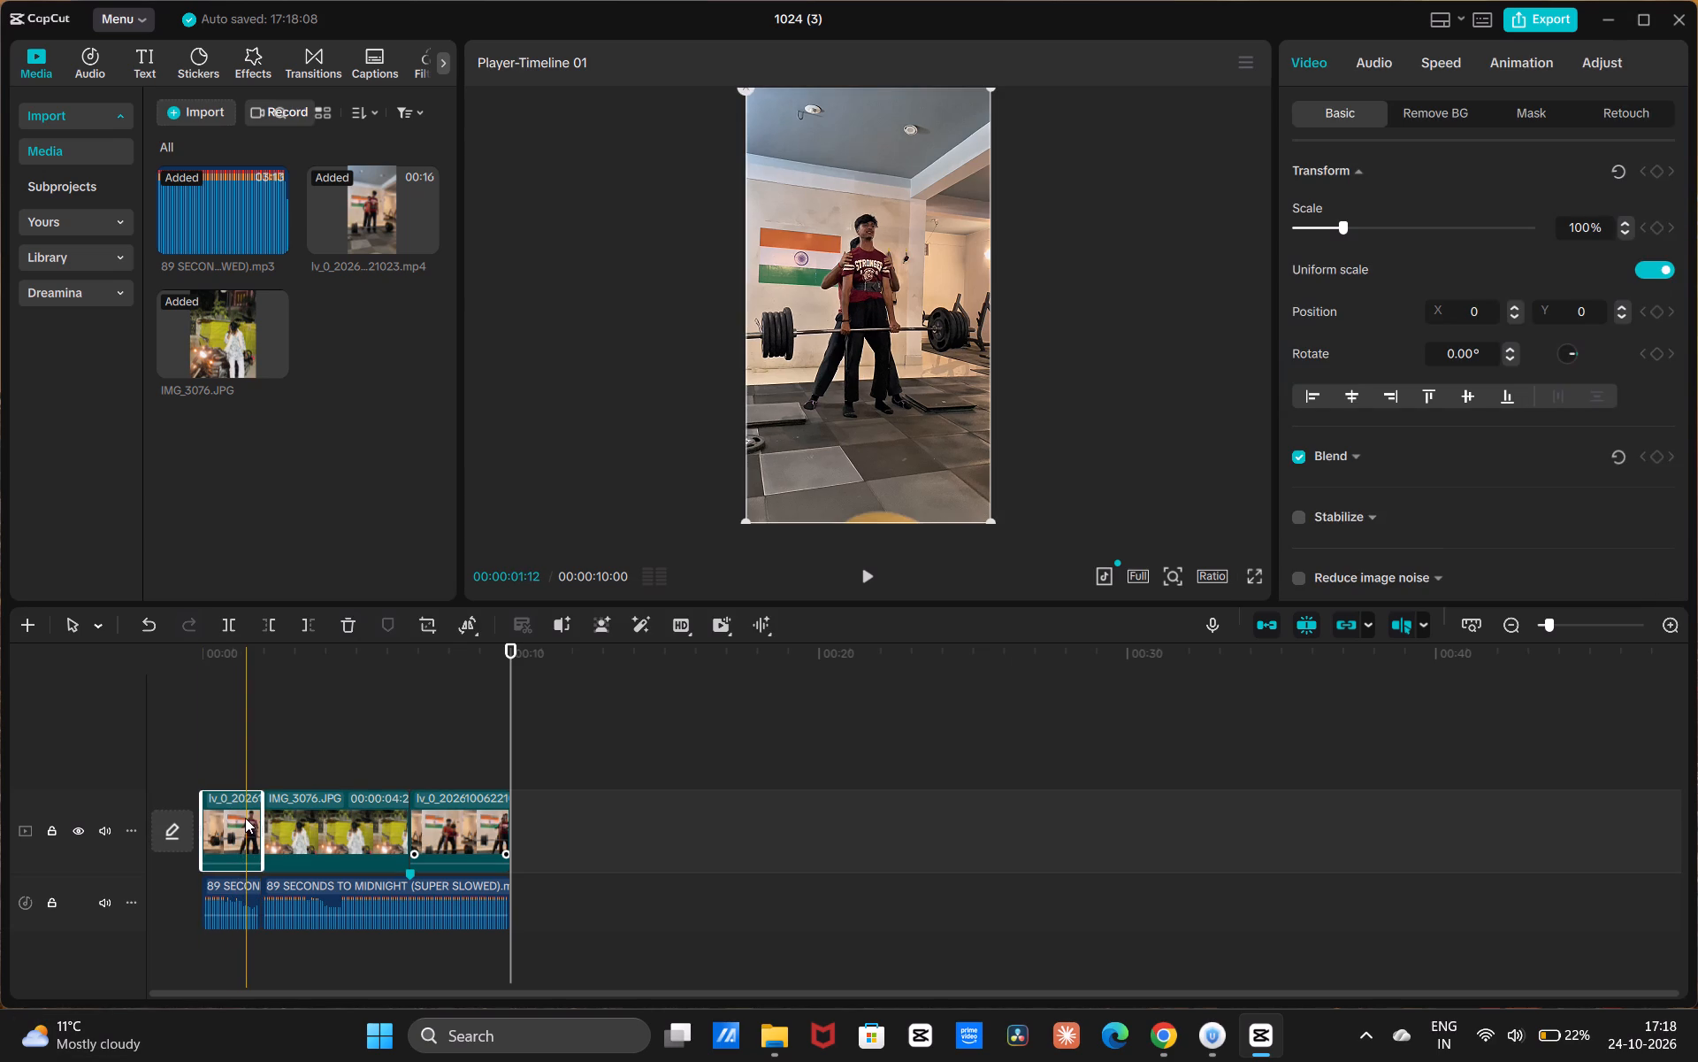
pyautogui.press('BackSpace')
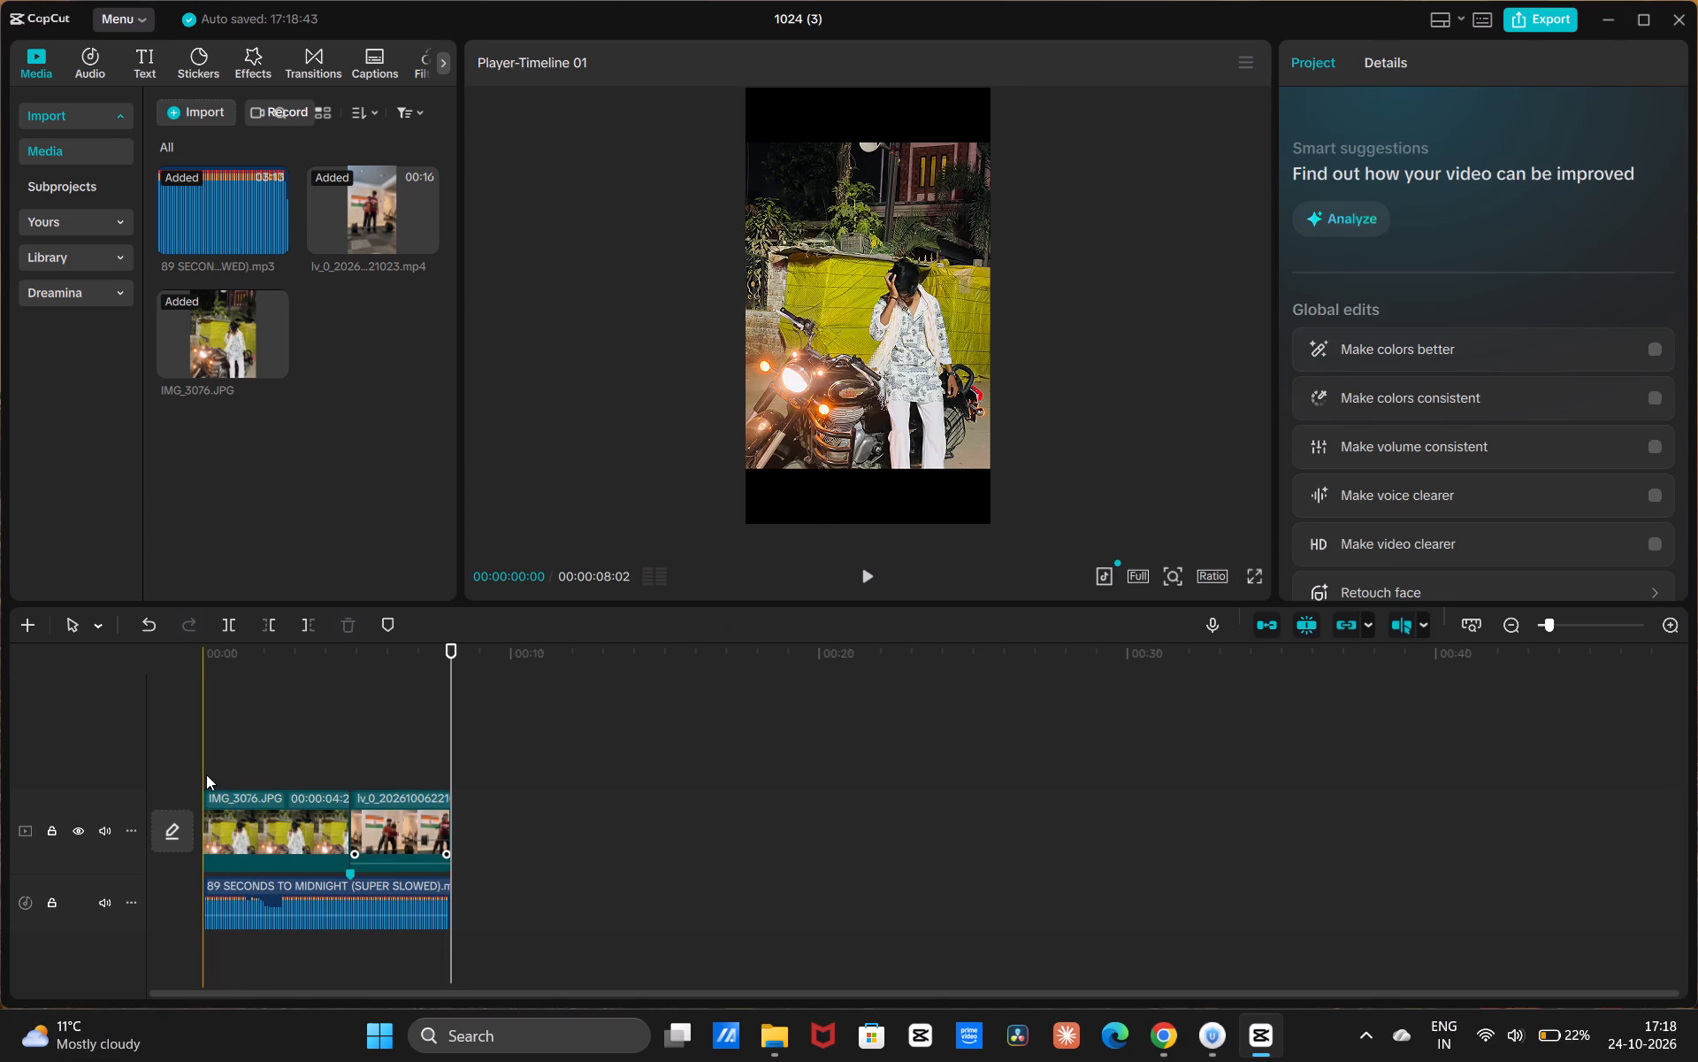
pyautogui.click(206, 774)
pyautogui.press('space')
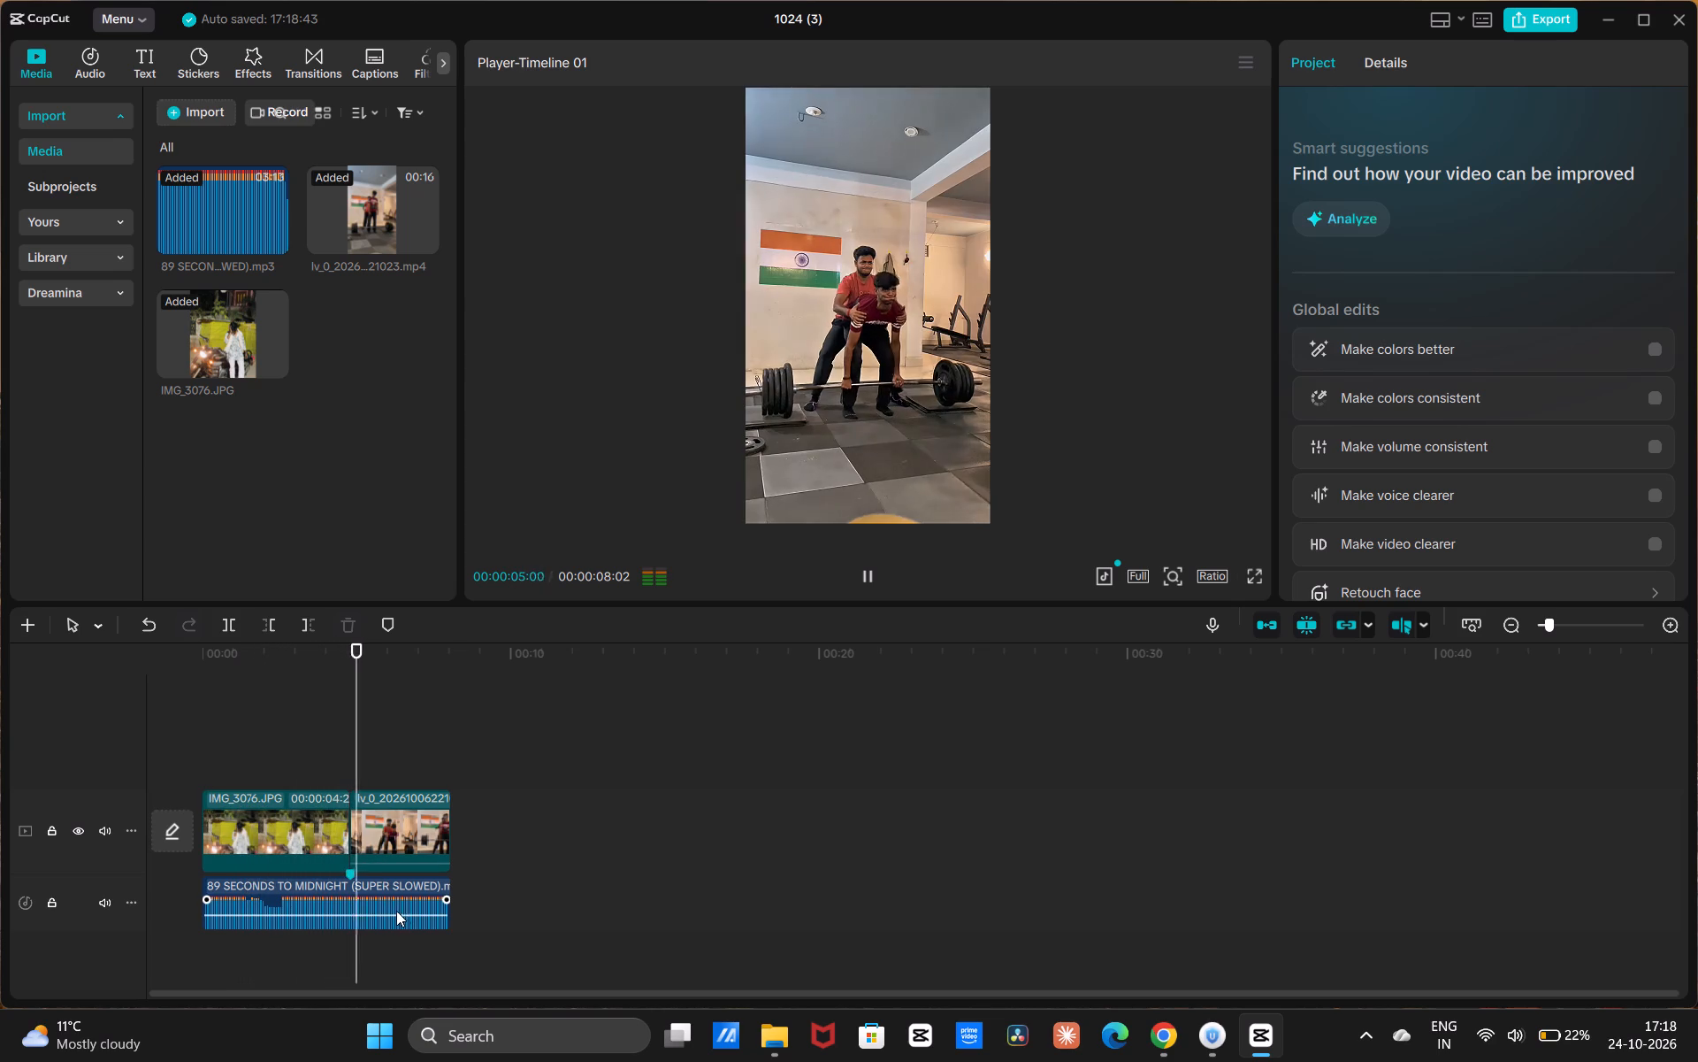
pyautogui.press('space')
# Add a default text clip above the photo at the very start of the timeline.
pyautogui.moveTo(387, 723); pyautogui.dragTo(157, 771)
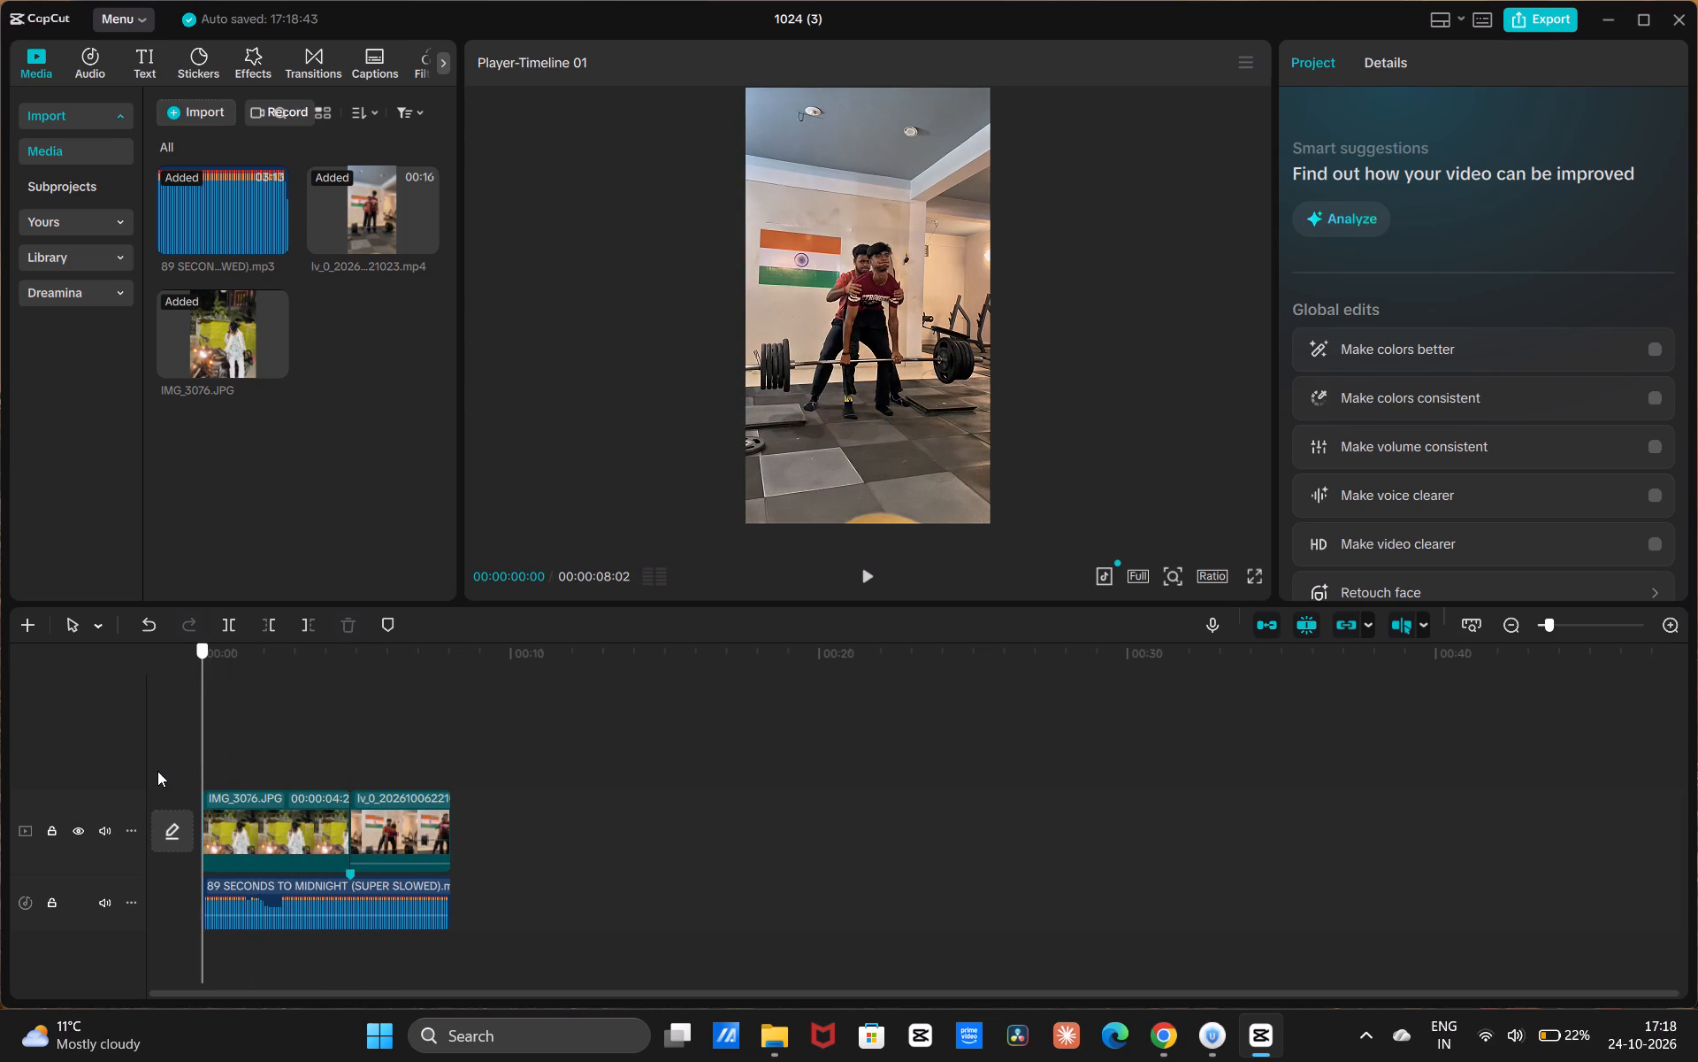
pyautogui.moveTo(157, 771); pyautogui.dragTo(157, 771)
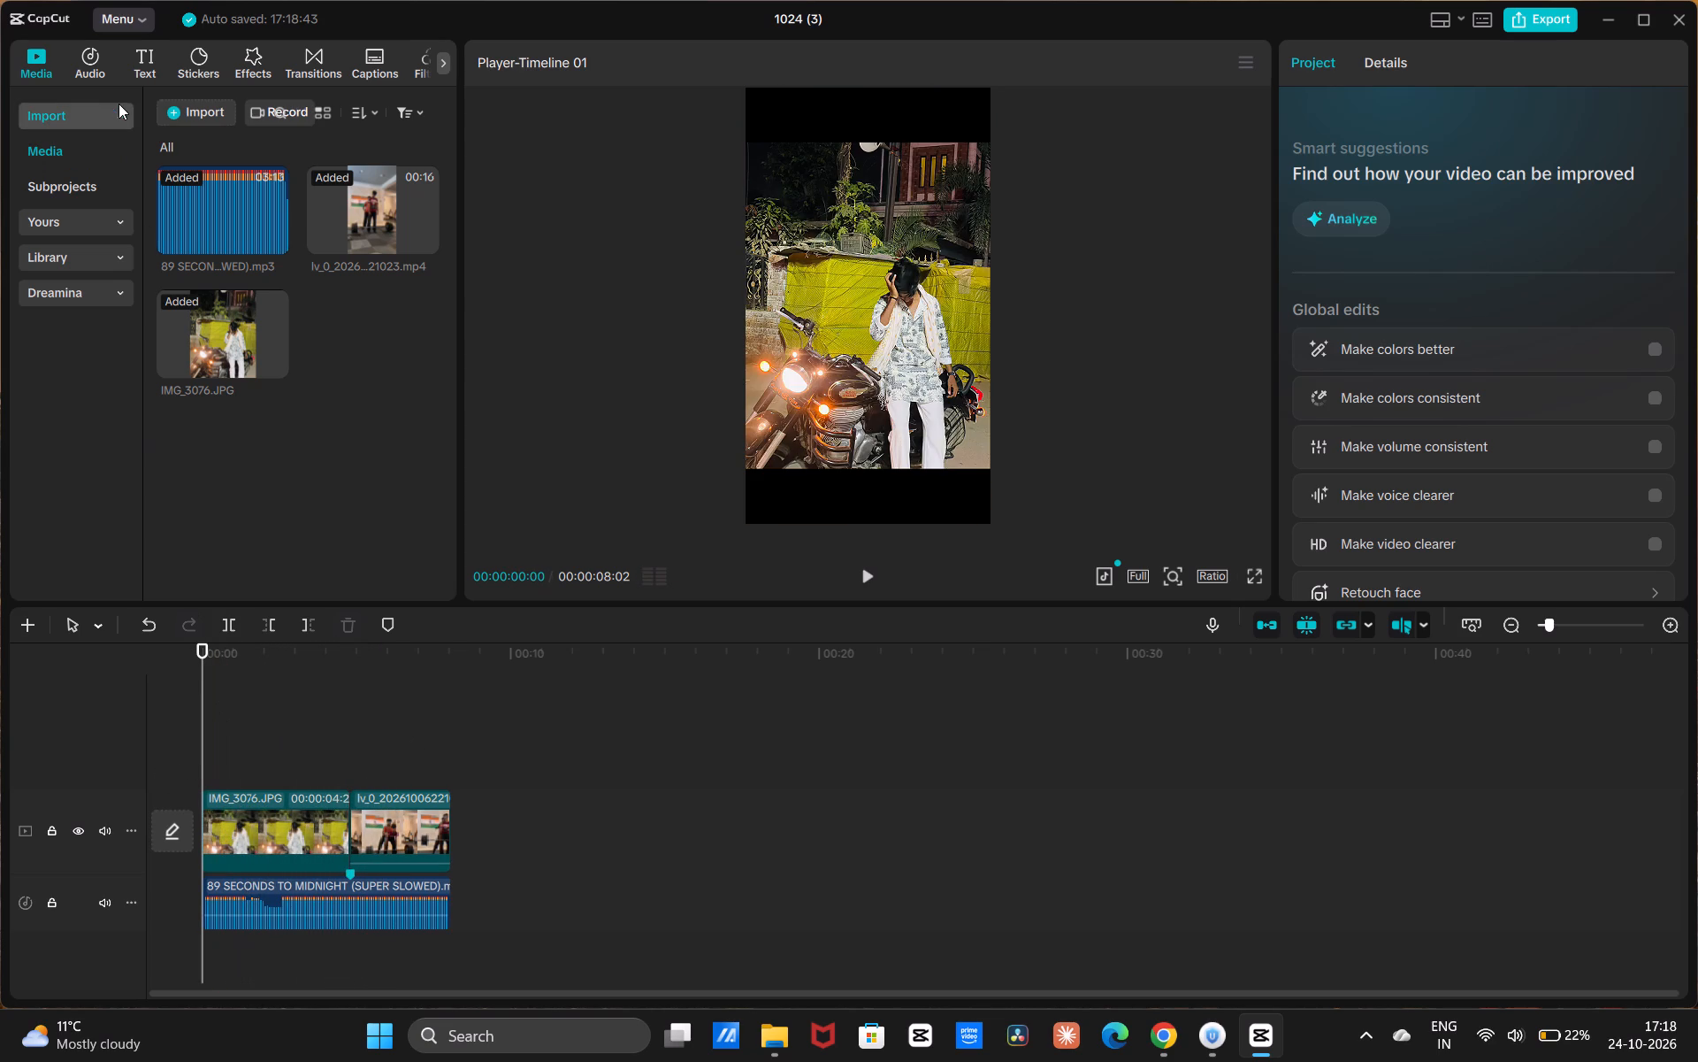
pyautogui.click(148, 47)
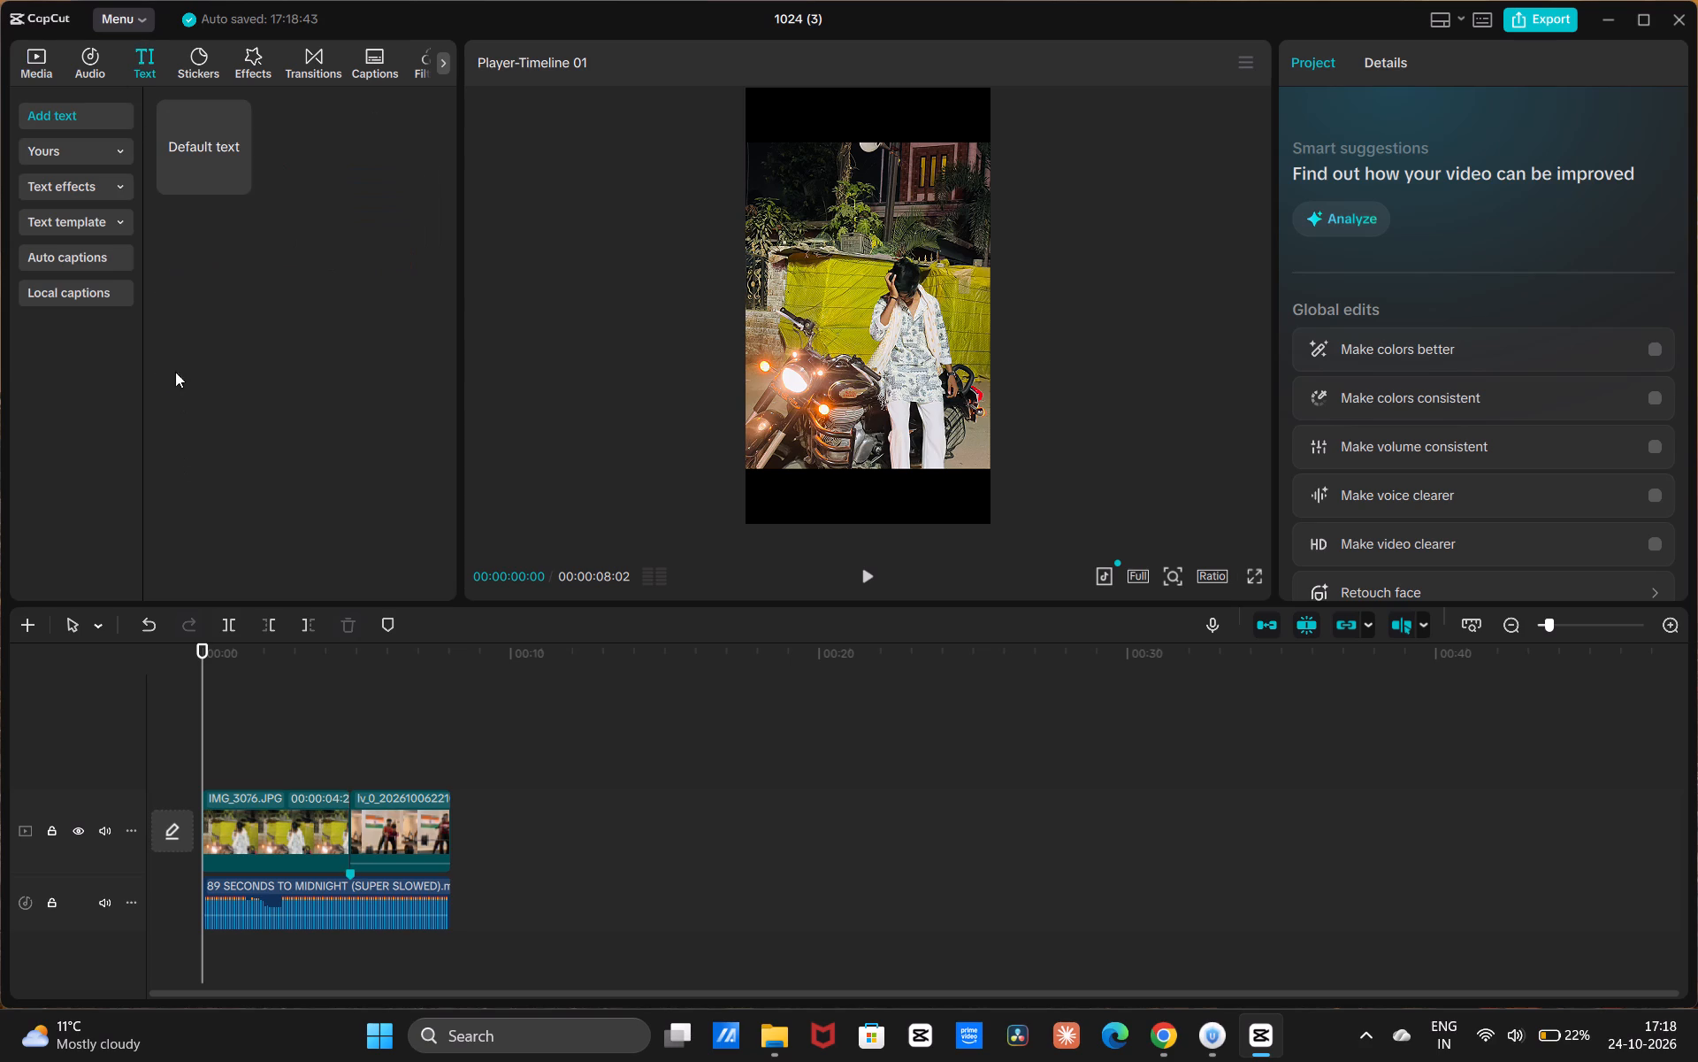
pyautogui.moveTo(202, 160); pyautogui.dragTo(204, 773)
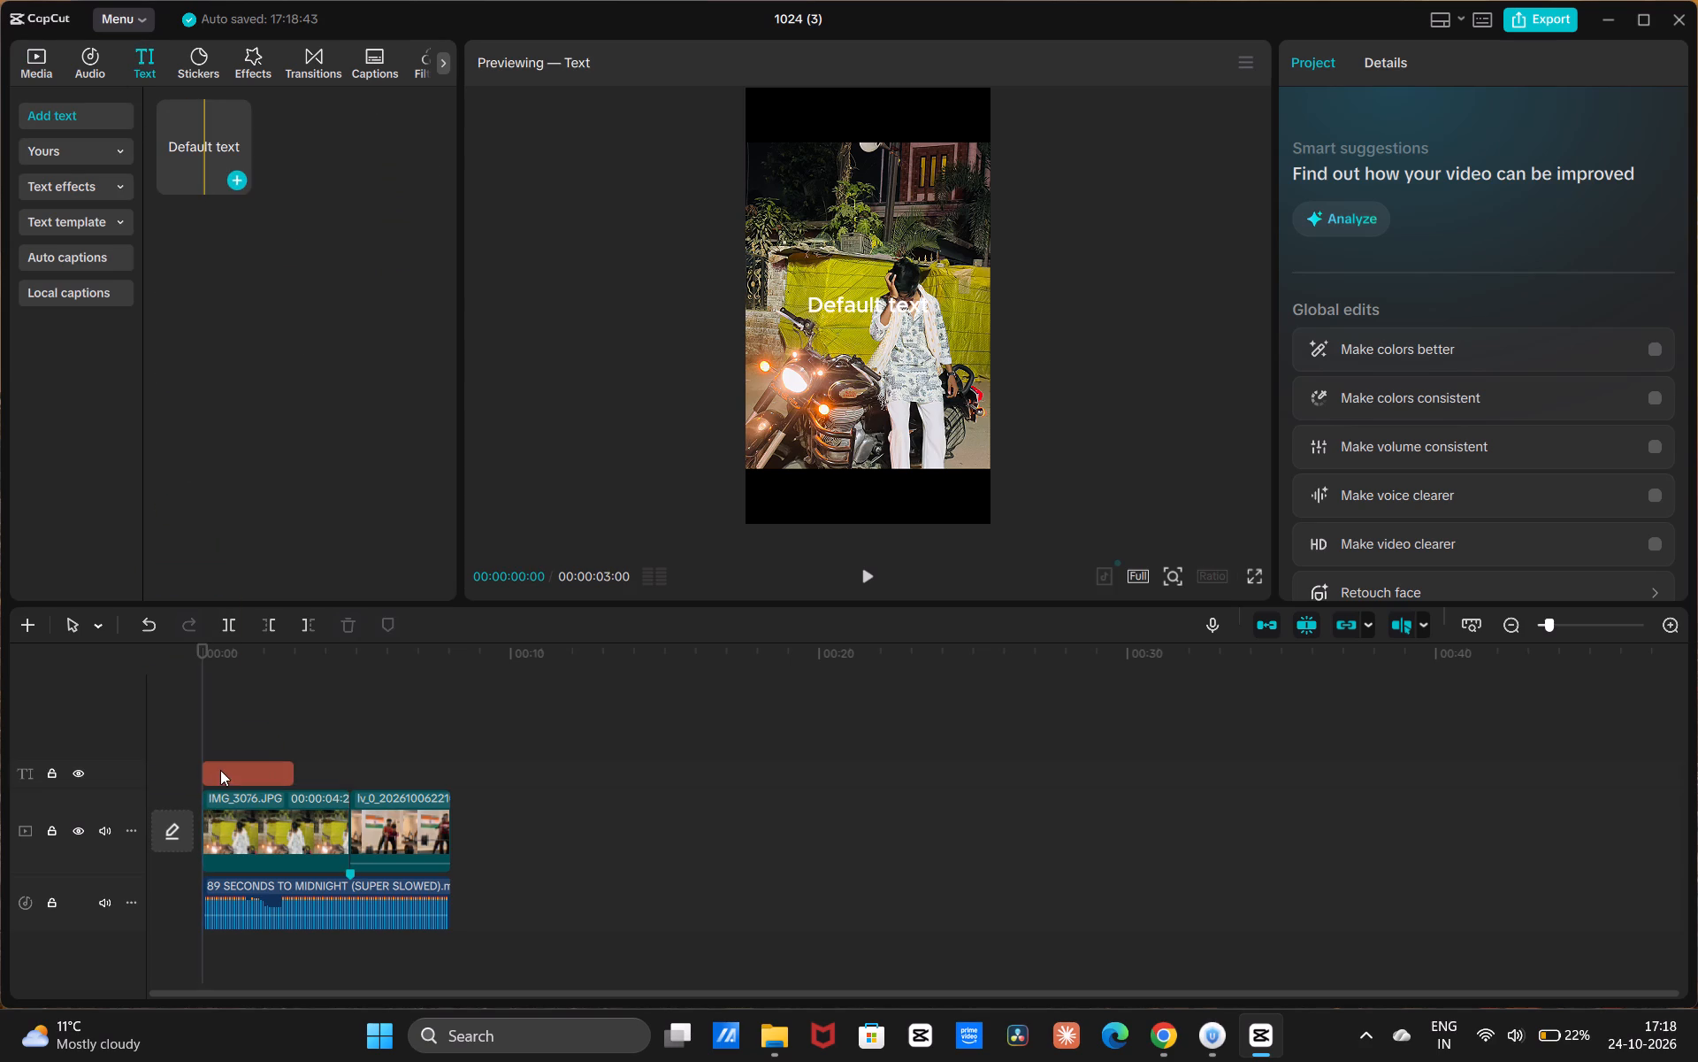
# Replace the text clip's wording with "Teacher: you won't make it" and "to the top" on a second line.
pyautogui.click(220, 770)
pyautogui.click(1444, 173)
pyautogui.press('BackSpace')
pyautogui.press('BackSpace')
pyautogui.press('BackSpace')
pyautogui.press('BackSpace')
pyautogui.press('BackSpace')
pyautogui.press('BackSpace')
pyautogui.press('BackSpace')
pyautogui.press('BackSpace')
pyautogui.press('BackSpace')
pyautogui.press('BackSpace')
pyautogui.press('BackSpace')
pyautogui.press('BackSpace')
pyautogui.press('BackSpace')
pyautogui.press('BackSpace')
pyautogui.press('BackSpace')
pyautogui.press('BackSpace')
pyautogui.press('BackSpace')
pyautogui.press('BackSpace')
pyautogui.press('BackSpace')
pyautogui.press('BackSpace')
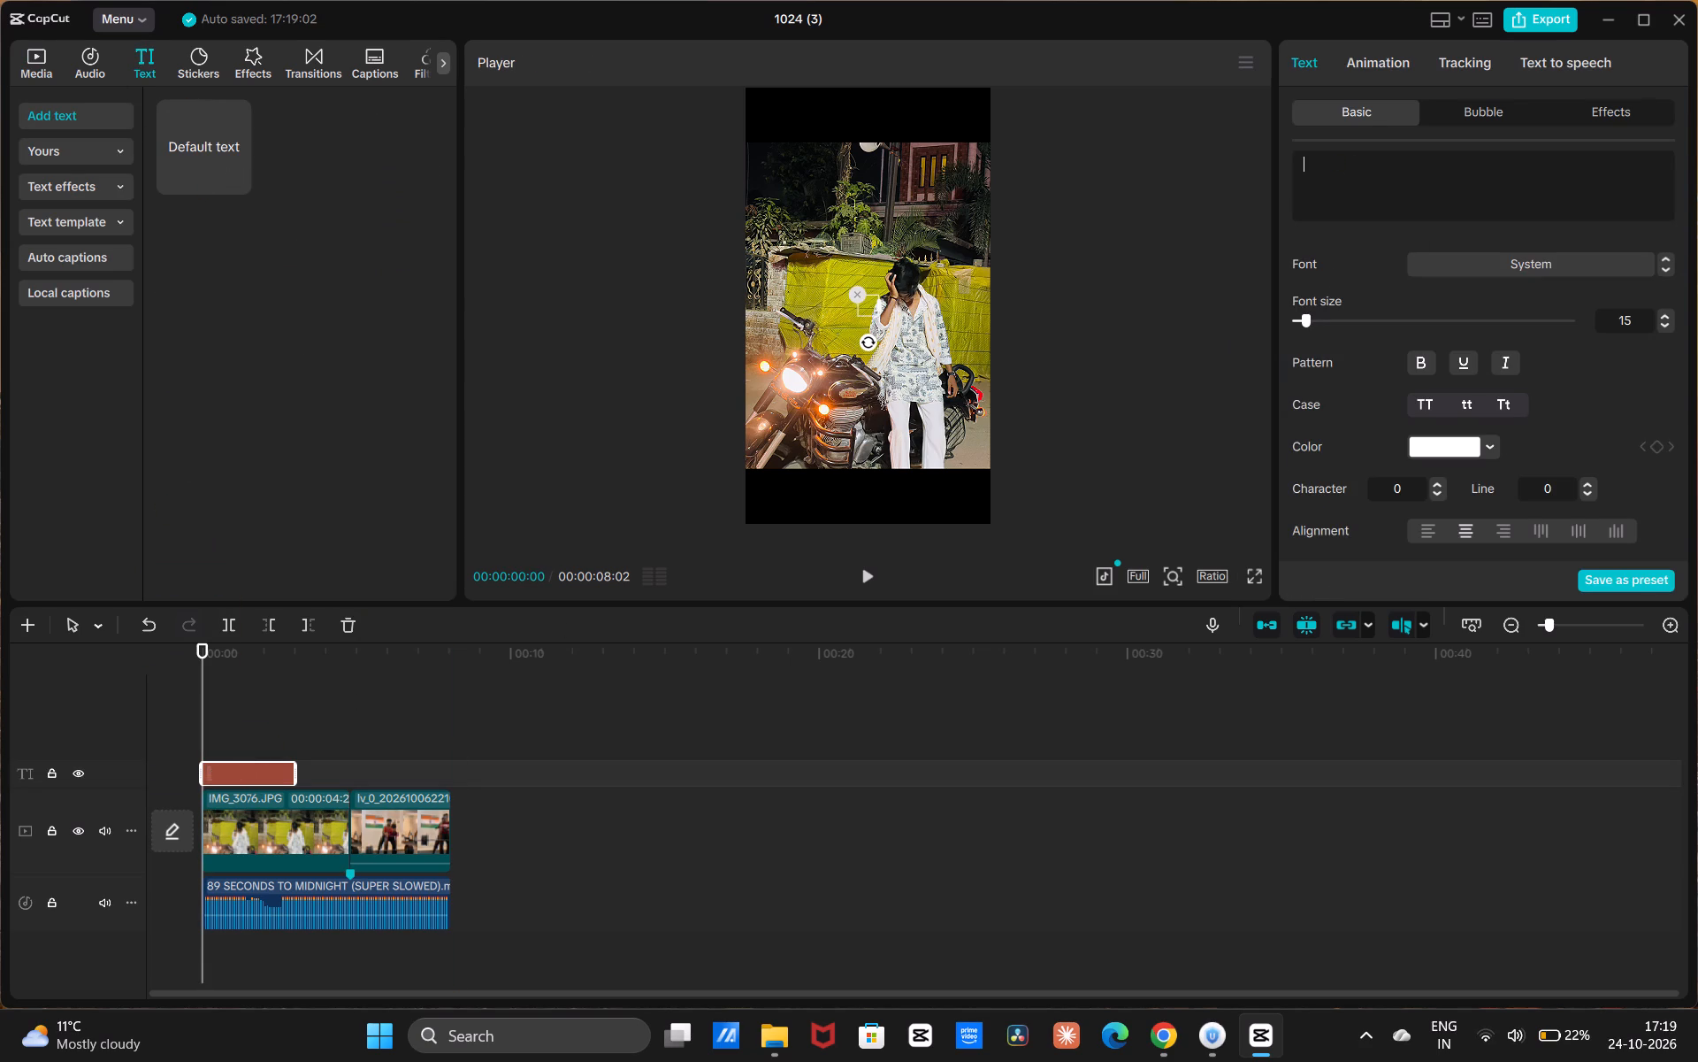
pyautogui.write('eacher')
pyautogui.press('space')
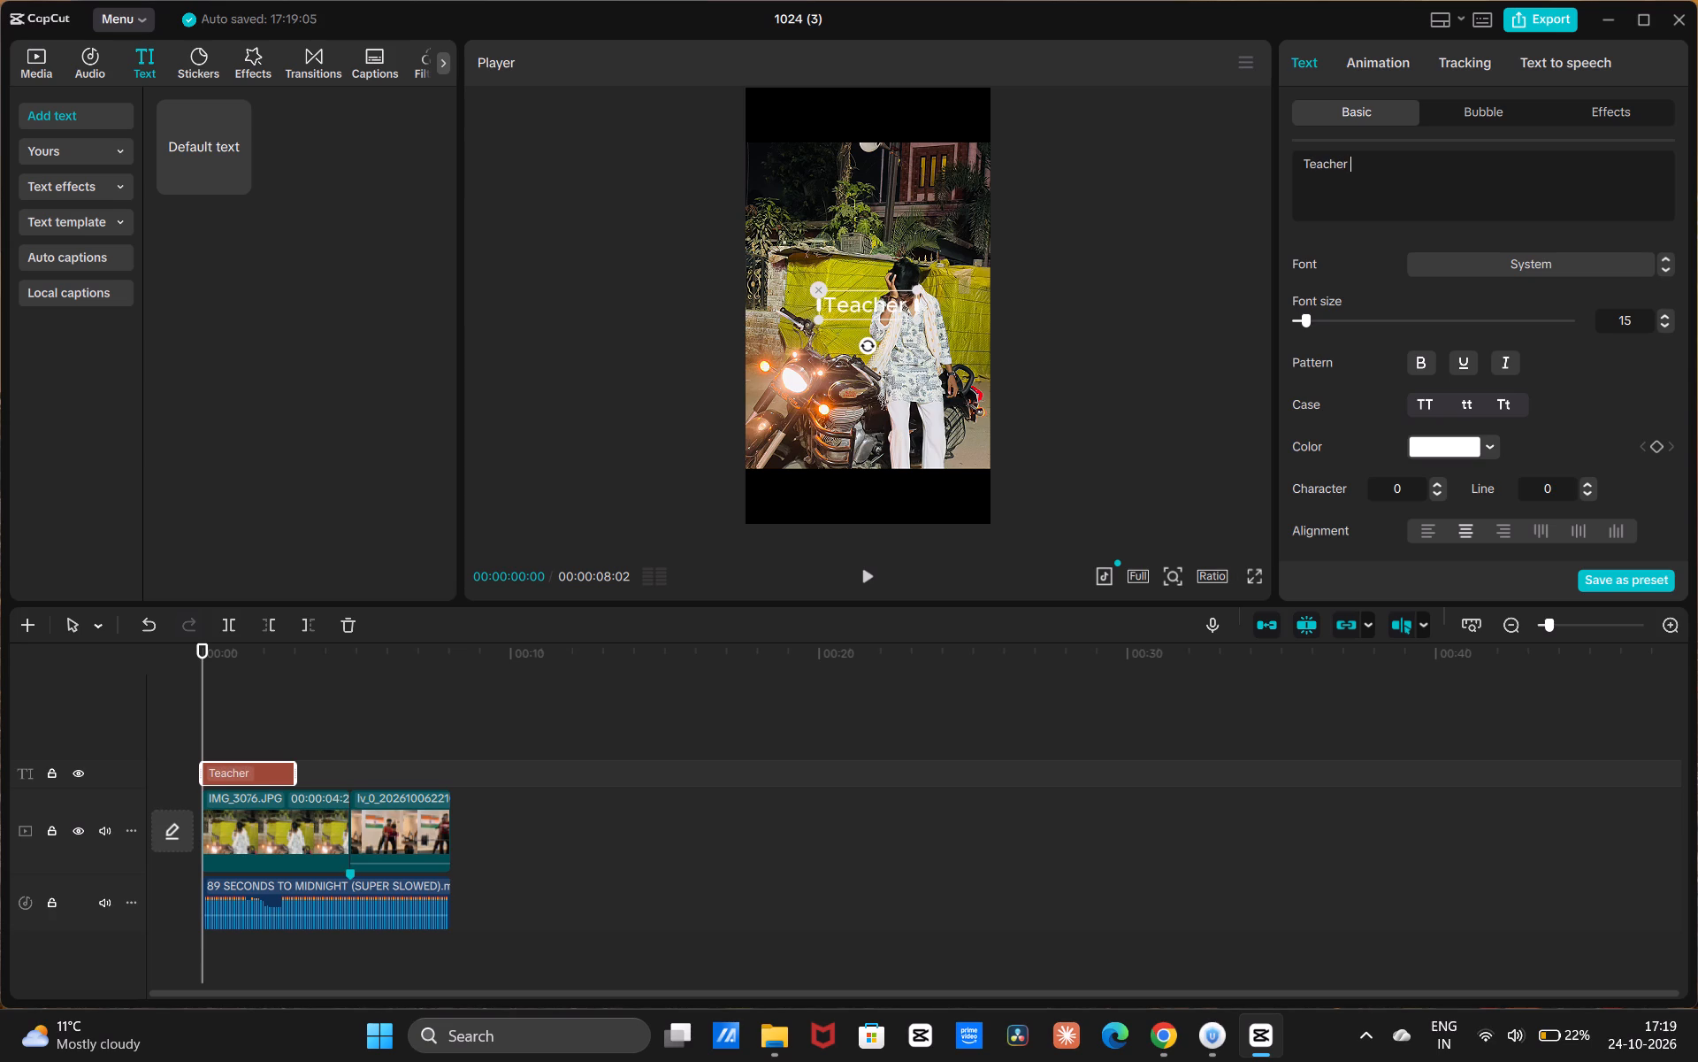
pyautogui.press('BackSpace')
pyautogui.write(':')
pyautogui.press('space')
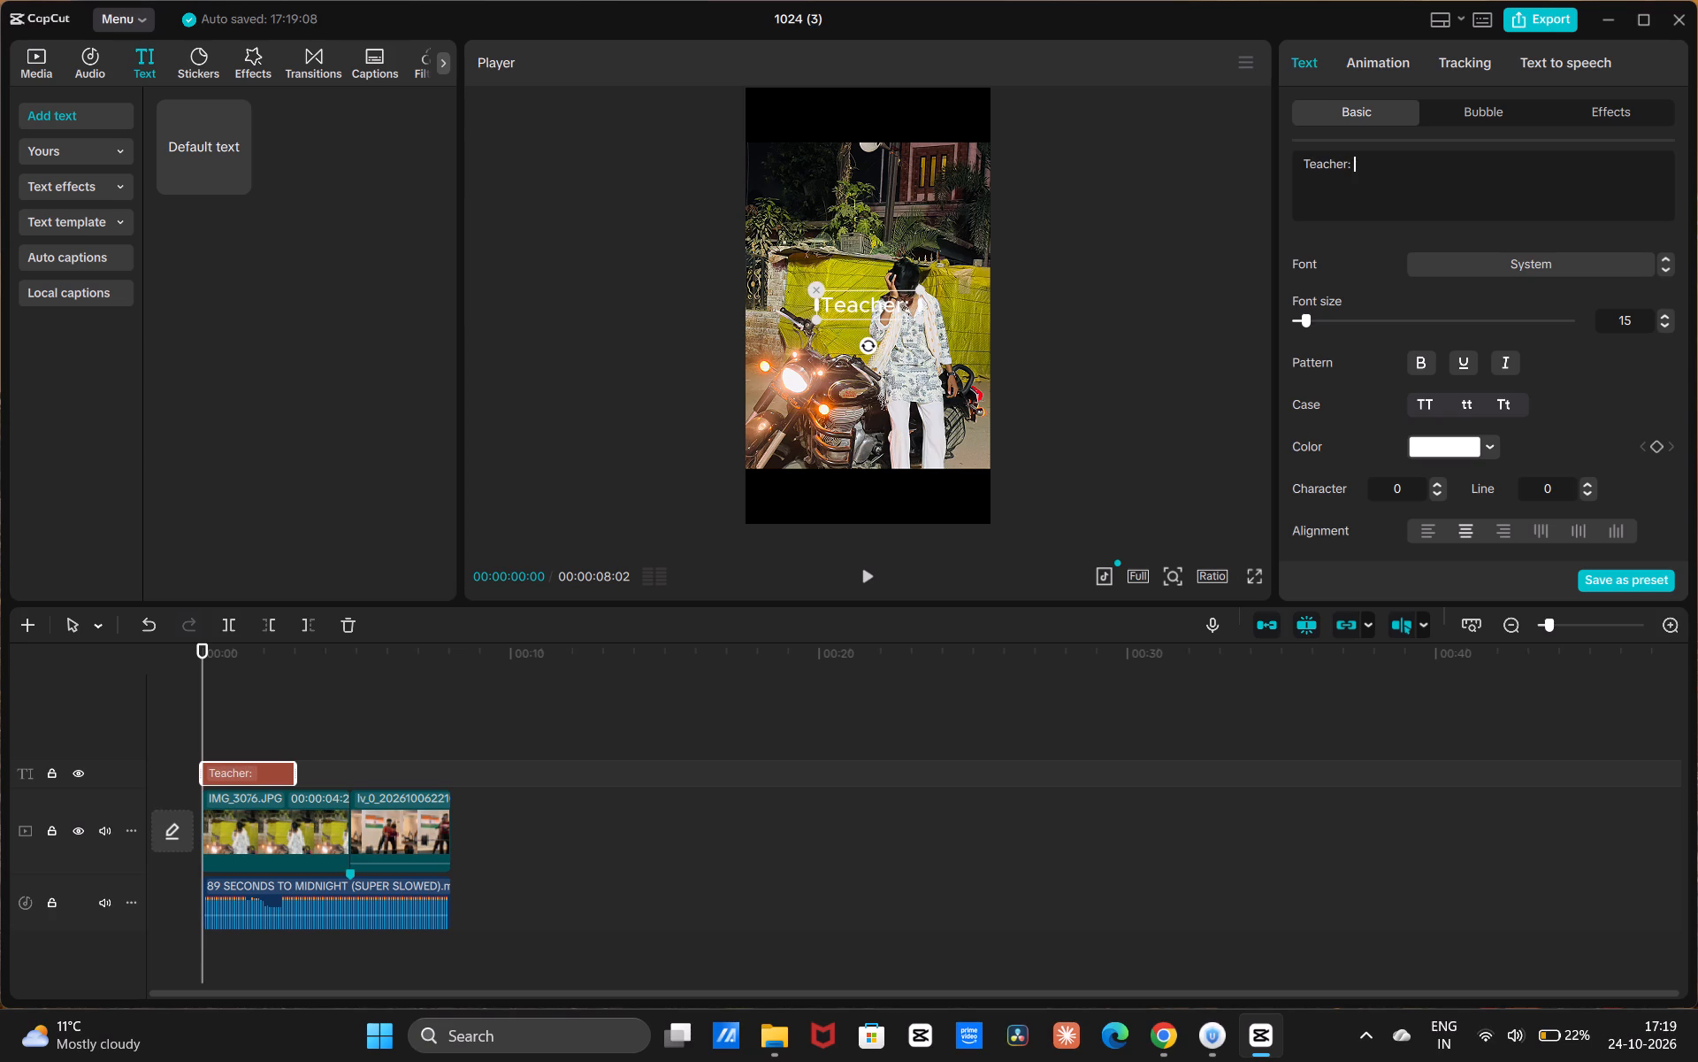
pyautogui.write('you won')
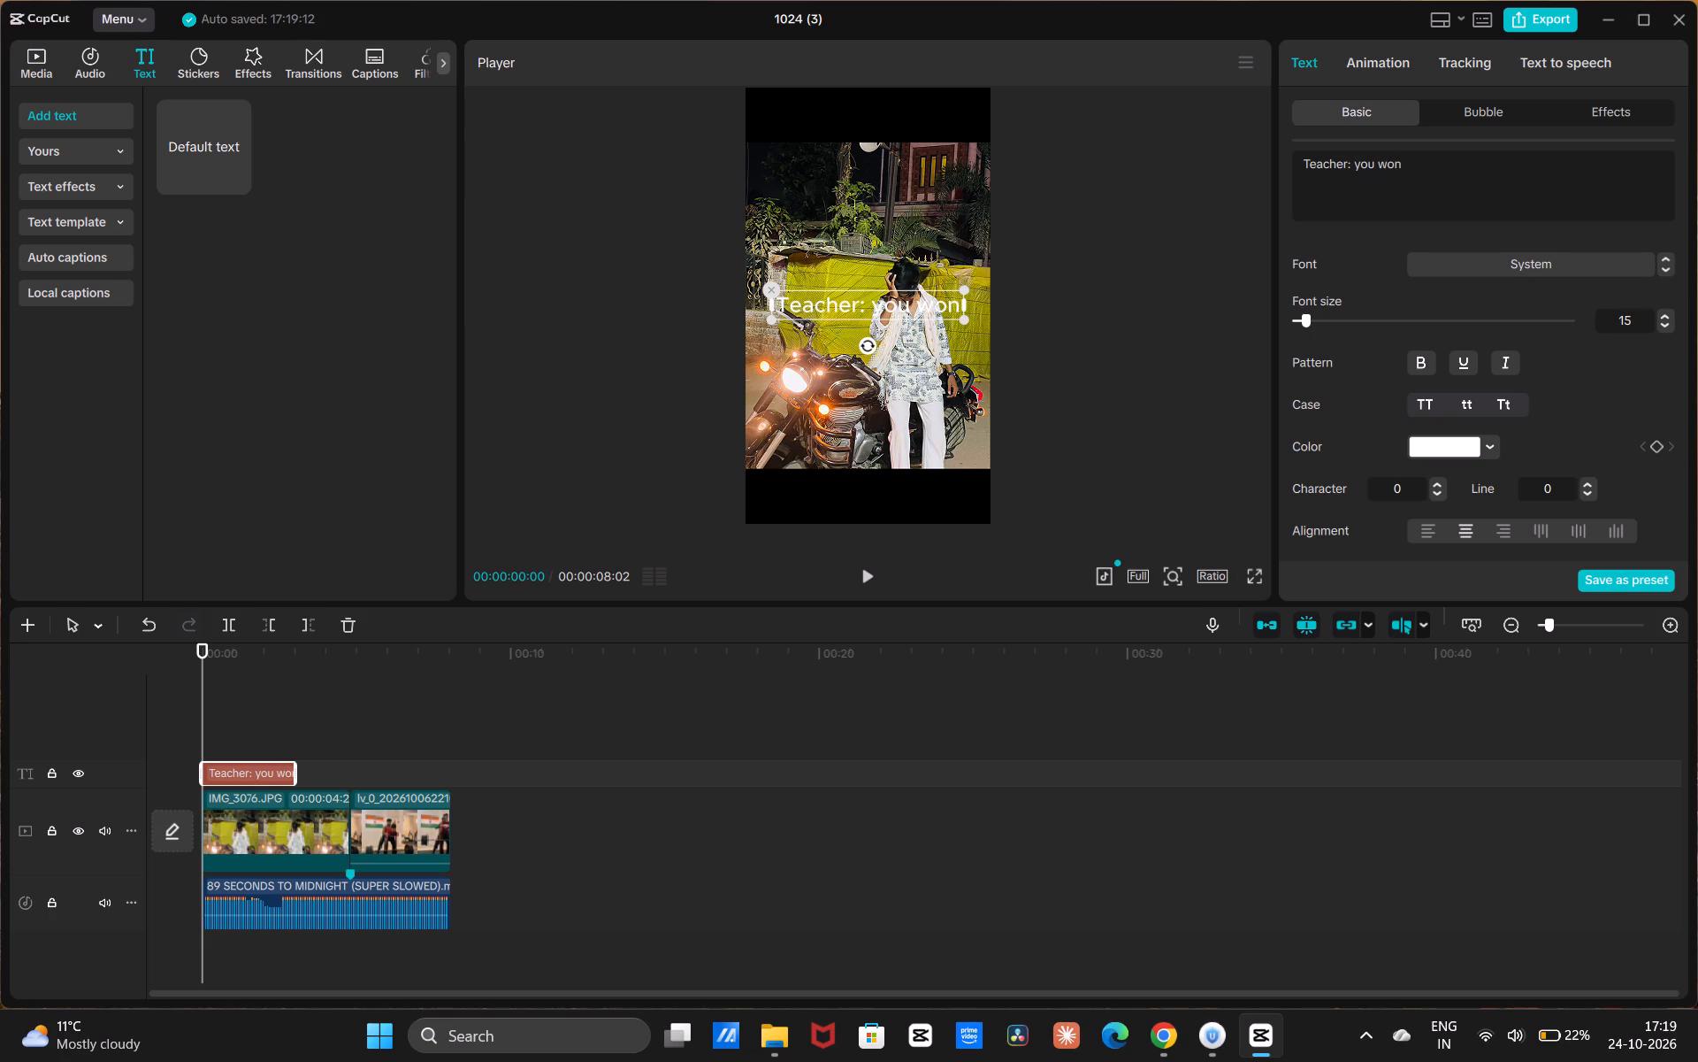
pyautogui.write("'t")
pyautogui.press('space')
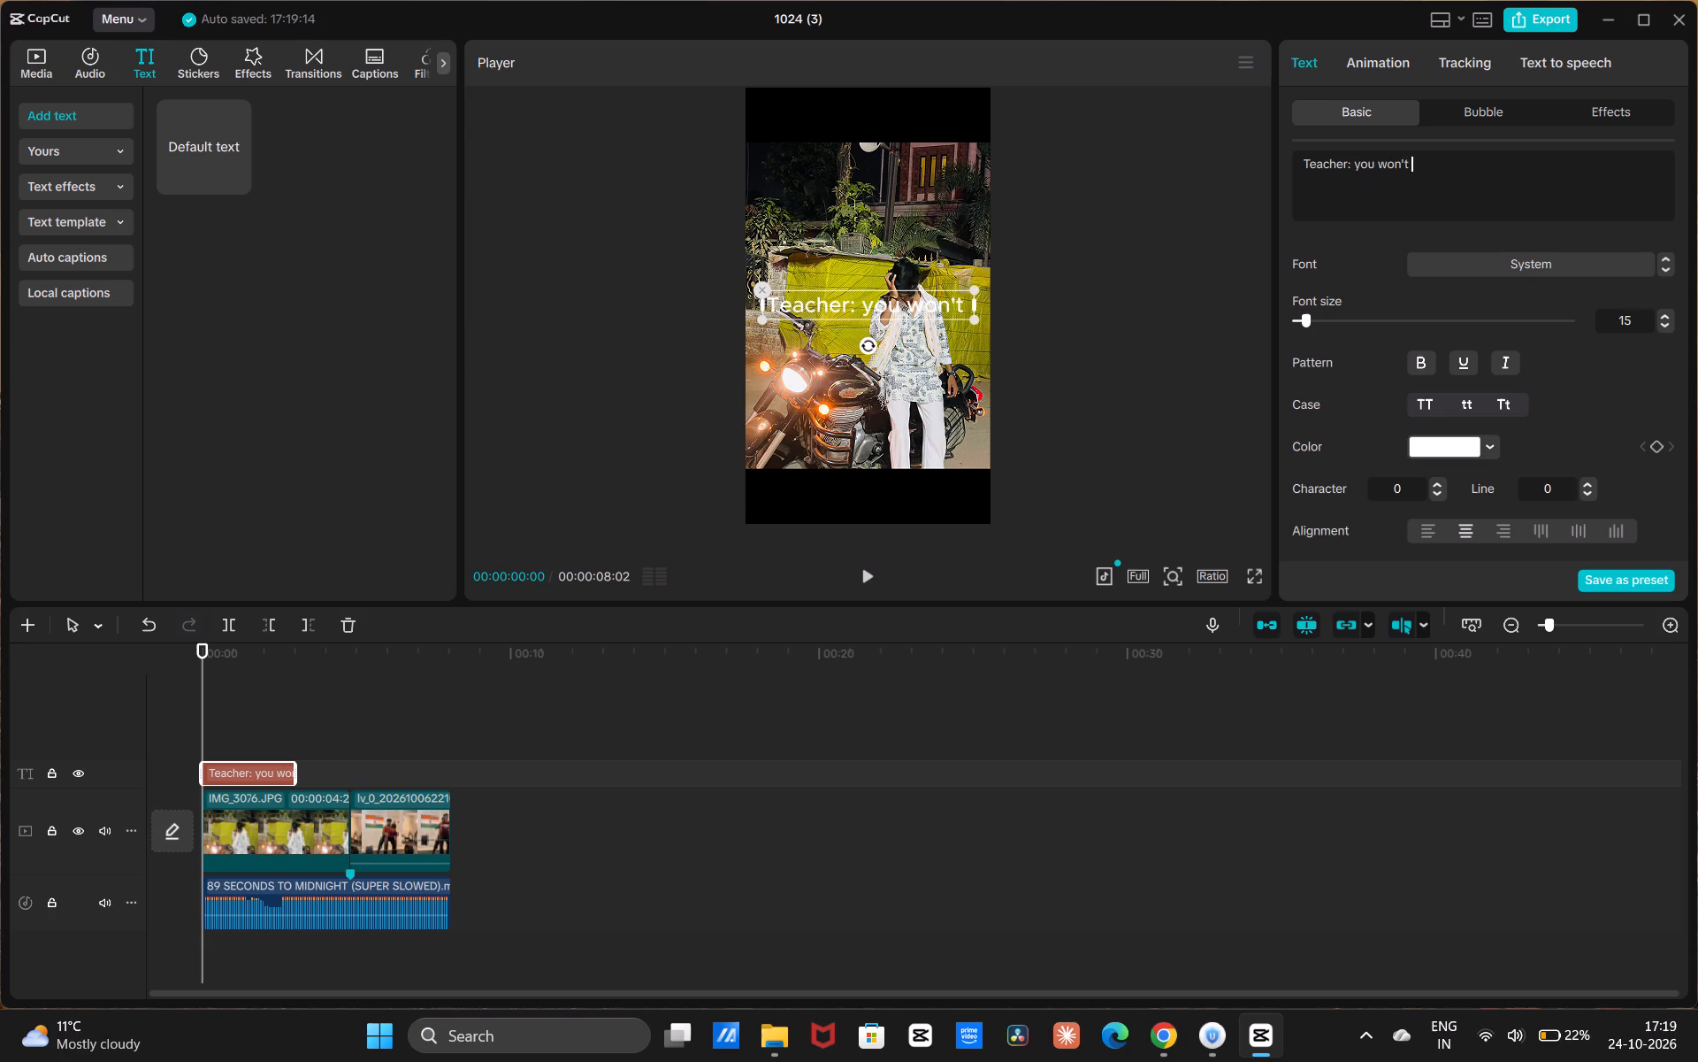
pyautogui.write('make it')
pyautogui.press('space')
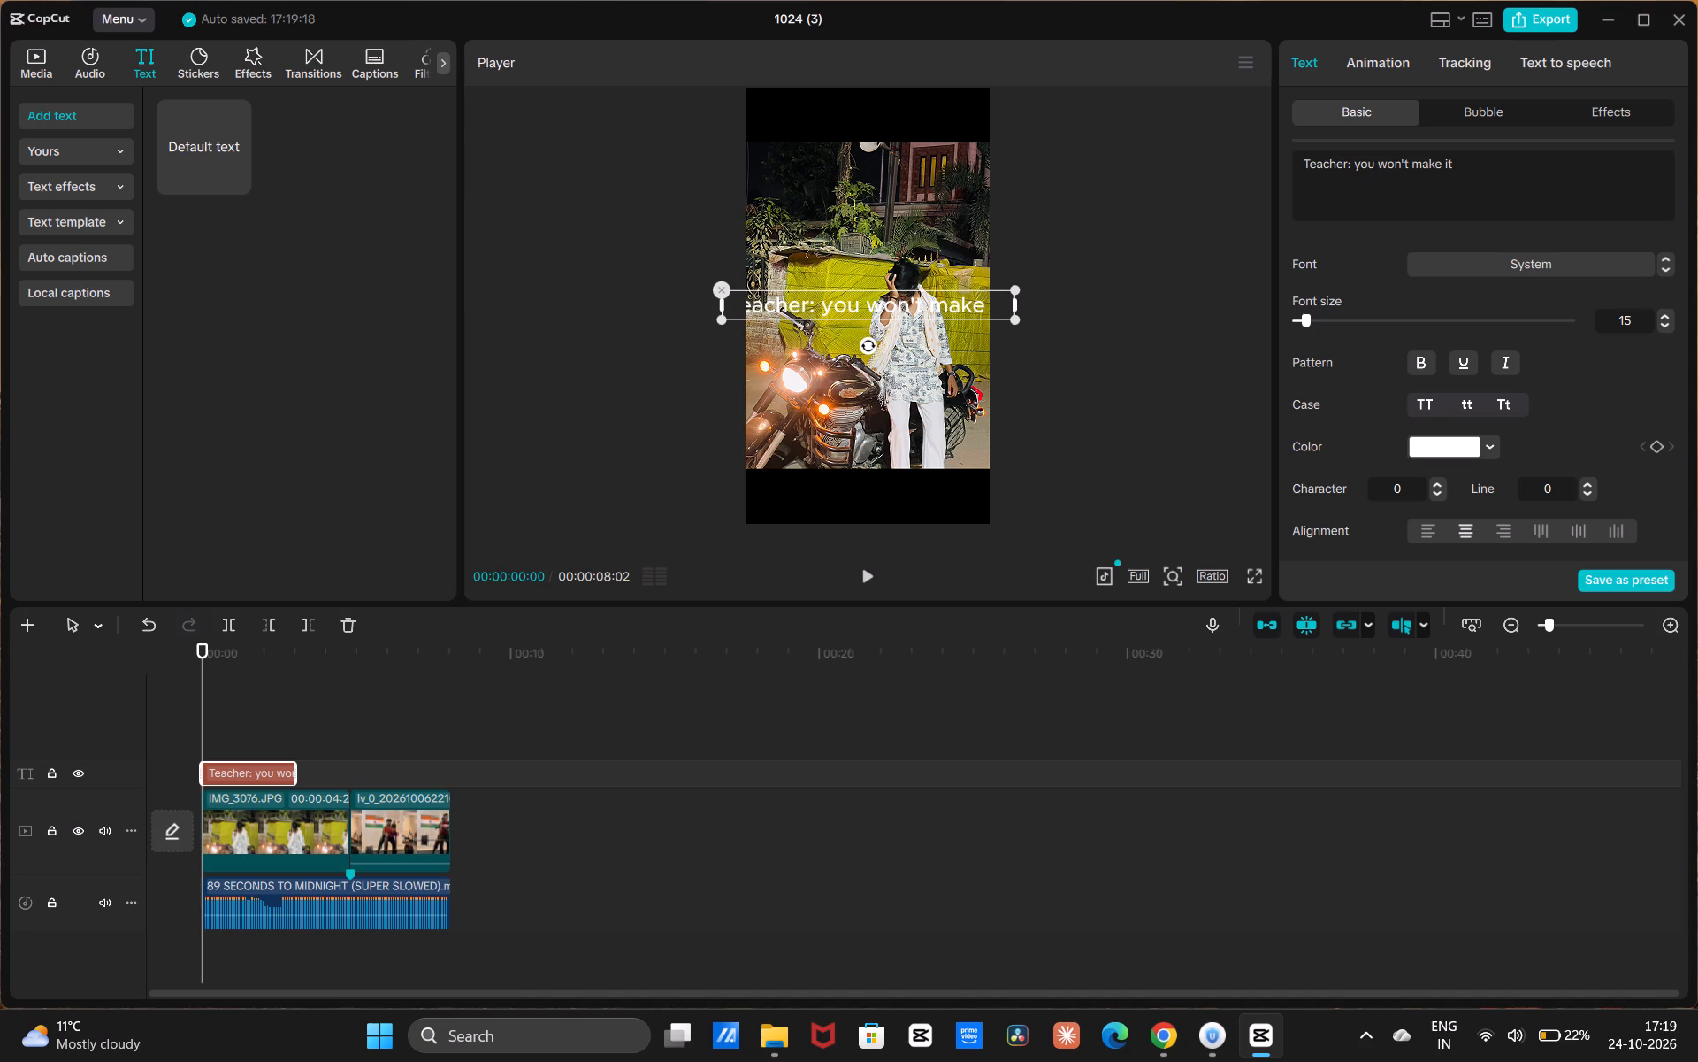
pyautogui.press('t')
pyautogui.press('BackSpace')
pyautogui.press('Return')
pyautogui.press('t')
pyautogui.write('o the to[')
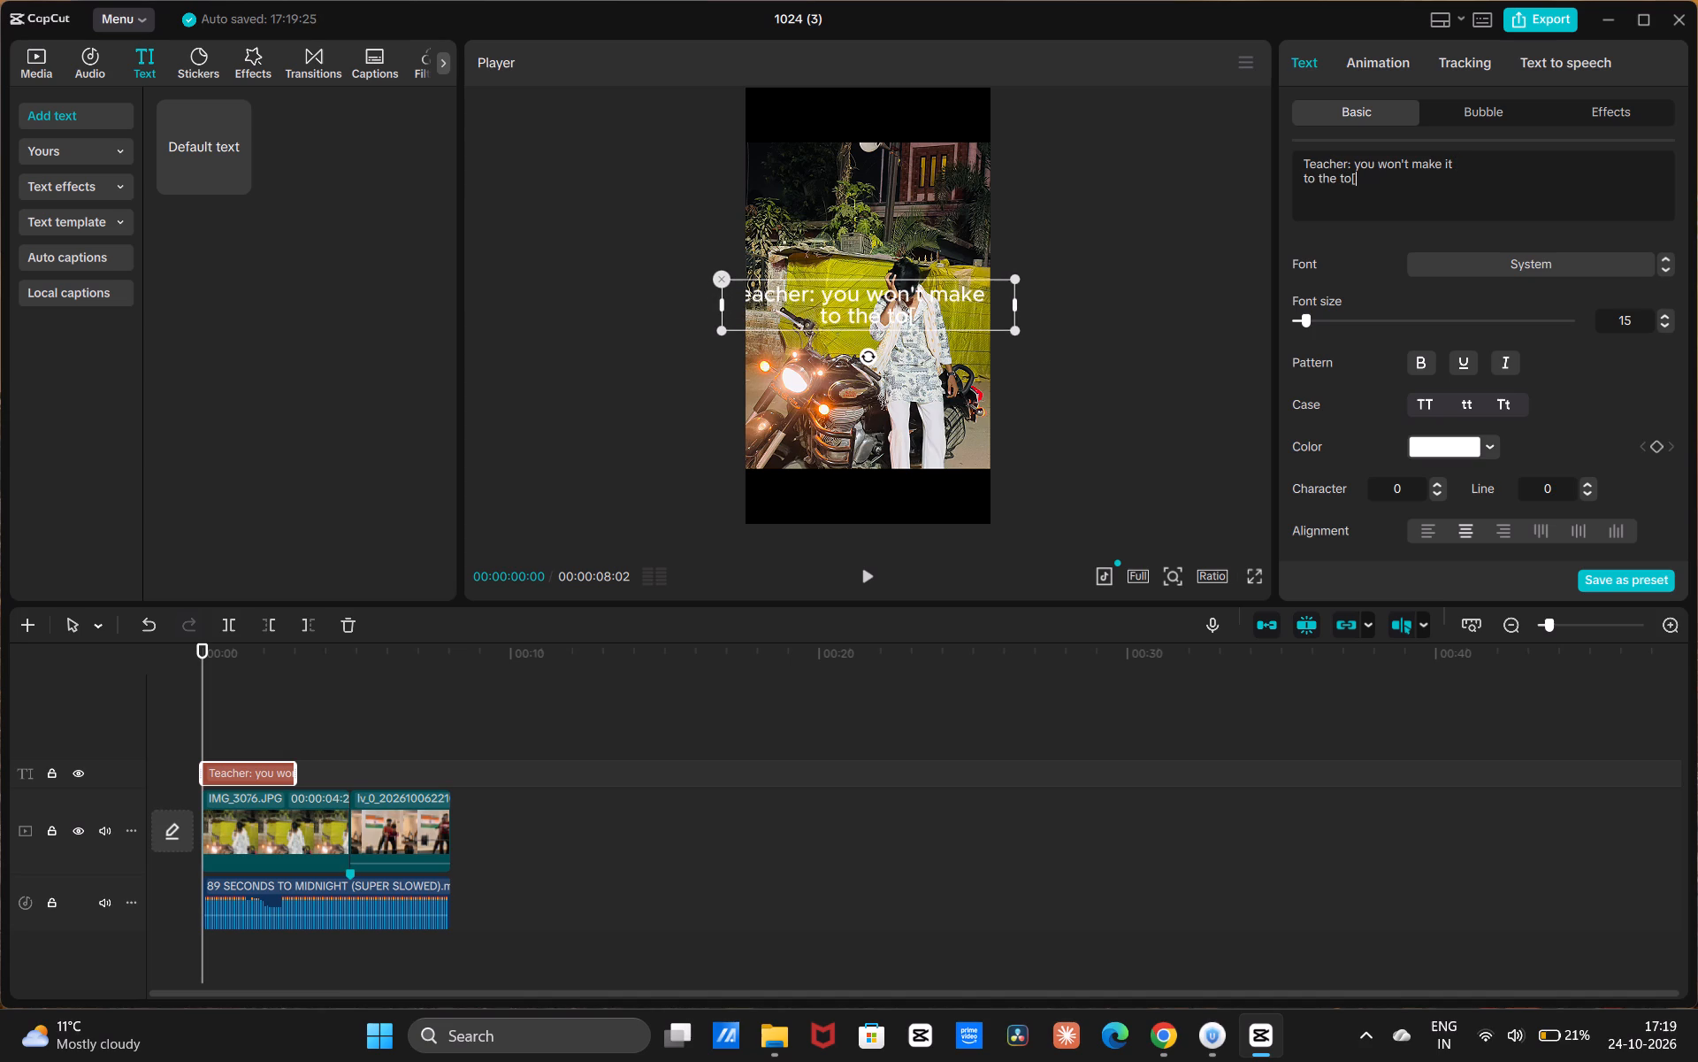
pyautogui.press('BackSpace')
pyautogui.write('p')
pyautogui.press('space')
pyautogui.press('BackSpace')
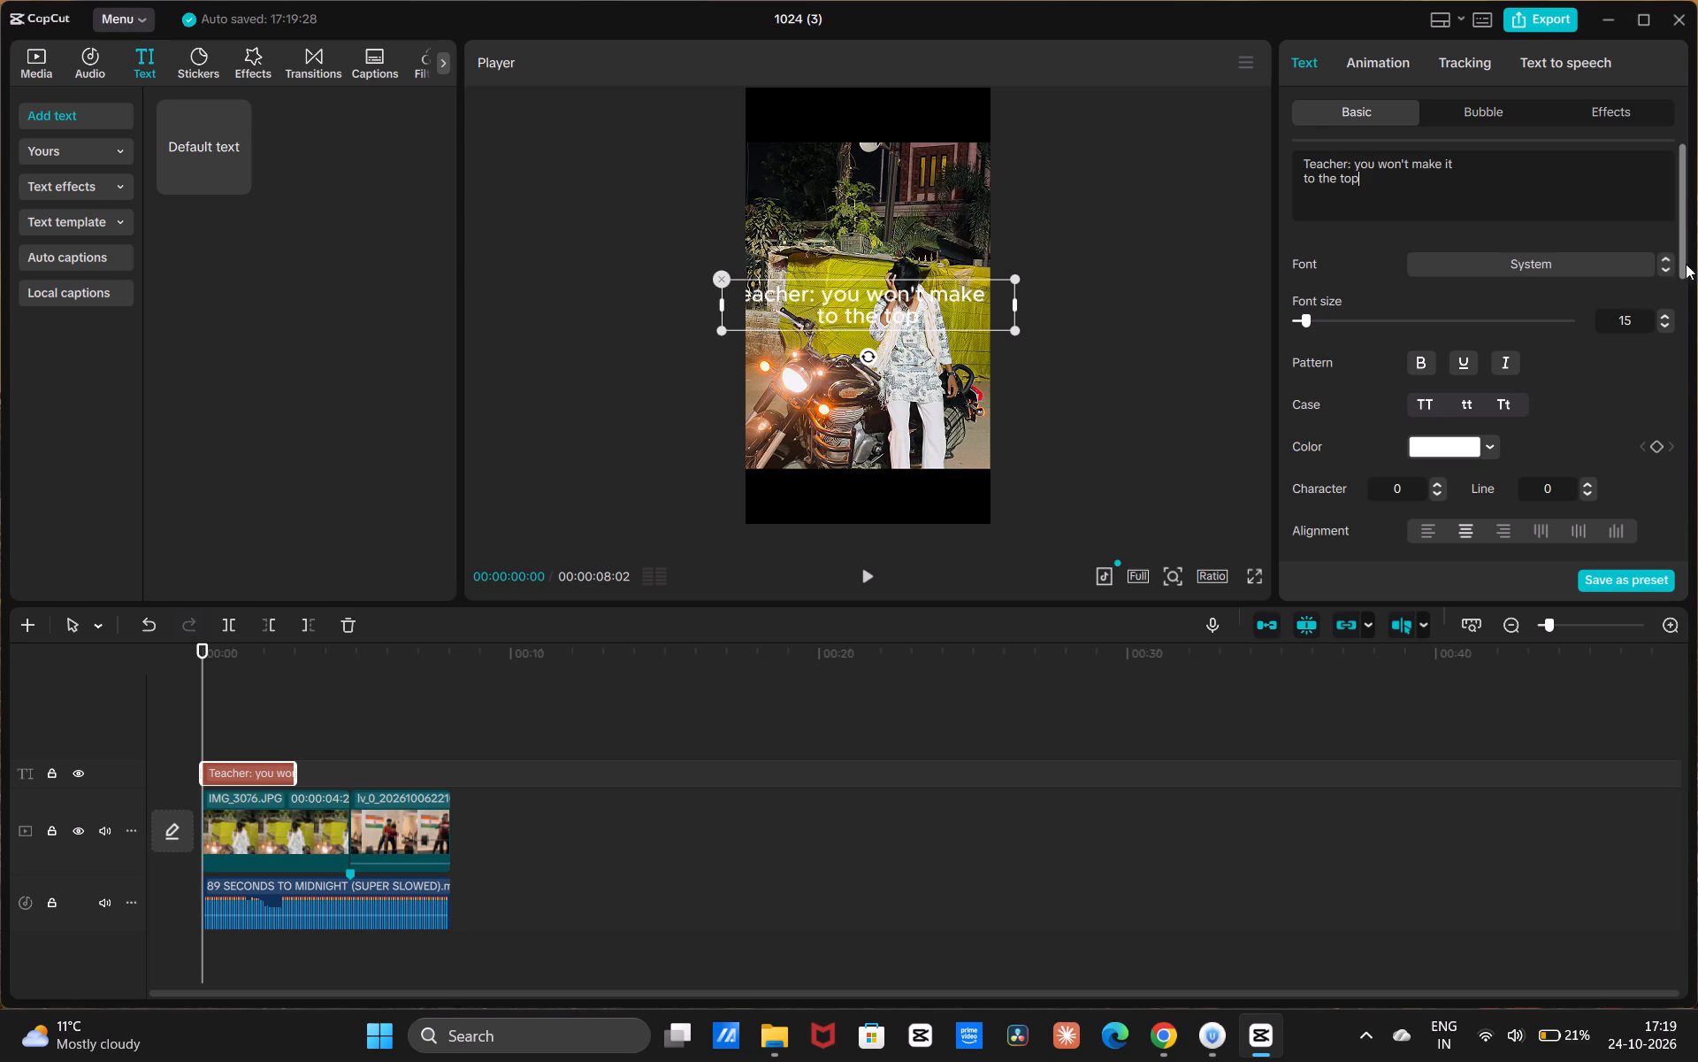
# Change the caption's font to エムプラスツー-EB.
pyautogui.click(1657, 268)
pyautogui.click(1657, 268)
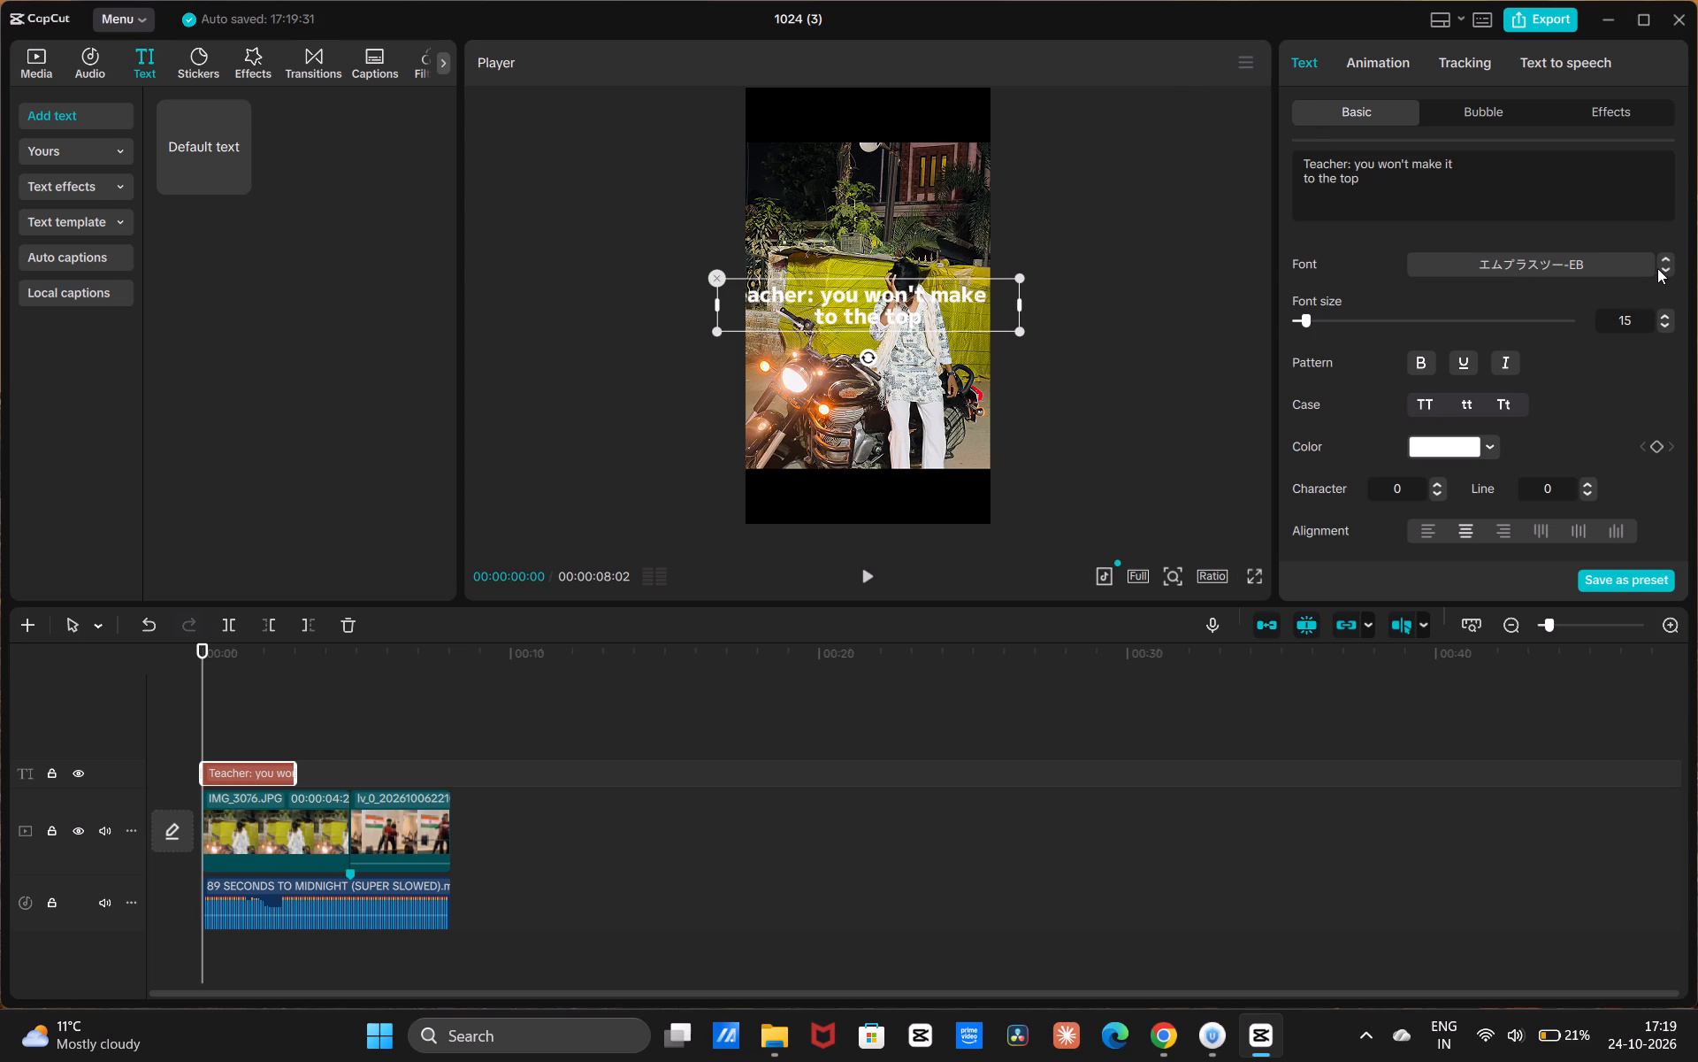
# Scale the caption down to fit inside the frame width and move it up above the person's head in the photo.
pyautogui.moveTo(1014, 330); pyautogui.dragTo(964, 311)
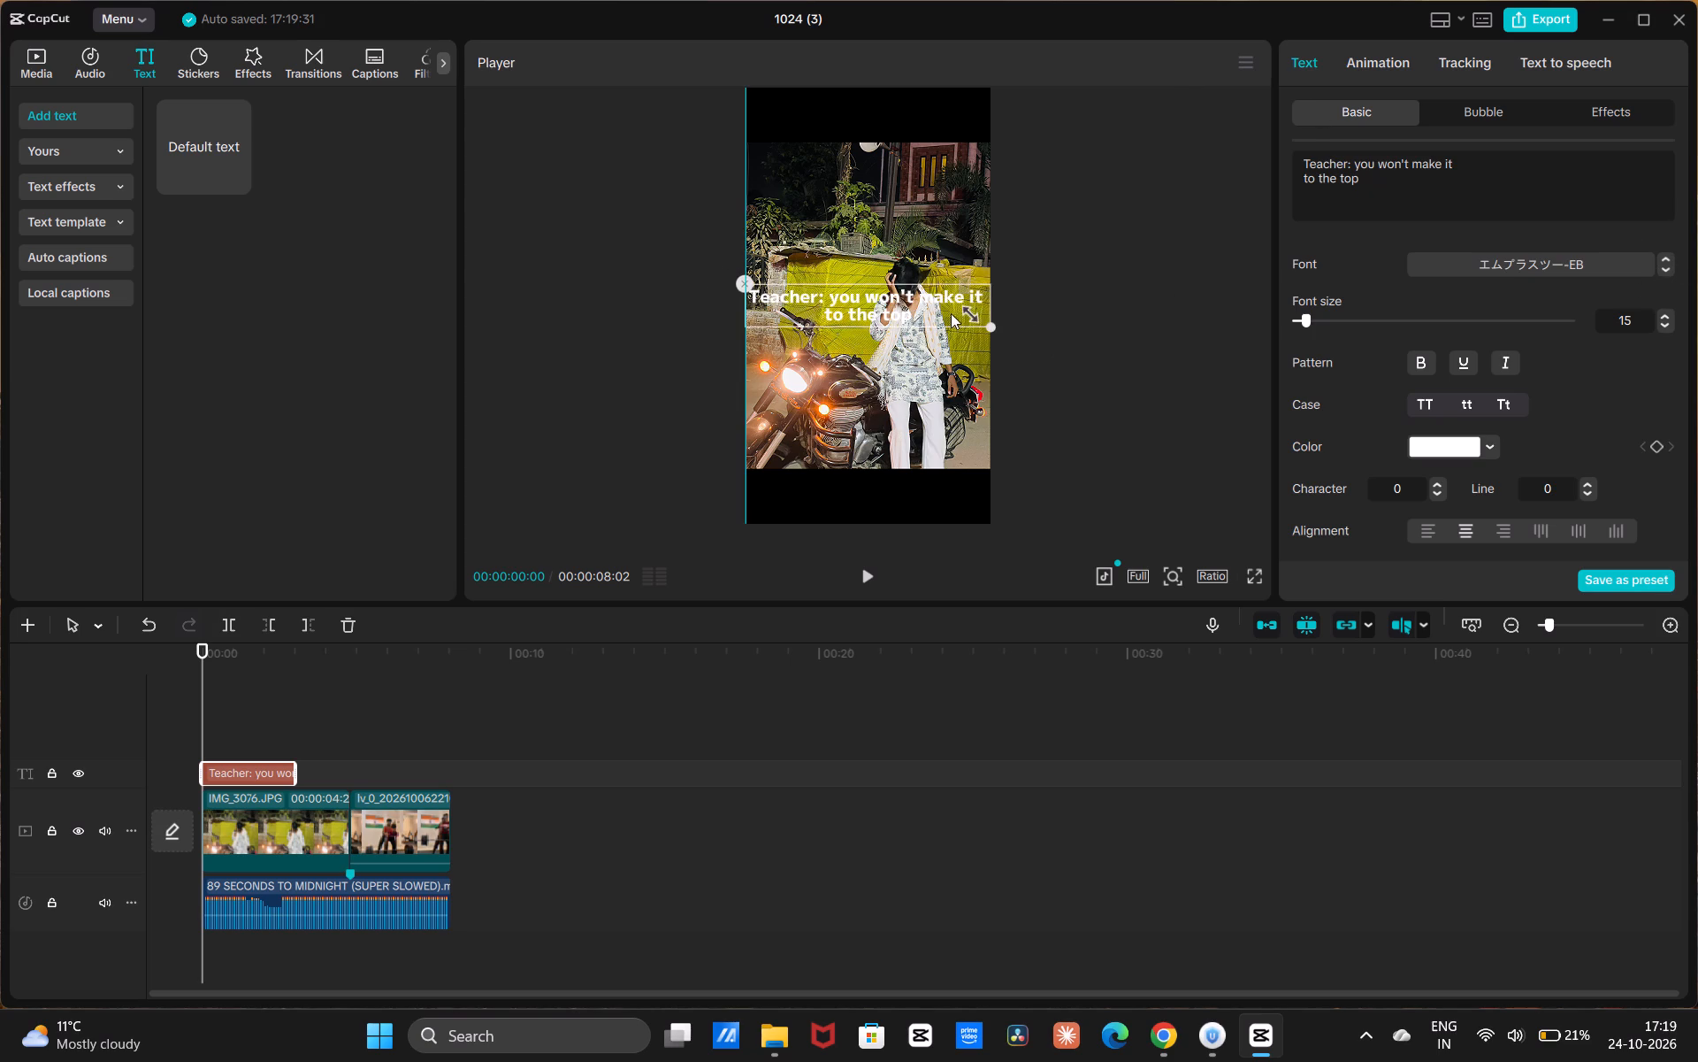
pyautogui.moveTo(920, 310); pyautogui.dragTo(925, 227)
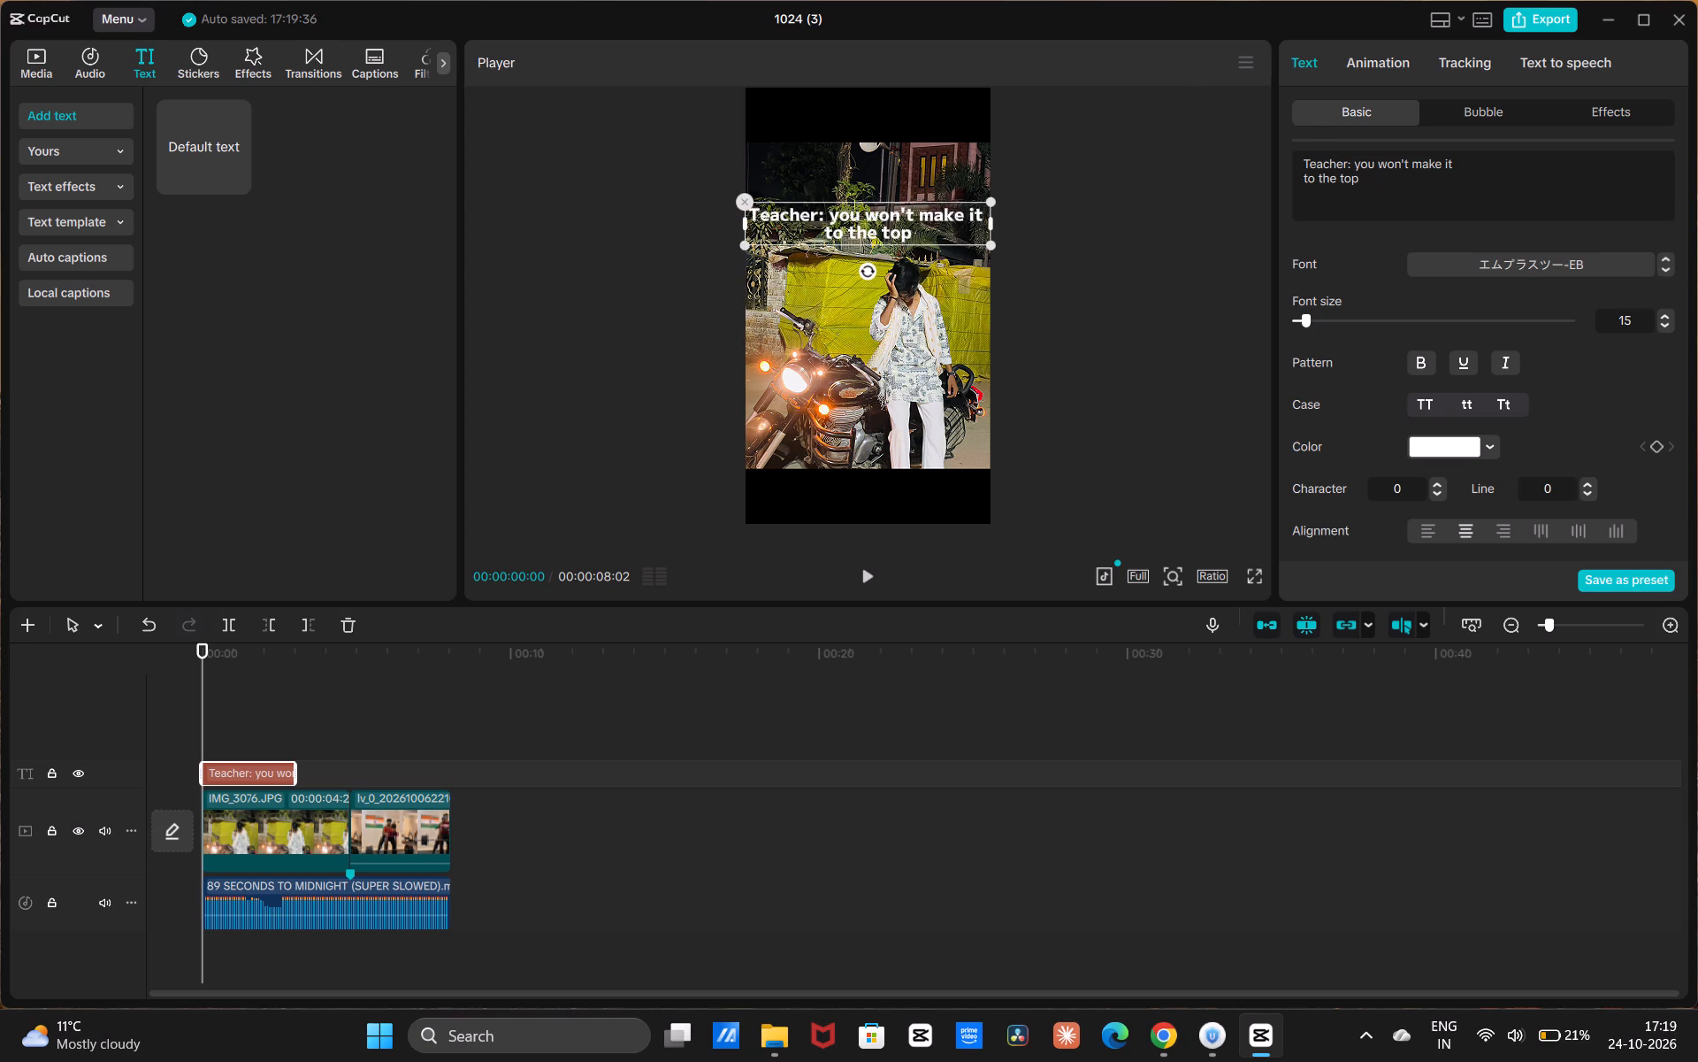
pyautogui.moveTo(993, 246); pyautogui.dragTo(982, 237)
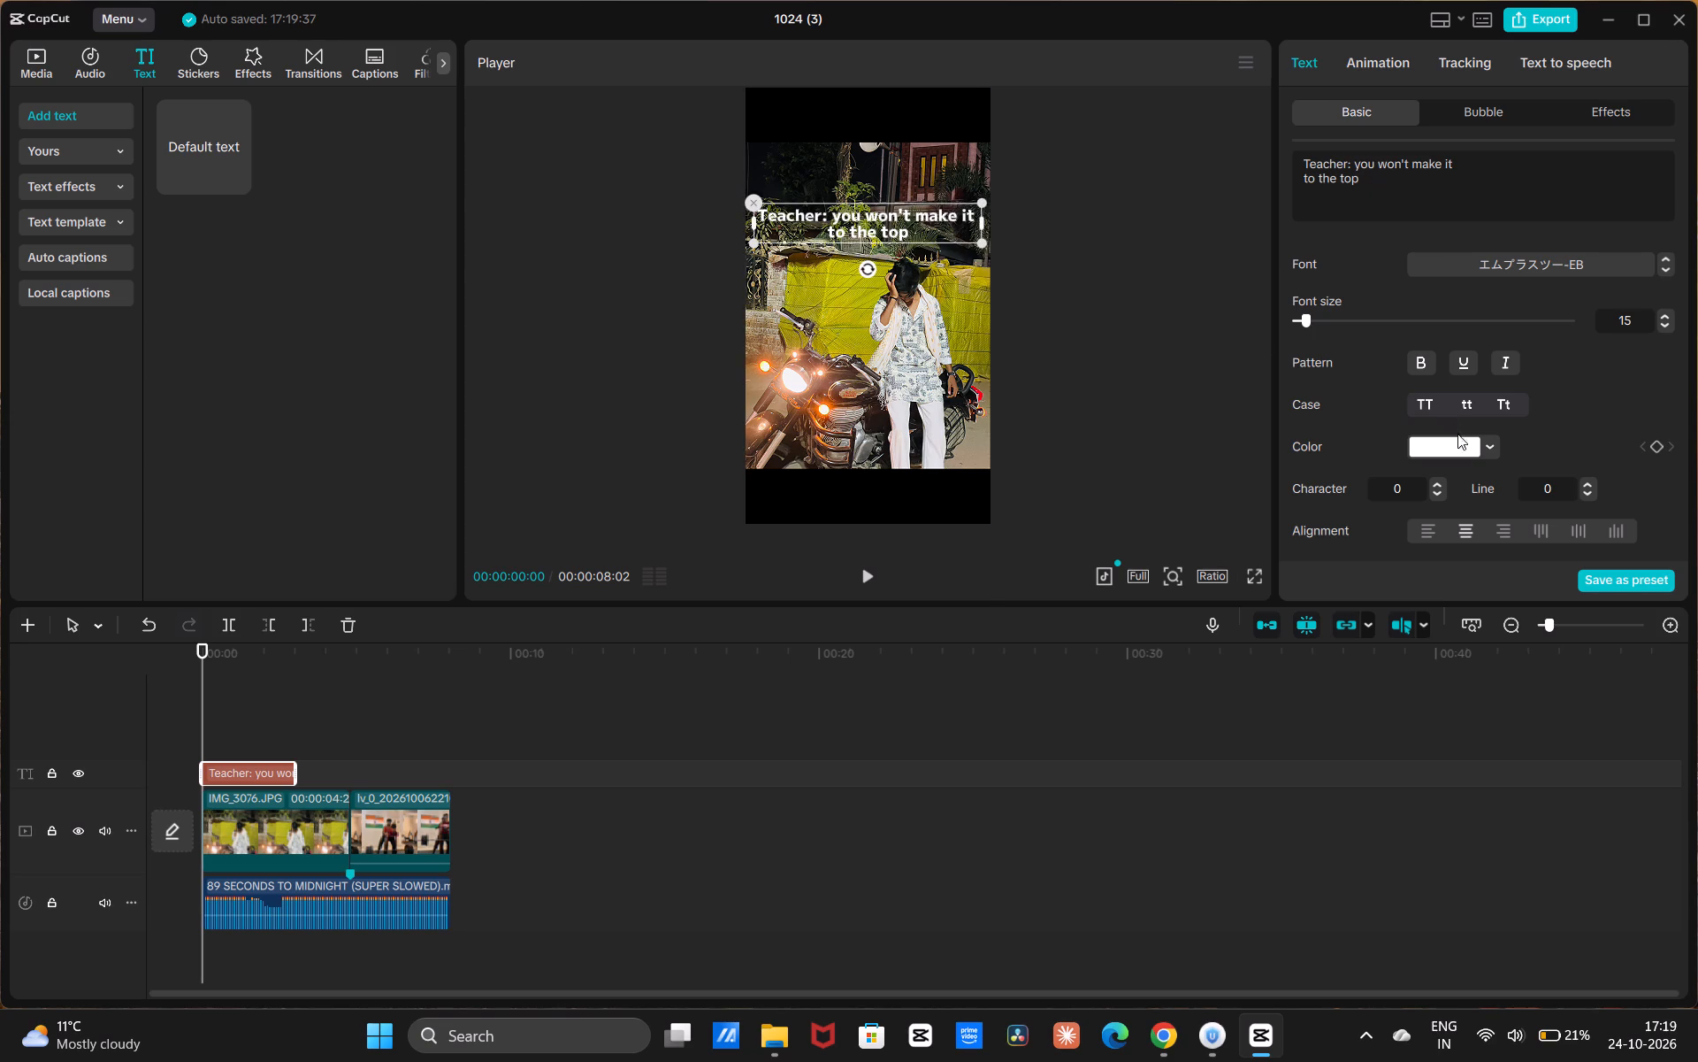
# Set the caption's text color to a golden yellow, about hex E1BE12.
pyautogui.click(1465, 447)
pyautogui.moveTo(1411, 636); pyautogui.dragTo(1451, 636)
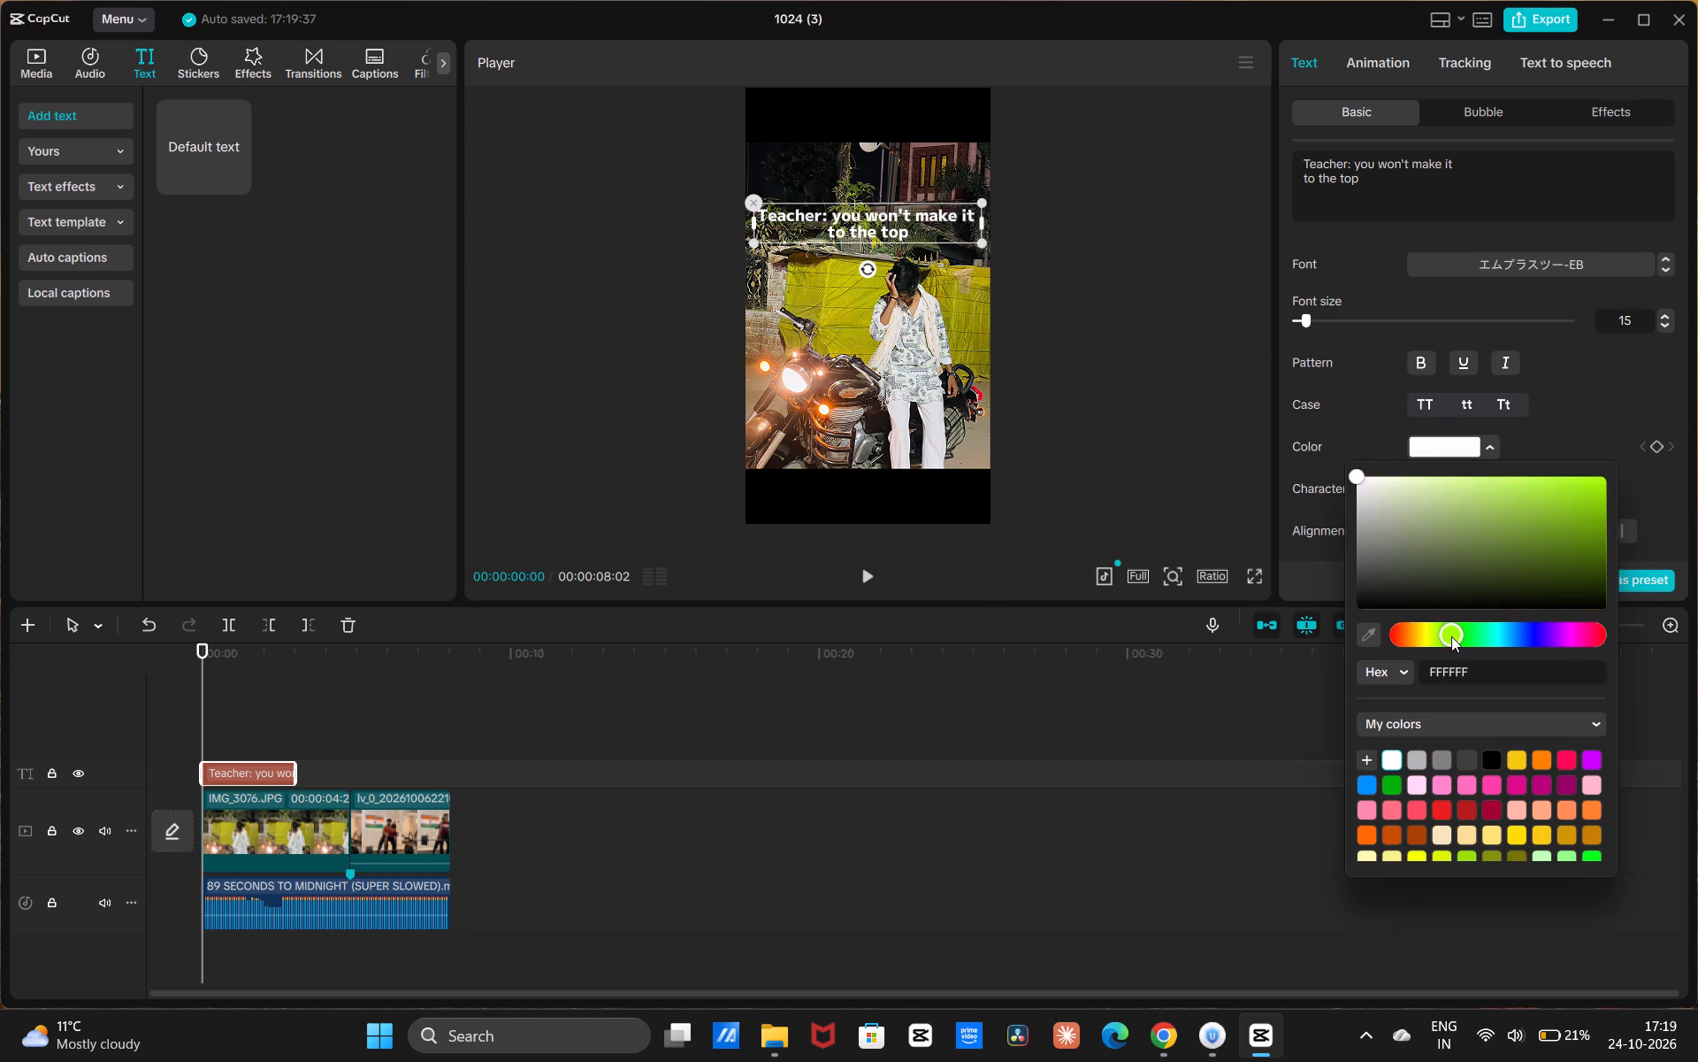
pyautogui.moveTo(1451, 636); pyautogui.dragTo(1432, 640)
pyautogui.moveTo(1526, 516); pyautogui.dragTo(1591, 489)
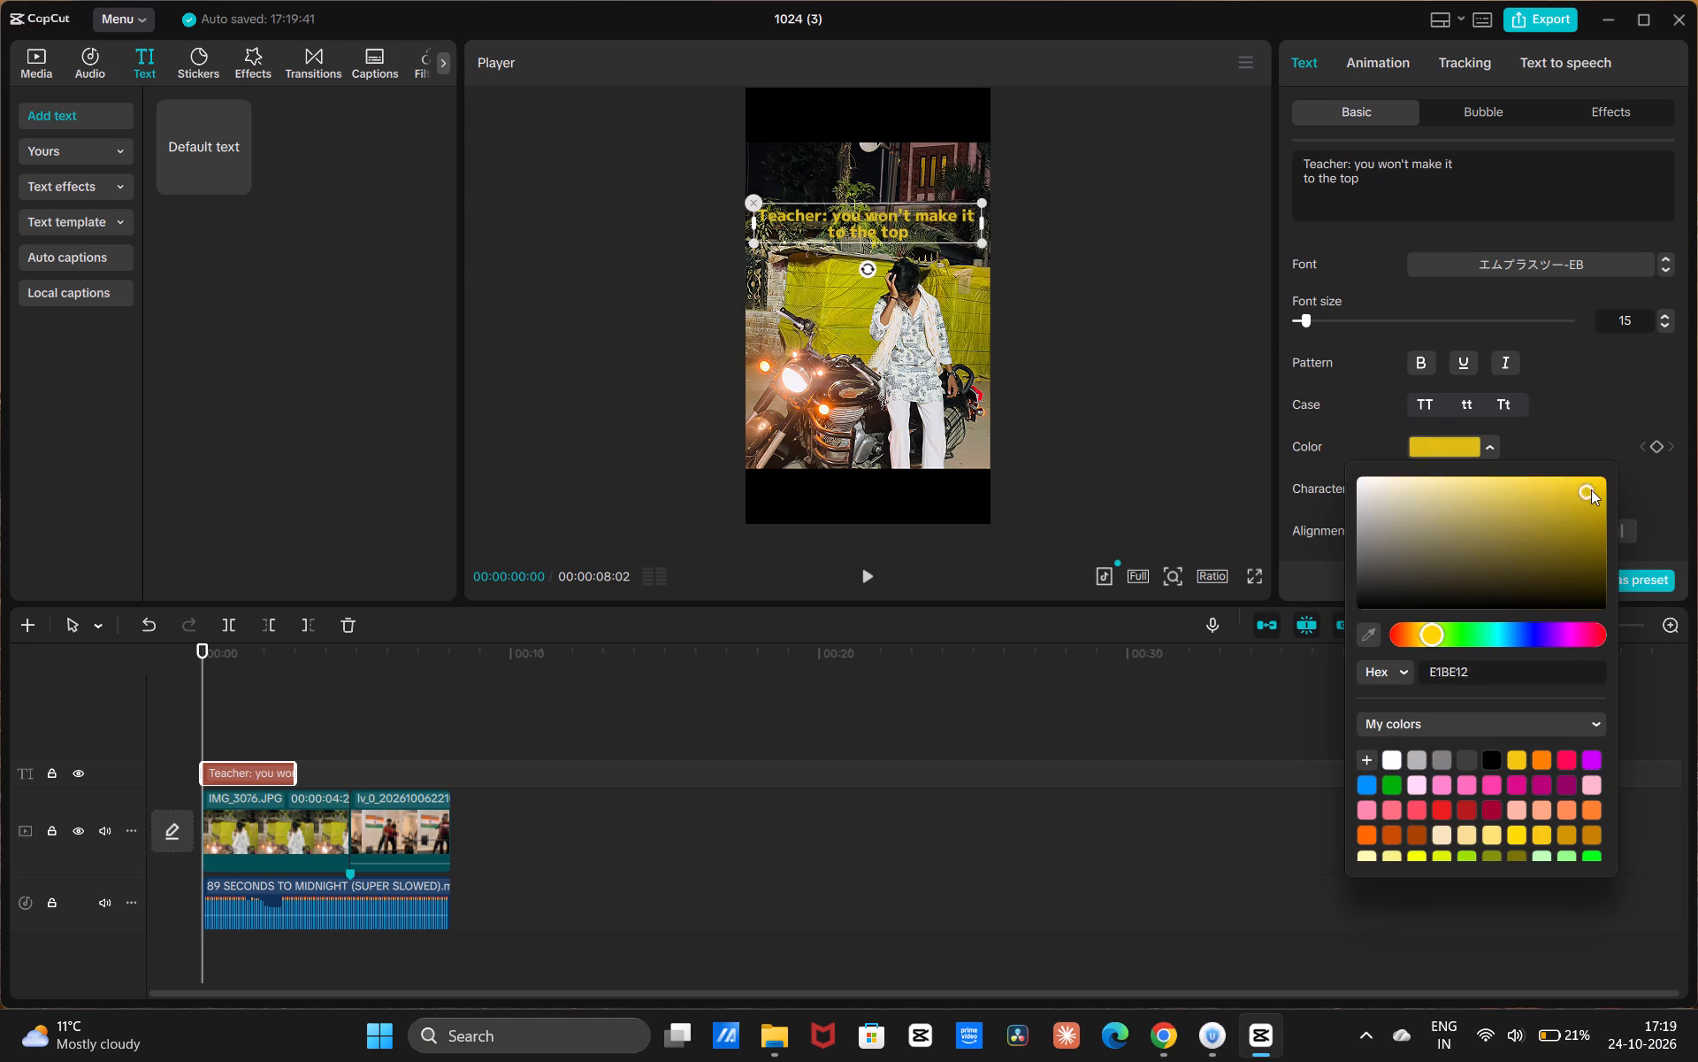
# Brighten the caption's text color to a fully saturated golden yellow.
pyautogui.moveTo(1591, 489); pyautogui.dragTo(1652, 452)
# Darken the IMG_3076.JPG photo clip by setting its exposure to -20.
pyautogui.click(933, 369)
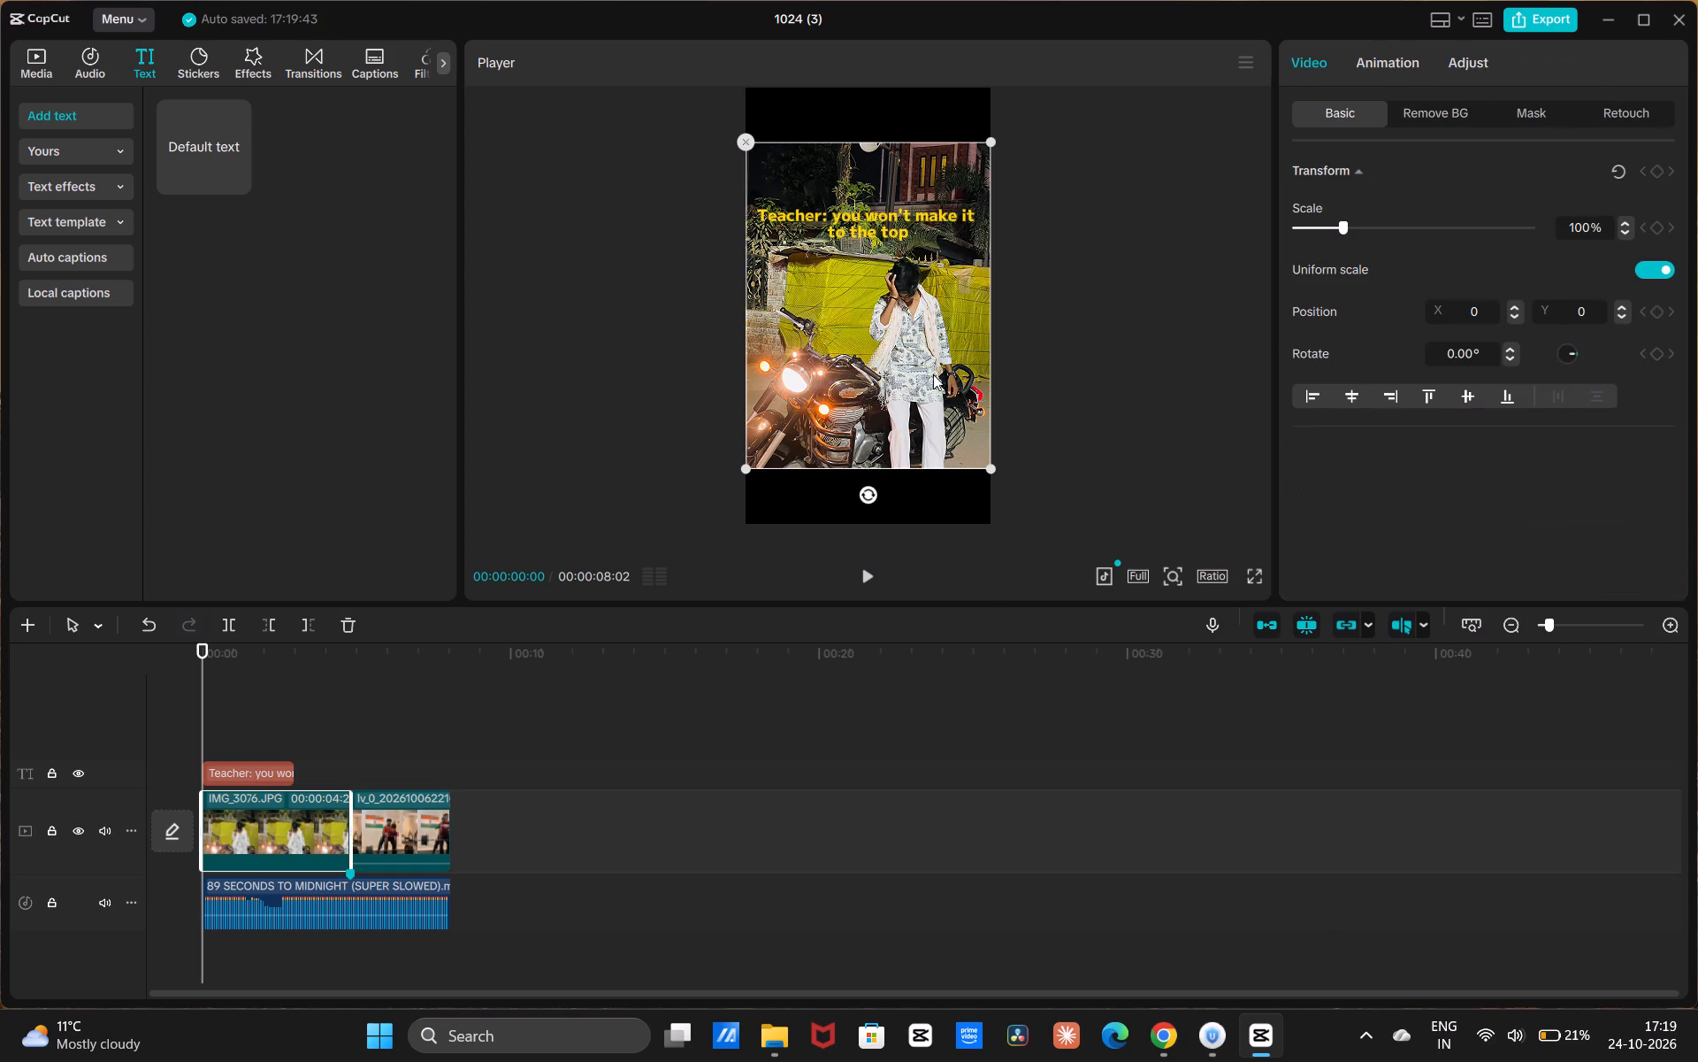
pyautogui.click(1465, 77)
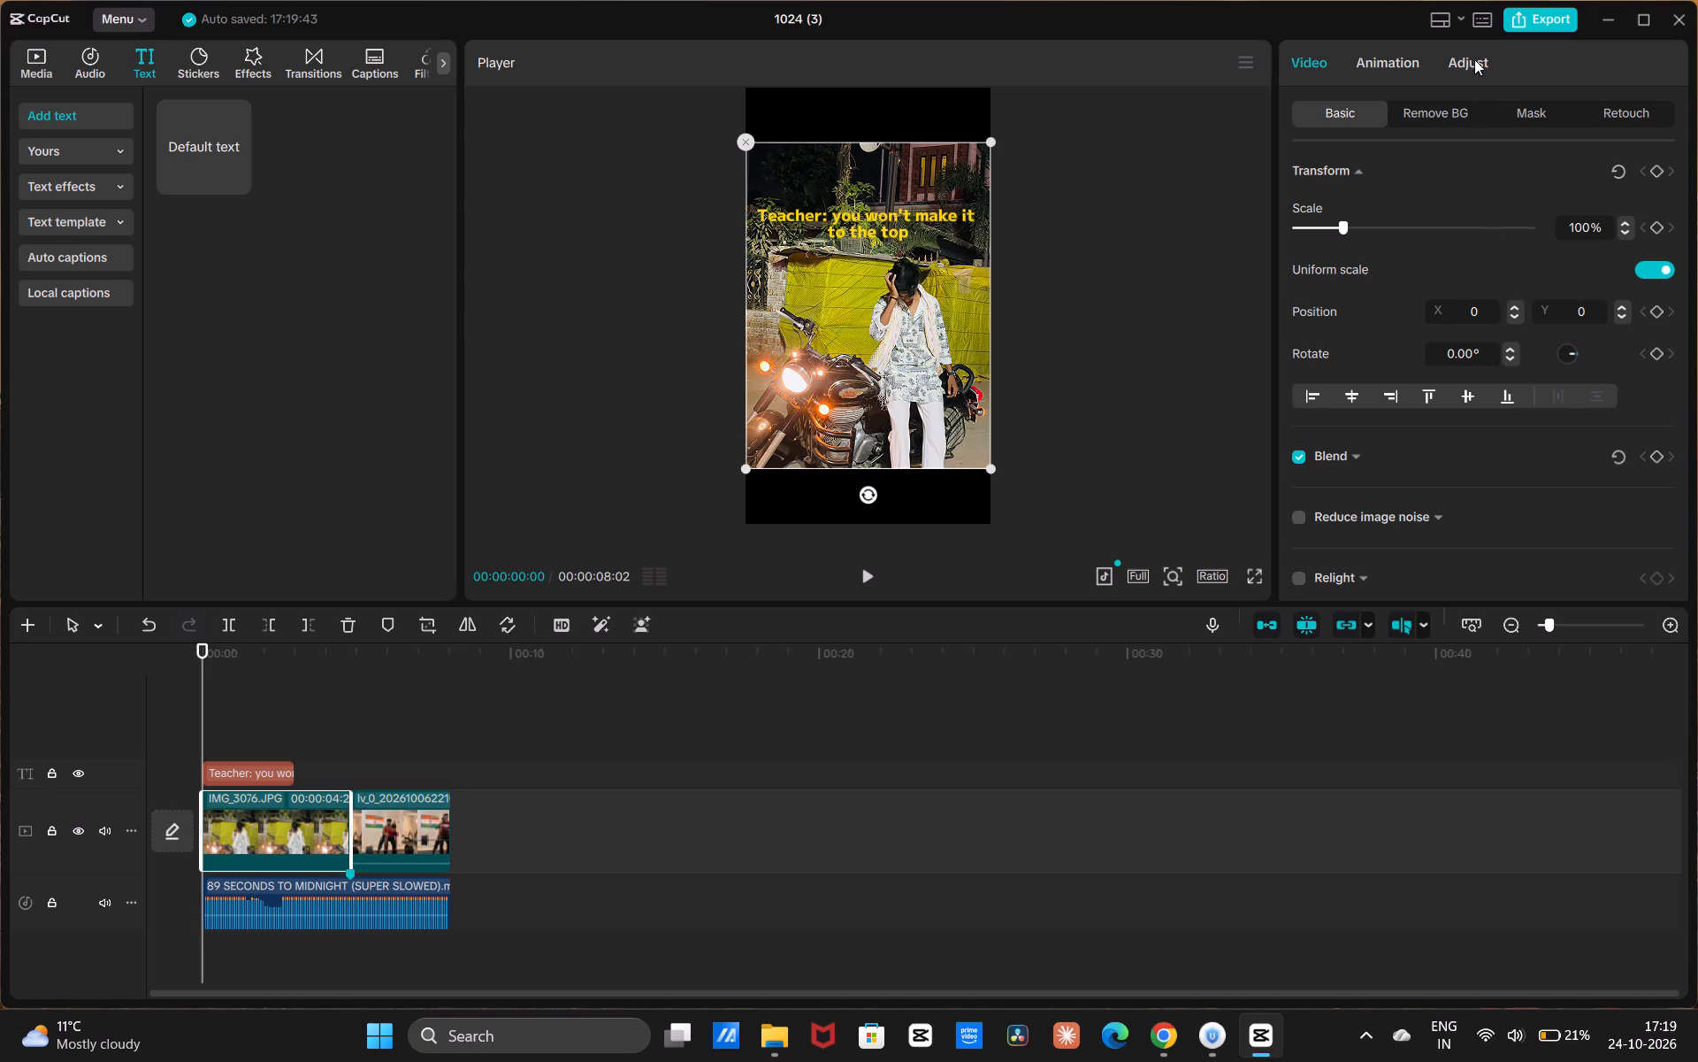
pyautogui.click(1474, 58)
pyautogui.scroll(-2, 1407, 450)
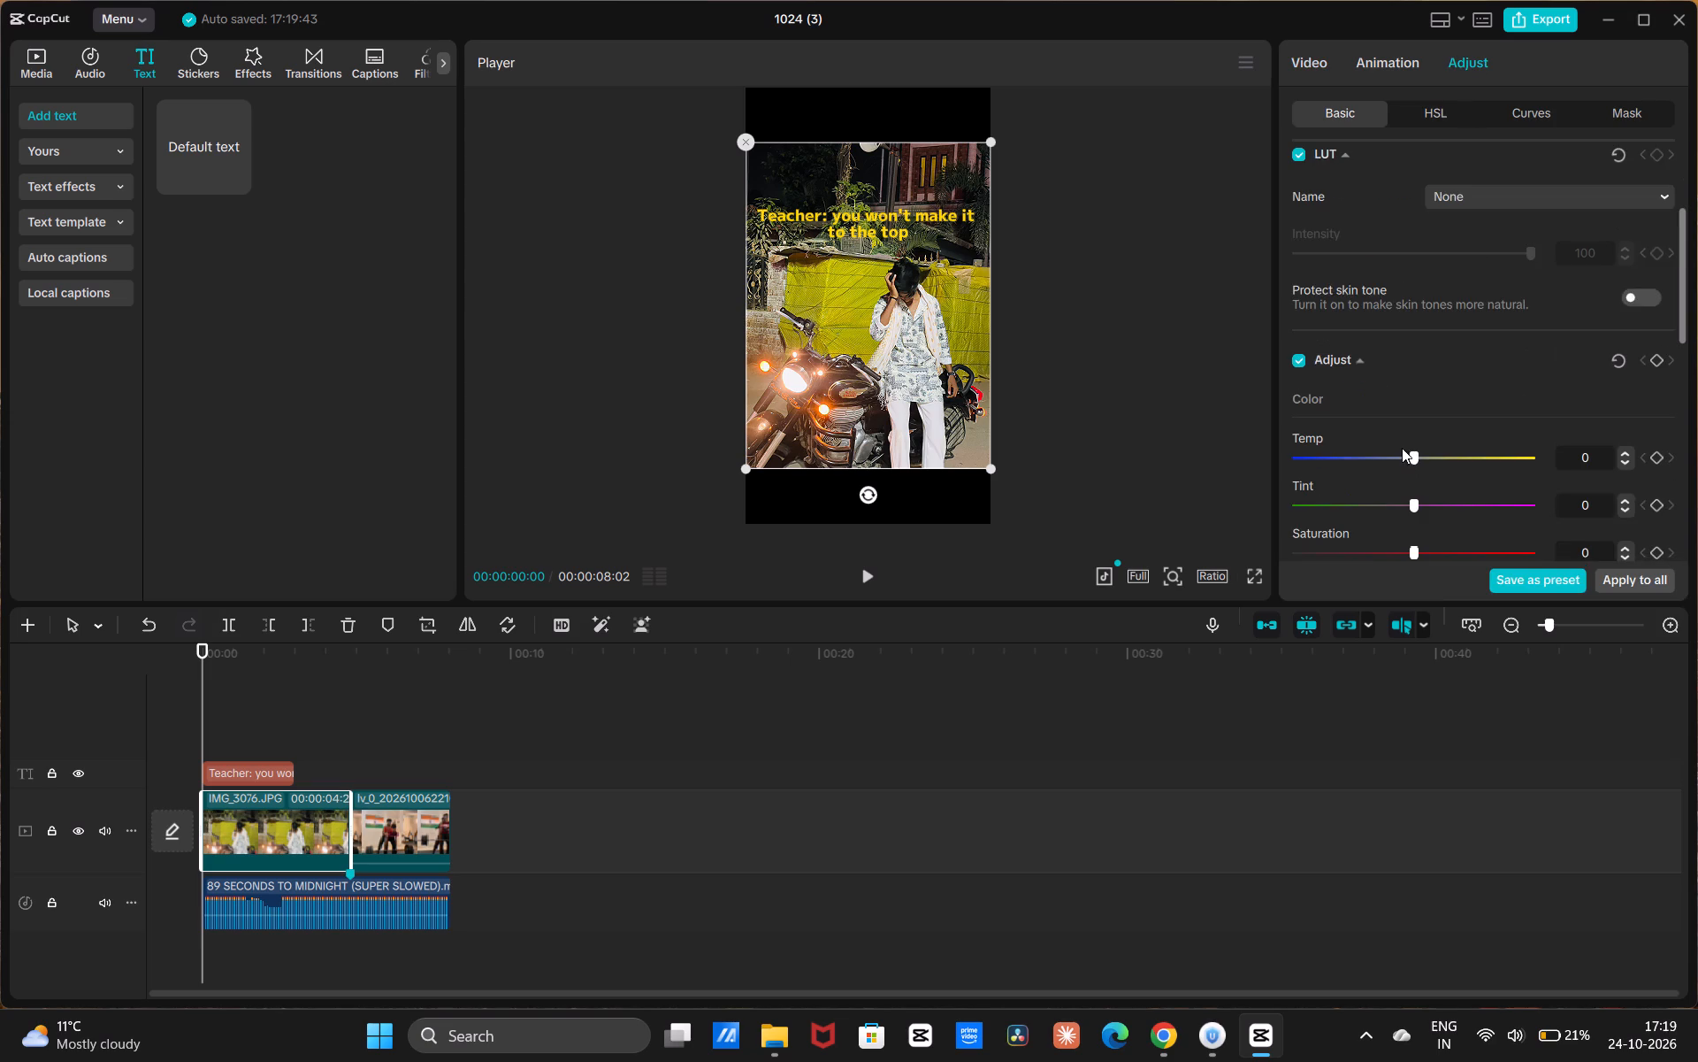
pyautogui.scroll(-2, 1402, 448)
pyautogui.moveTo(1411, 442); pyautogui.dragTo(1394, 469)
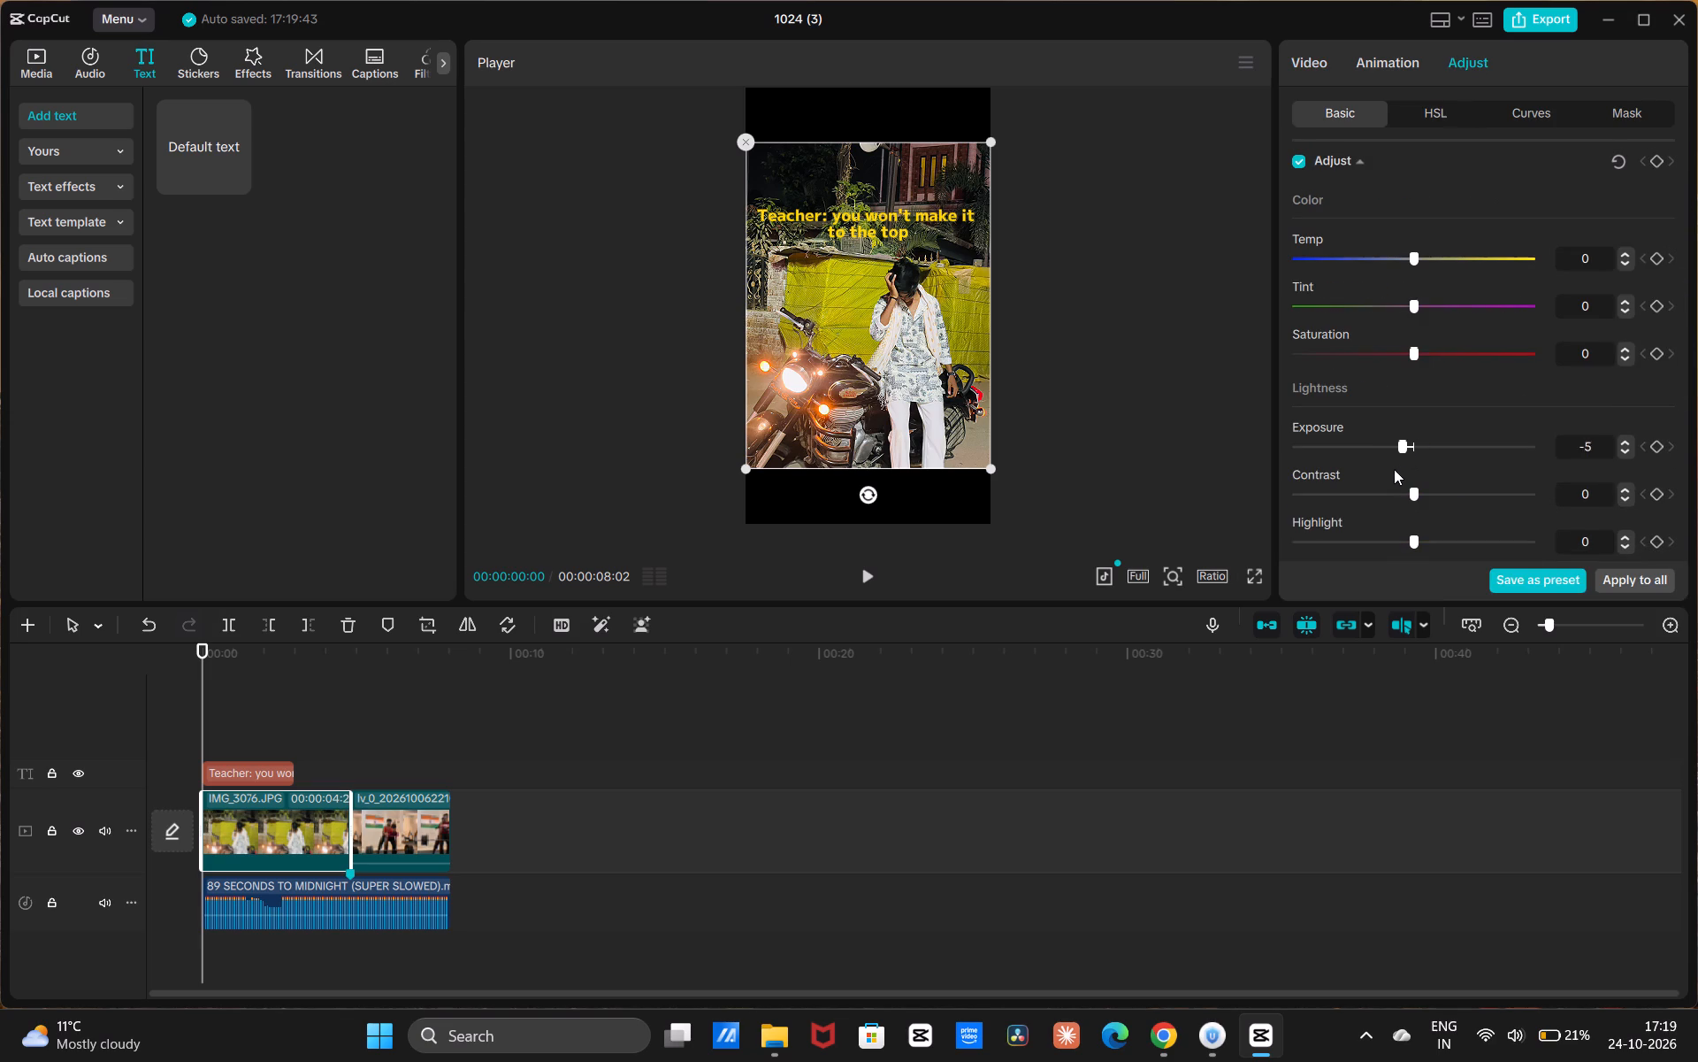
pyautogui.moveTo(1394, 469); pyautogui.dragTo(1370, 484)
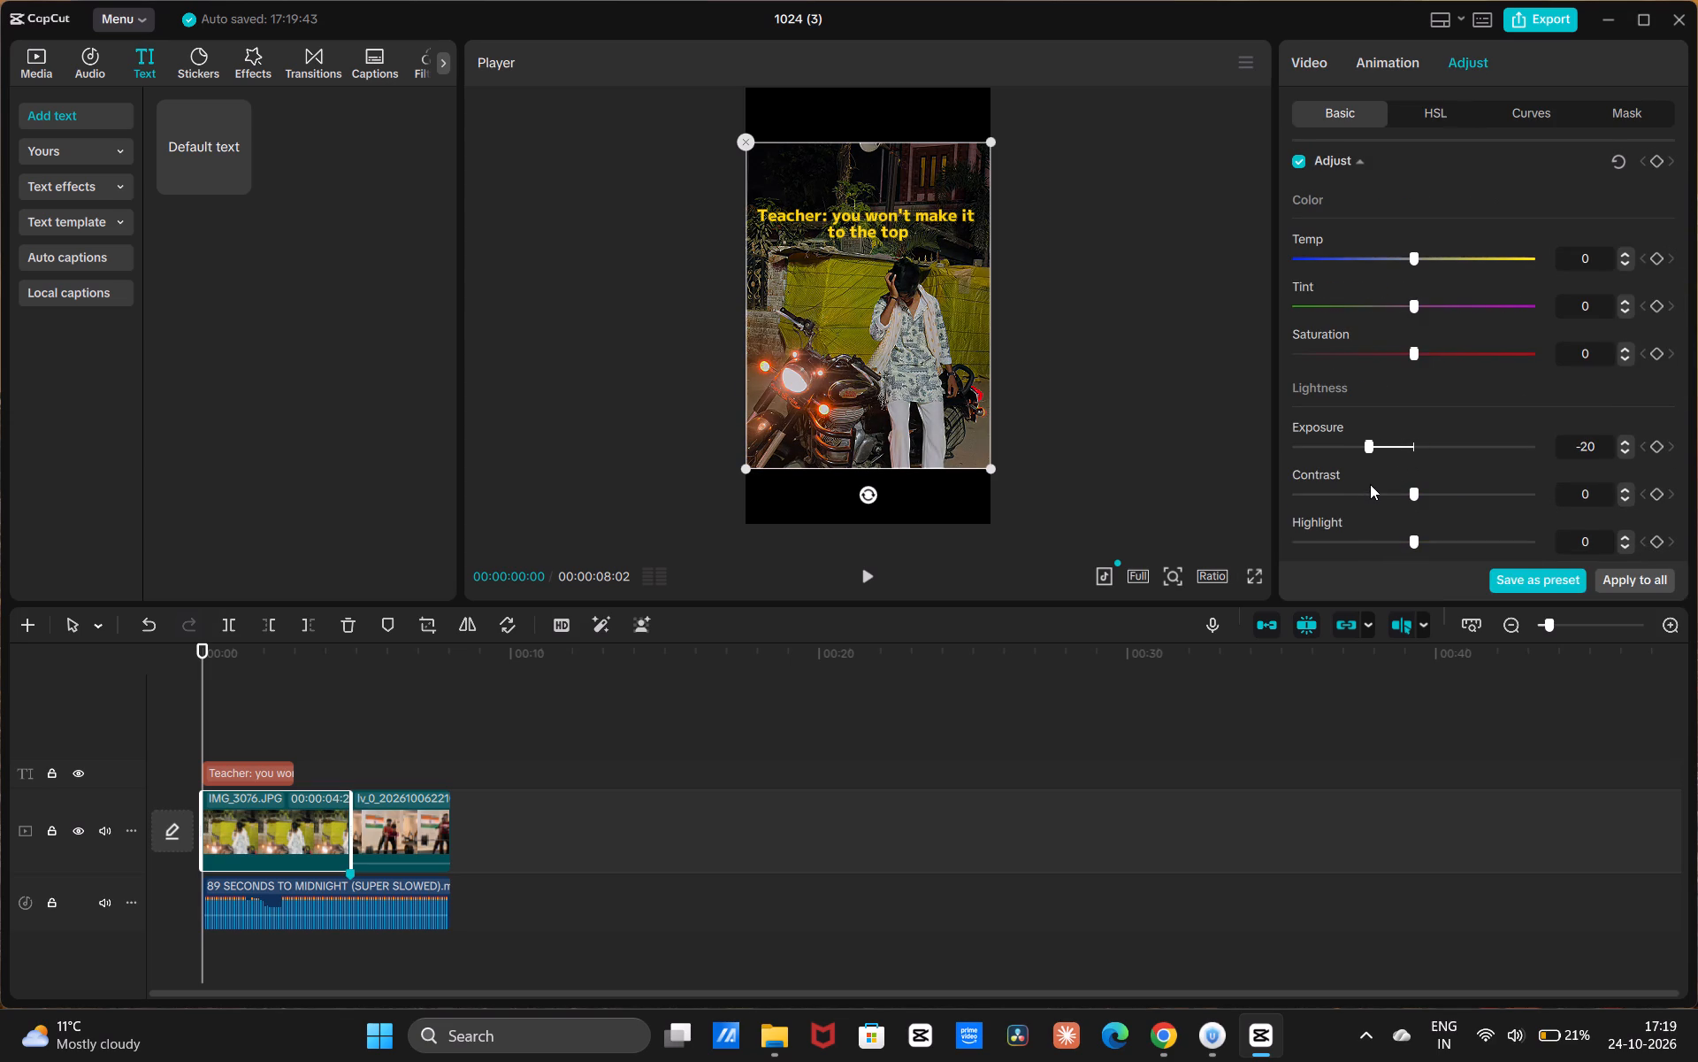
pyautogui.moveTo(1370, 484); pyautogui.dragTo(1363, 496)
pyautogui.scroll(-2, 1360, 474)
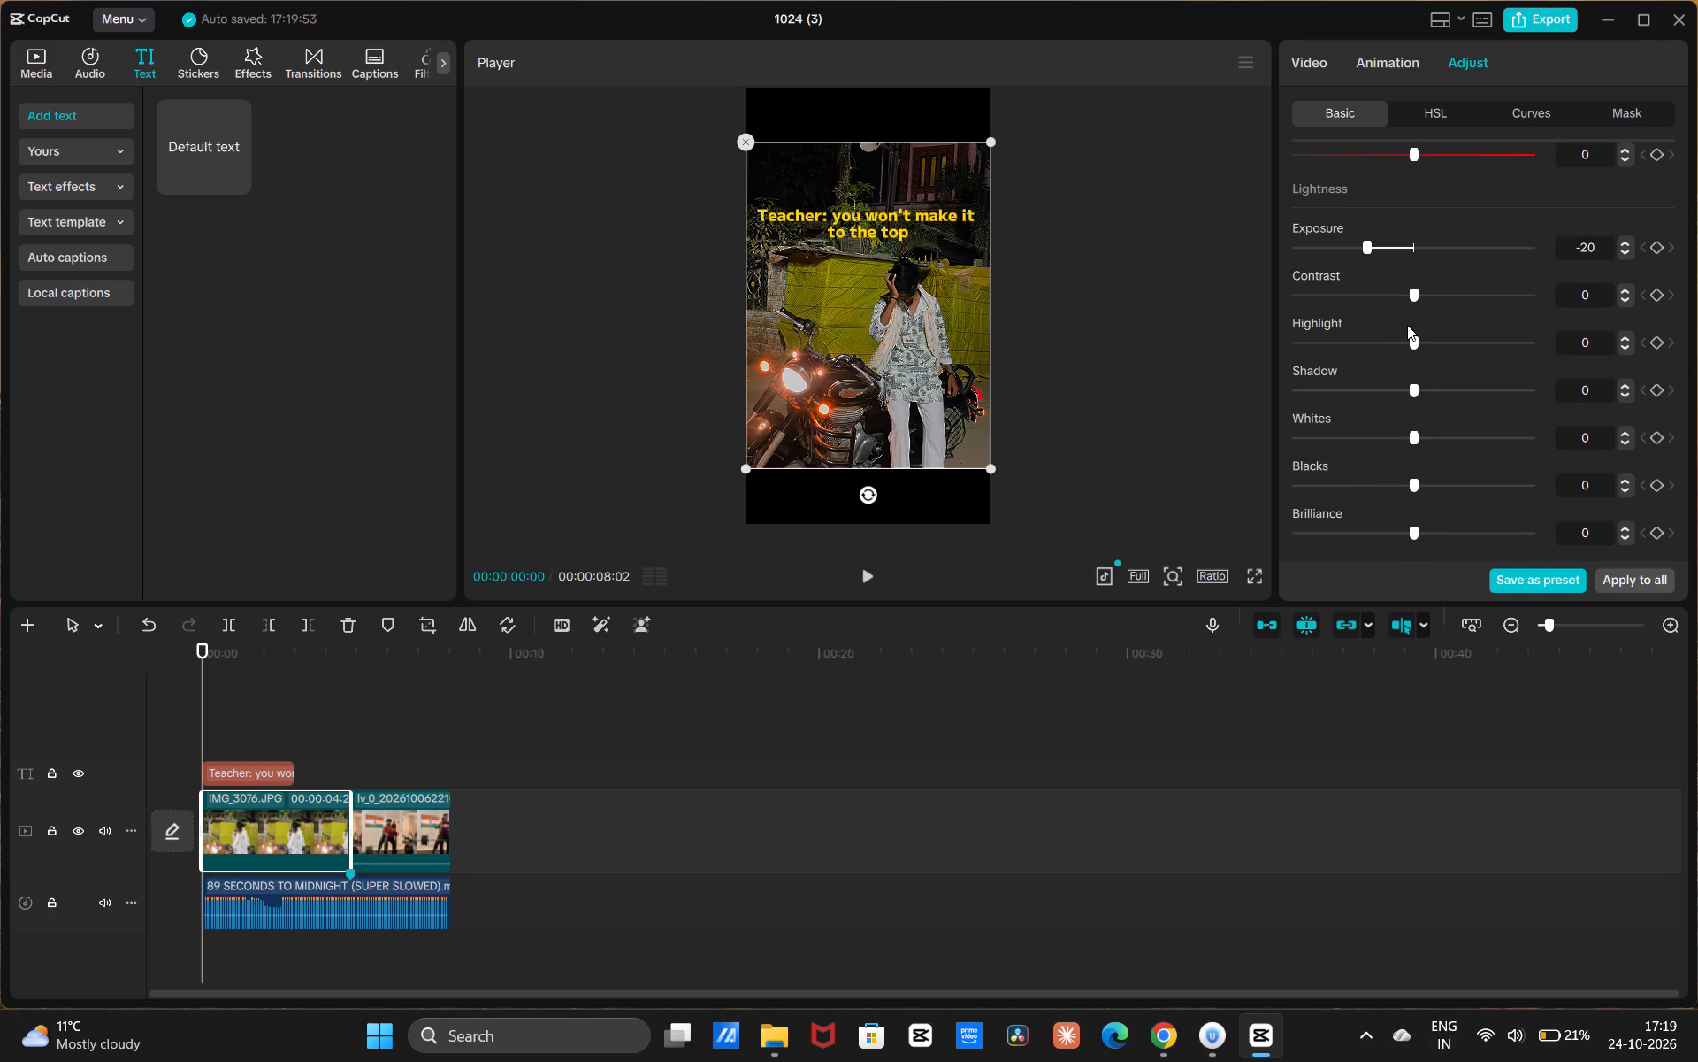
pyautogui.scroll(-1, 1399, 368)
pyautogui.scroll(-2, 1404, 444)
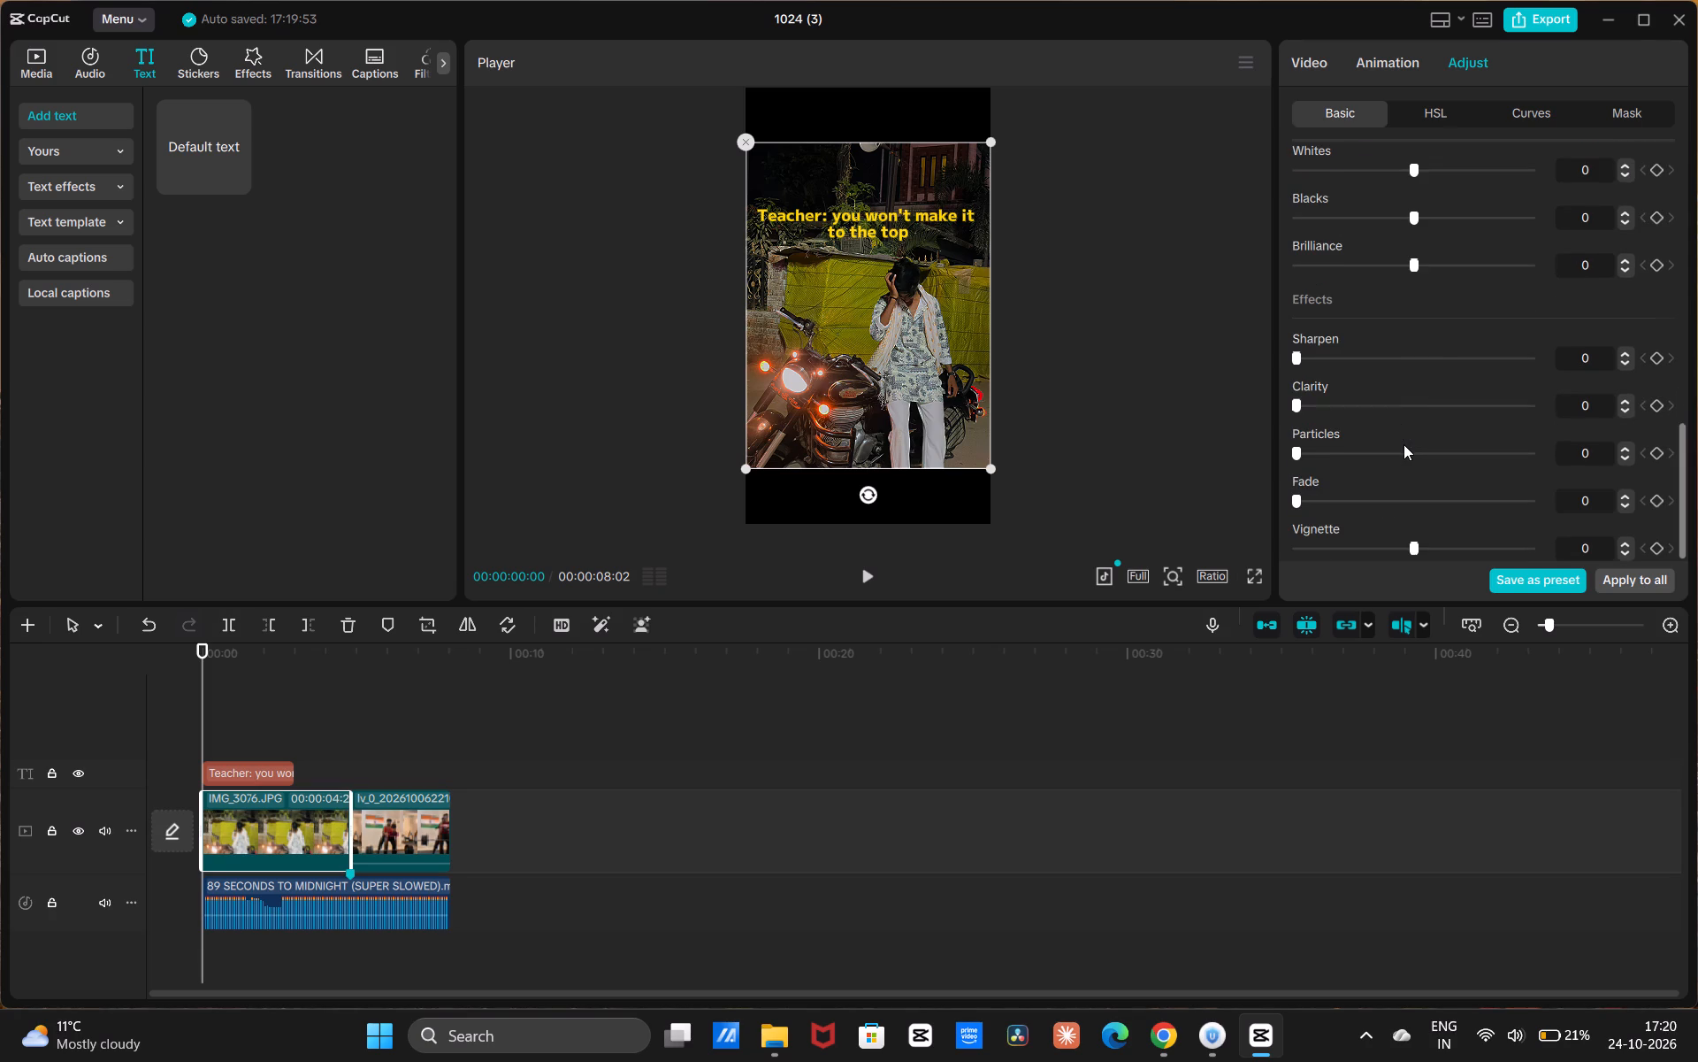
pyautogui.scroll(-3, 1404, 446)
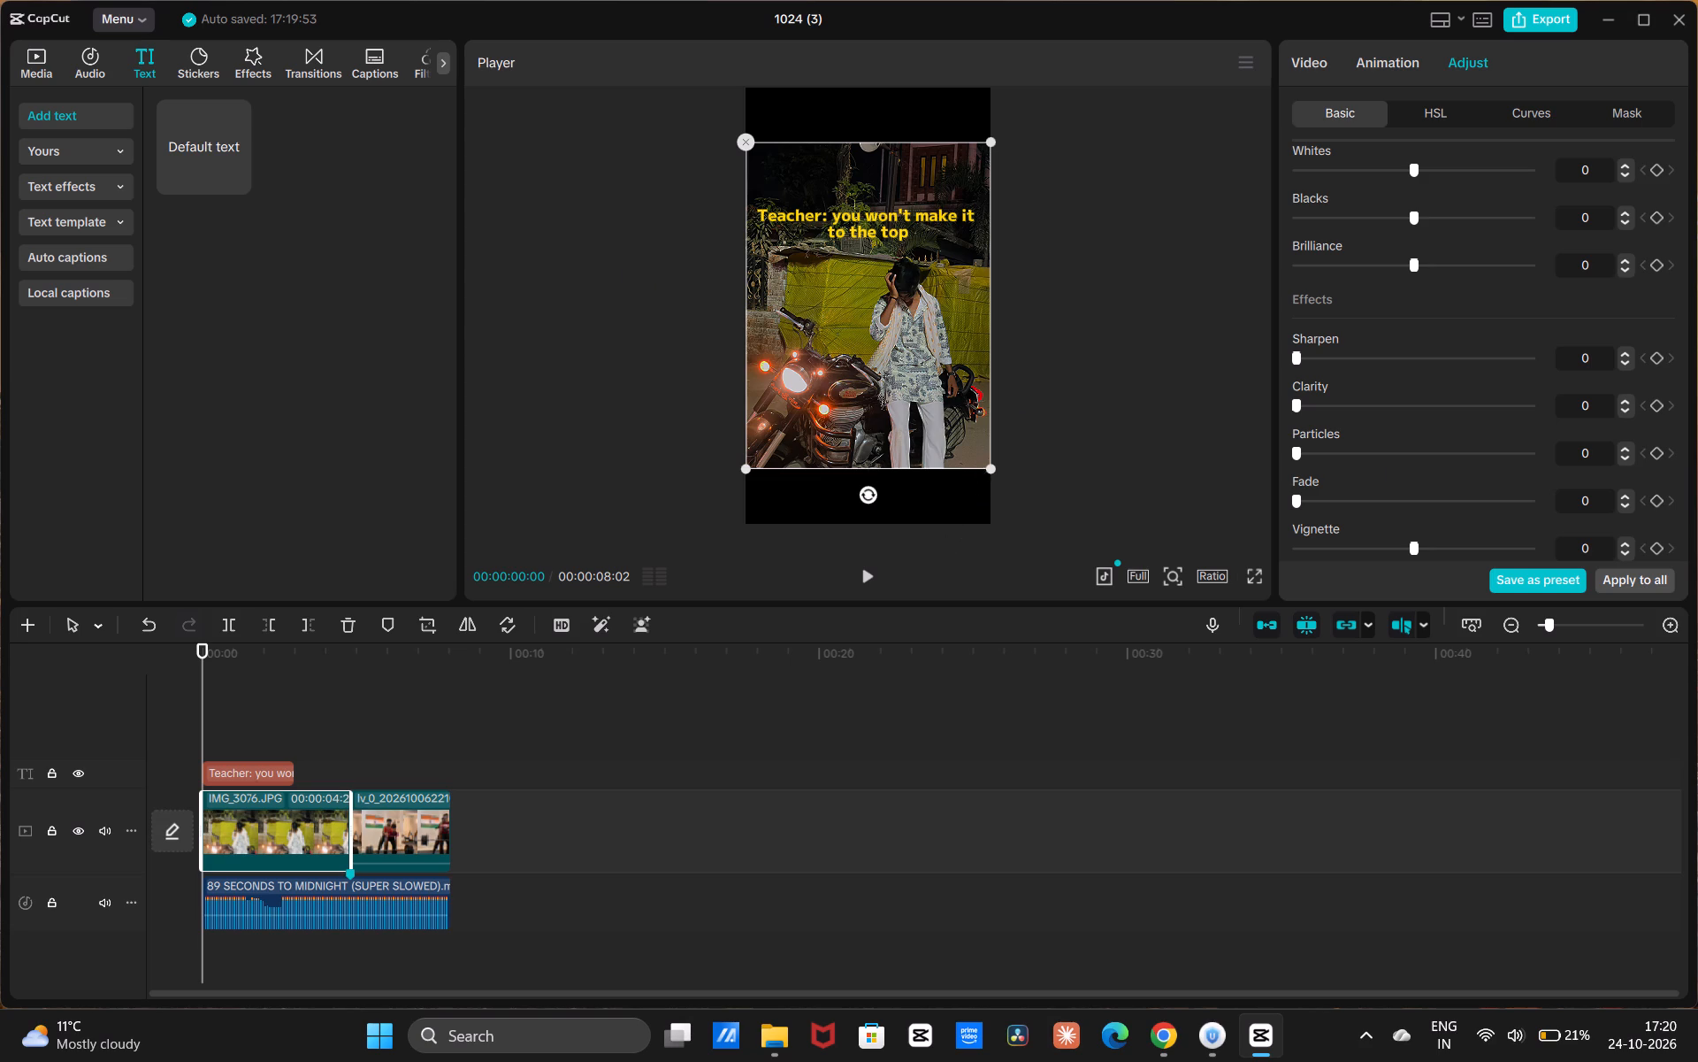
# Enlarge and reposition the photo so it fills the whole vertical frame, keeping the person and motorcycle headlight in view.
pyautogui.moveTo(987, 463); pyautogui.dragTo(998, 613)
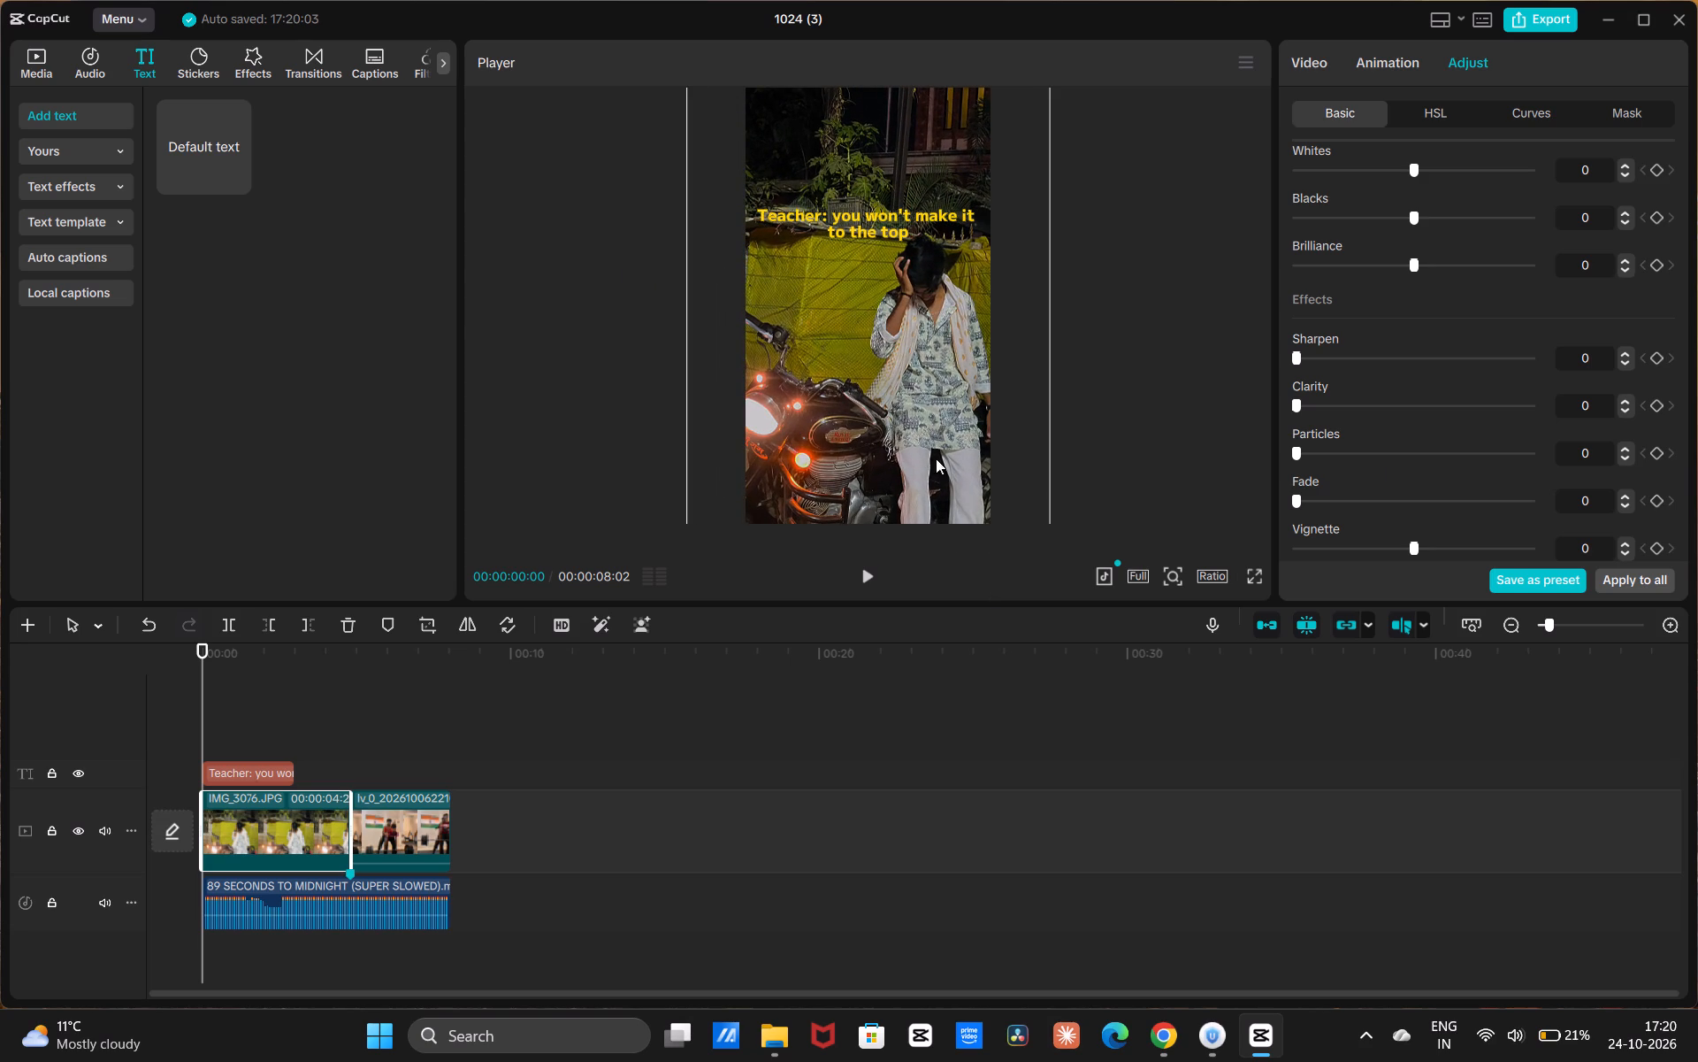
pyautogui.moveTo(958, 455); pyautogui.dragTo(928, 358)
pyautogui.moveTo(1018, 446); pyautogui.dragTo(993, 412)
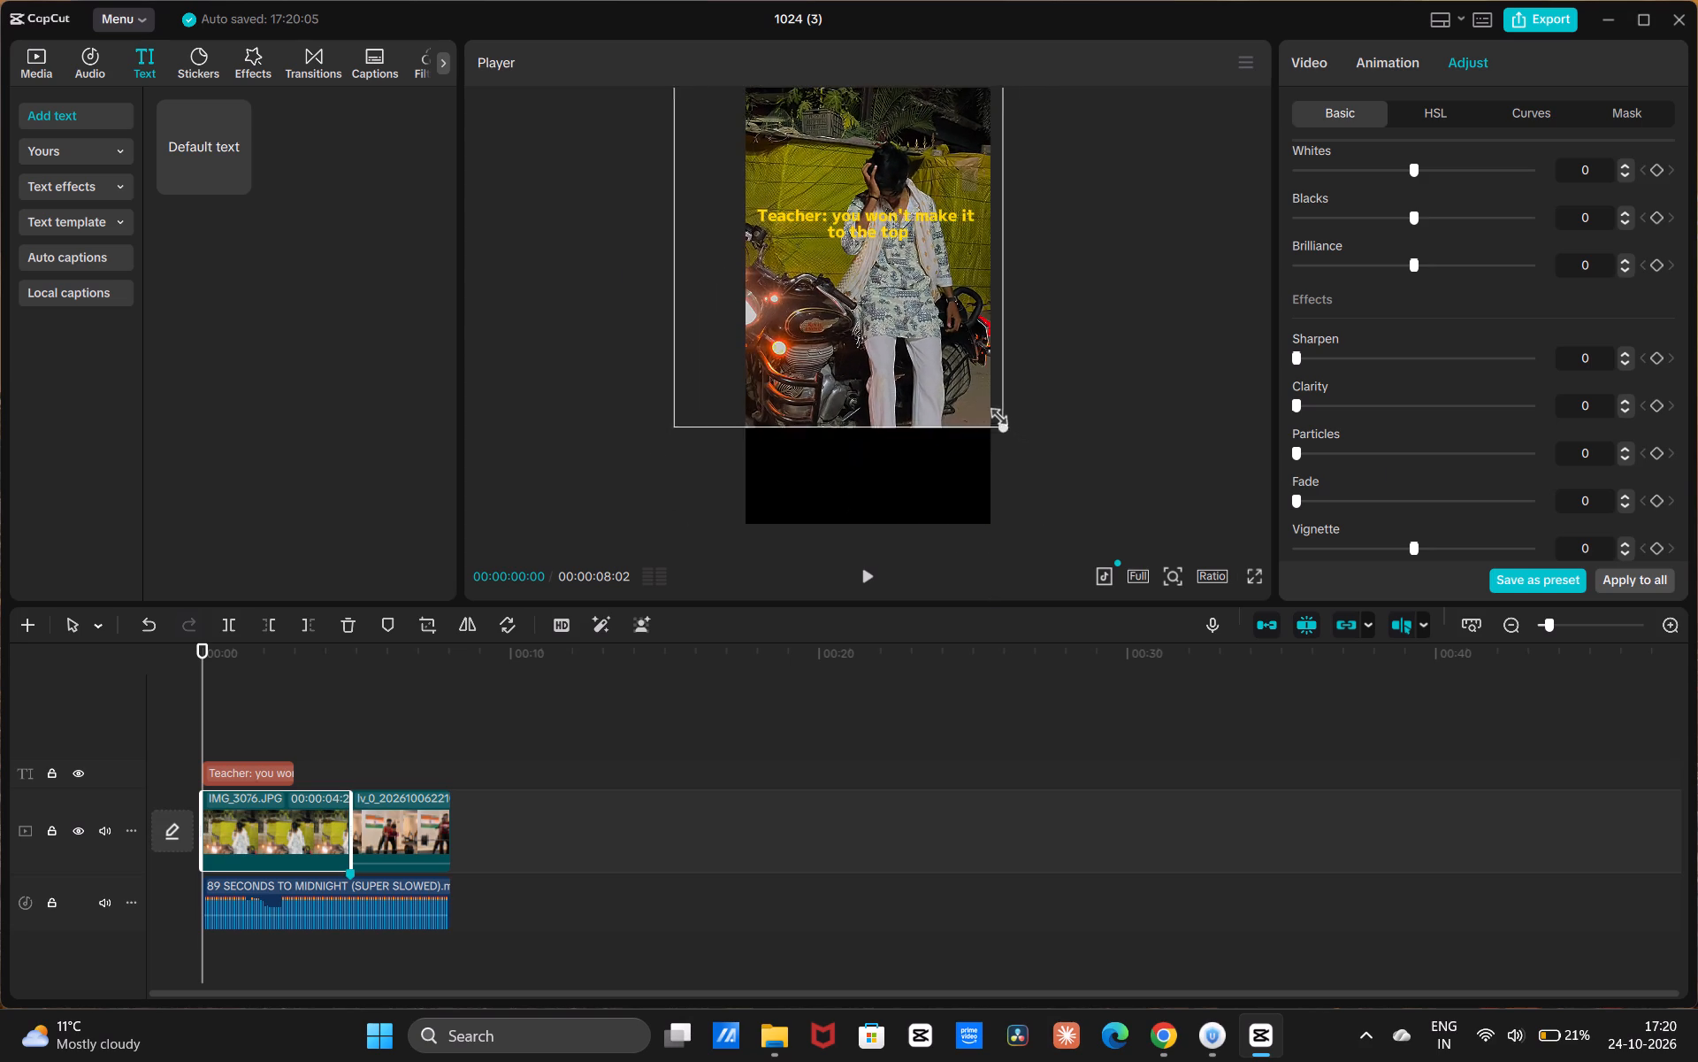
pyautogui.moveTo(993, 412); pyautogui.dragTo(977, 395)
pyautogui.moveTo(915, 342); pyautogui.dragTo(938, 370)
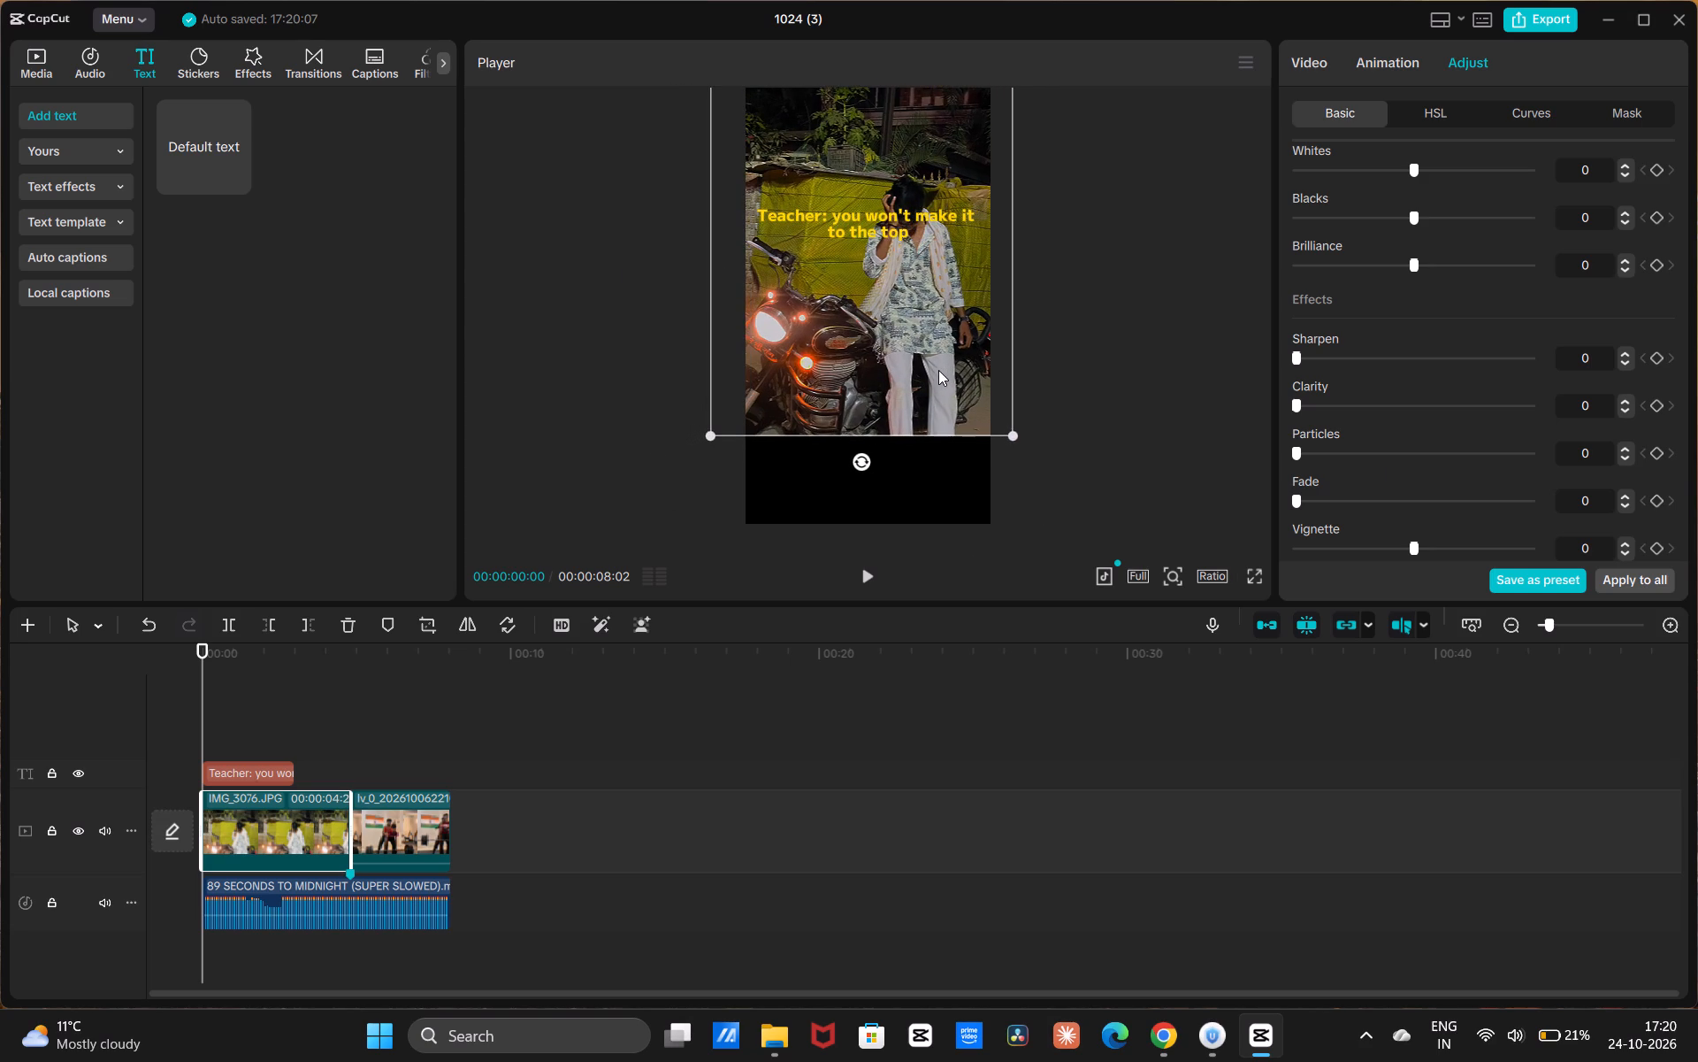
pyautogui.moveTo(938, 370); pyautogui.dragTo(952, 417)
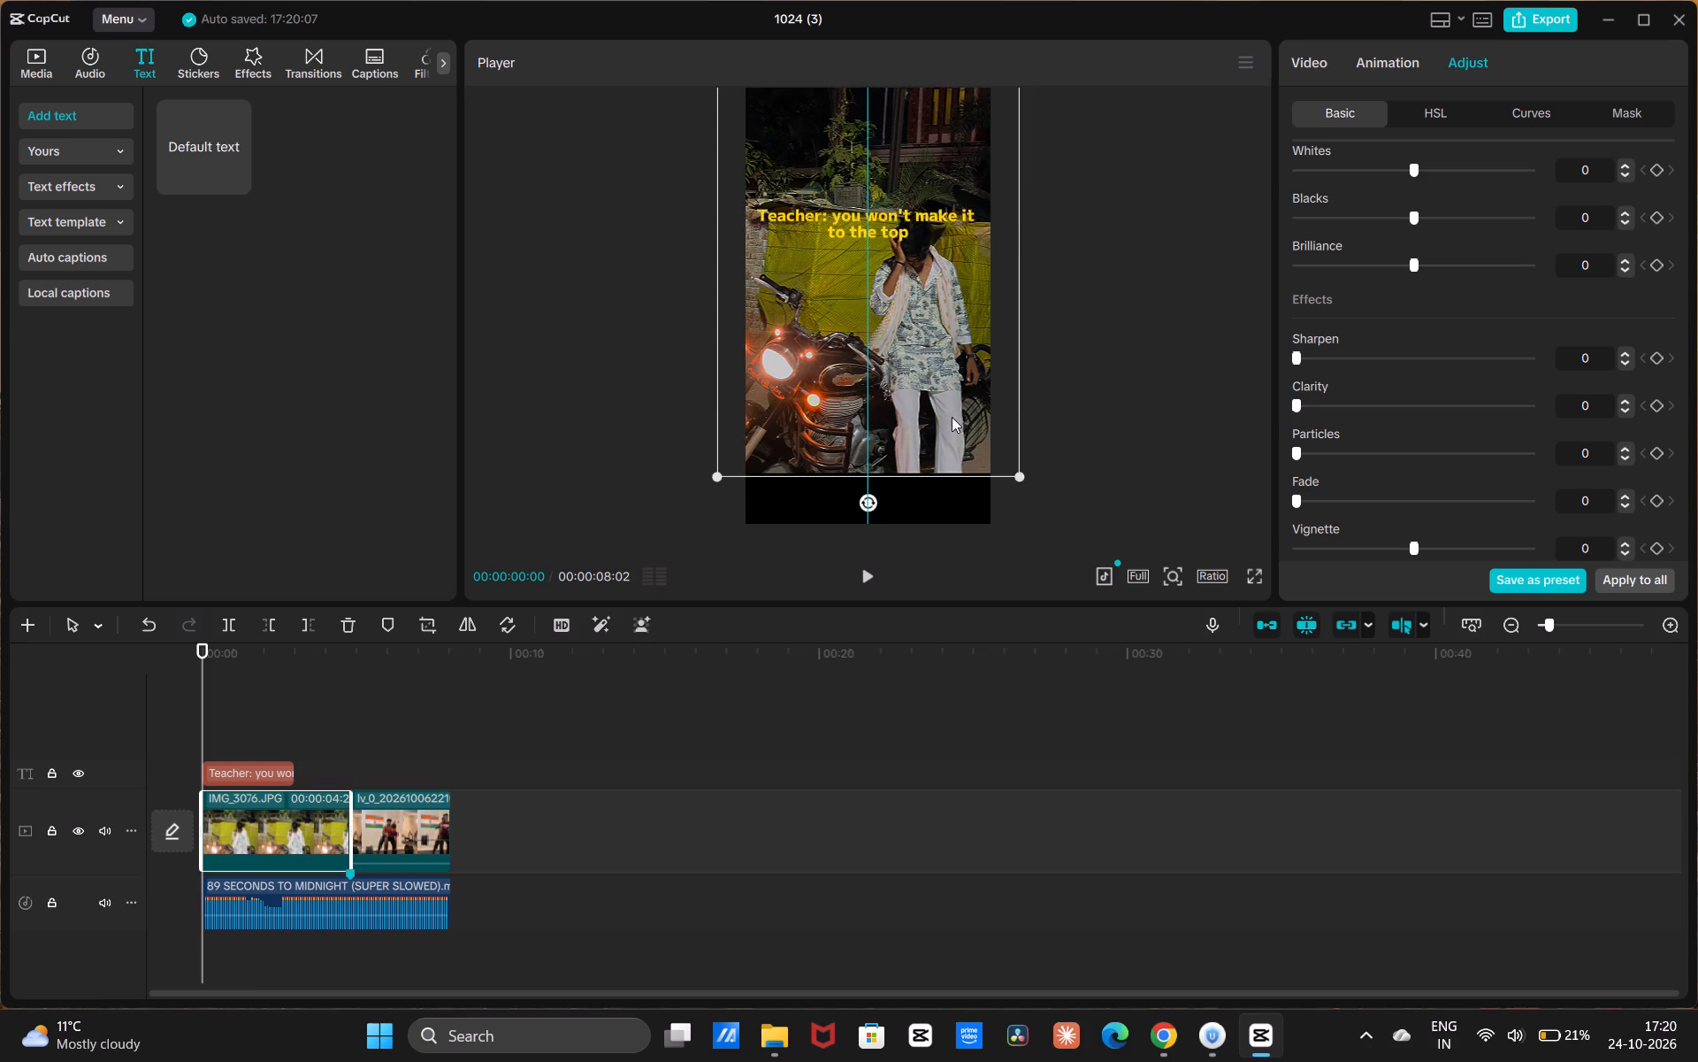
pyautogui.moveTo(952, 417); pyautogui.dragTo(942, 423)
pyautogui.moveTo(1016, 489); pyautogui.dragTo(1017, 487)
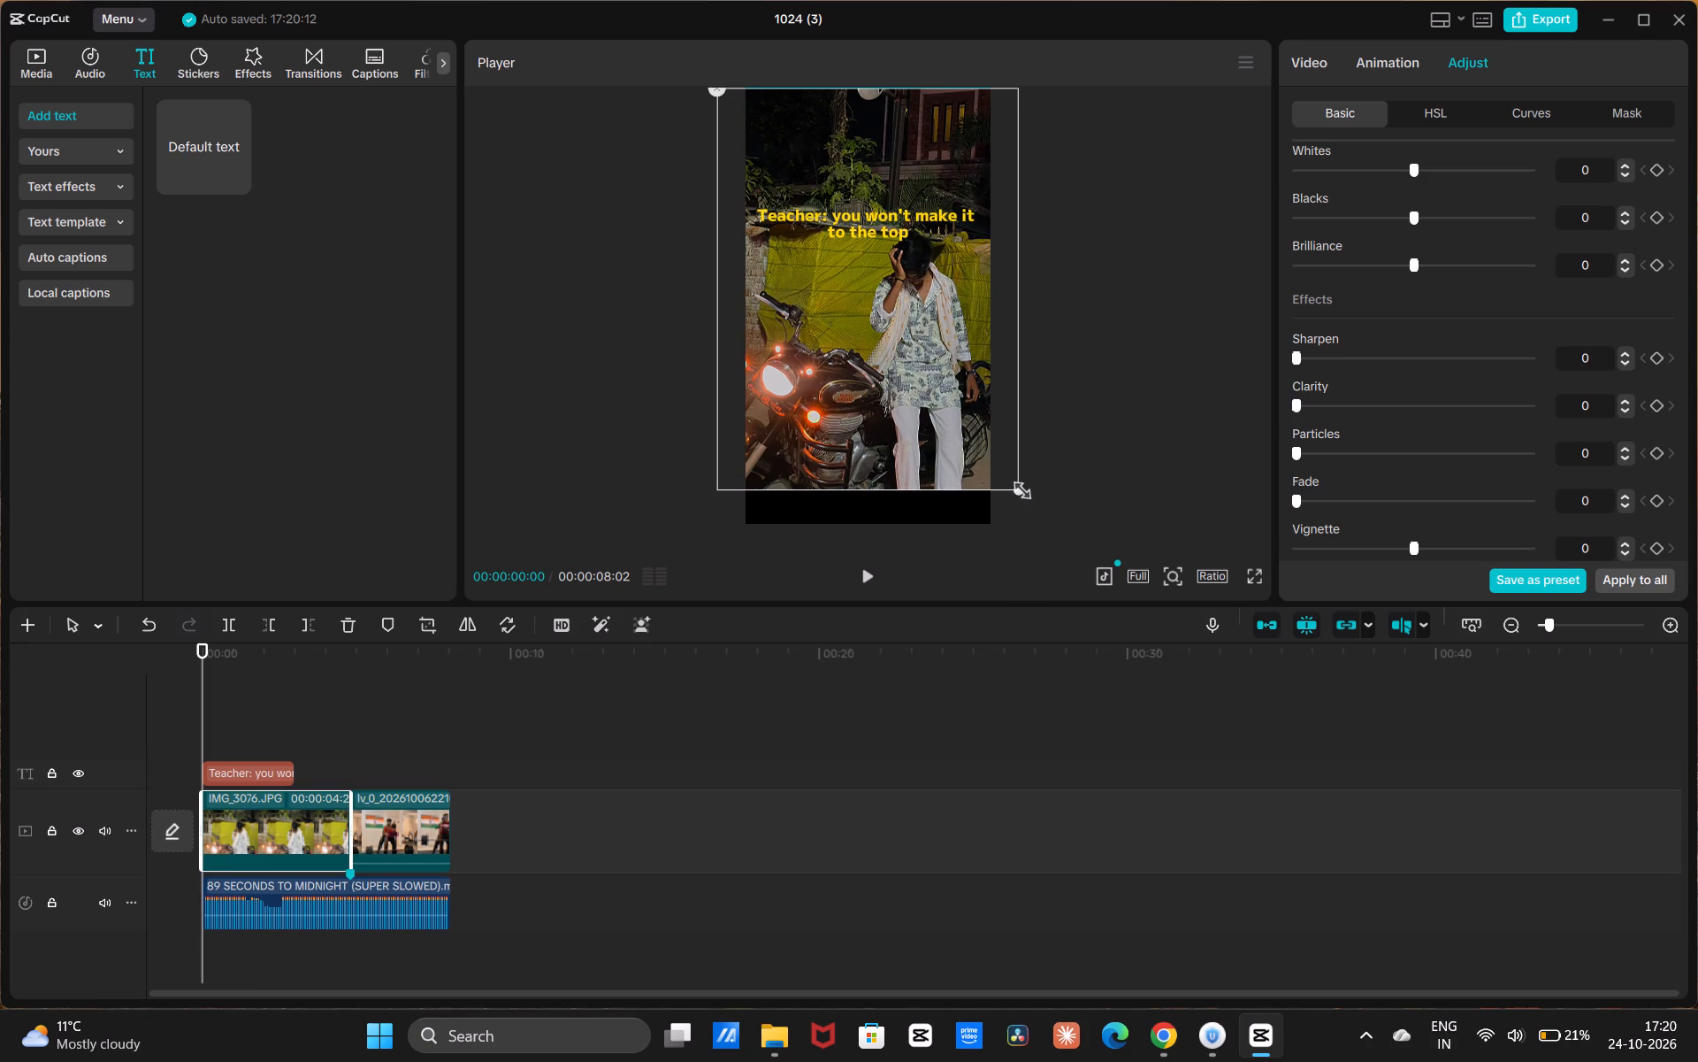
pyautogui.moveTo(1017, 487); pyautogui.dragTo(1021, 504)
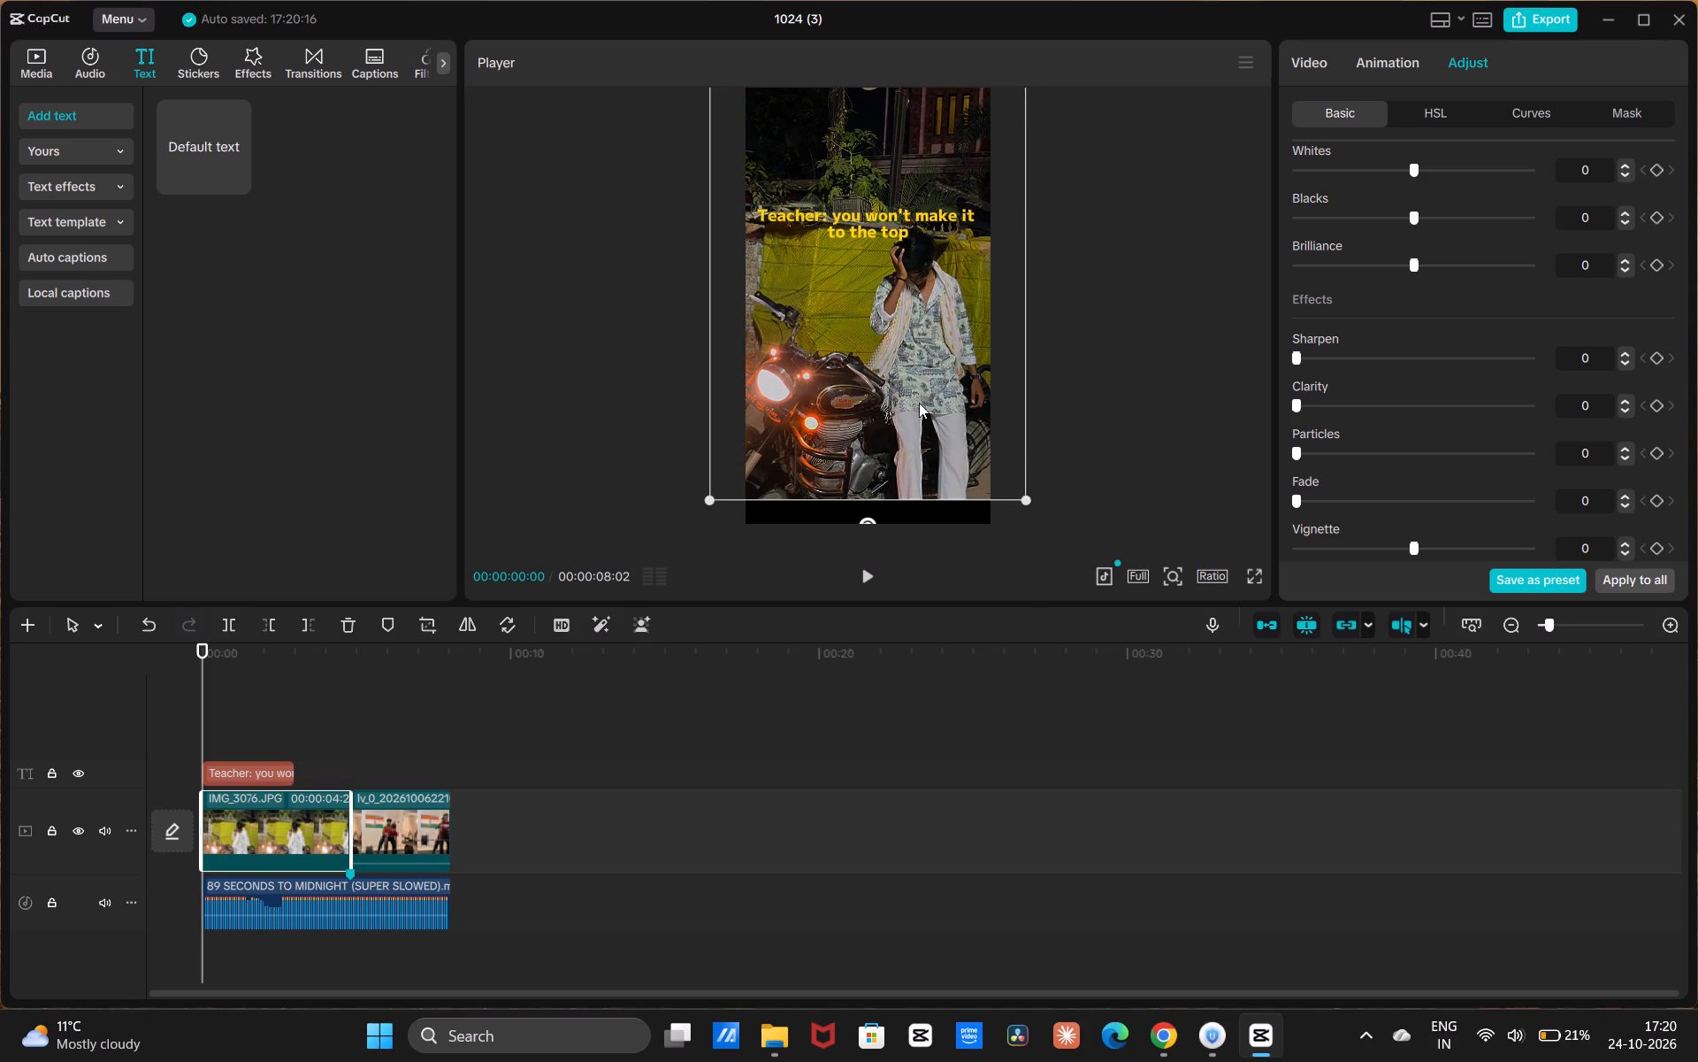
pyautogui.click(919, 402)
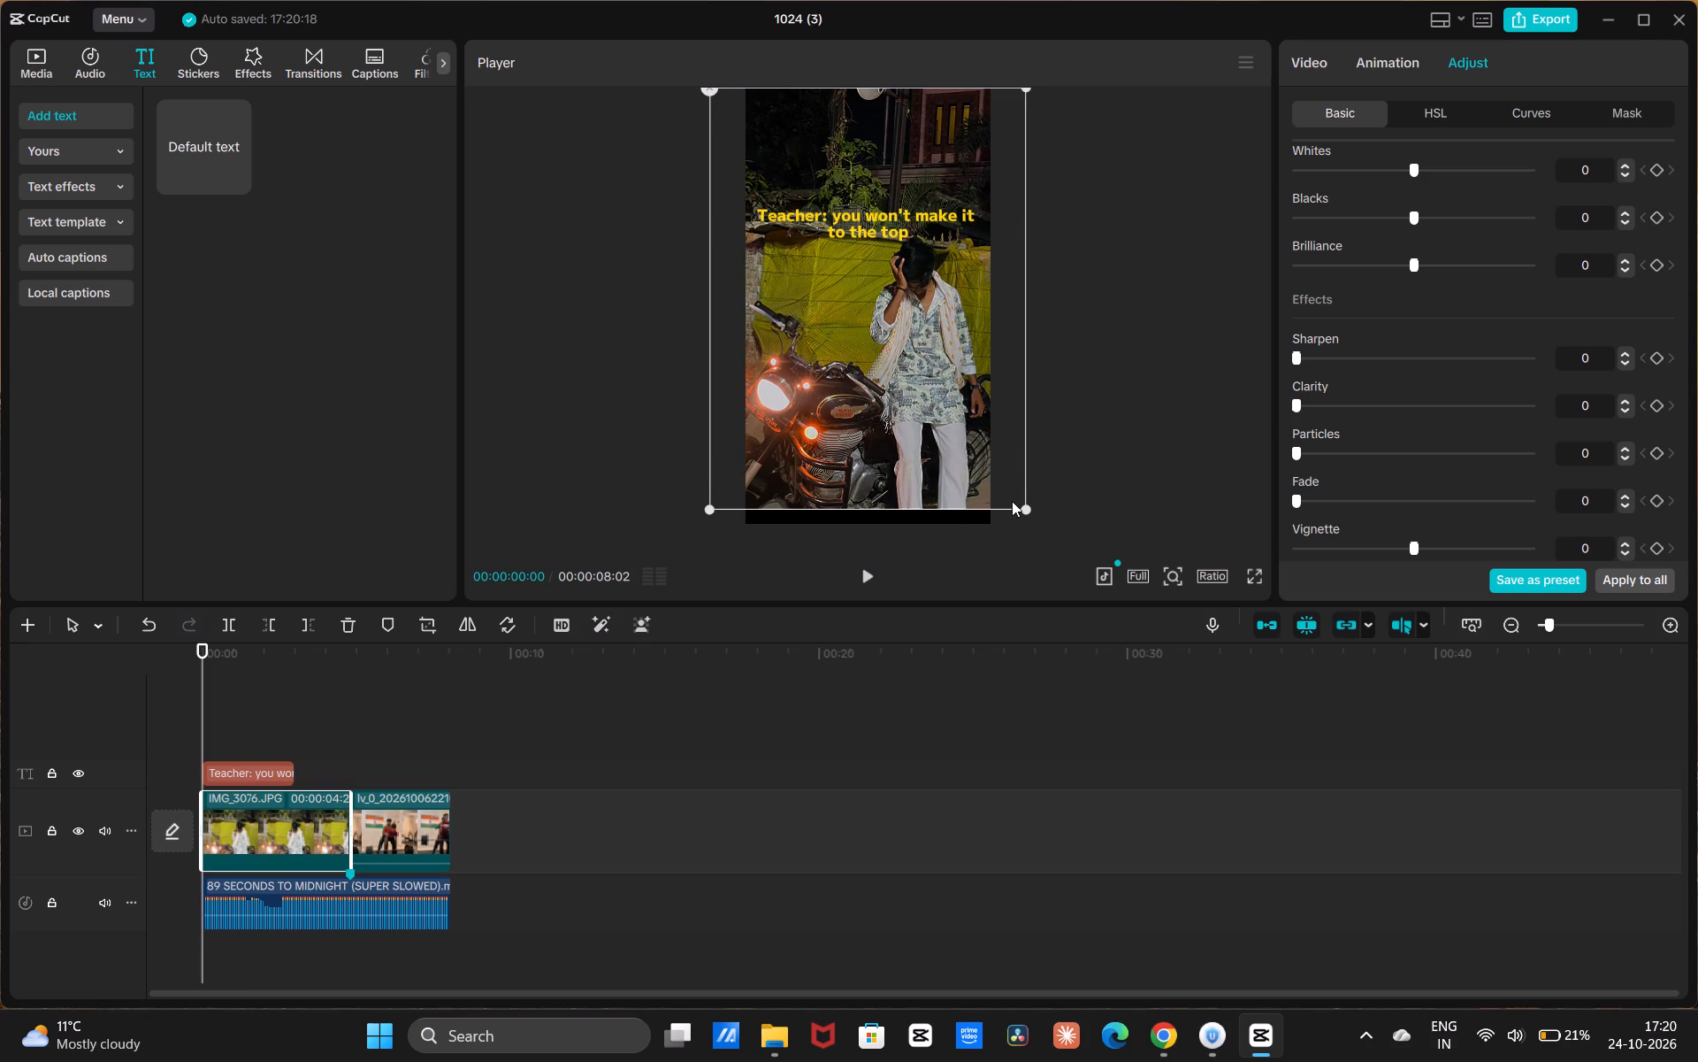
pyautogui.moveTo(1023, 504); pyautogui.dragTo(1026, 515)
pyautogui.moveTo(939, 425); pyautogui.dragTo(940, 435)
pyautogui.click(1115, 350)
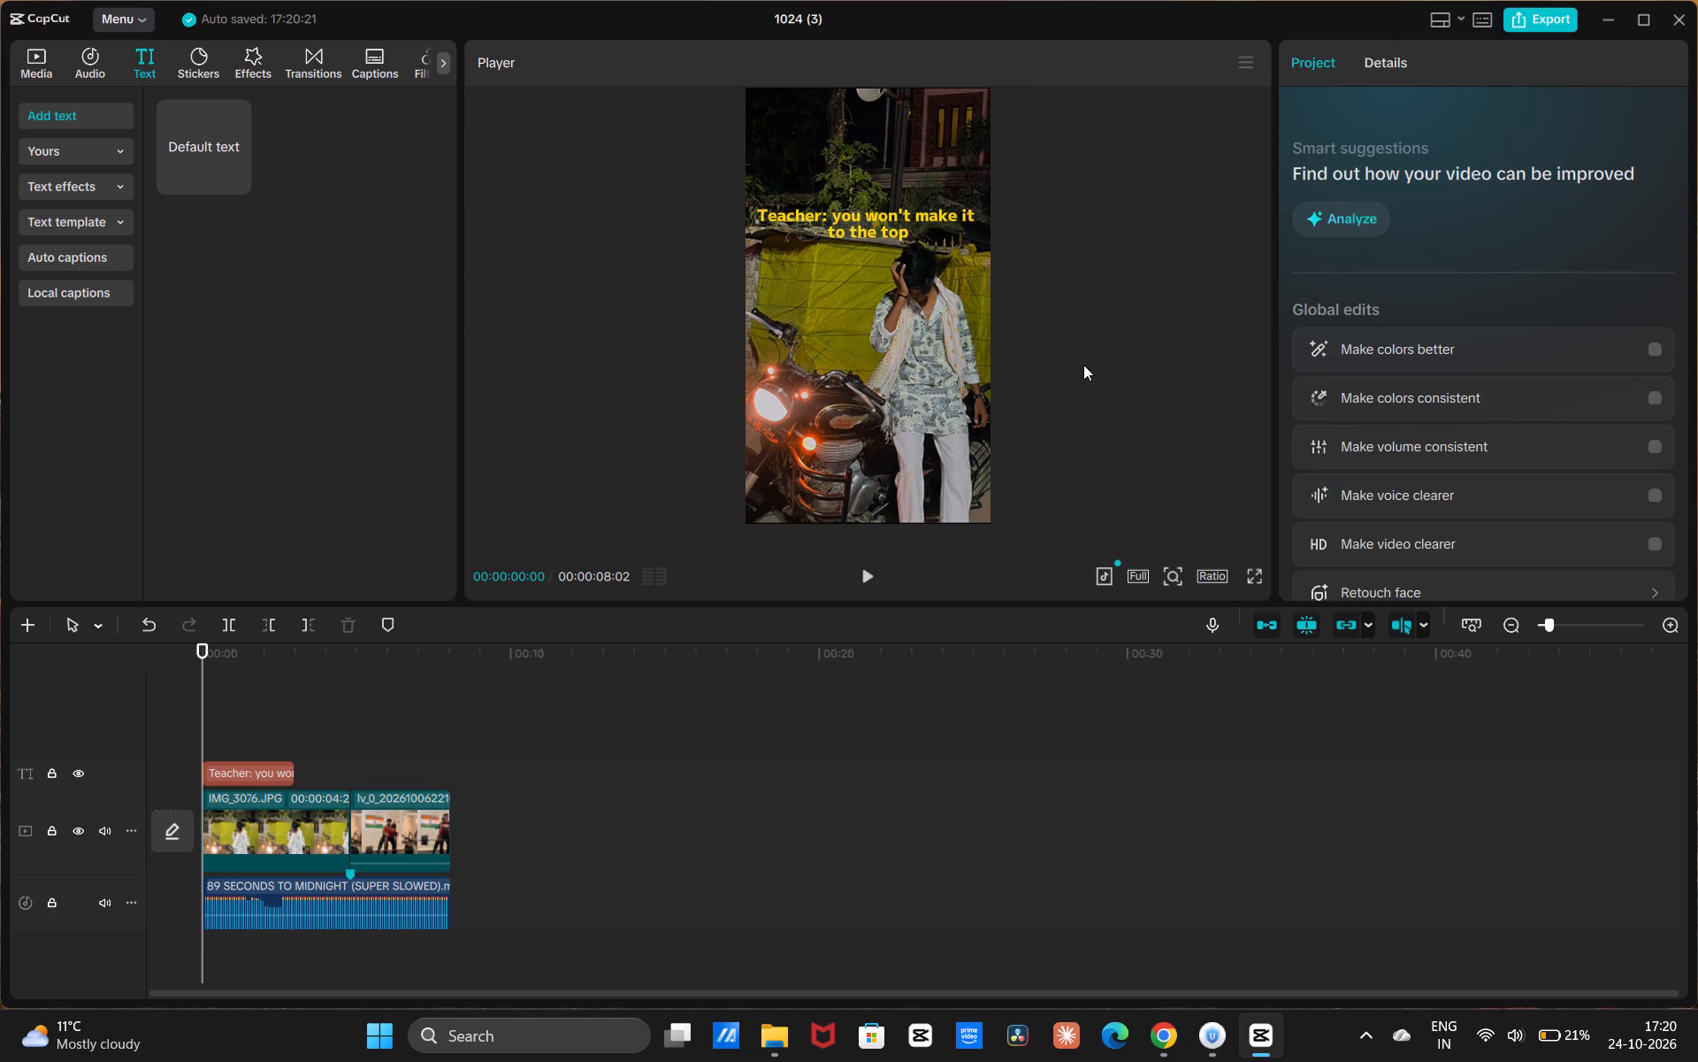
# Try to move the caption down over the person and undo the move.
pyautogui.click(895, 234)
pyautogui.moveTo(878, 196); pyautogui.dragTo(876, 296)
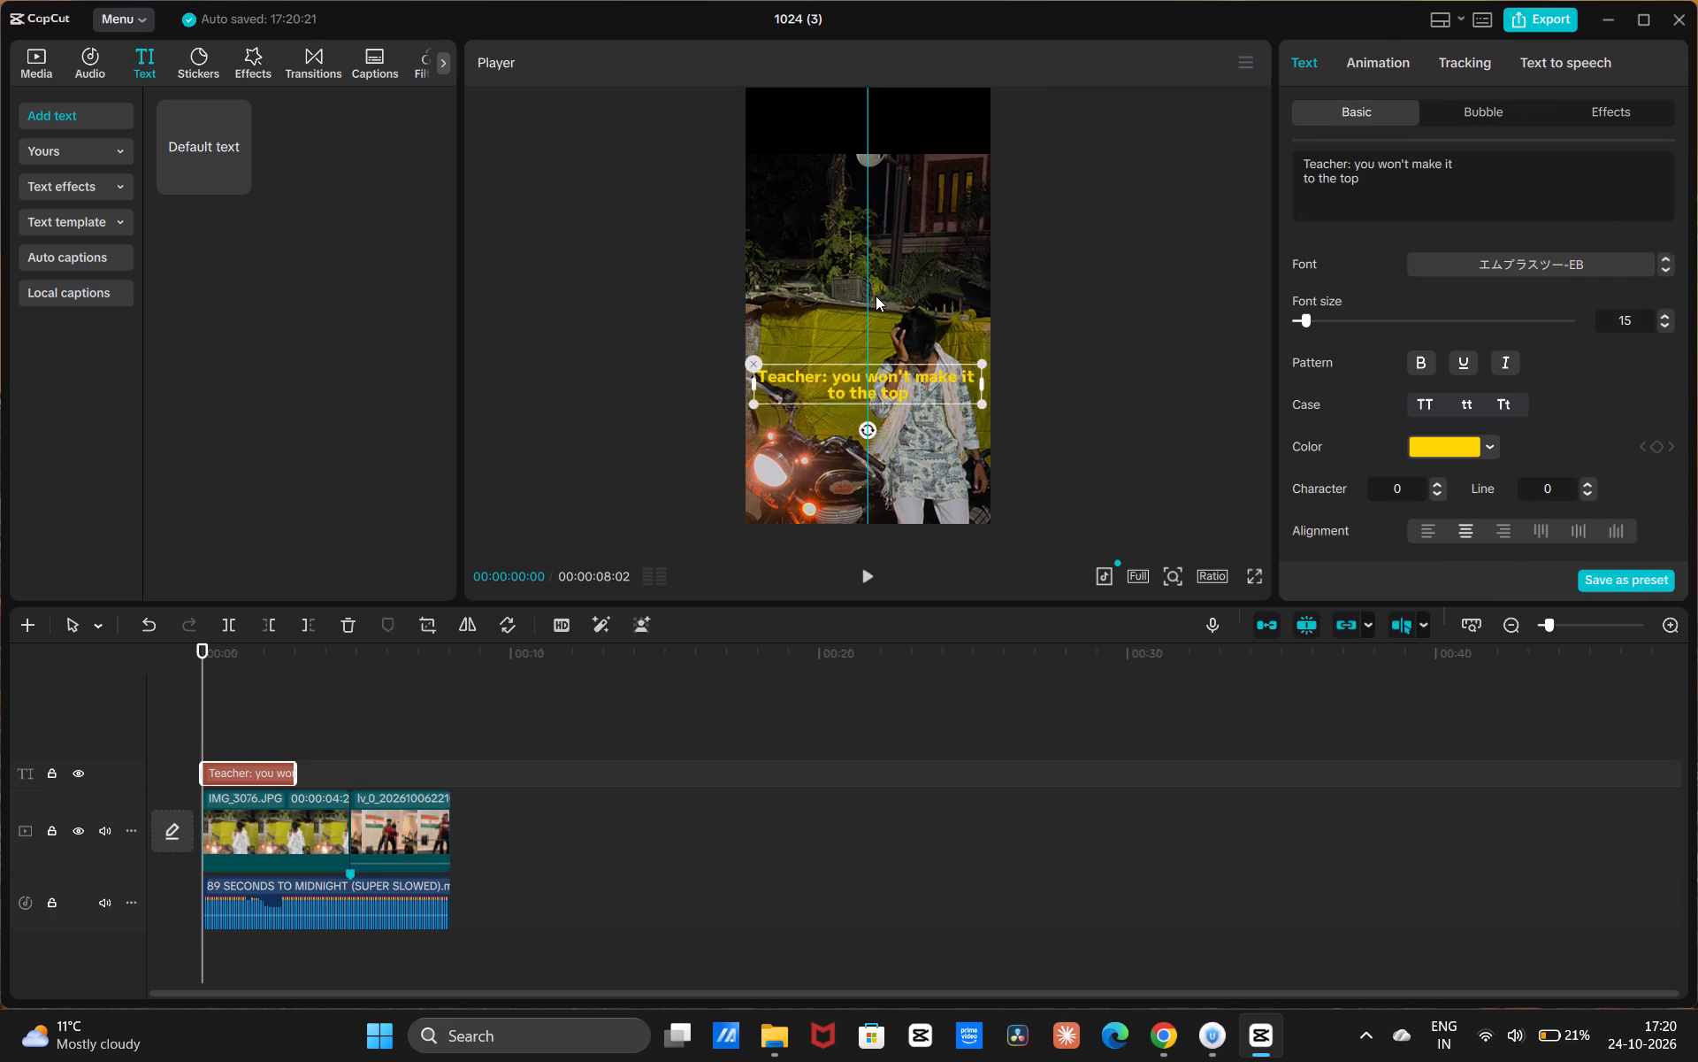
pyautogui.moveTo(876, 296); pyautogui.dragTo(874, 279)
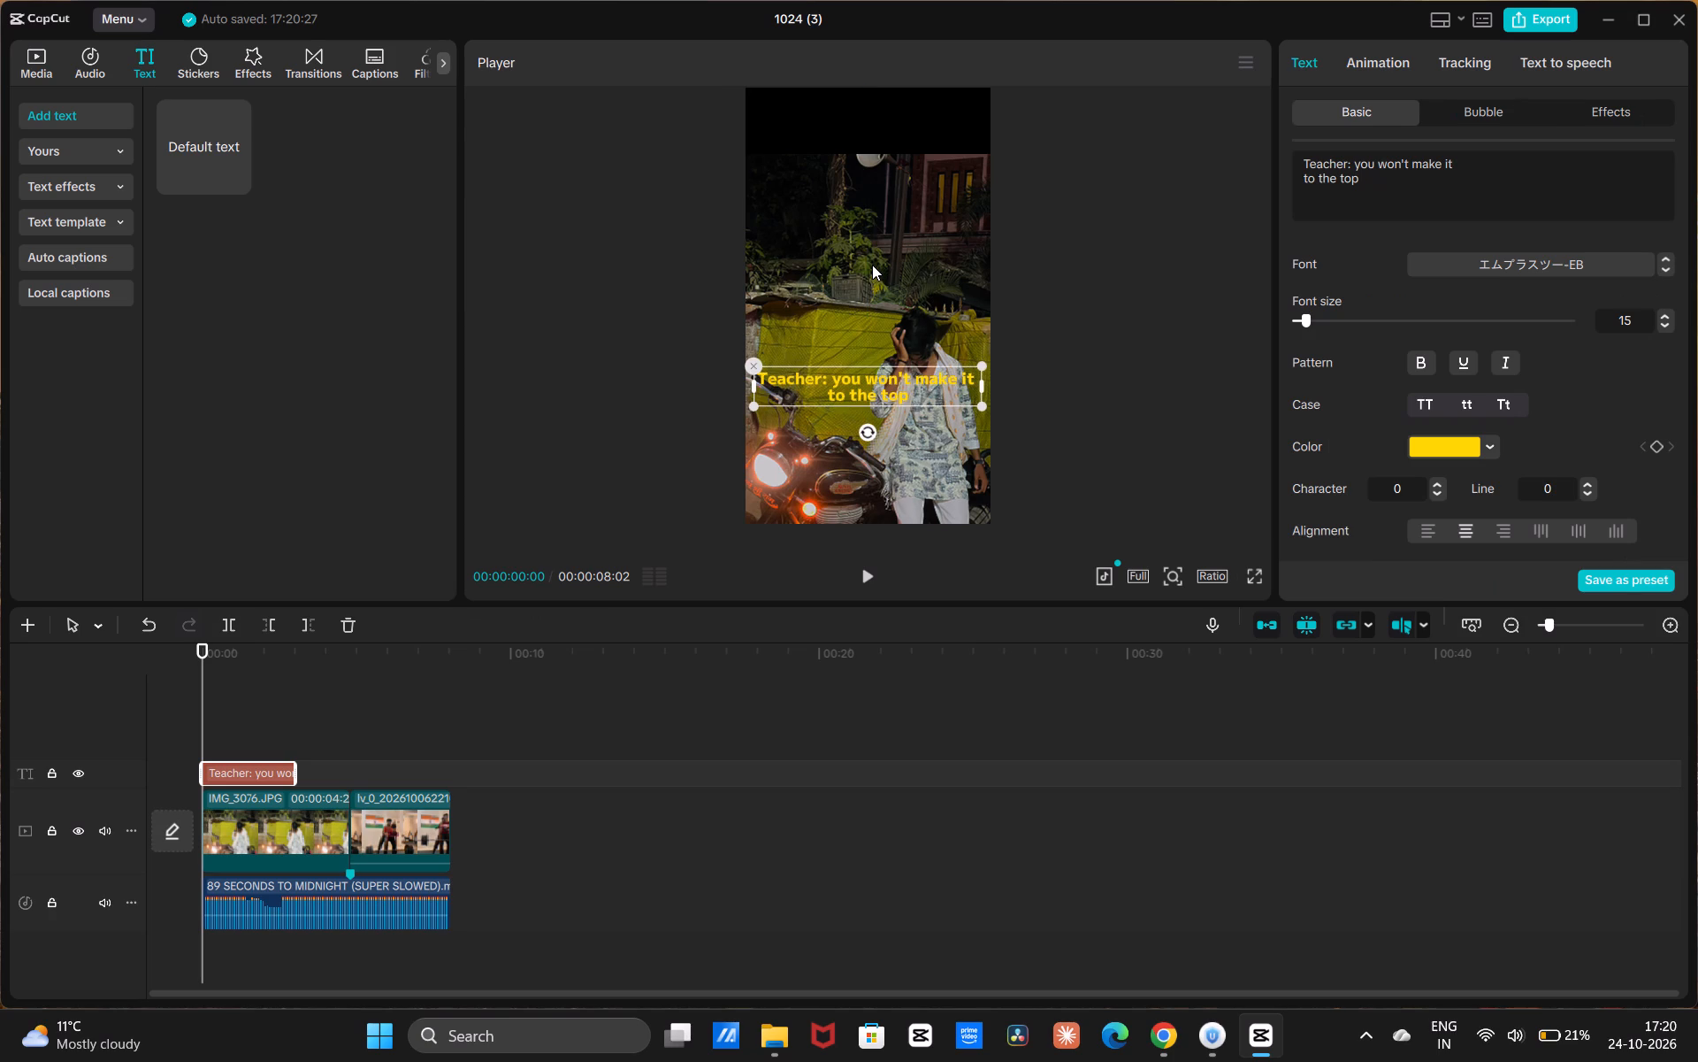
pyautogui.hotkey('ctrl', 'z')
# Move the teacher caption down to the middle of the frame, over the person.
pyautogui.moveTo(887, 225); pyautogui.dragTo(887, 289)
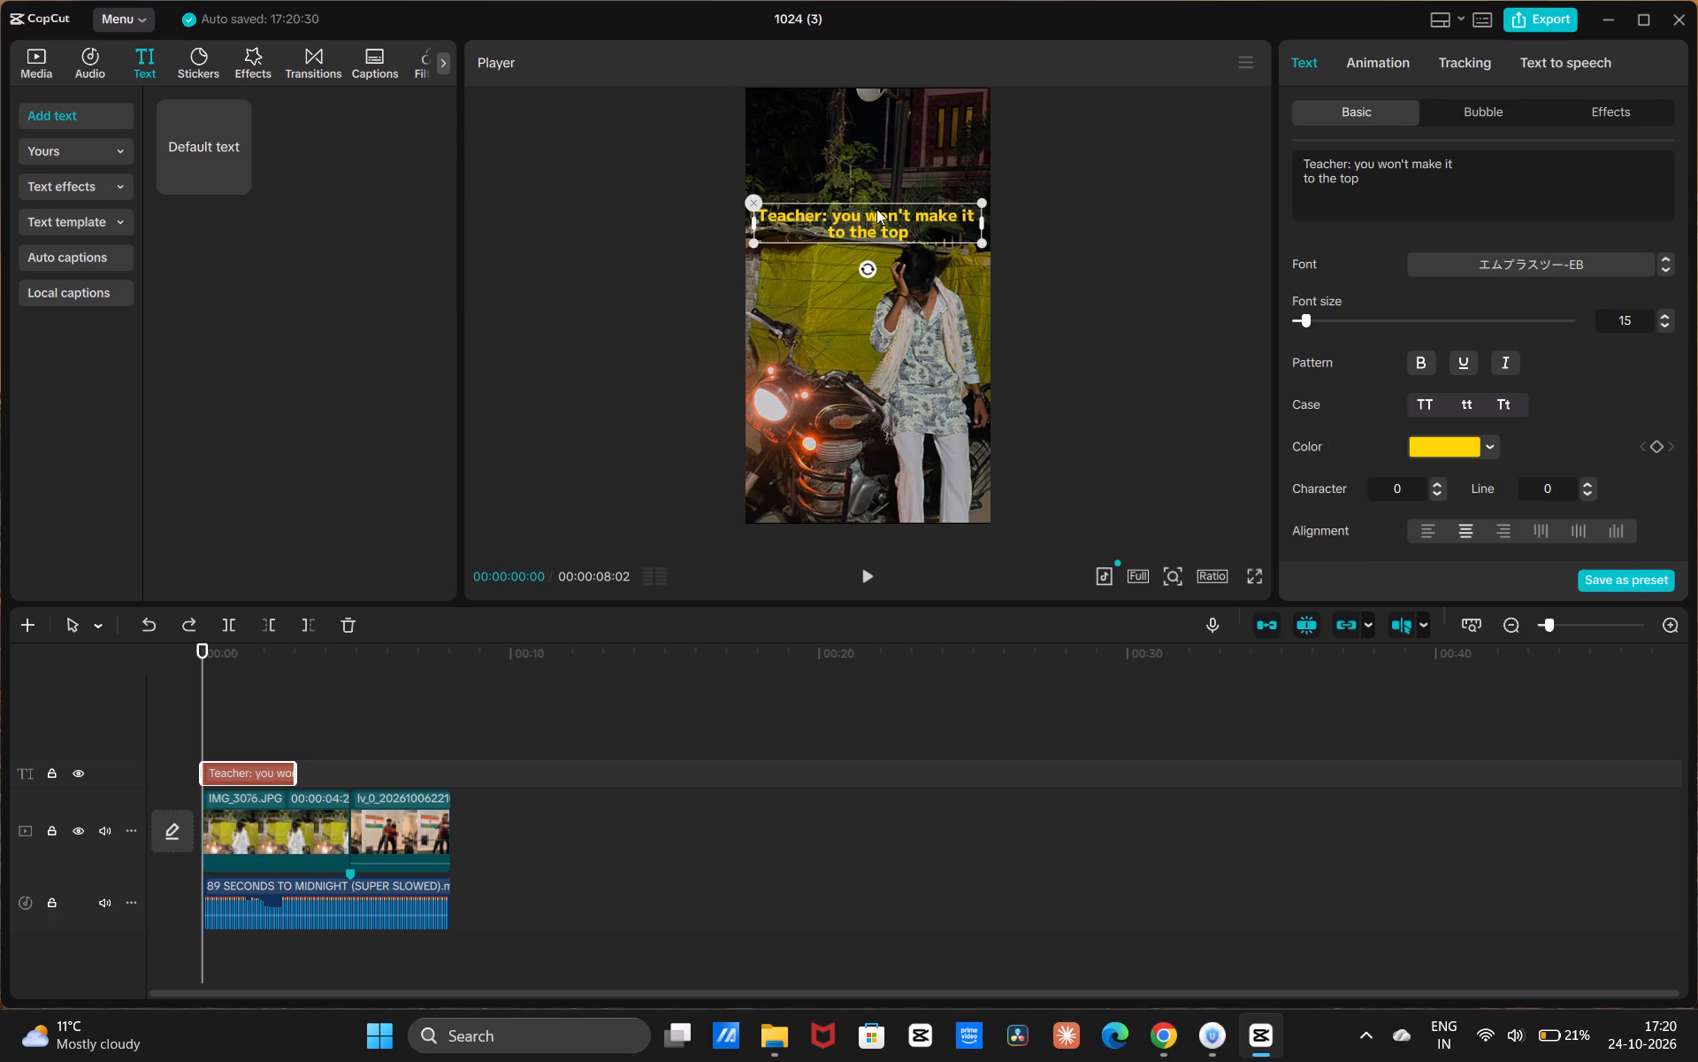
pyautogui.moveTo(876, 208); pyautogui.dragTo(880, 300)
pyautogui.click(1035, 236)
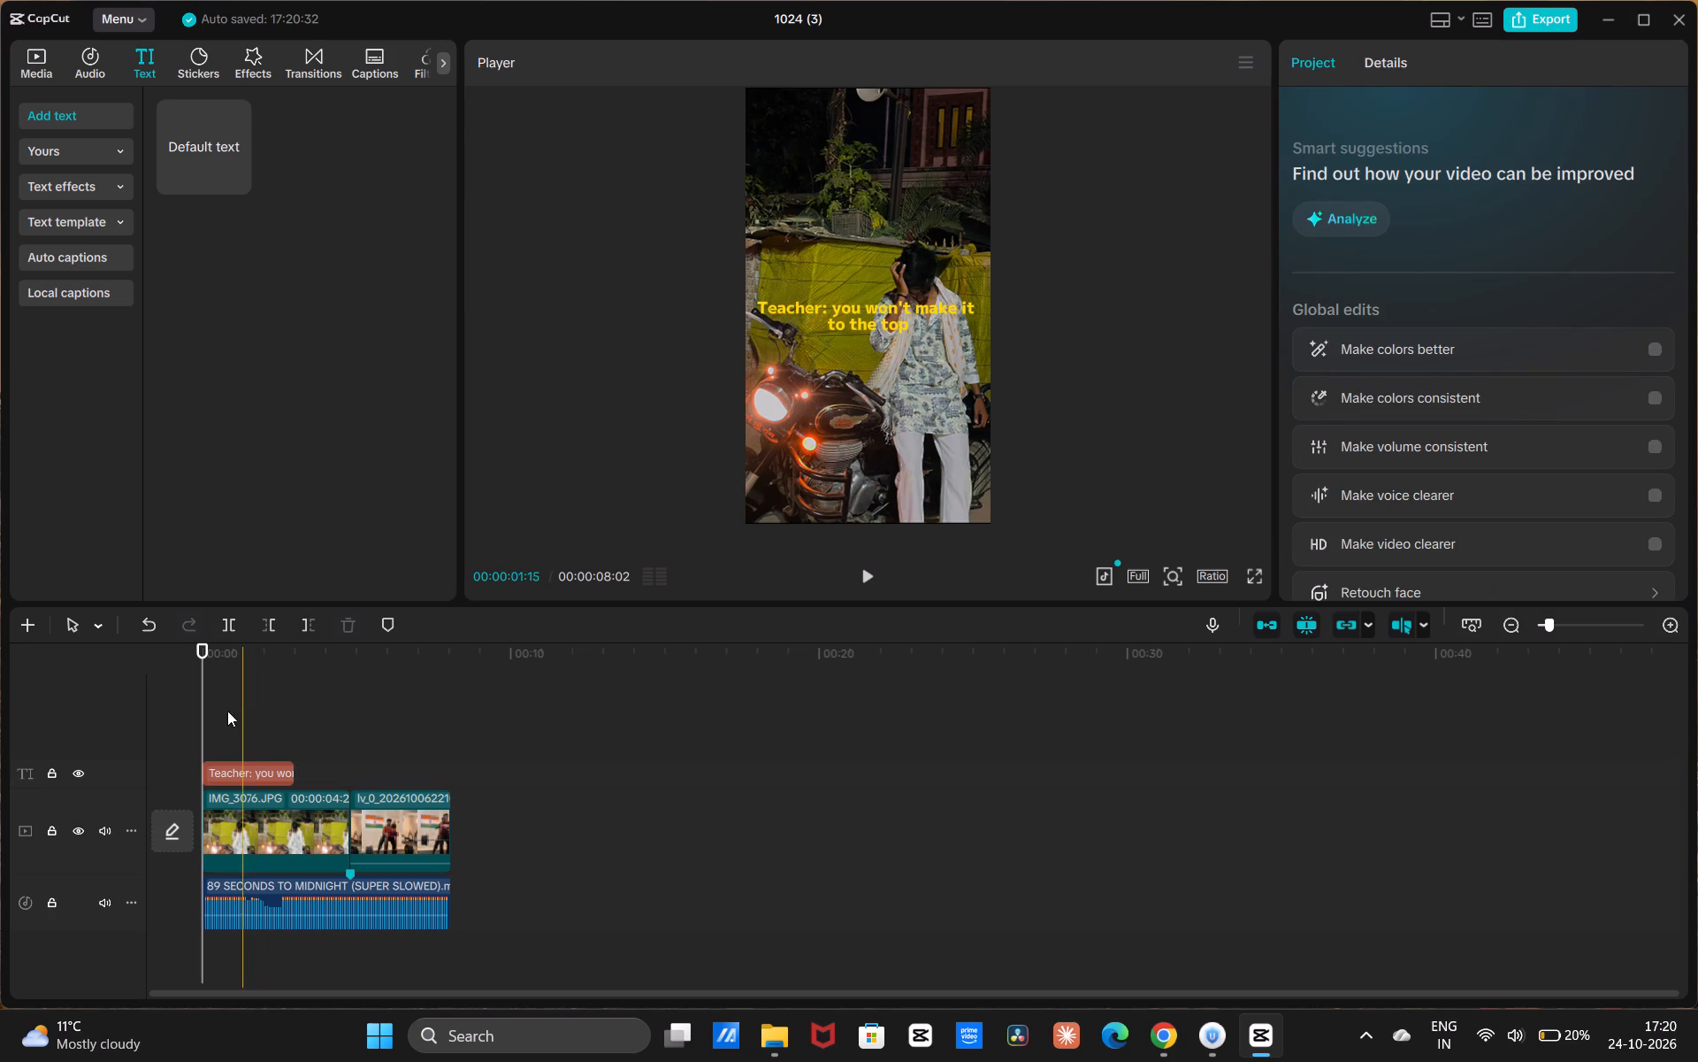
# Extend the teacher caption clip on the timeline so it ends exactly where the photo clip ends.
pyautogui.press('space')
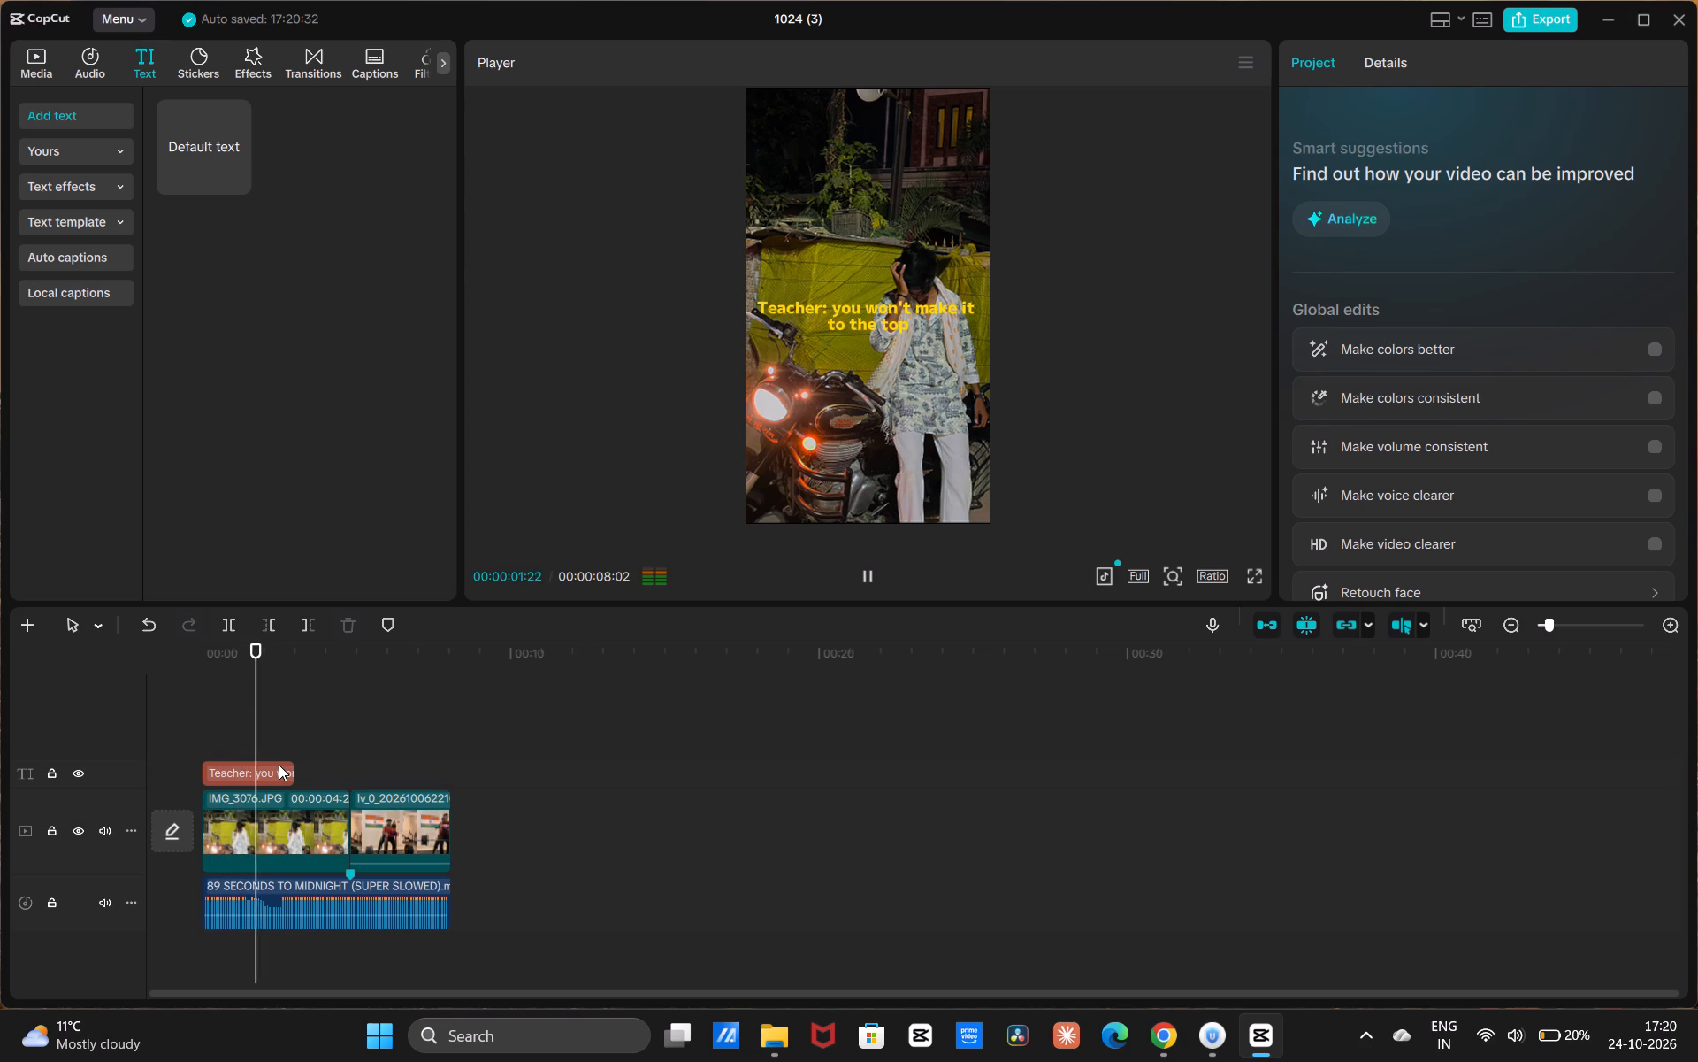
pyautogui.click(279, 764)
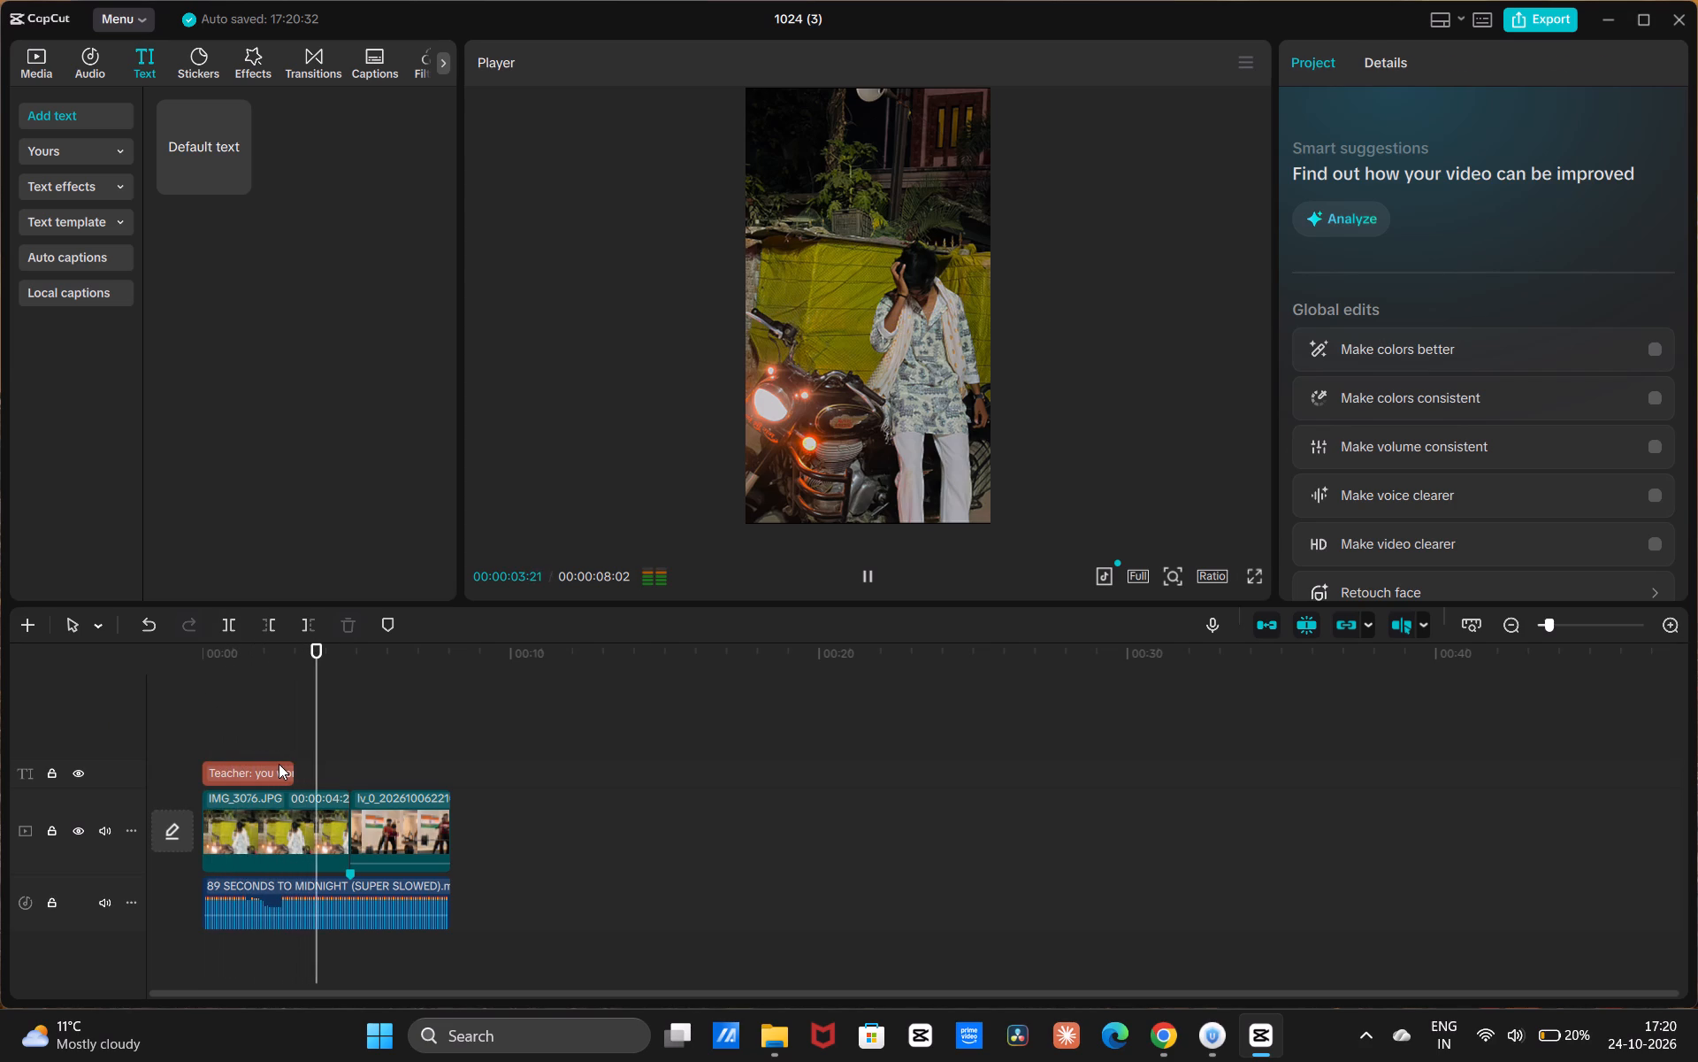
pyautogui.moveTo(297, 766); pyautogui.dragTo(345, 794)
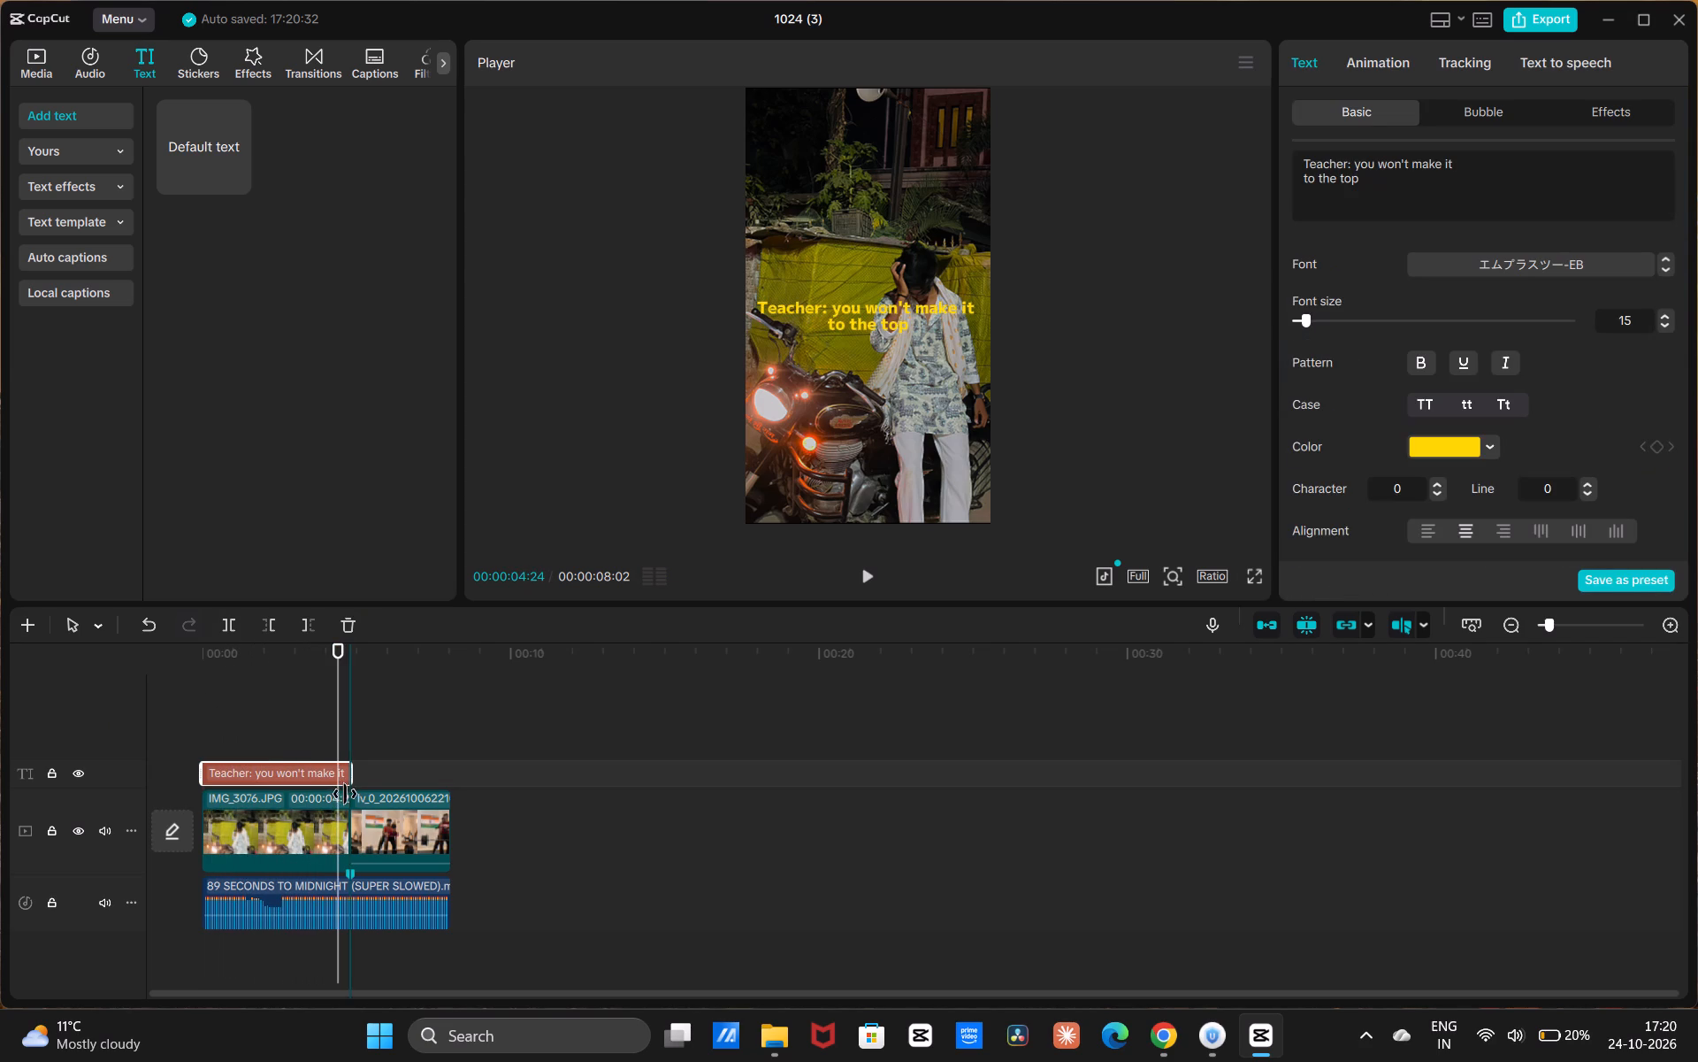
pyautogui.moveTo(345, 794); pyautogui.dragTo(347, 796)
pyautogui.click(326, 720)
# Add a default text clip right after the teacher caption, starting at 00:00:04:24 where the gym clip begins.
pyautogui.press('space')
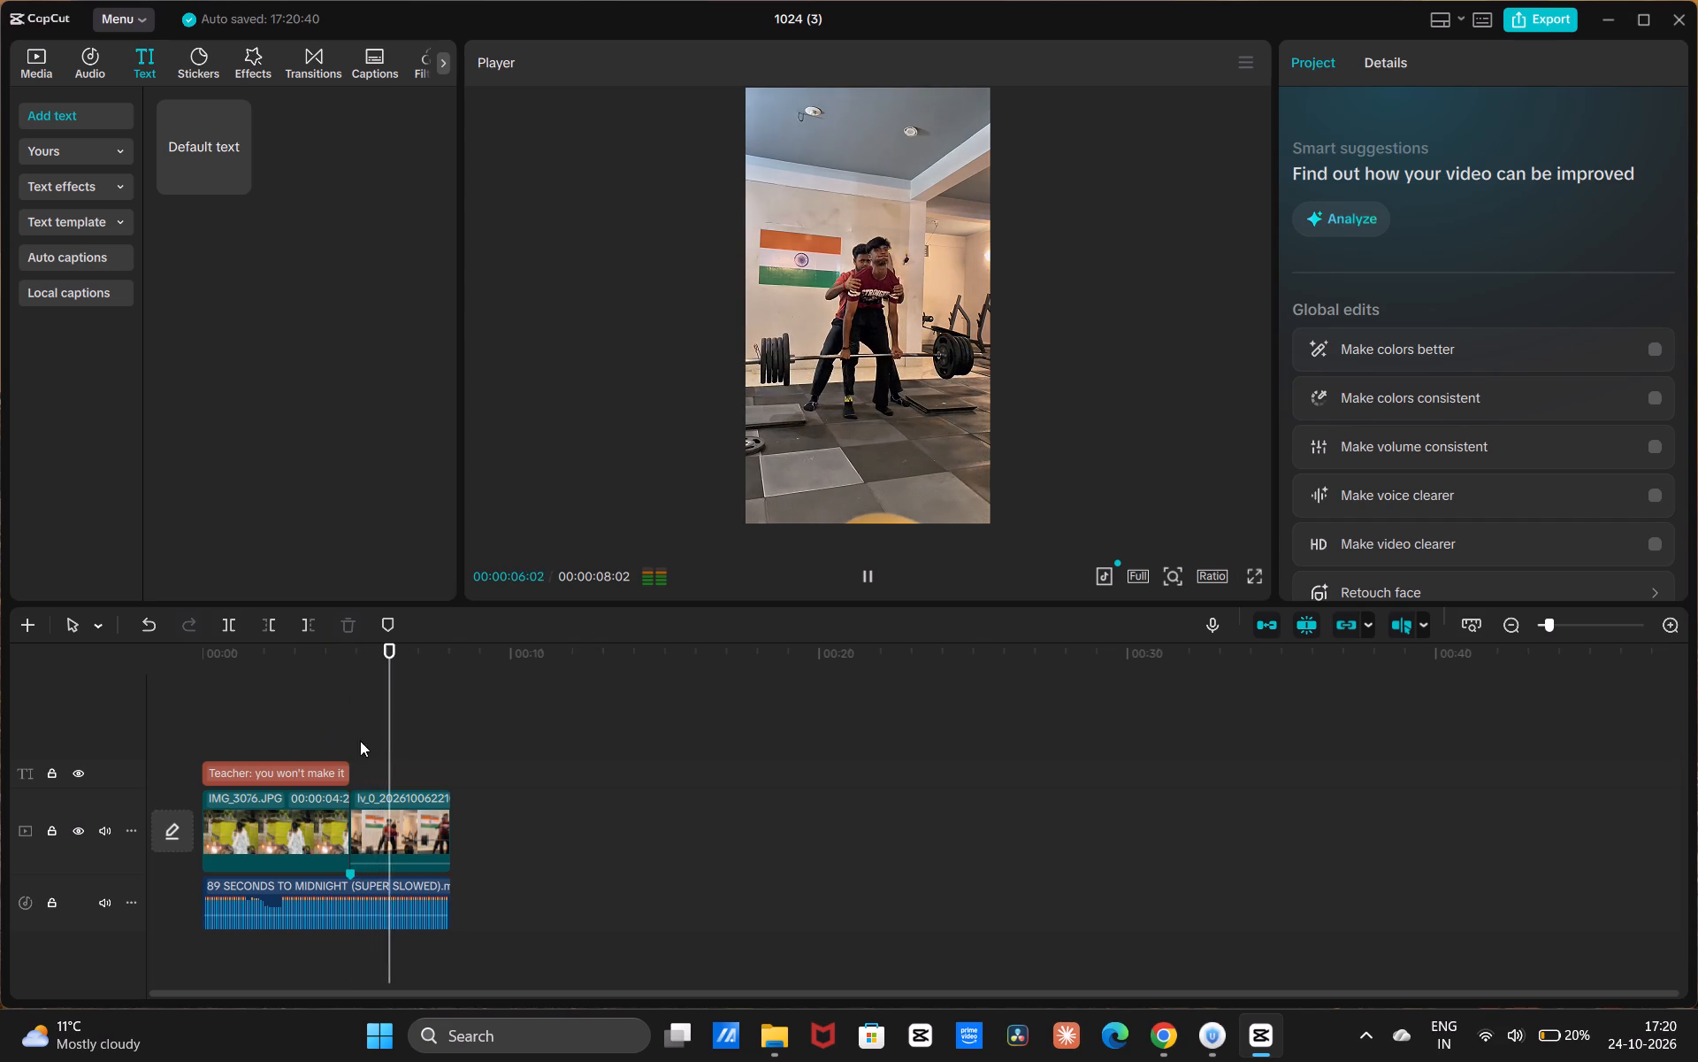
pyautogui.press('space')
pyautogui.moveTo(393, 717); pyautogui.dragTo(351, 740)
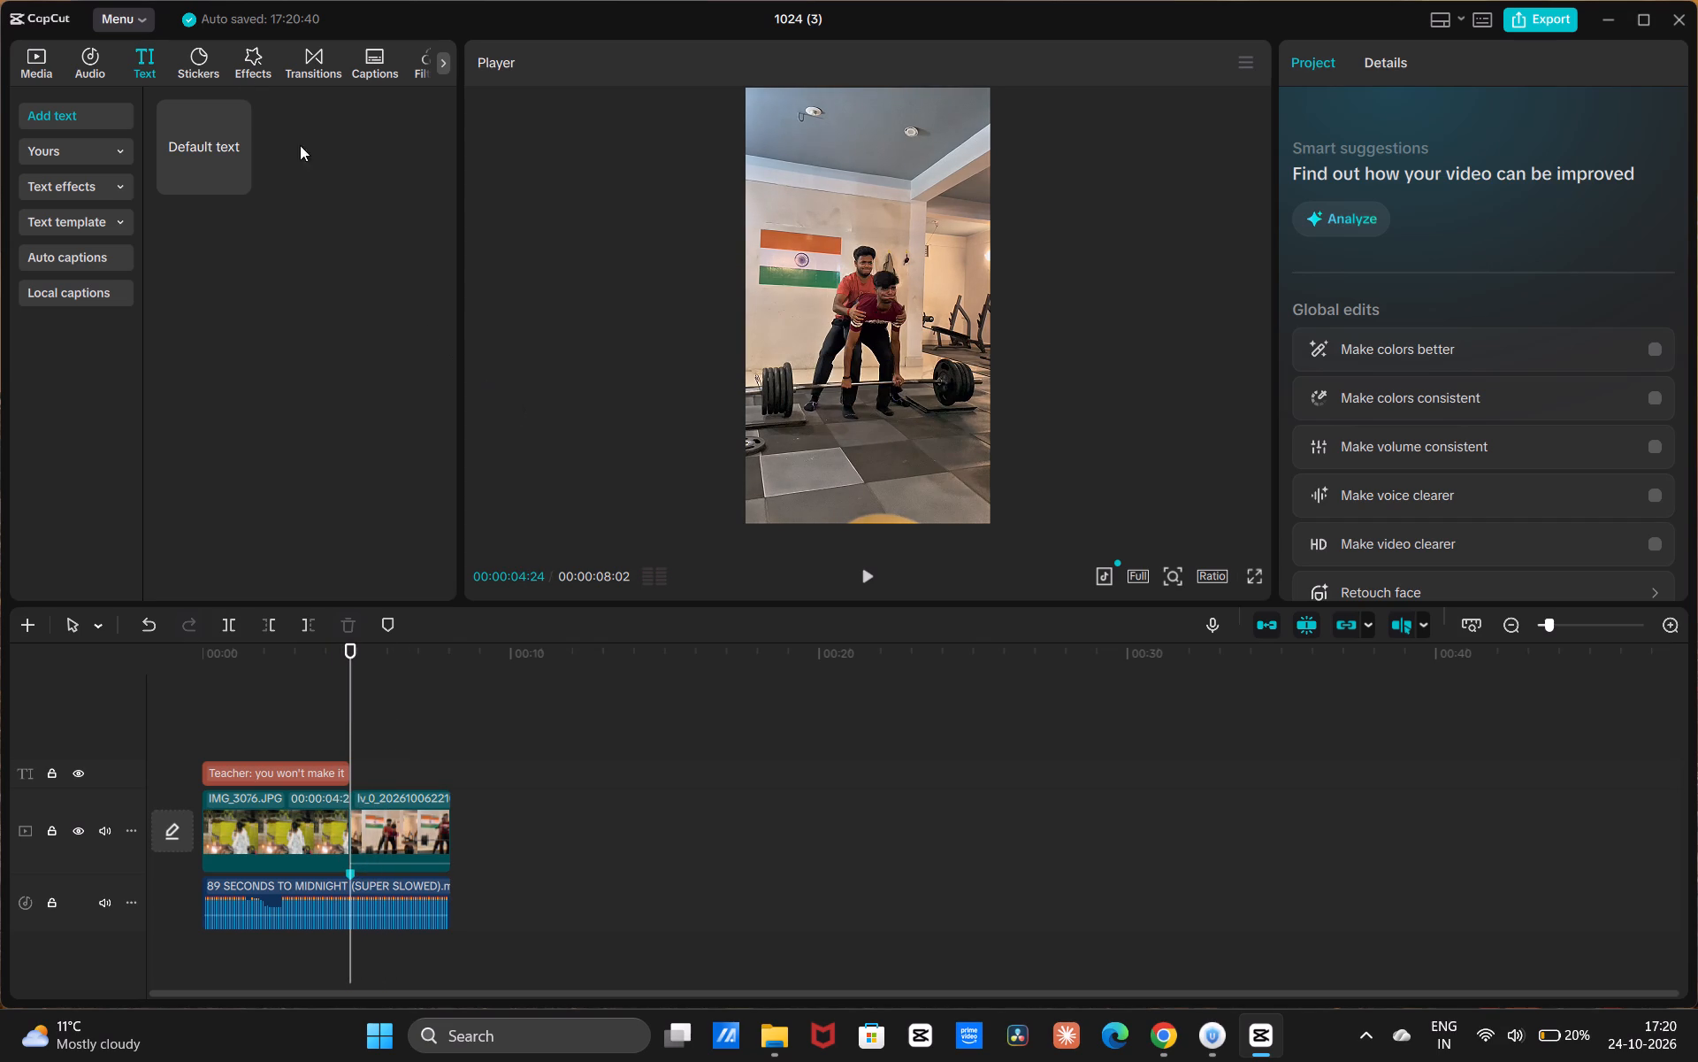
pyautogui.moveTo(197, 134); pyautogui.dragTo(356, 776)
# Replace the new text clip's wording with "YE DEKH" followed by a space.
pyautogui.click(1388, 186)
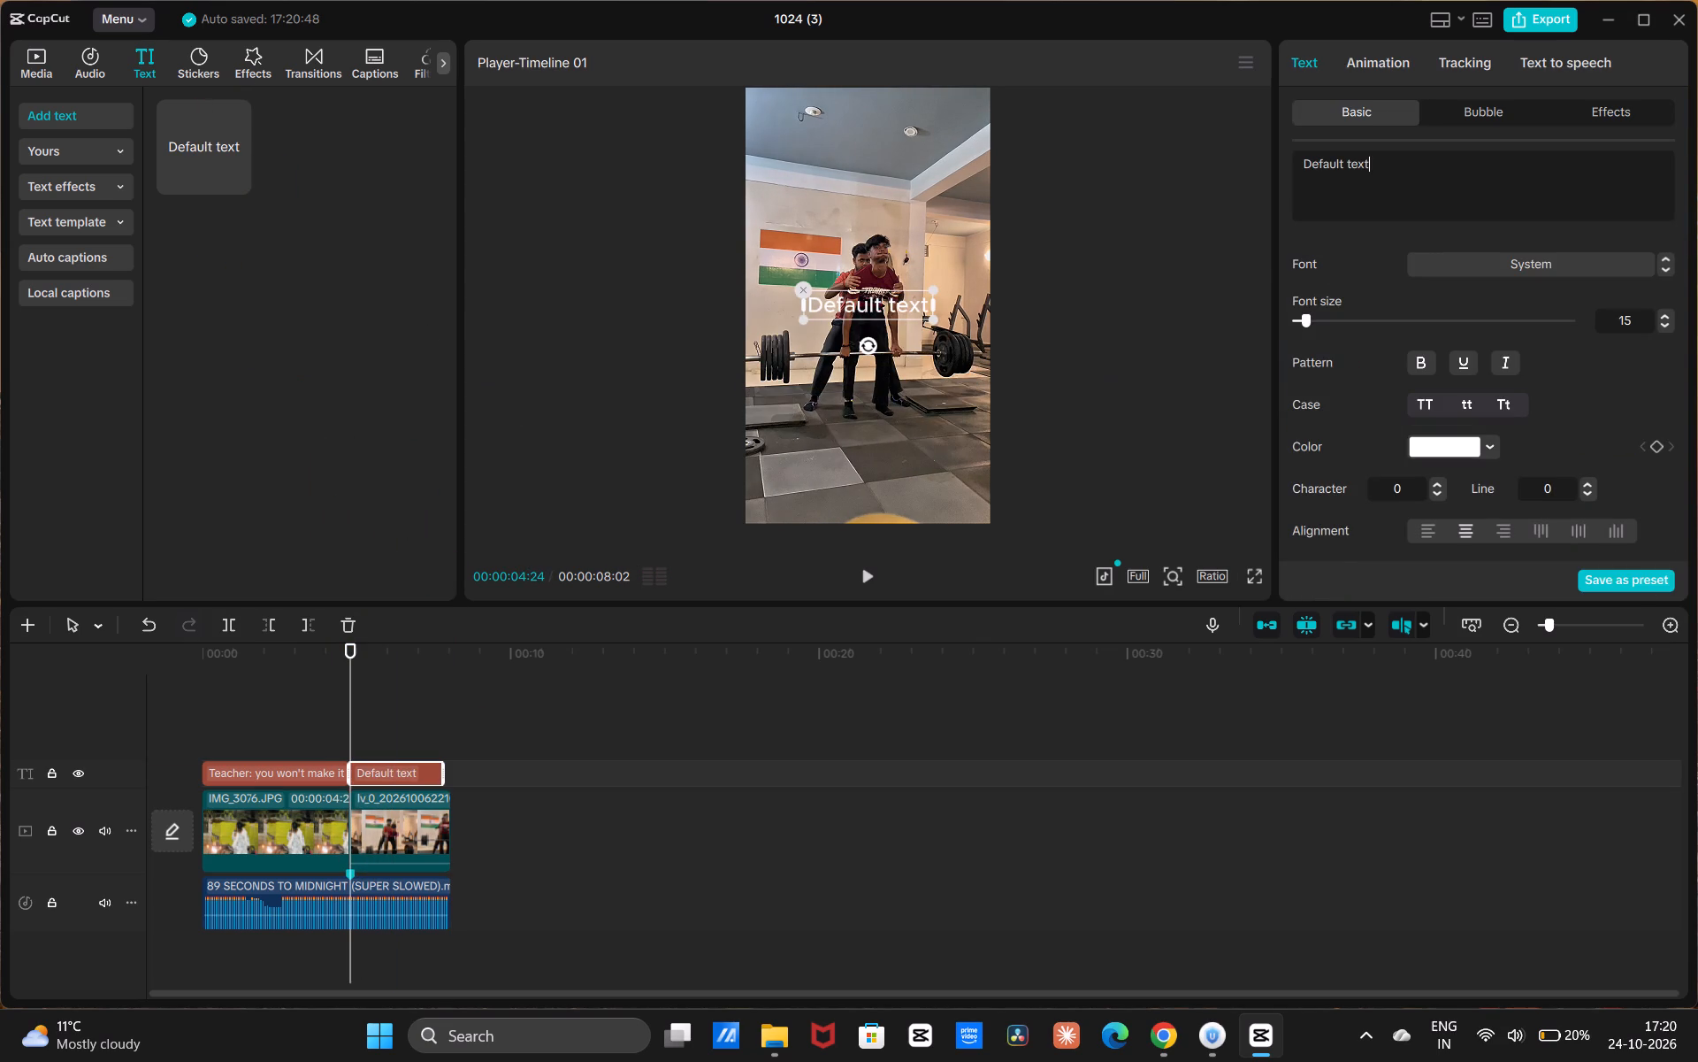
pyautogui.press('BackSpace')
pyautogui.press('BackSpace')
pyautogui.press('BackSpace')
pyautogui.press('BackSpace')
pyautogui.press('BackSpace')
pyautogui.press('BackSpace')
pyautogui.press('BackSpace')
pyautogui.press('BackSpace')
pyautogui.press('BackSpace')
pyautogui.press('BackSpace')
pyautogui.press('BackSpace')
pyautogui.press('BackSpace')
pyautogui.press('BackSpace')
pyautogui.press('BackSpace')
pyautogui.press('BackSpace')
pyautogui.press('BackSpace')
pyautogui.press('BackSpace')
pyautogui.press('BackSpace')
pyautogui.press('BackSpace')
pyautogui.press('BackSpace')
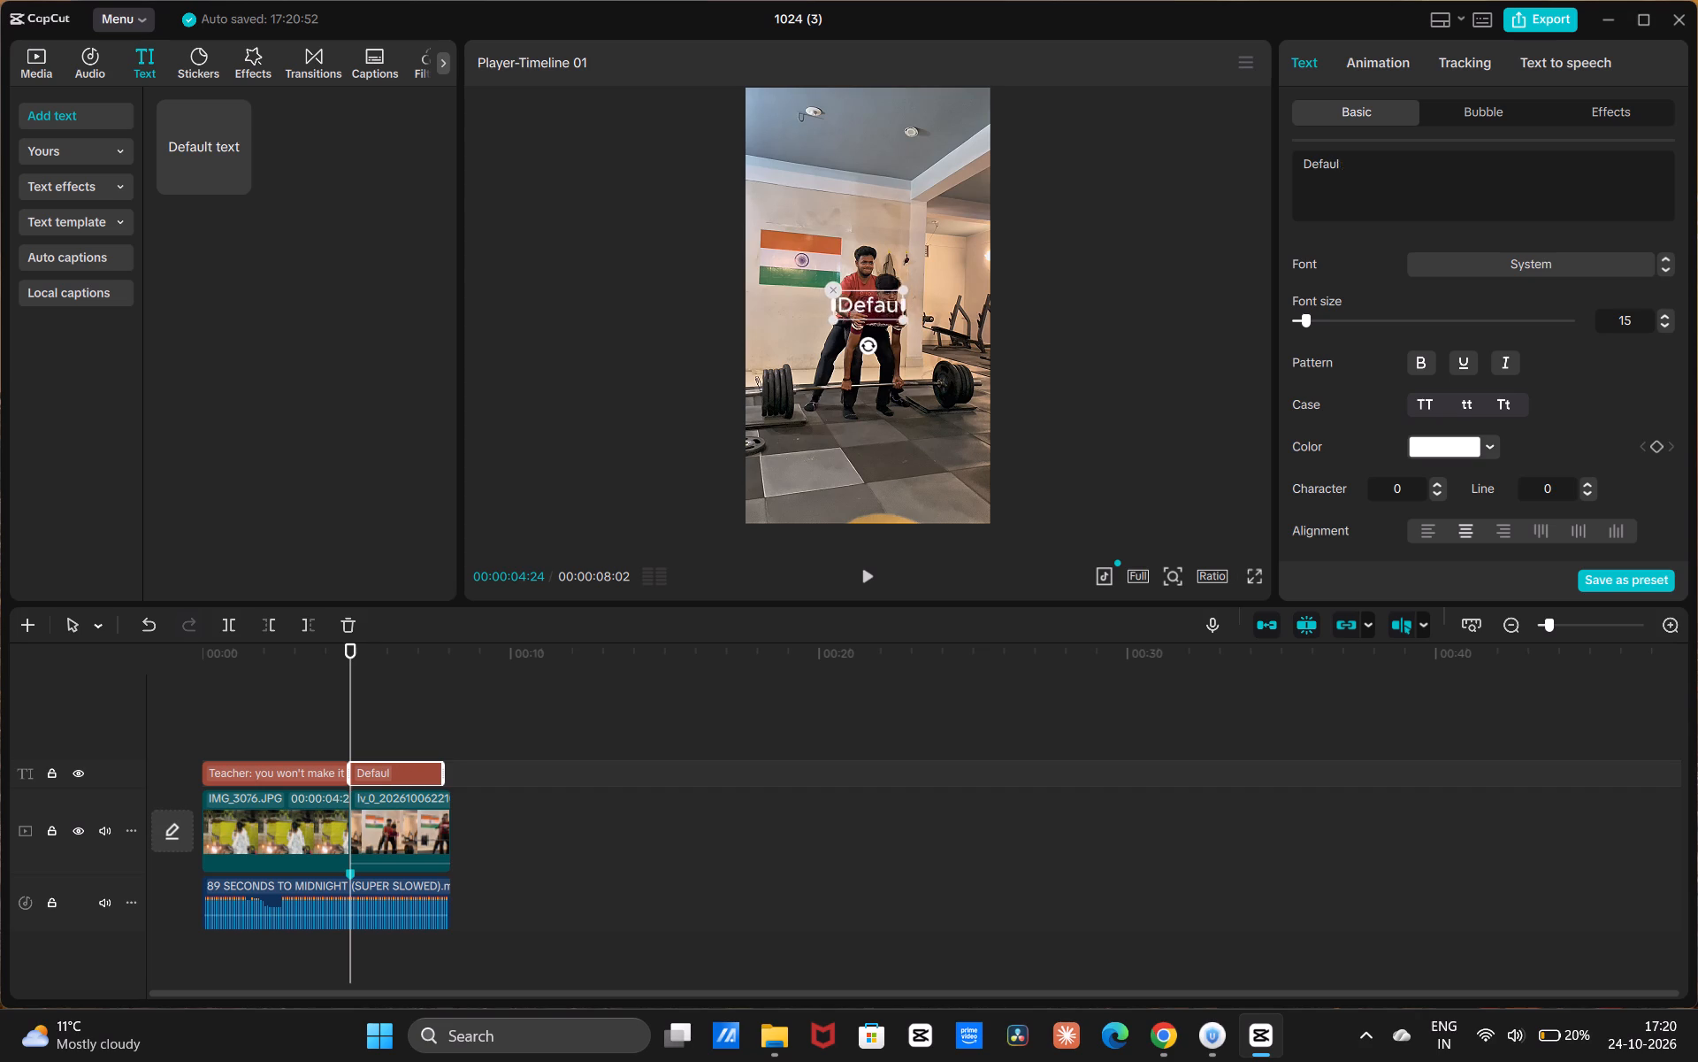
pyautogui.write('YE')
pyautogui.press('space')
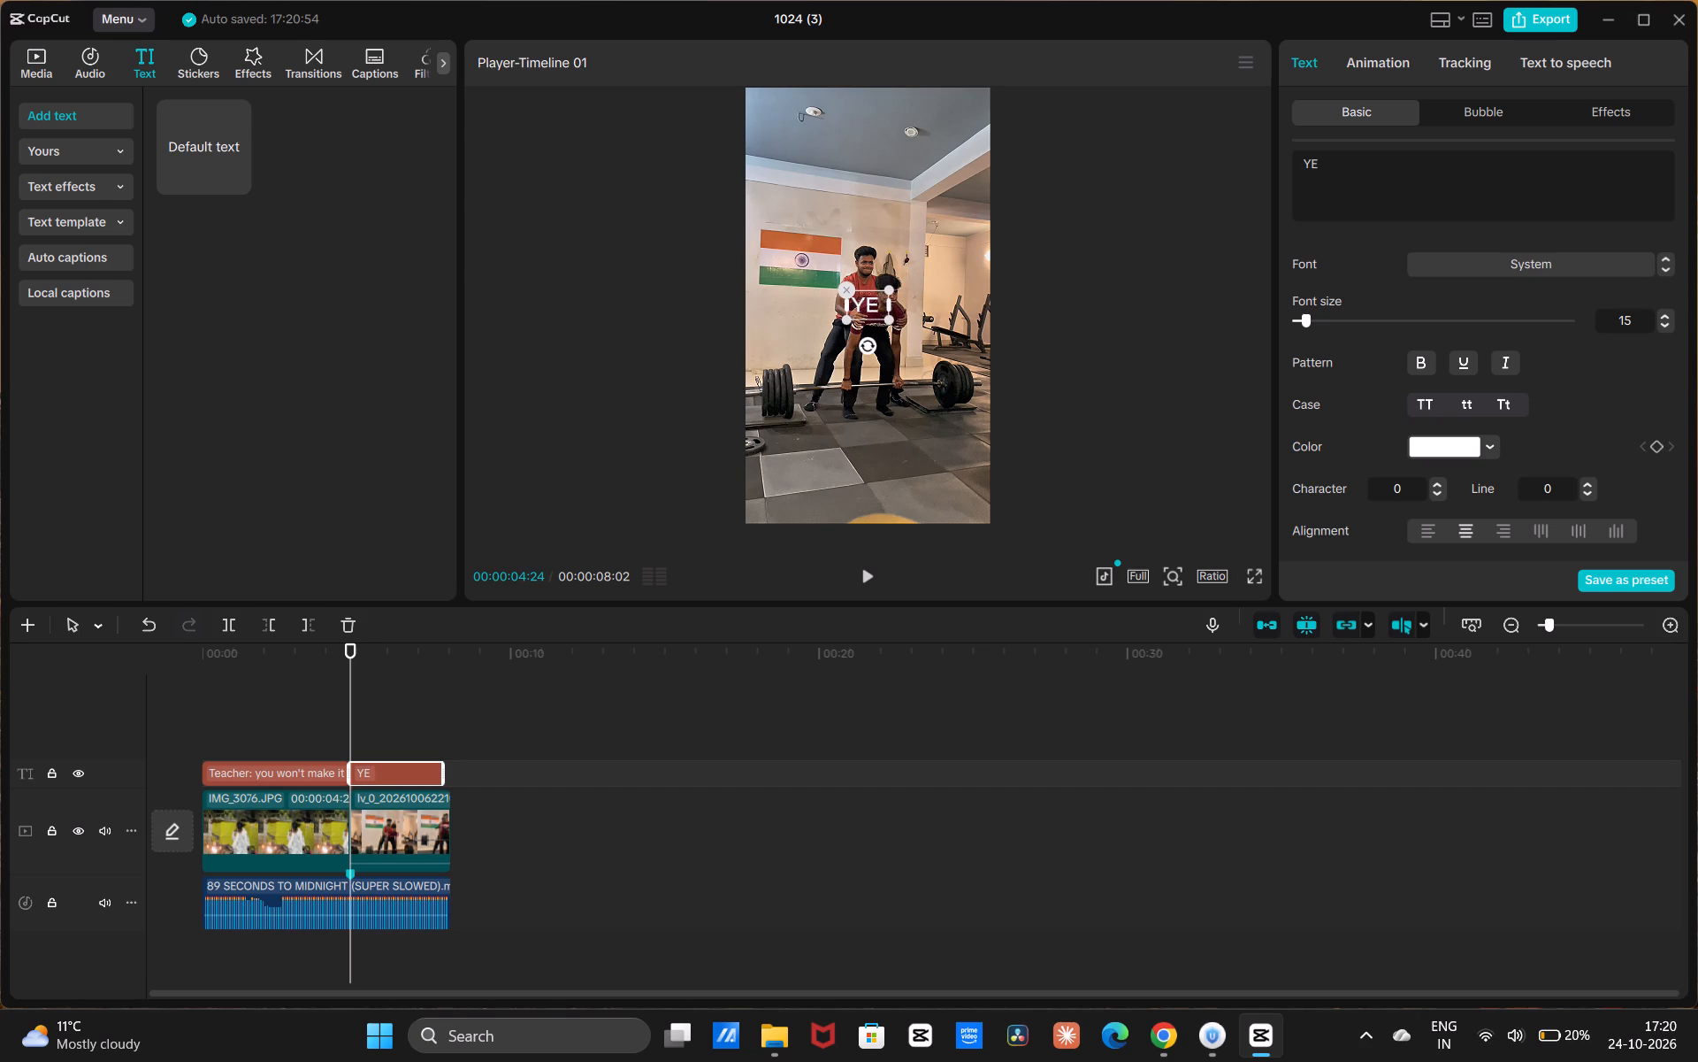
pyautogui.write('DEKH')
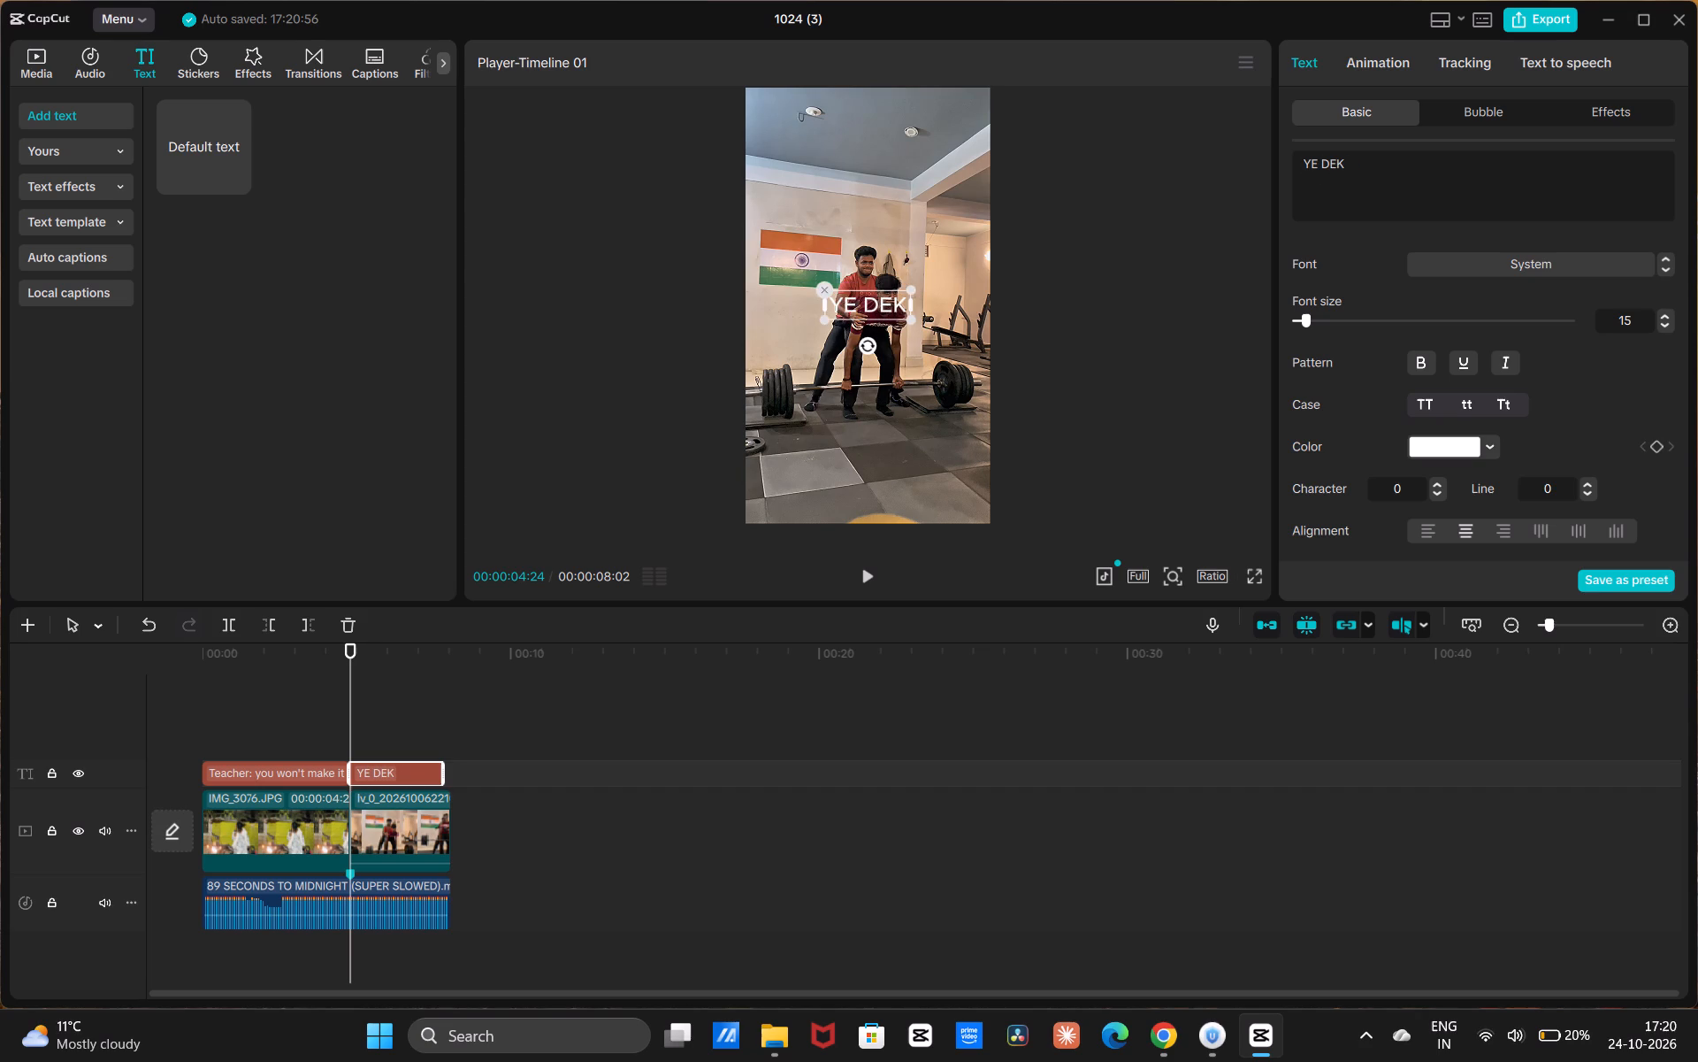
pyautogui.press('space')
# Browse the emoji categories and insert the fleur-de-lis symbol after "YE DEKH" in the gym clip's caption.
pyautogui.press('super+period')
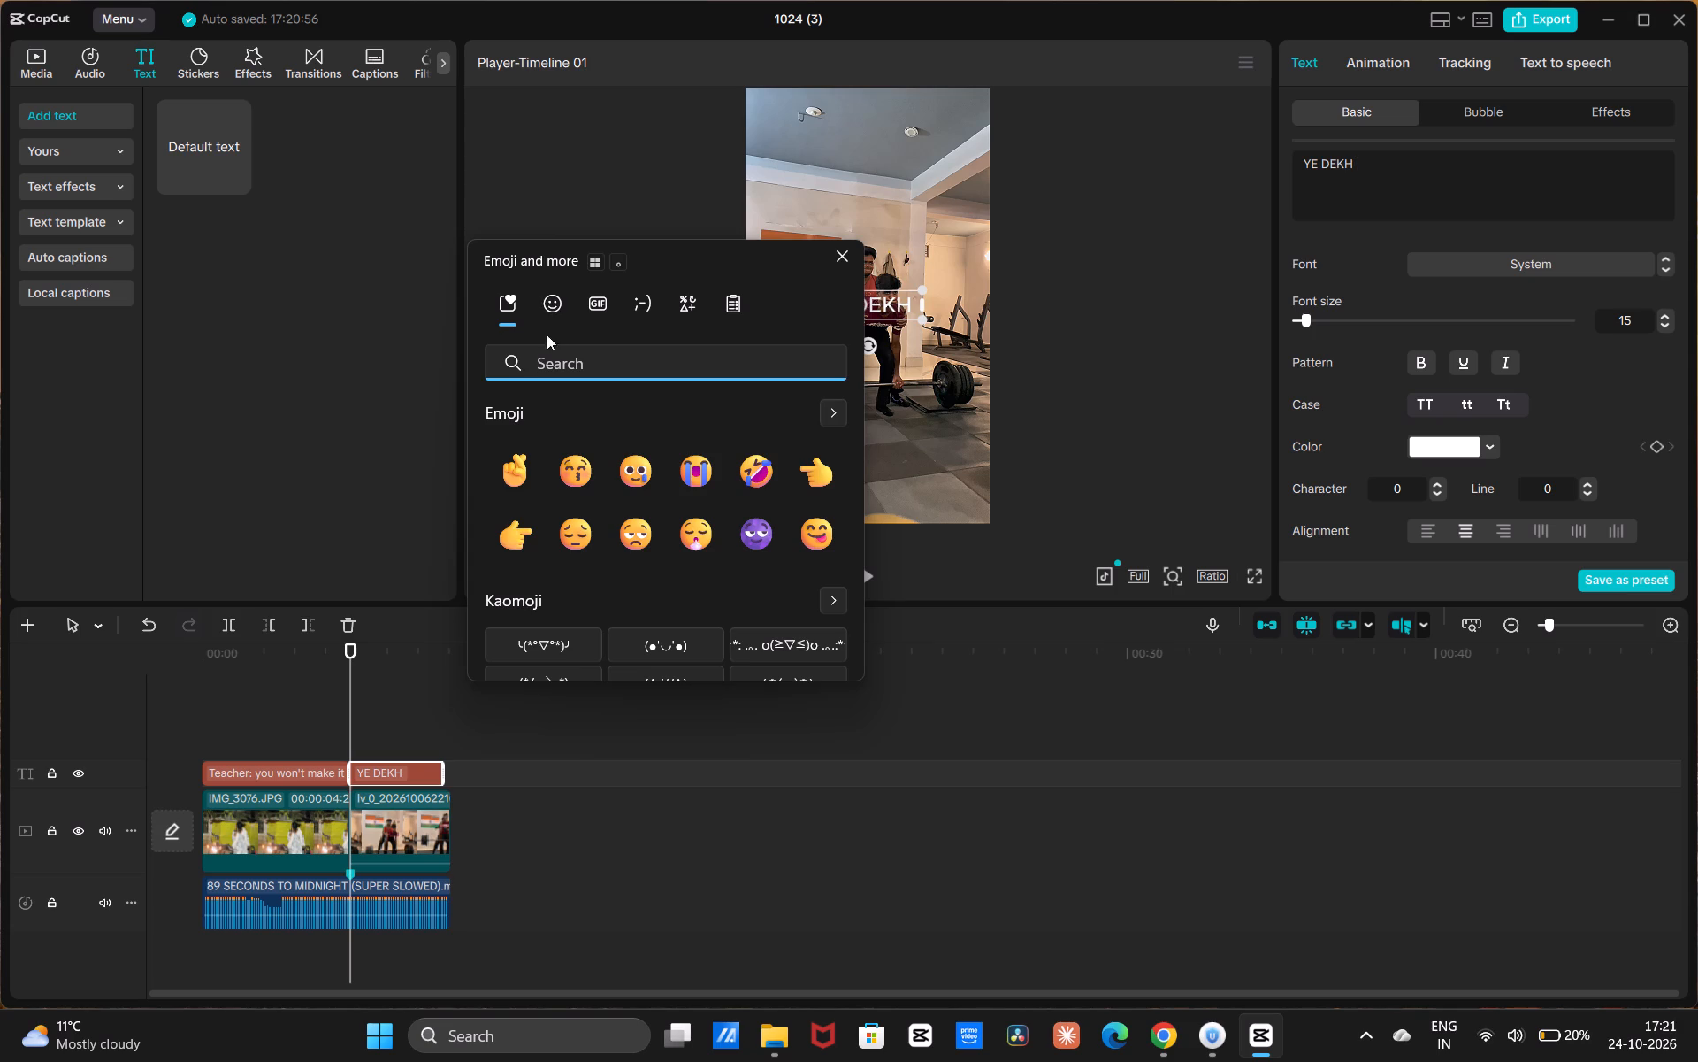
pyautogui.click(554, 302)
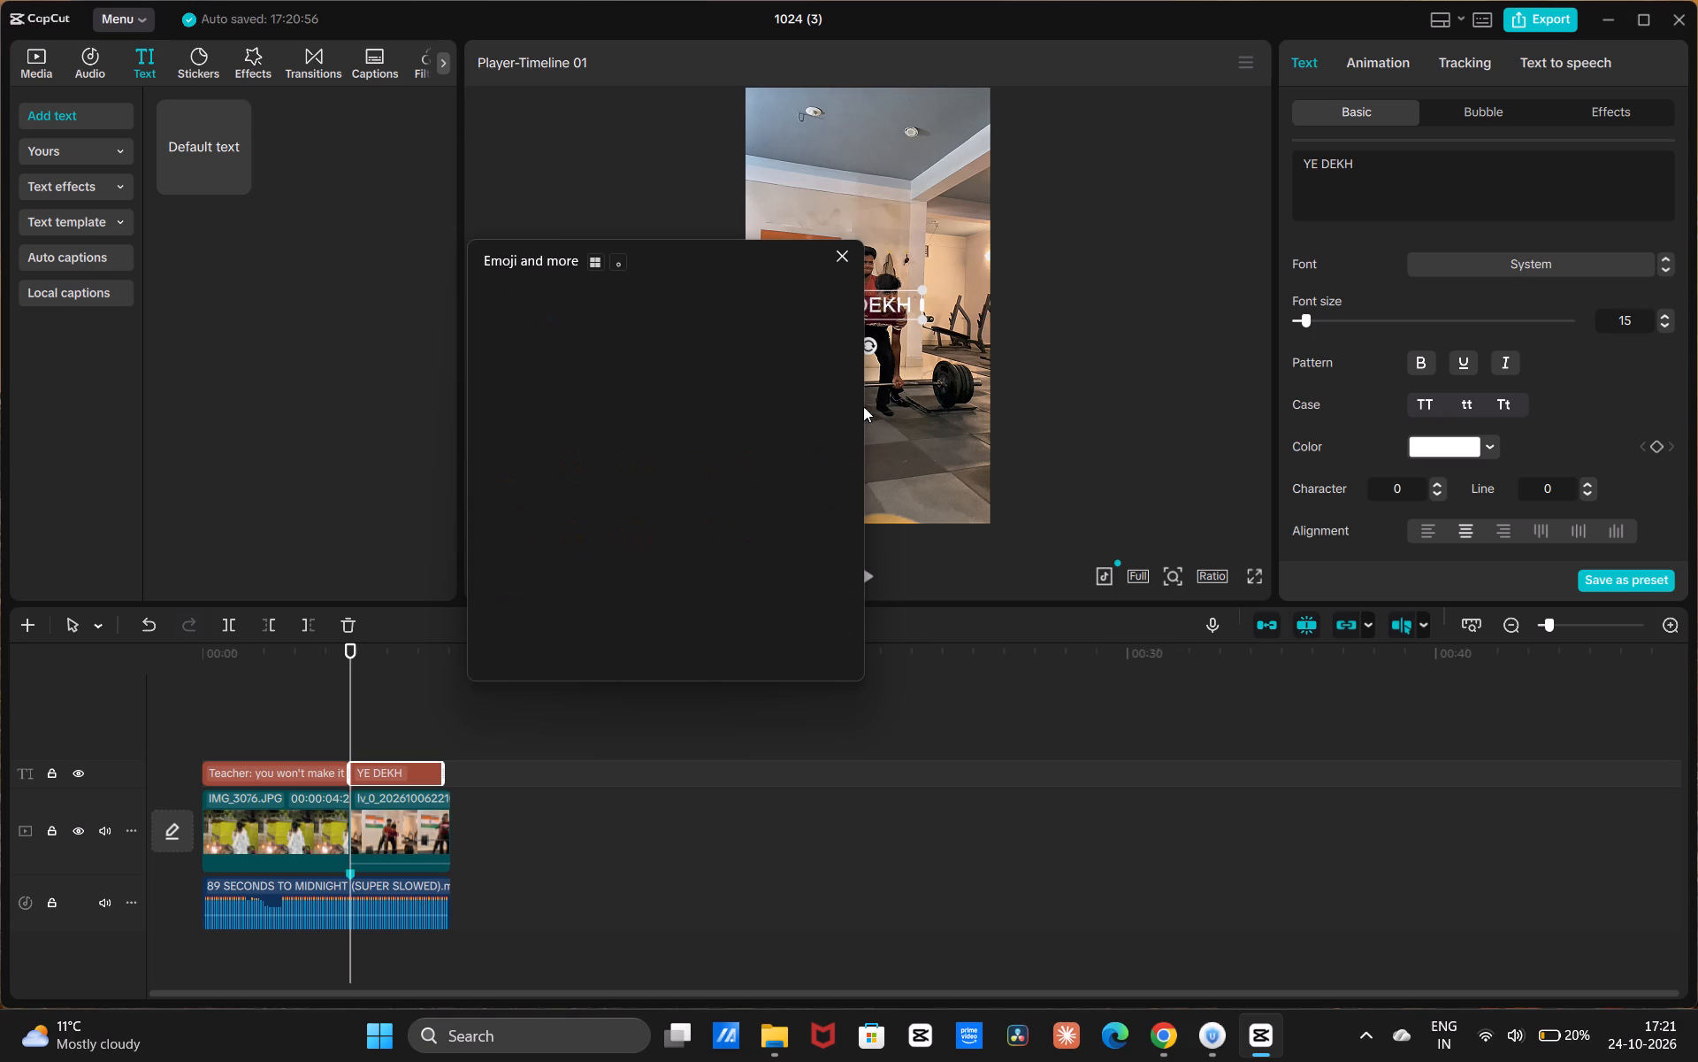
pyautogui.click(593, 304)
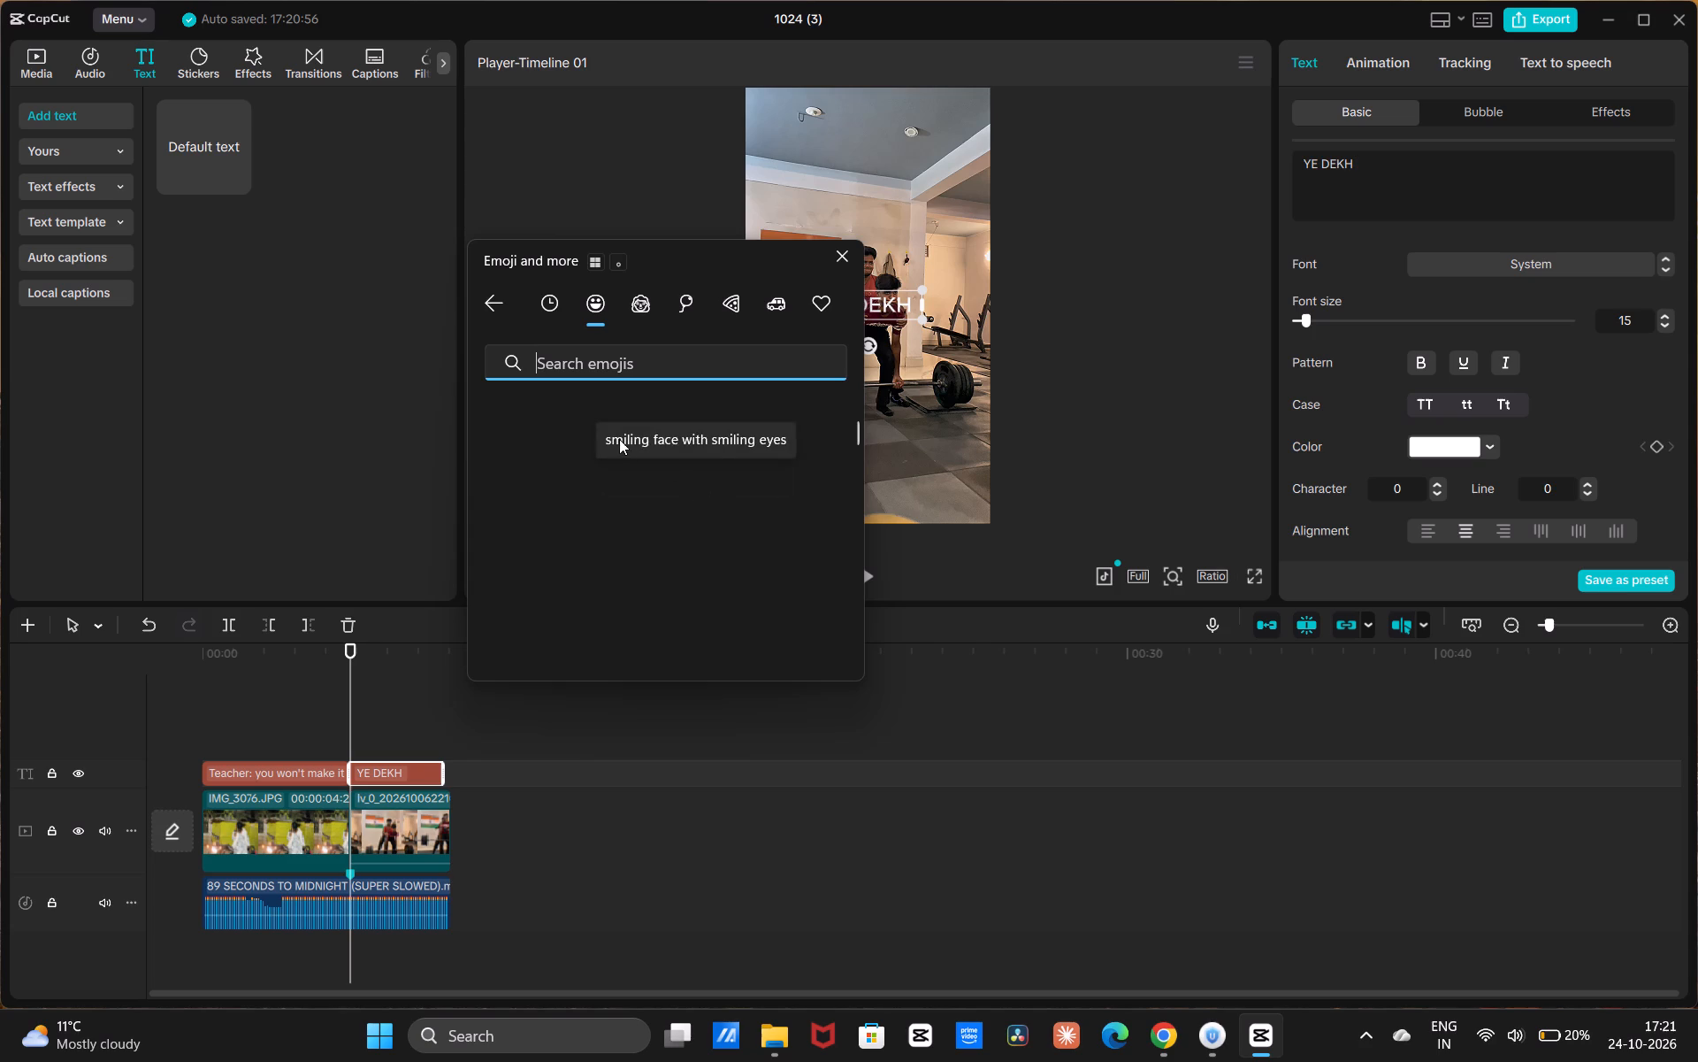
pyautogui.click(548, 304)
pyautogui.scroll(-5, 659, 444)
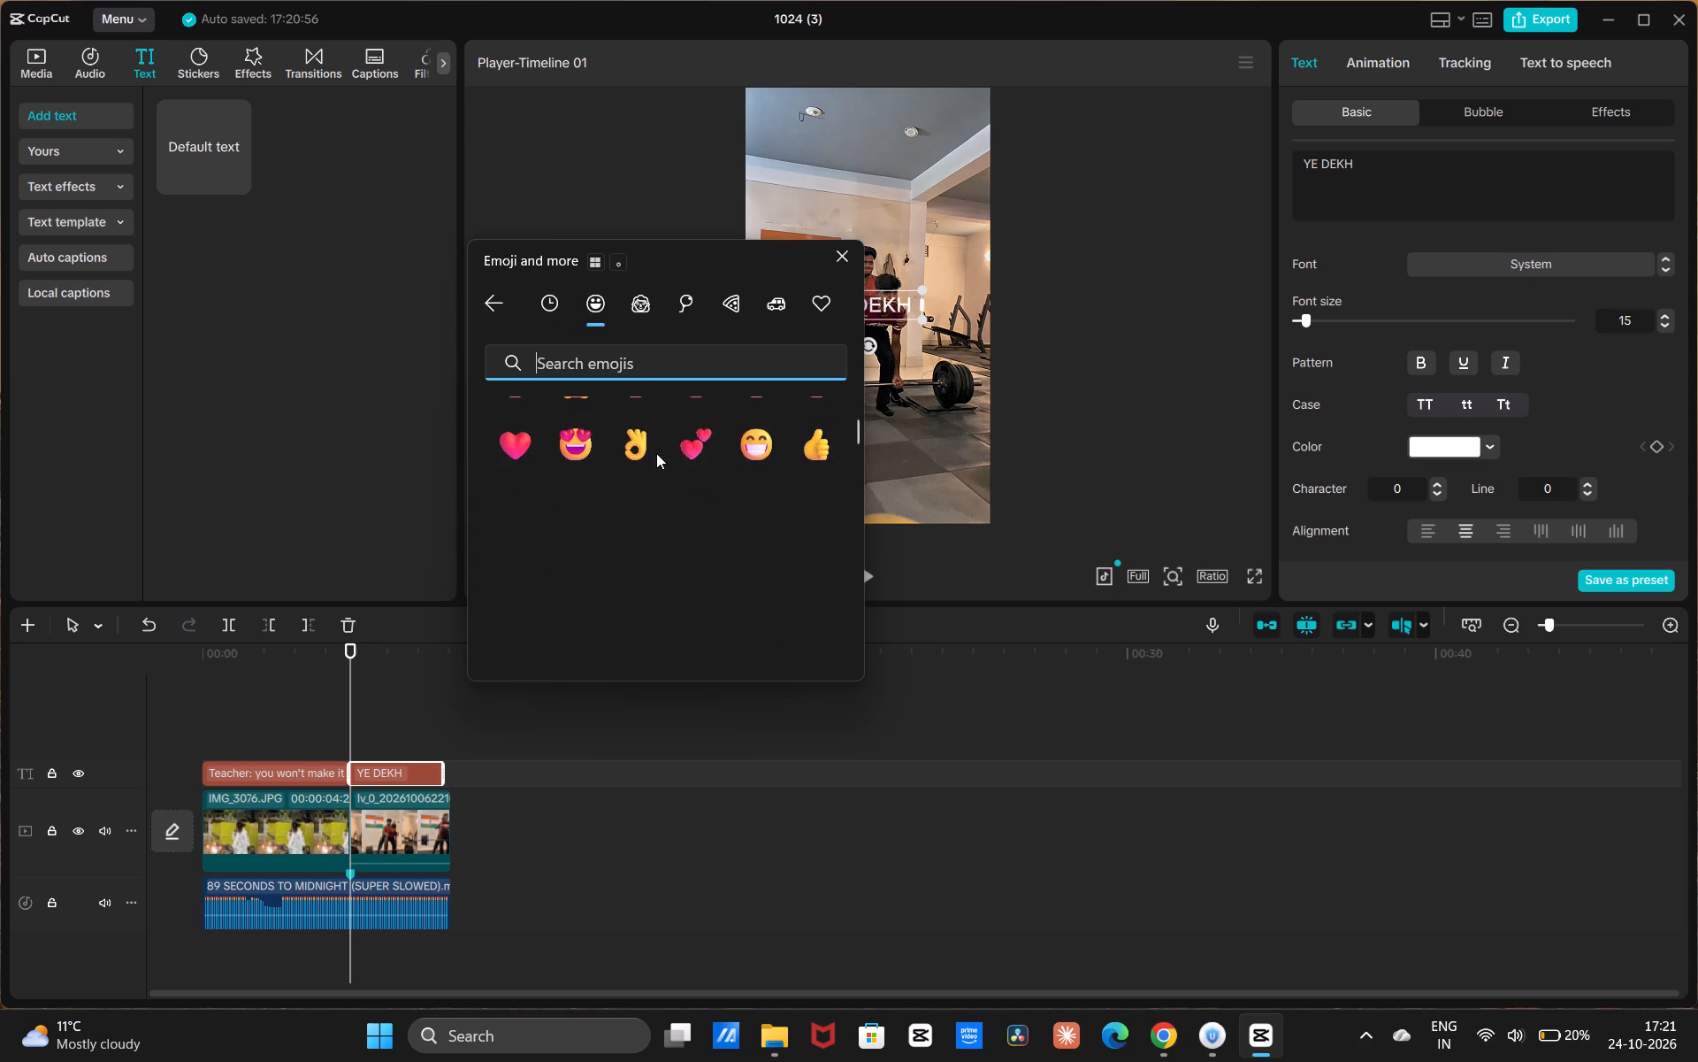
pyautogui.scroll(-6, 659, 464)
pyautogui.scroll(8, 631, 364)
pyautogui.scroll(6, 761, 495)
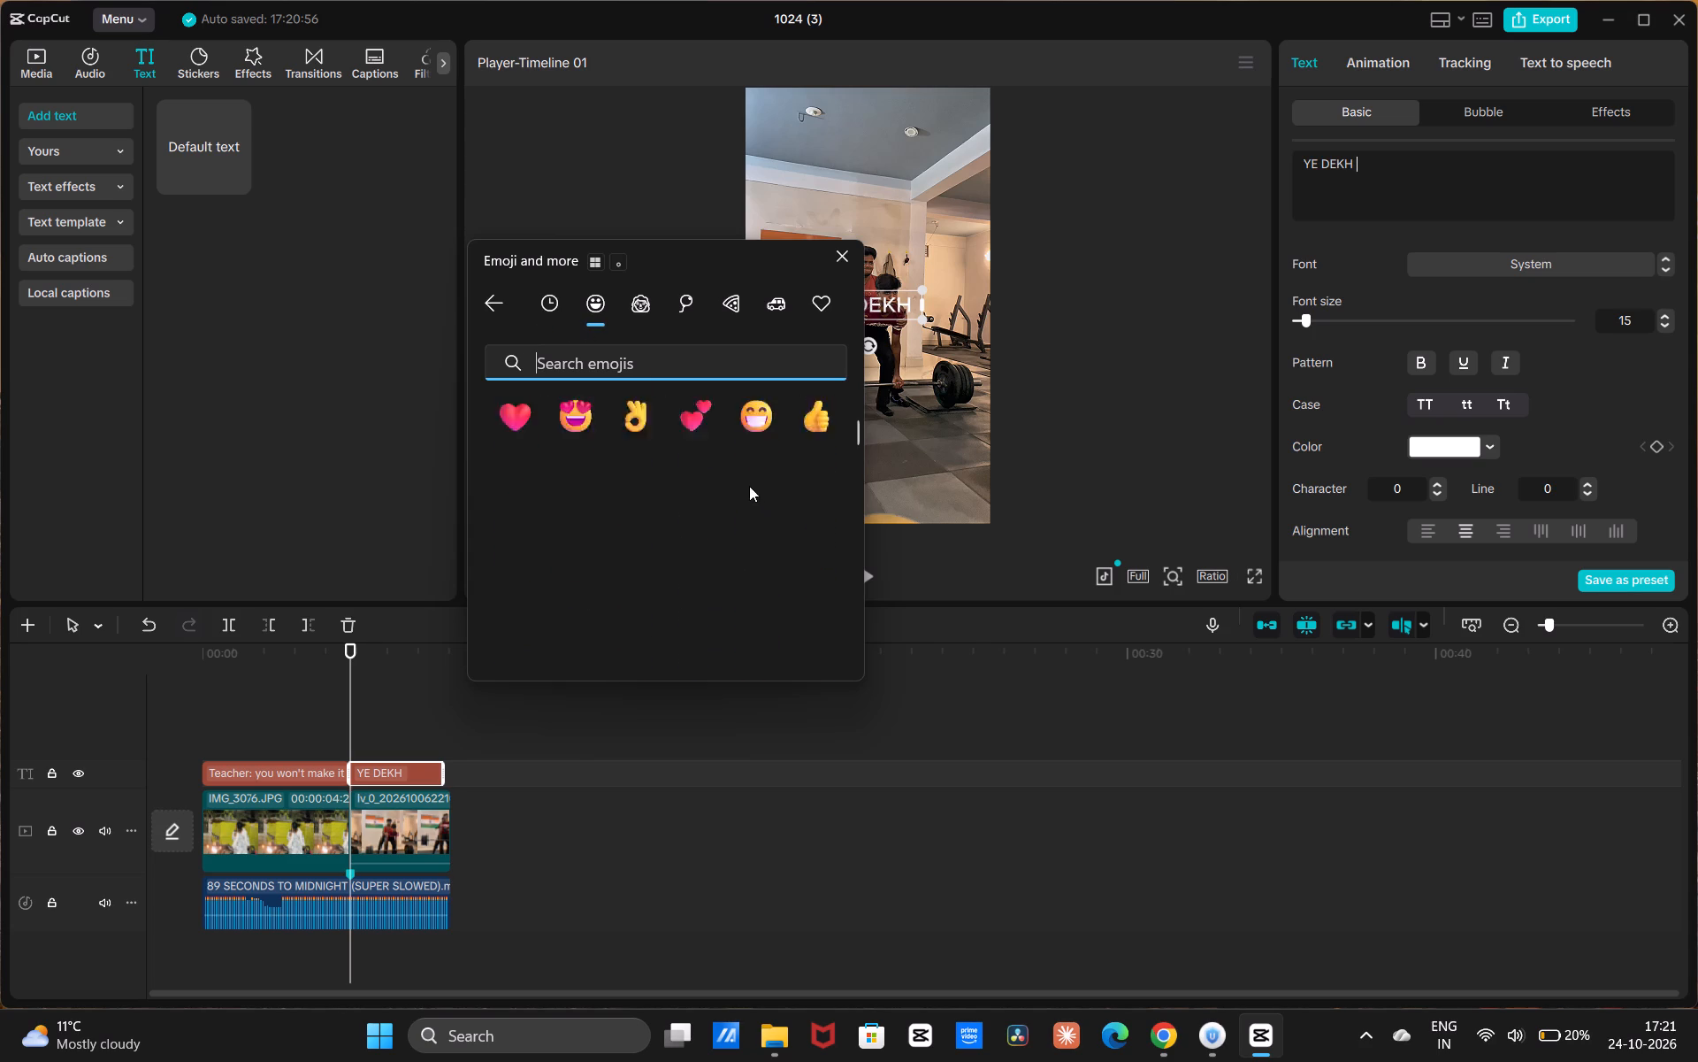
pyautogui.scroll(2, 749, 486)
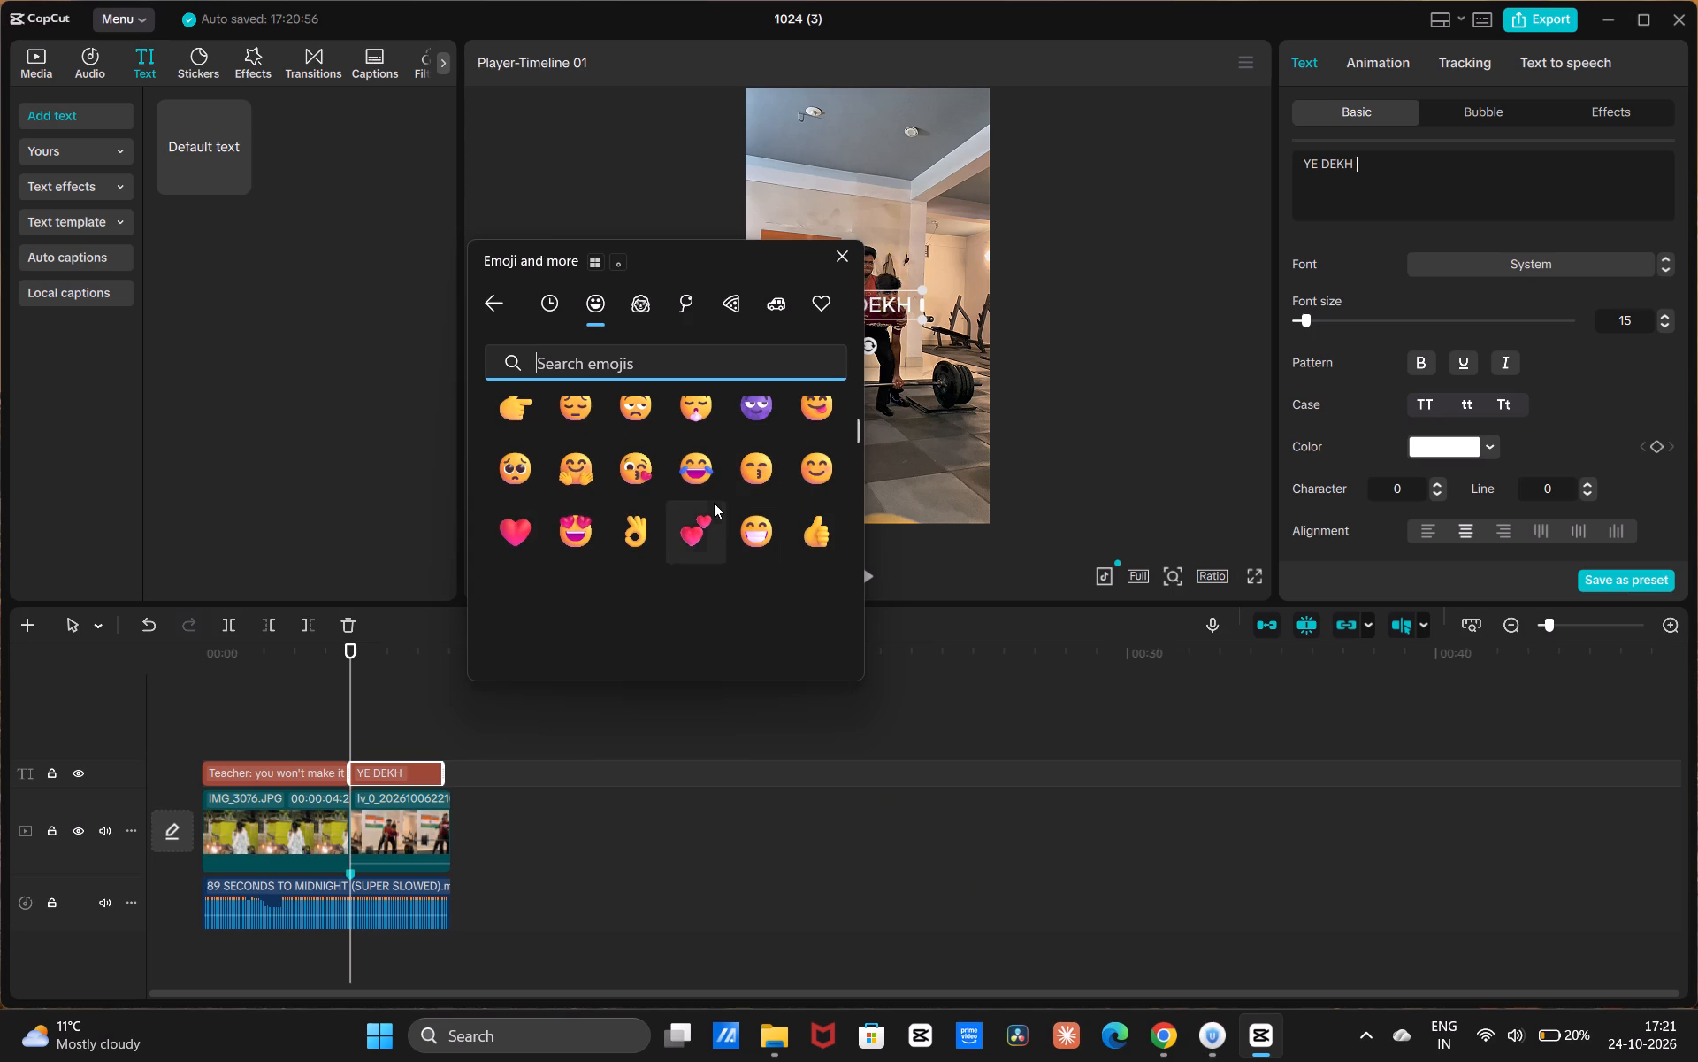
pyautogui.scroll(-11, 714, 503)
pyautogui.click(763, 292)
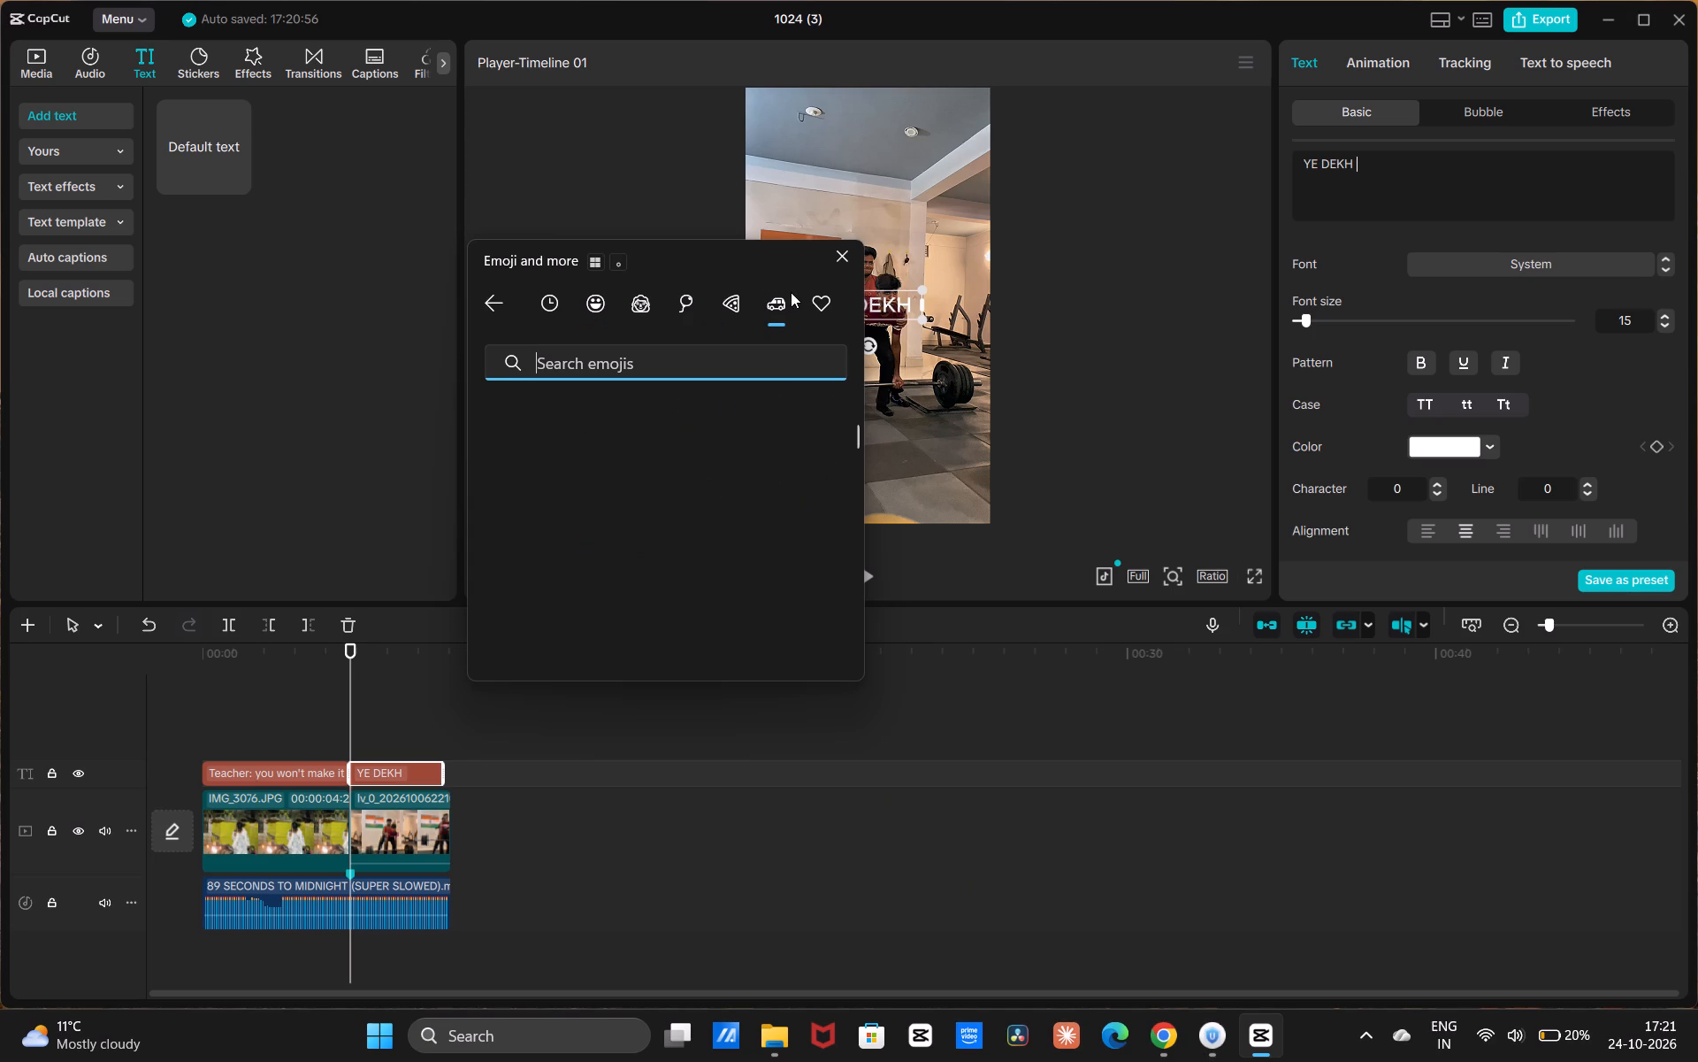
pyautogui.click(800, 297)
pyautogui.click(493, 304)
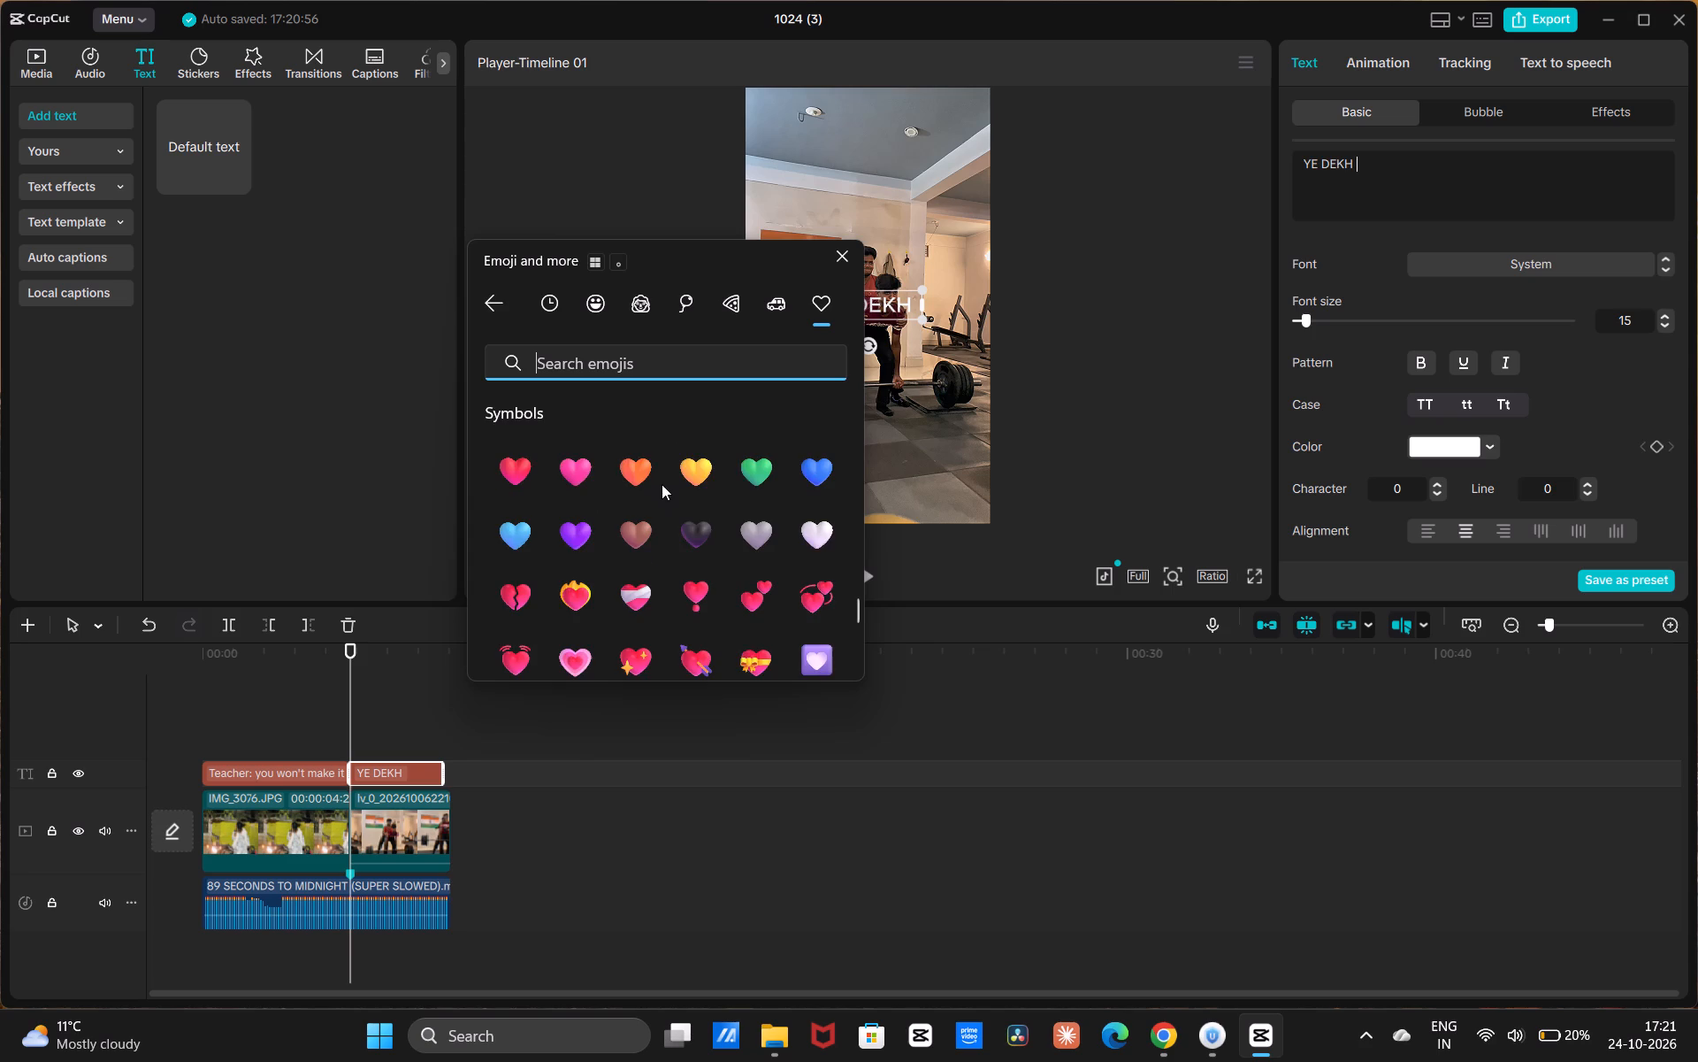
pyautogui.scroll(10, 671, 503)
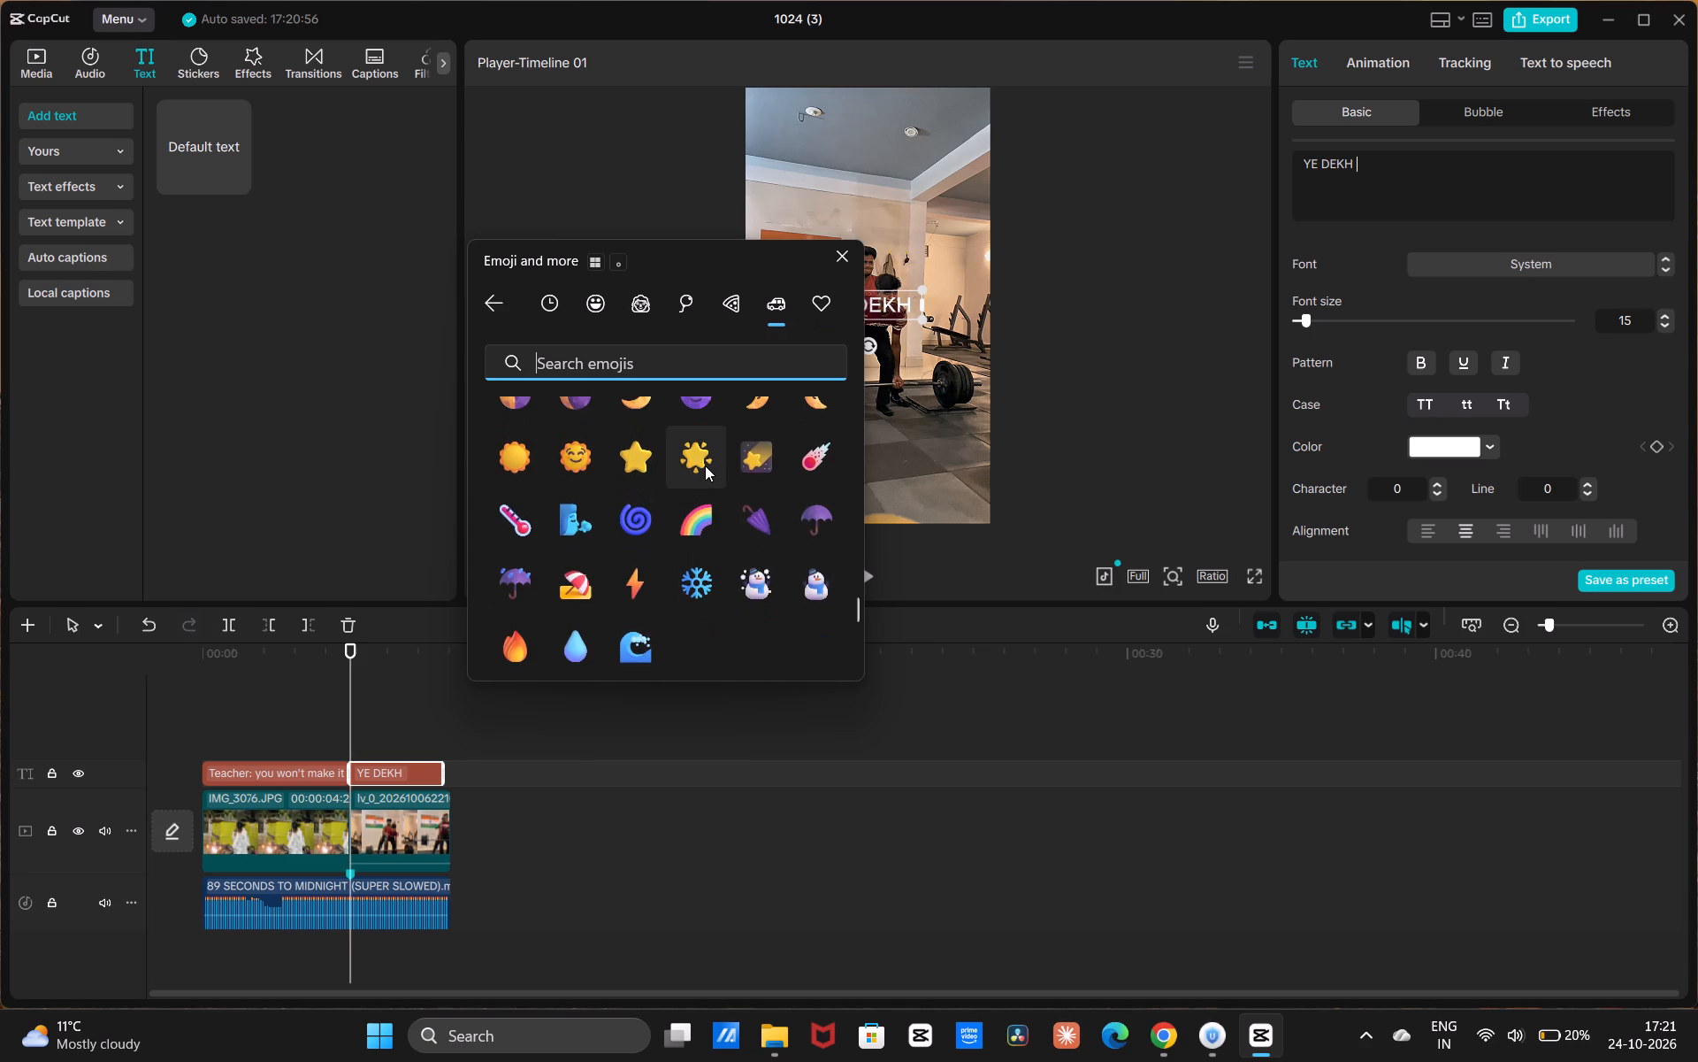
pyautogui.scroll(-9, 700, 479)
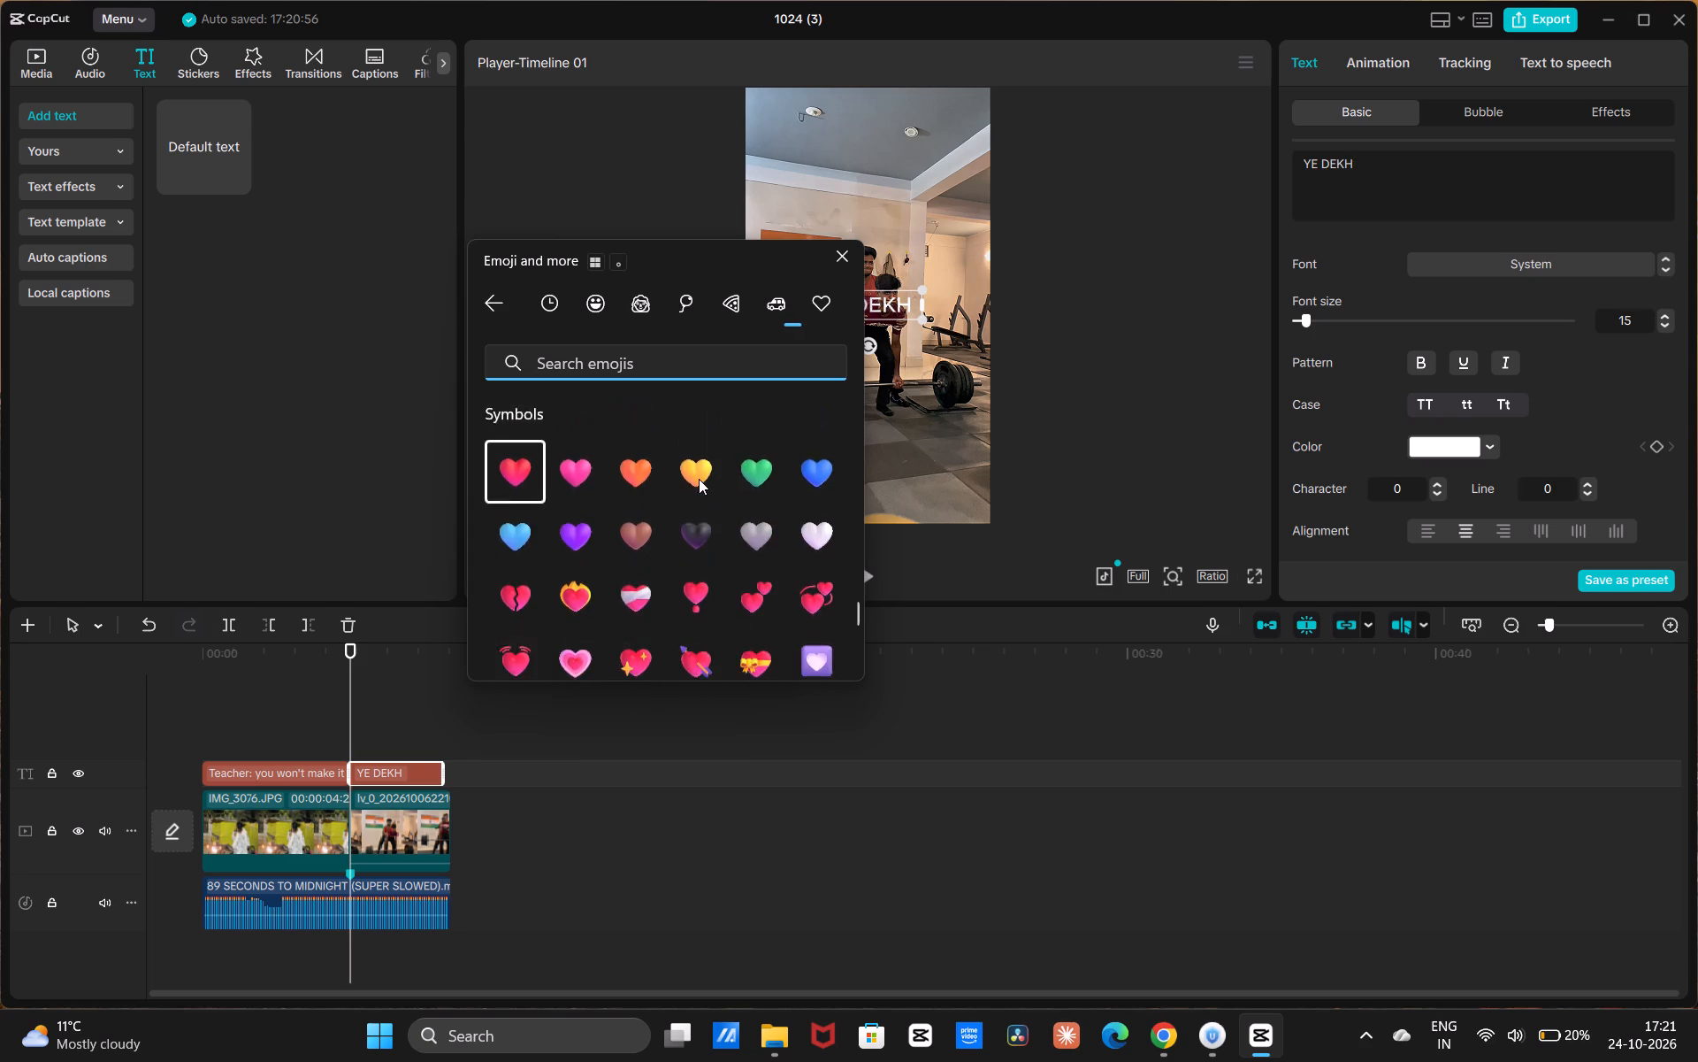
pyautogui.scroll(-8, 699, 479)
pyautogui.scroll(2, 699, 480)
pyautogui.scroll(-4, 696, 480)
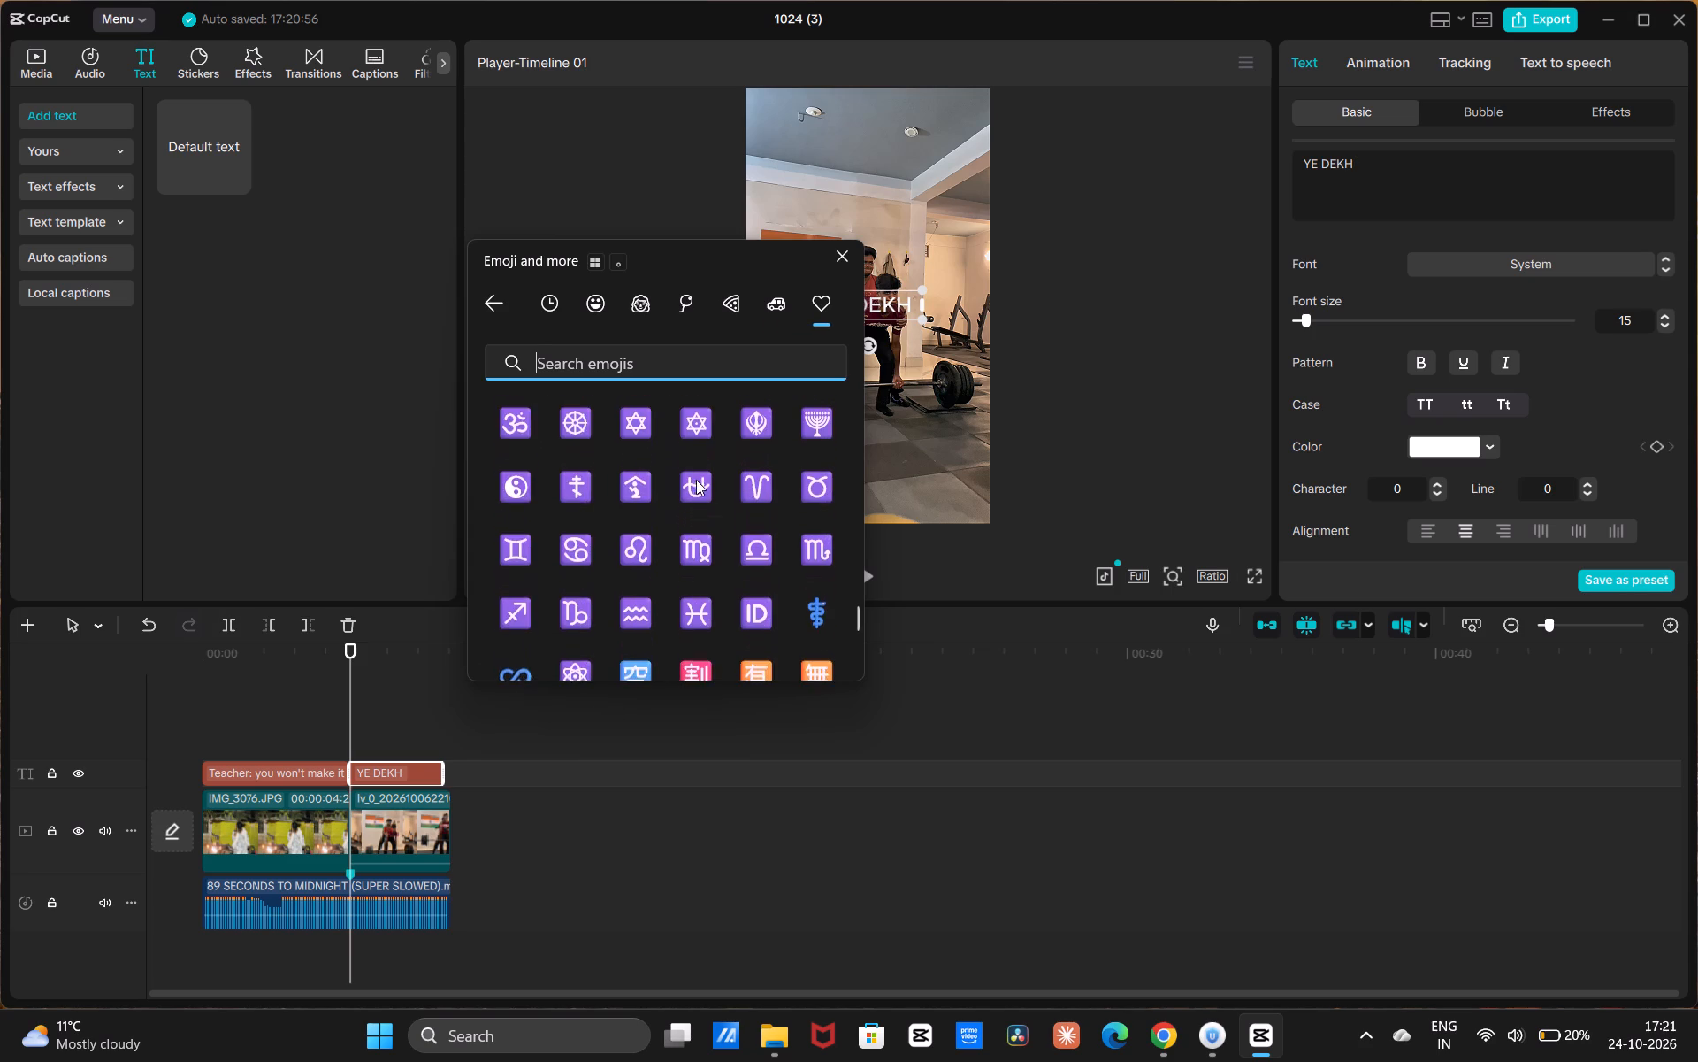
pyautogui.scroll(-11, 696, 481)
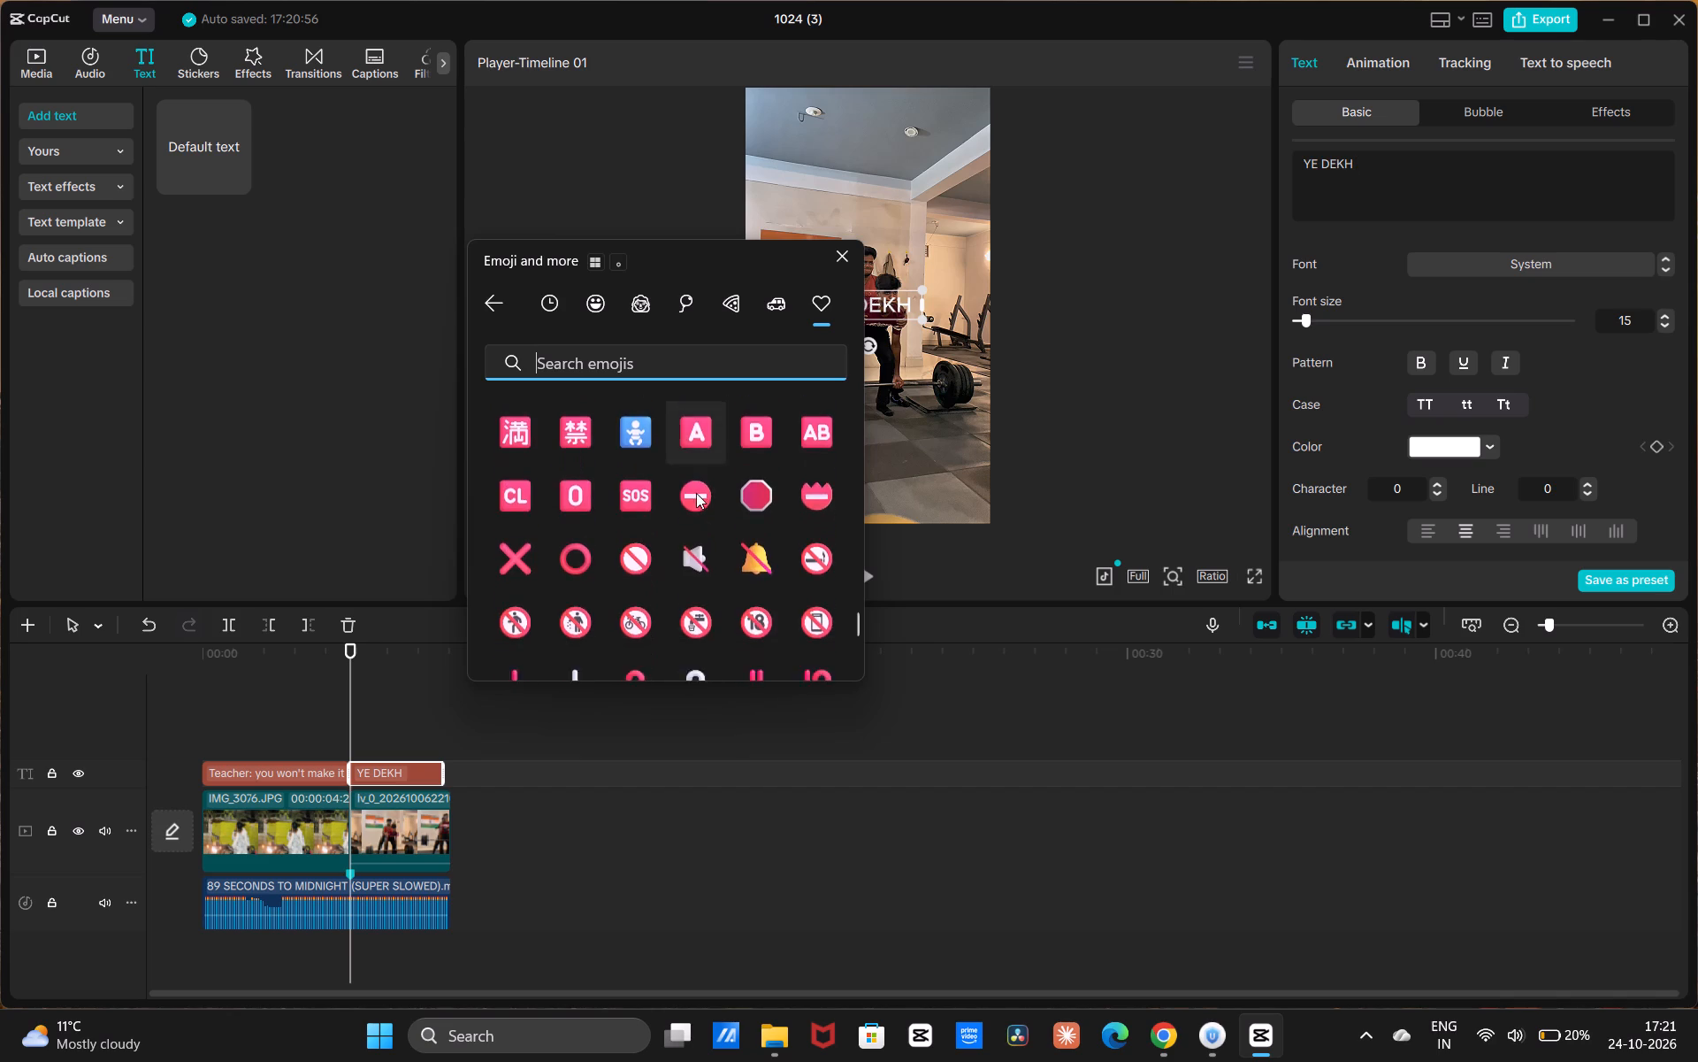
pyautogui.scroll(-6, 696, 493)
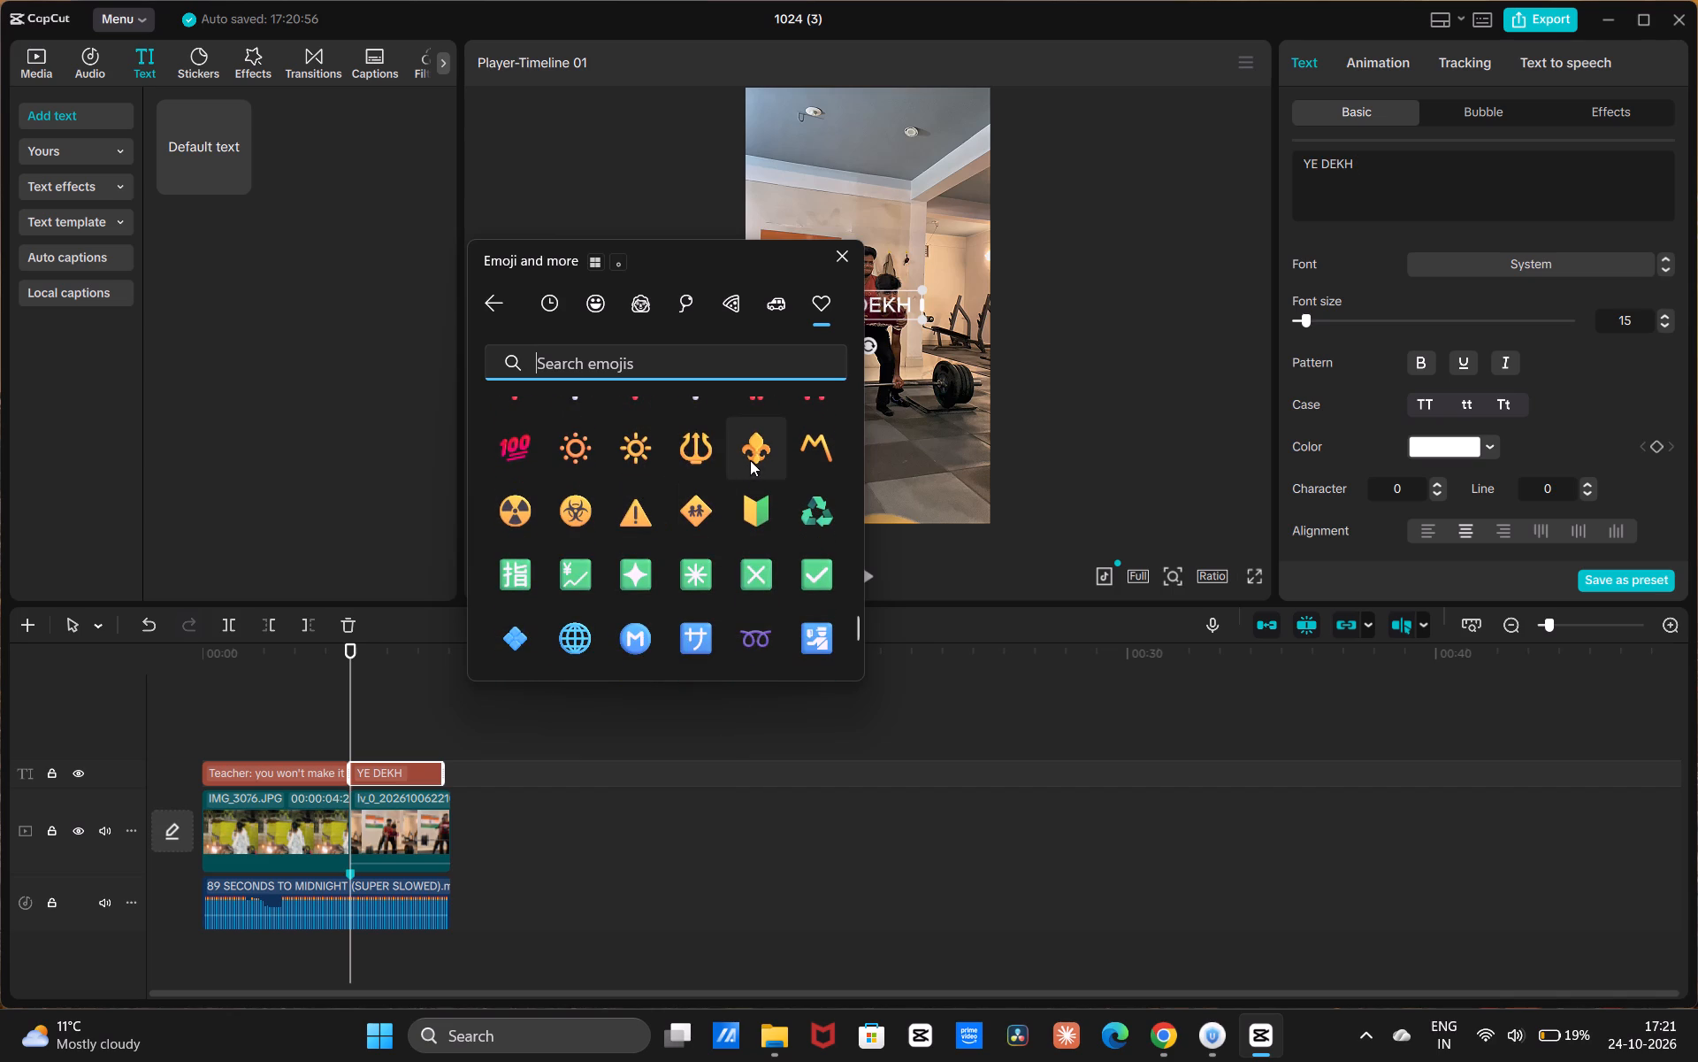
pyautogui.click(750, 460)
pyautogui.click(929, 356)
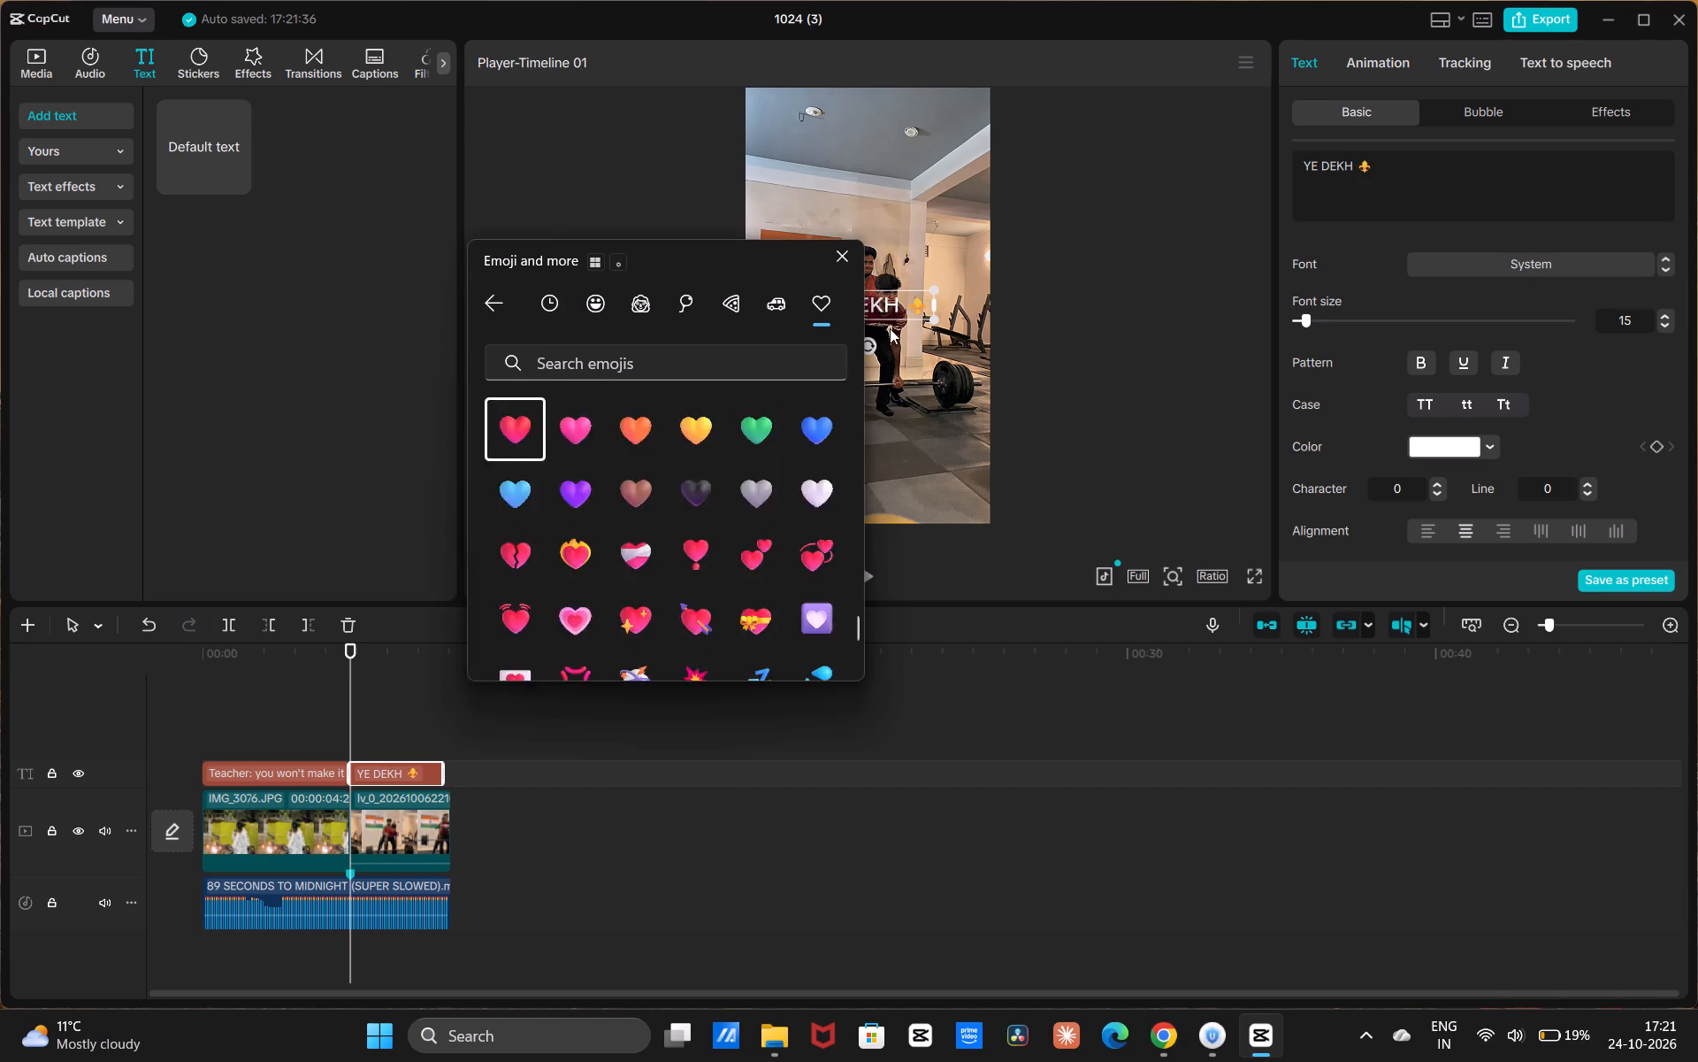
# Move the "YE DEKH" caption up onto the wall above the lifters, keeping its original size.
pyautogui.moveTo(889, 306); pyautogui.dragTo(892, 199)
pyautogui.moveTo(929, 208); pyautogui.dragTo(895, 202)
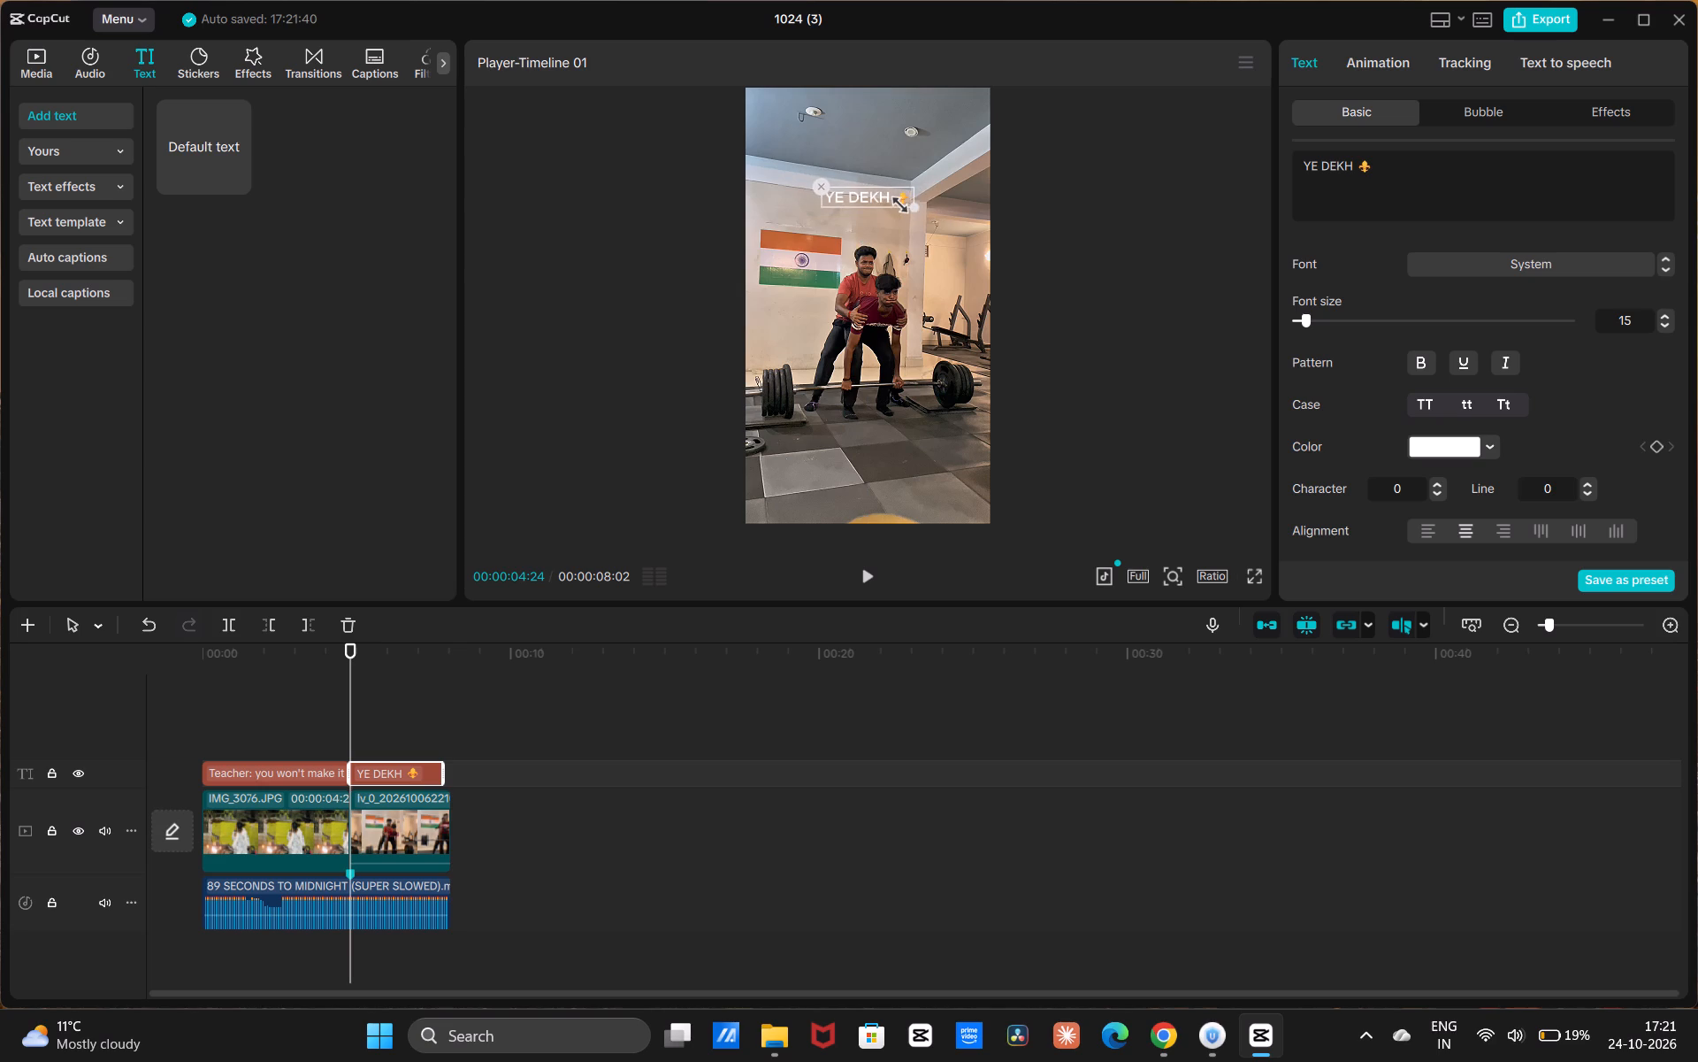
pyautogui.moveTo(895, 202); pyautogui.dragTo(904, 216)
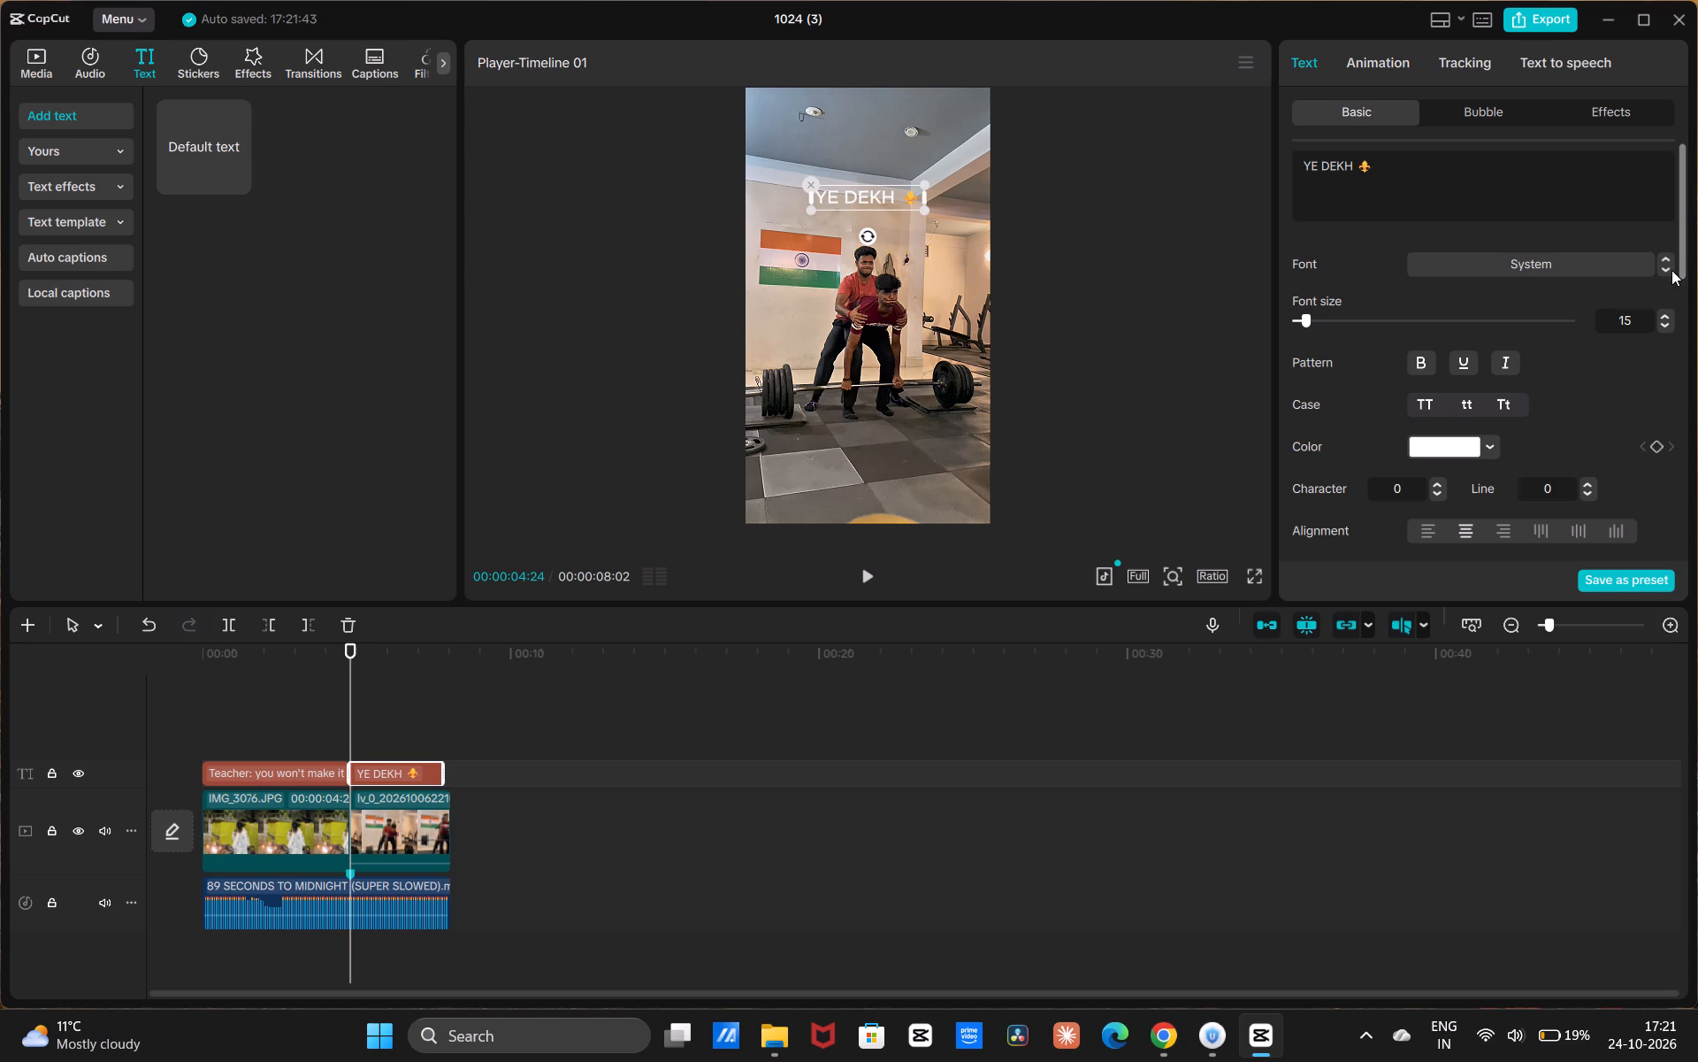
# Change the "YE DEKH" caption's font to エムプラスツー-EB.
pyautogui.click(1670, 271)
pyautogui.click(1670, 271)
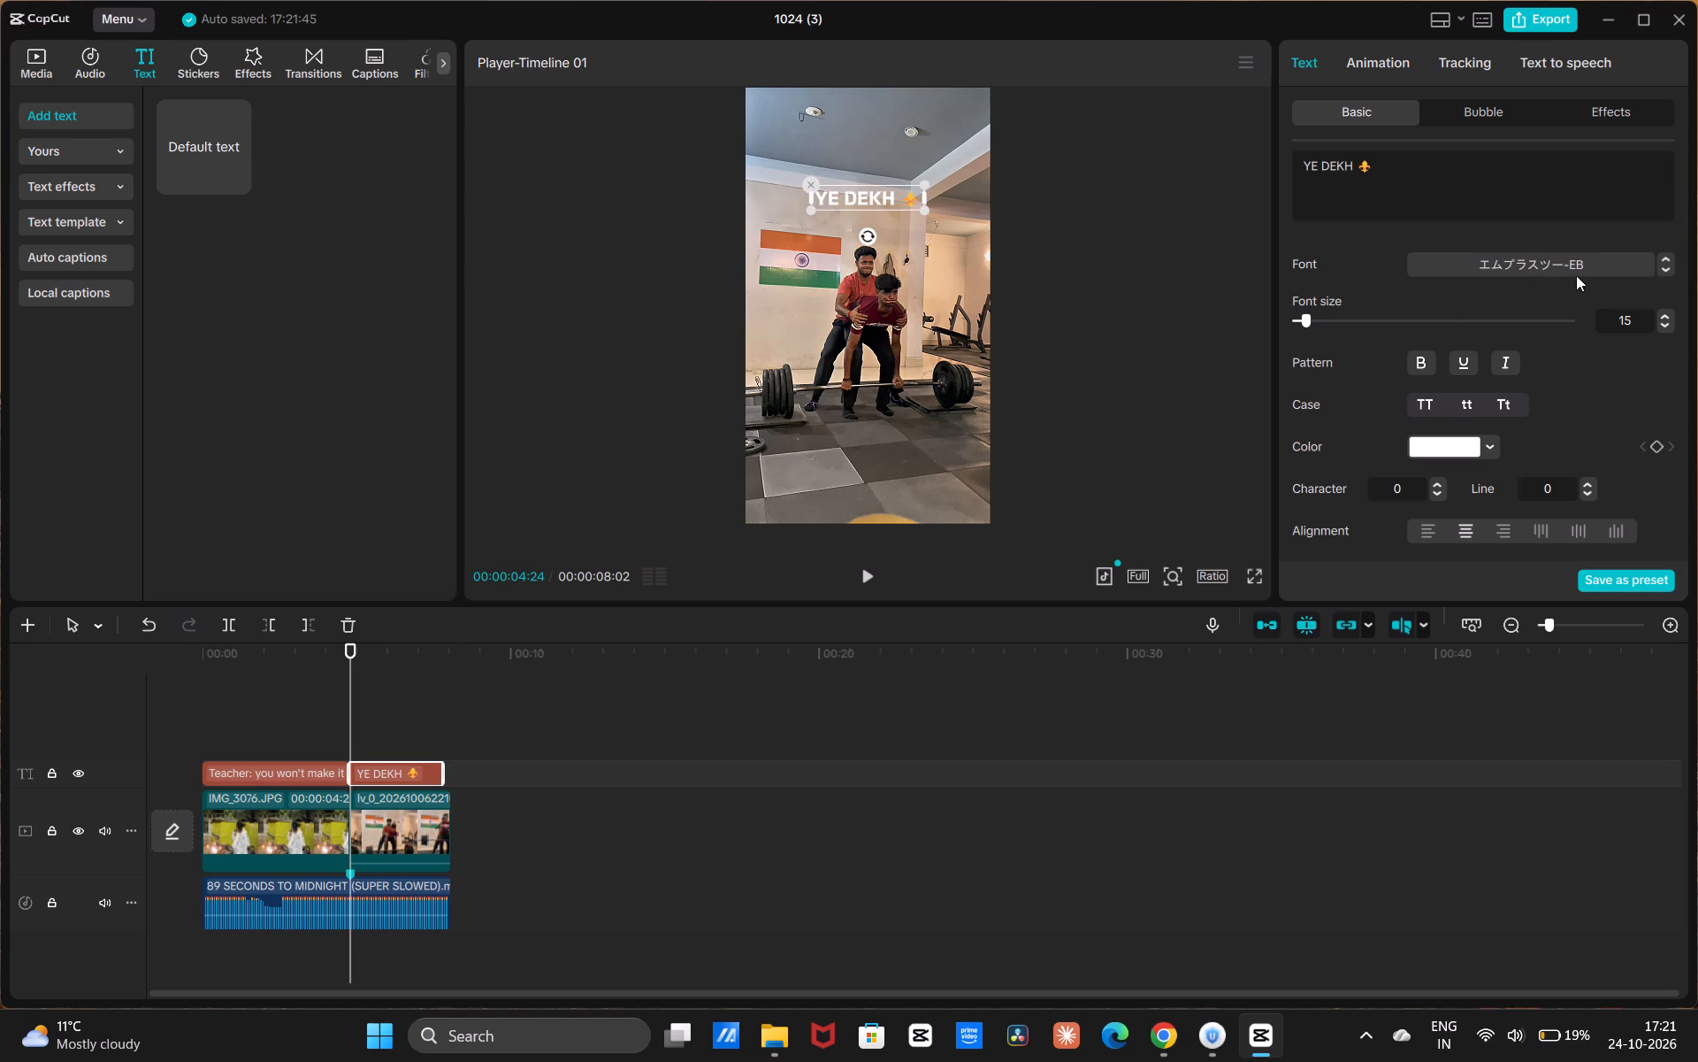
# Nudge the "YE DEKH" caption slightly down, keeping it horizontally centred in the frame.
pyautogui.click(854, 210)
pyautogui.click(865, 191)
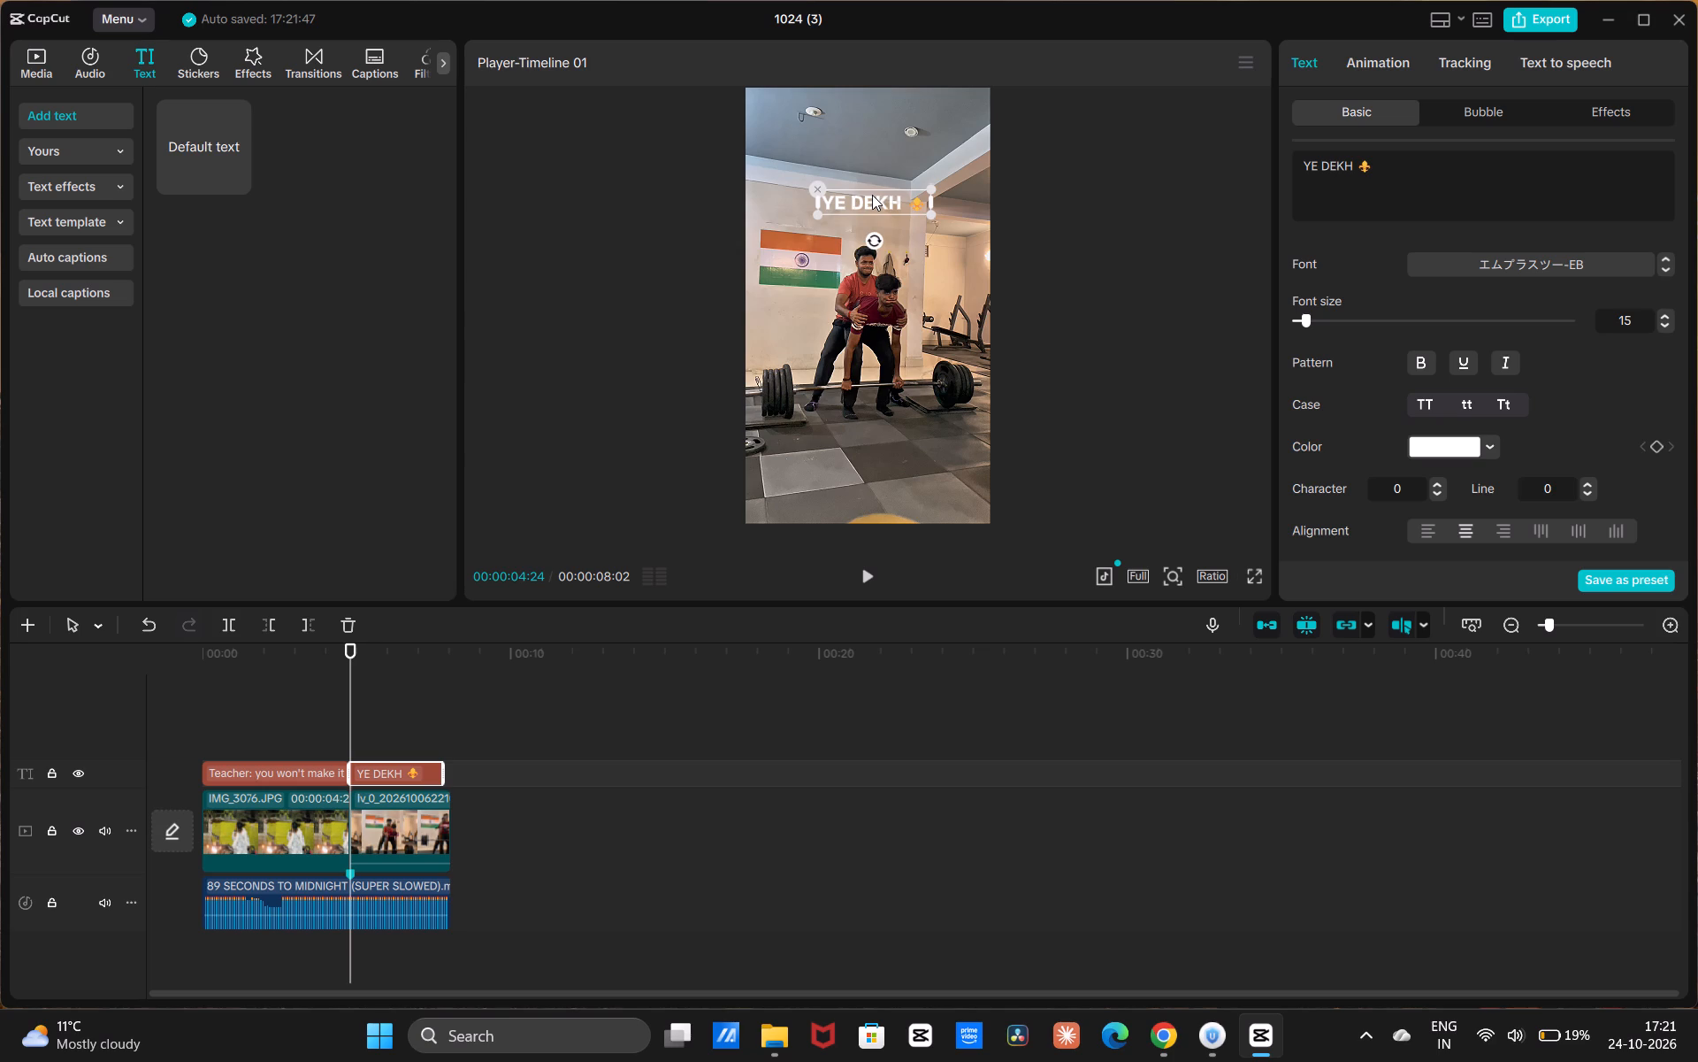
# Add the exhaling-face emoji followed by a space after the fleur-de-lis in the "YE DEKH" caption.
pyautogui.click(1409, 164)
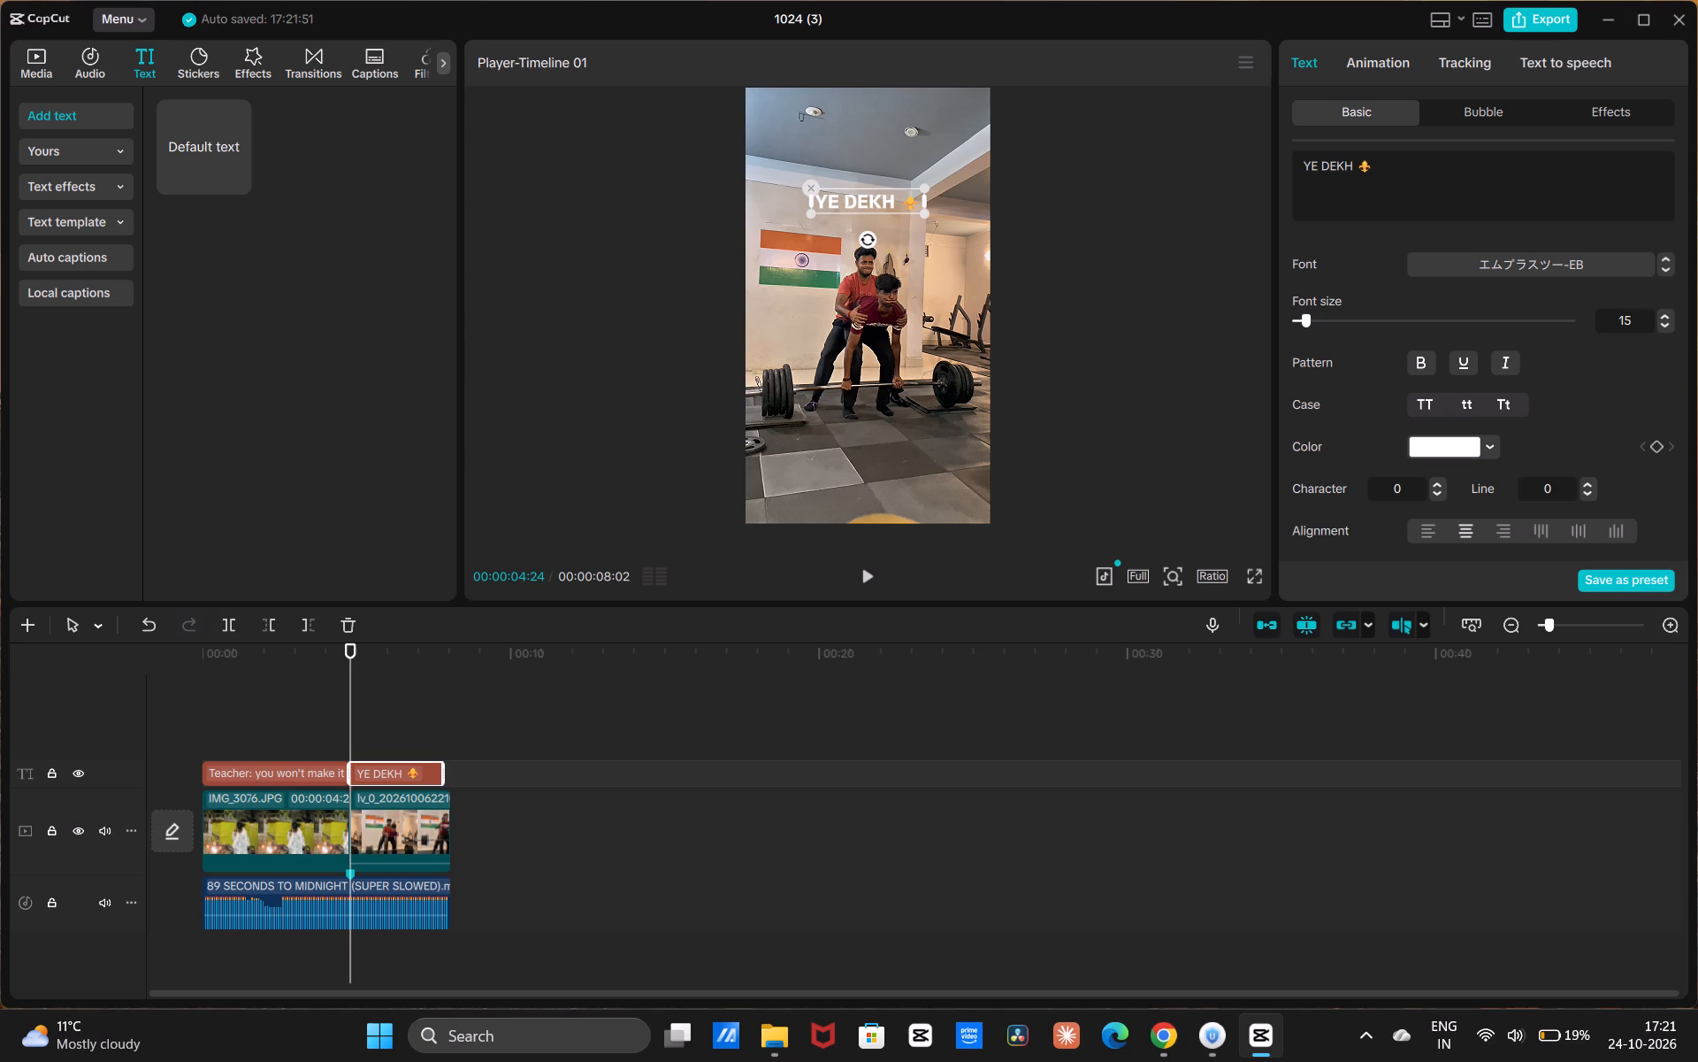
pyautogui.press('super+period')
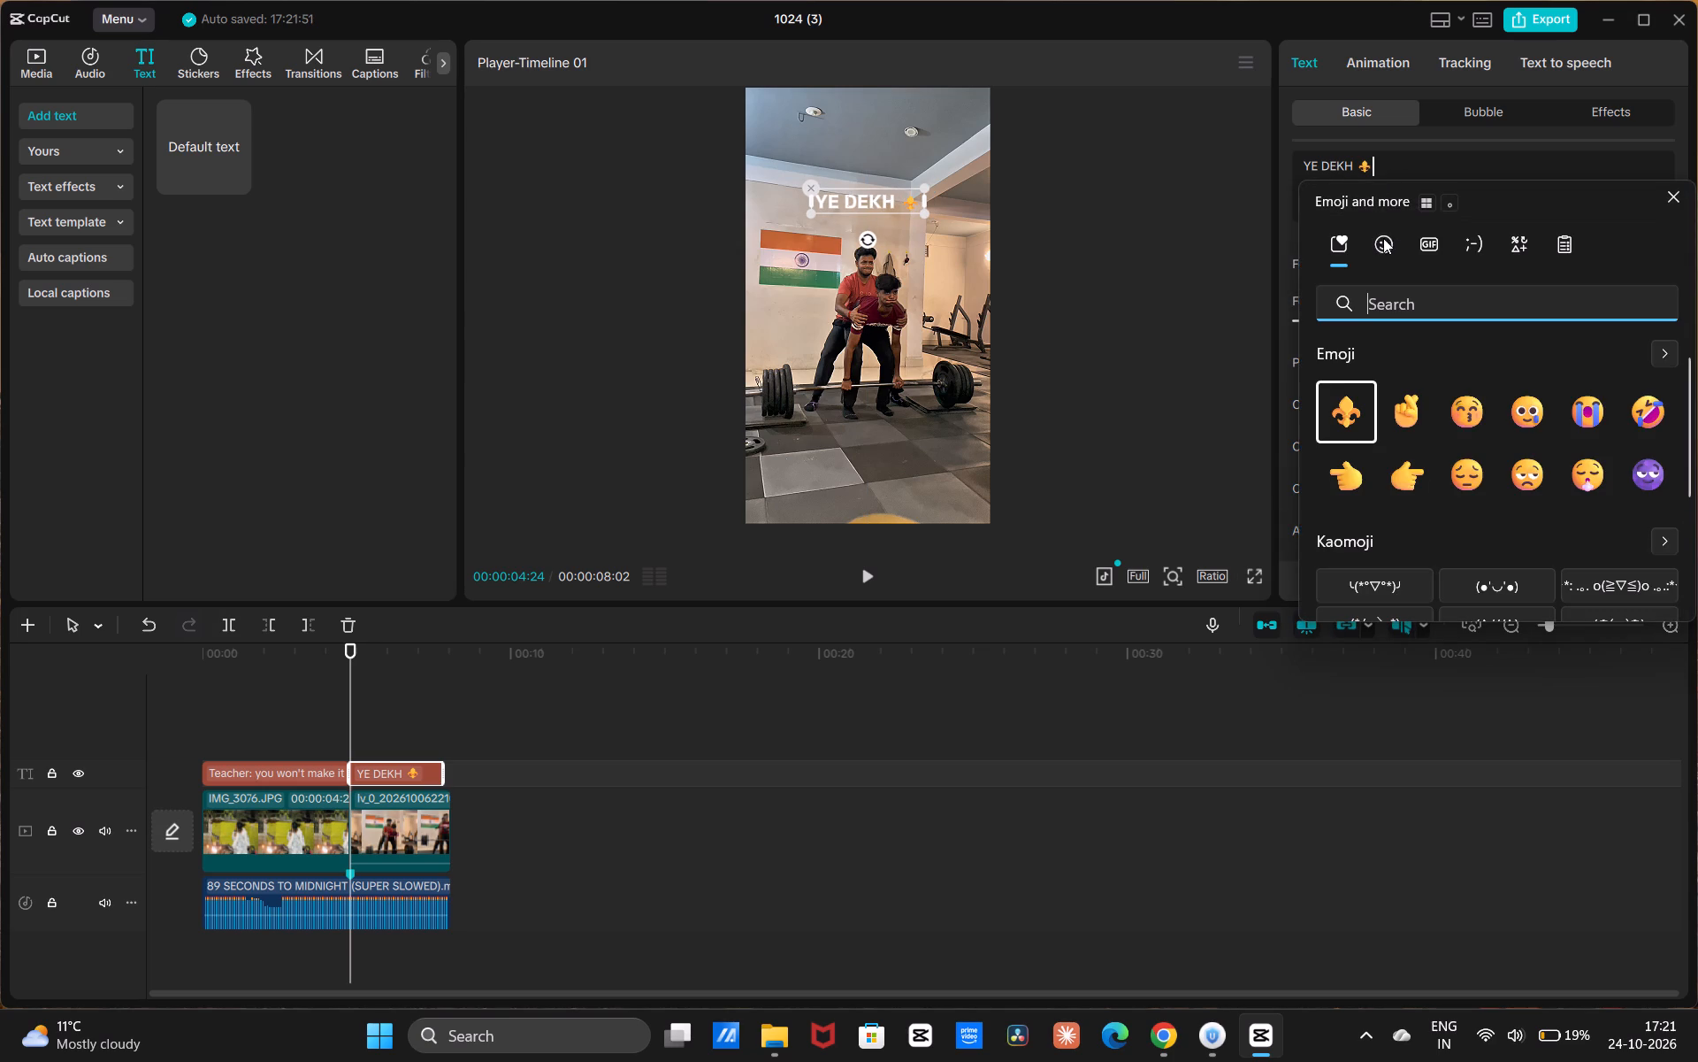
pyautogui.click(1587, 467)
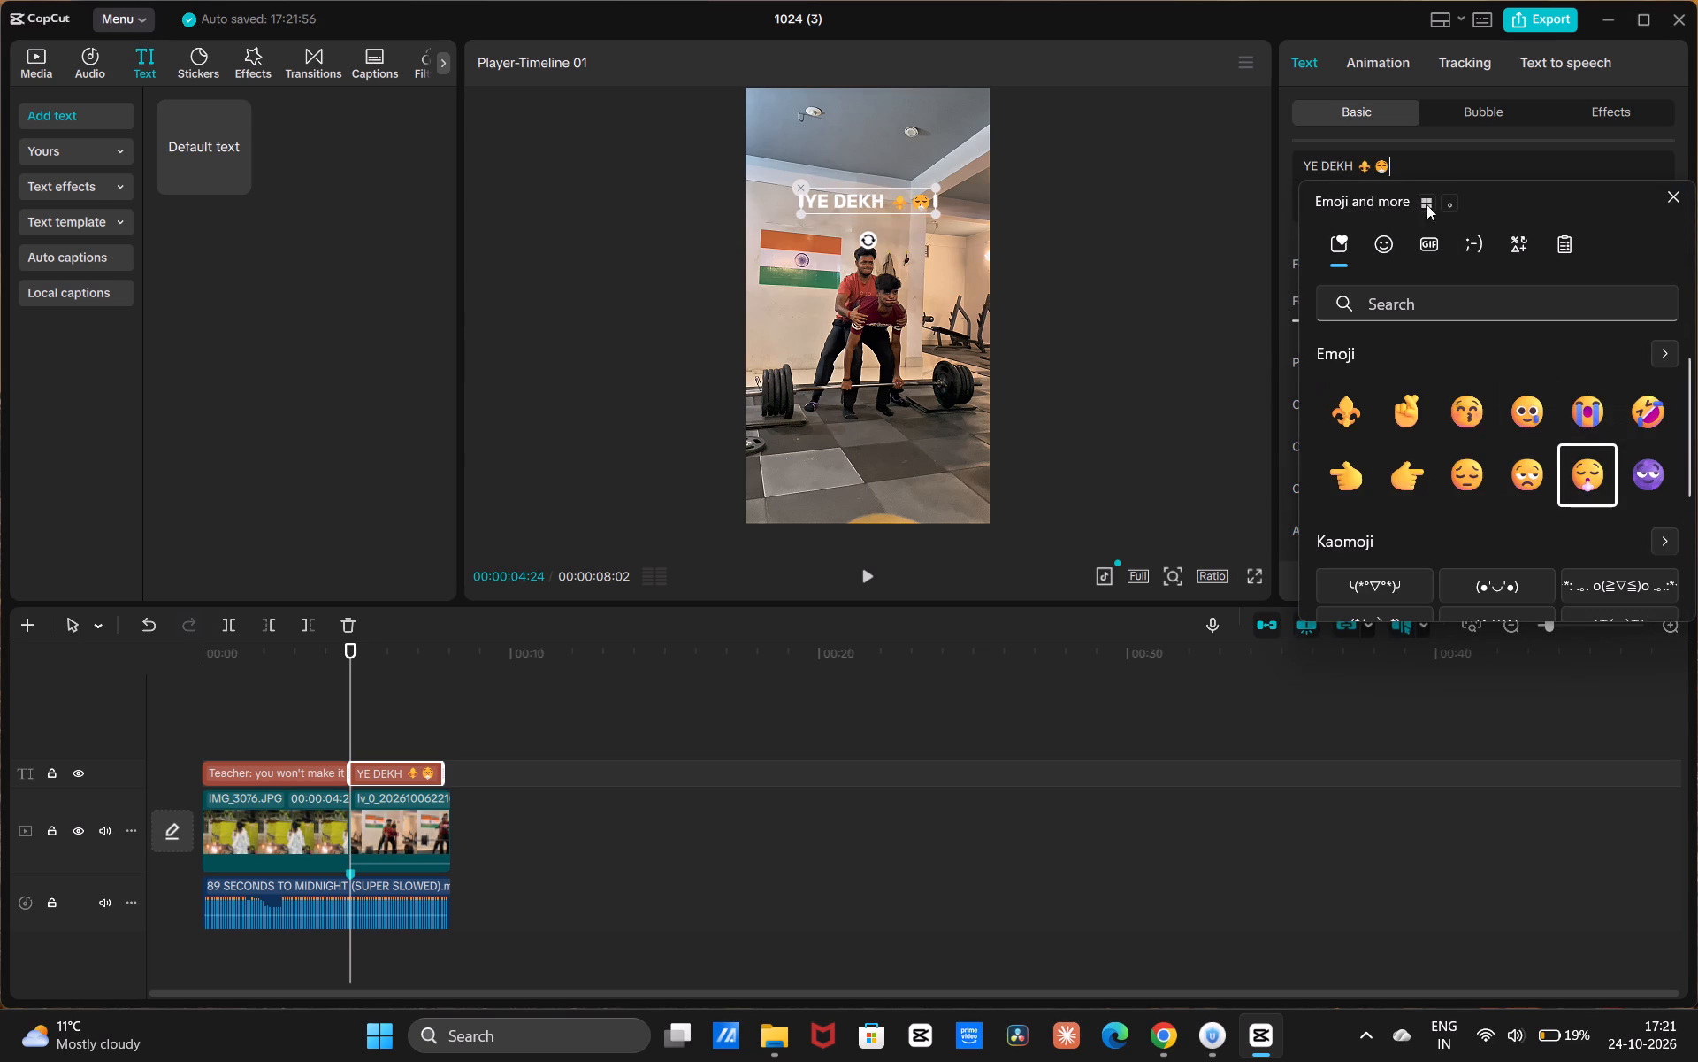
pyautogui.click(1242, 365)
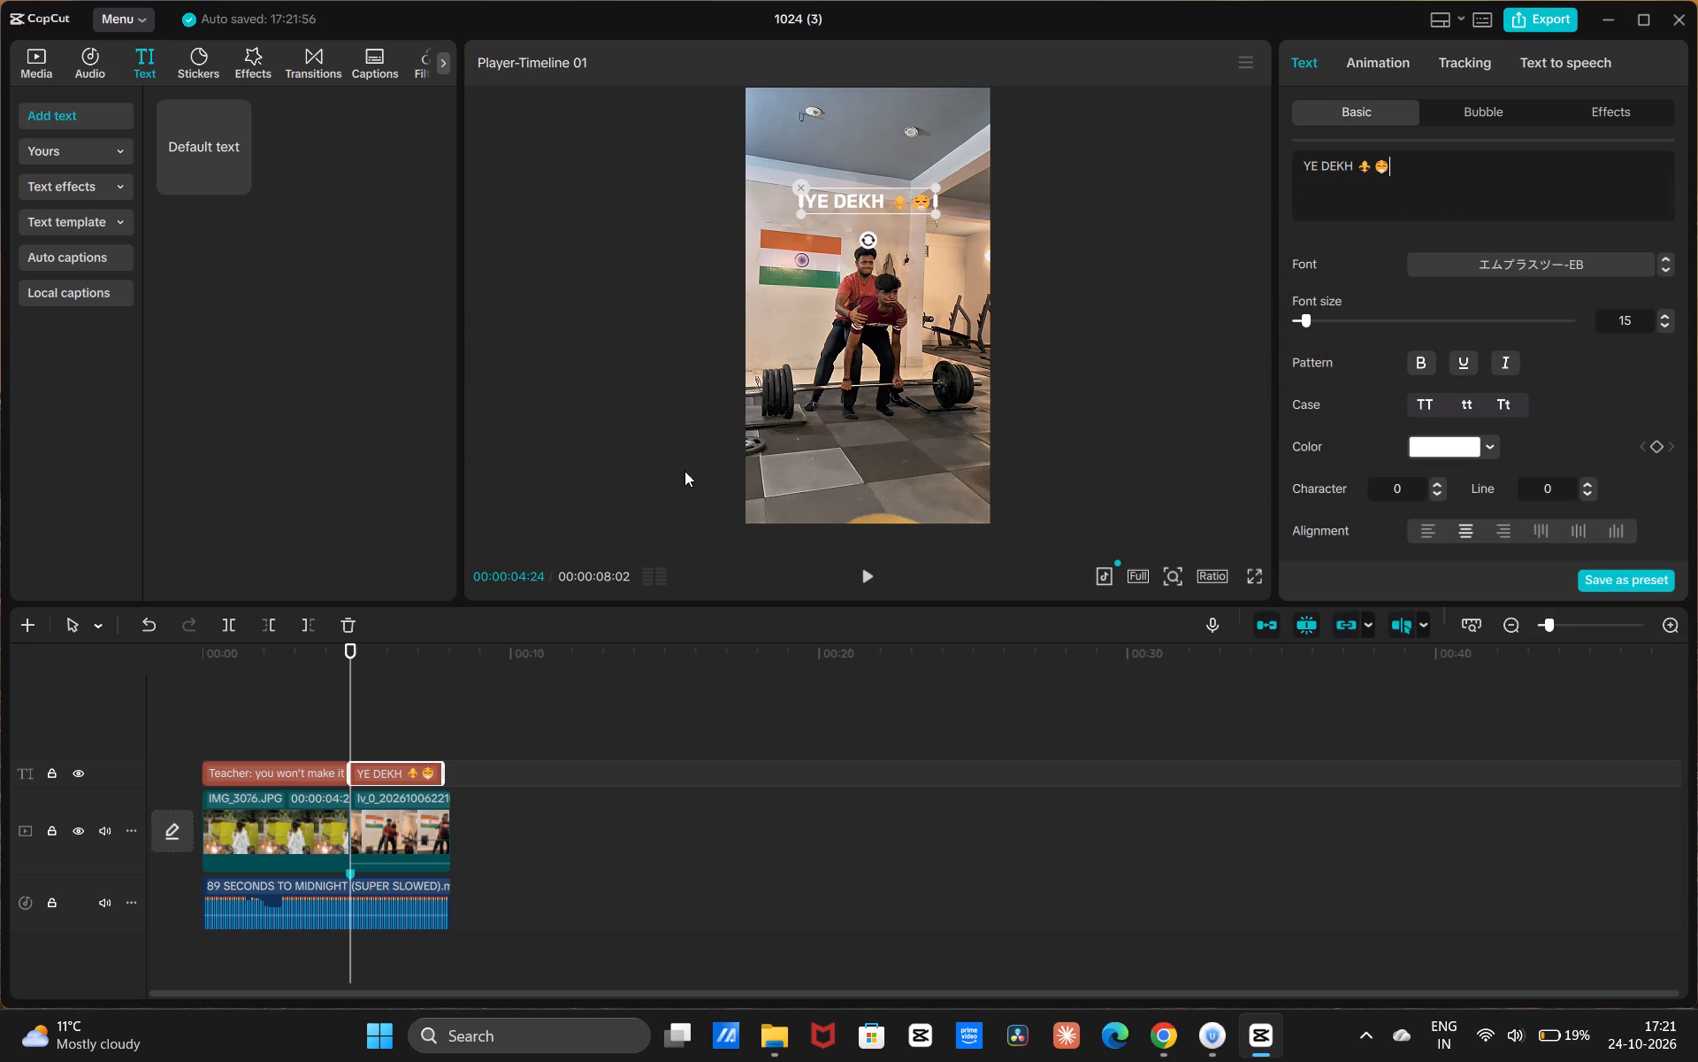
pyautogui.press('space')
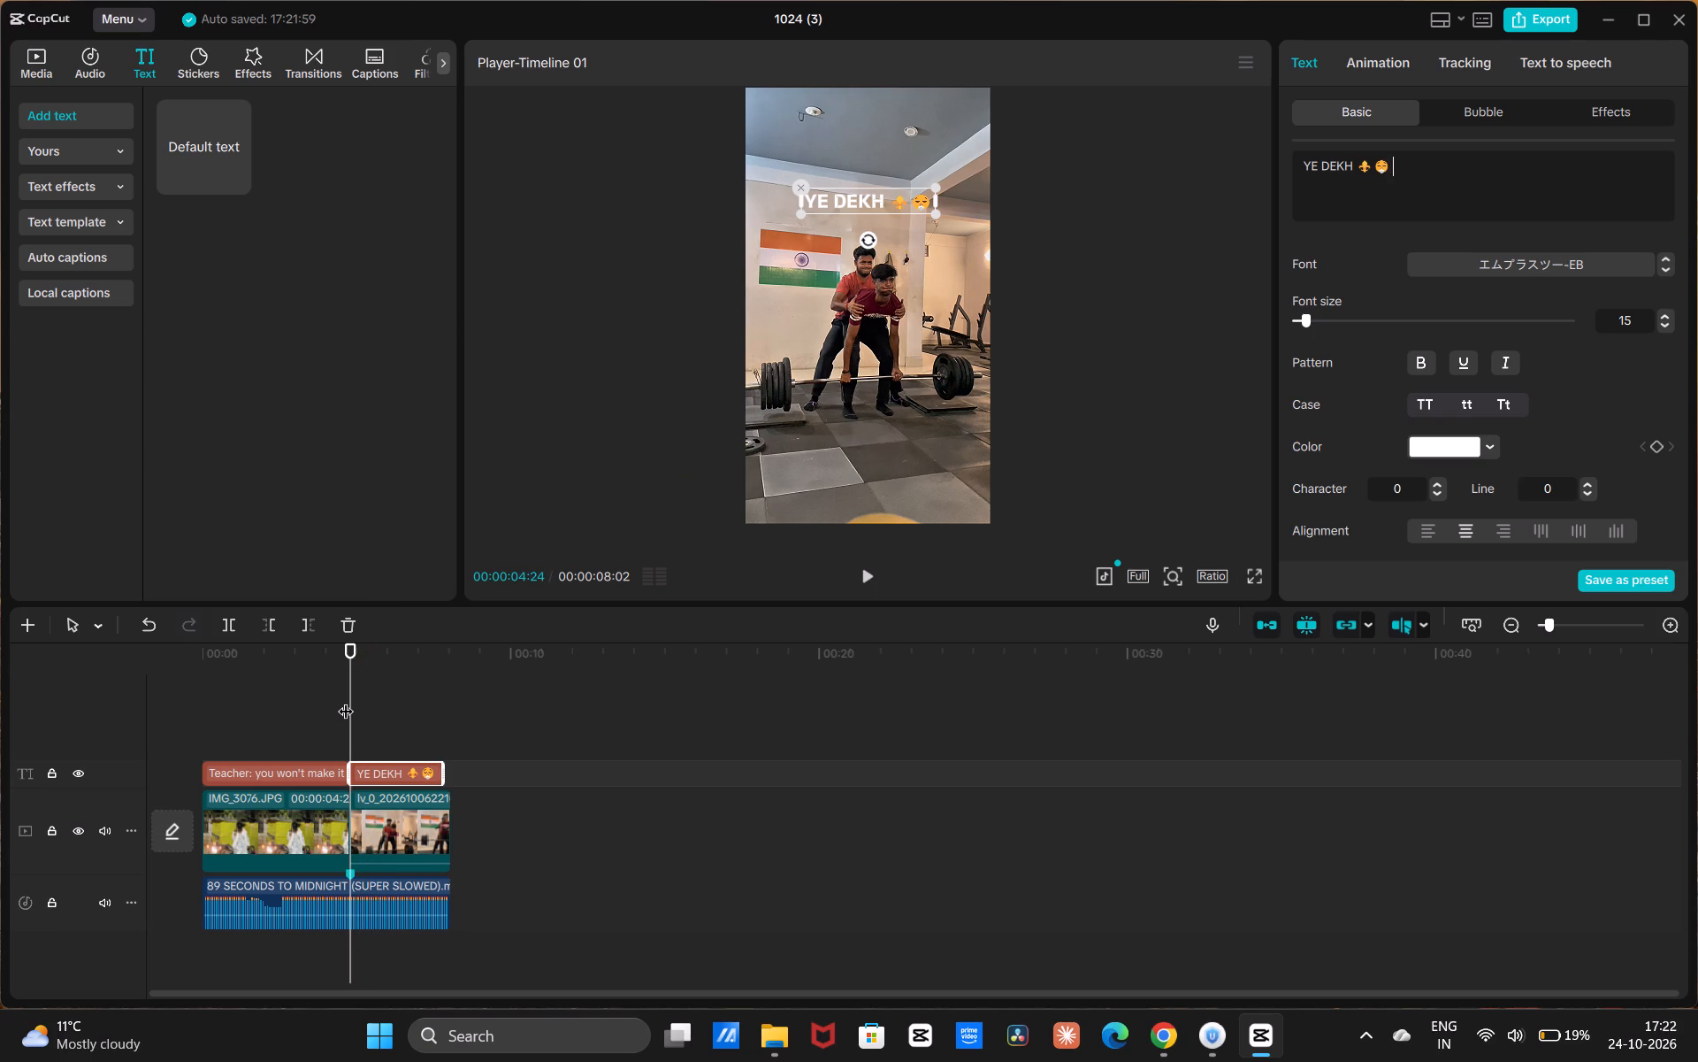
# Play the gym clip from its start to check the "YE DEKH" caption over the lift.
pyautogui.click(346, 700)
pyautogui.press('space')
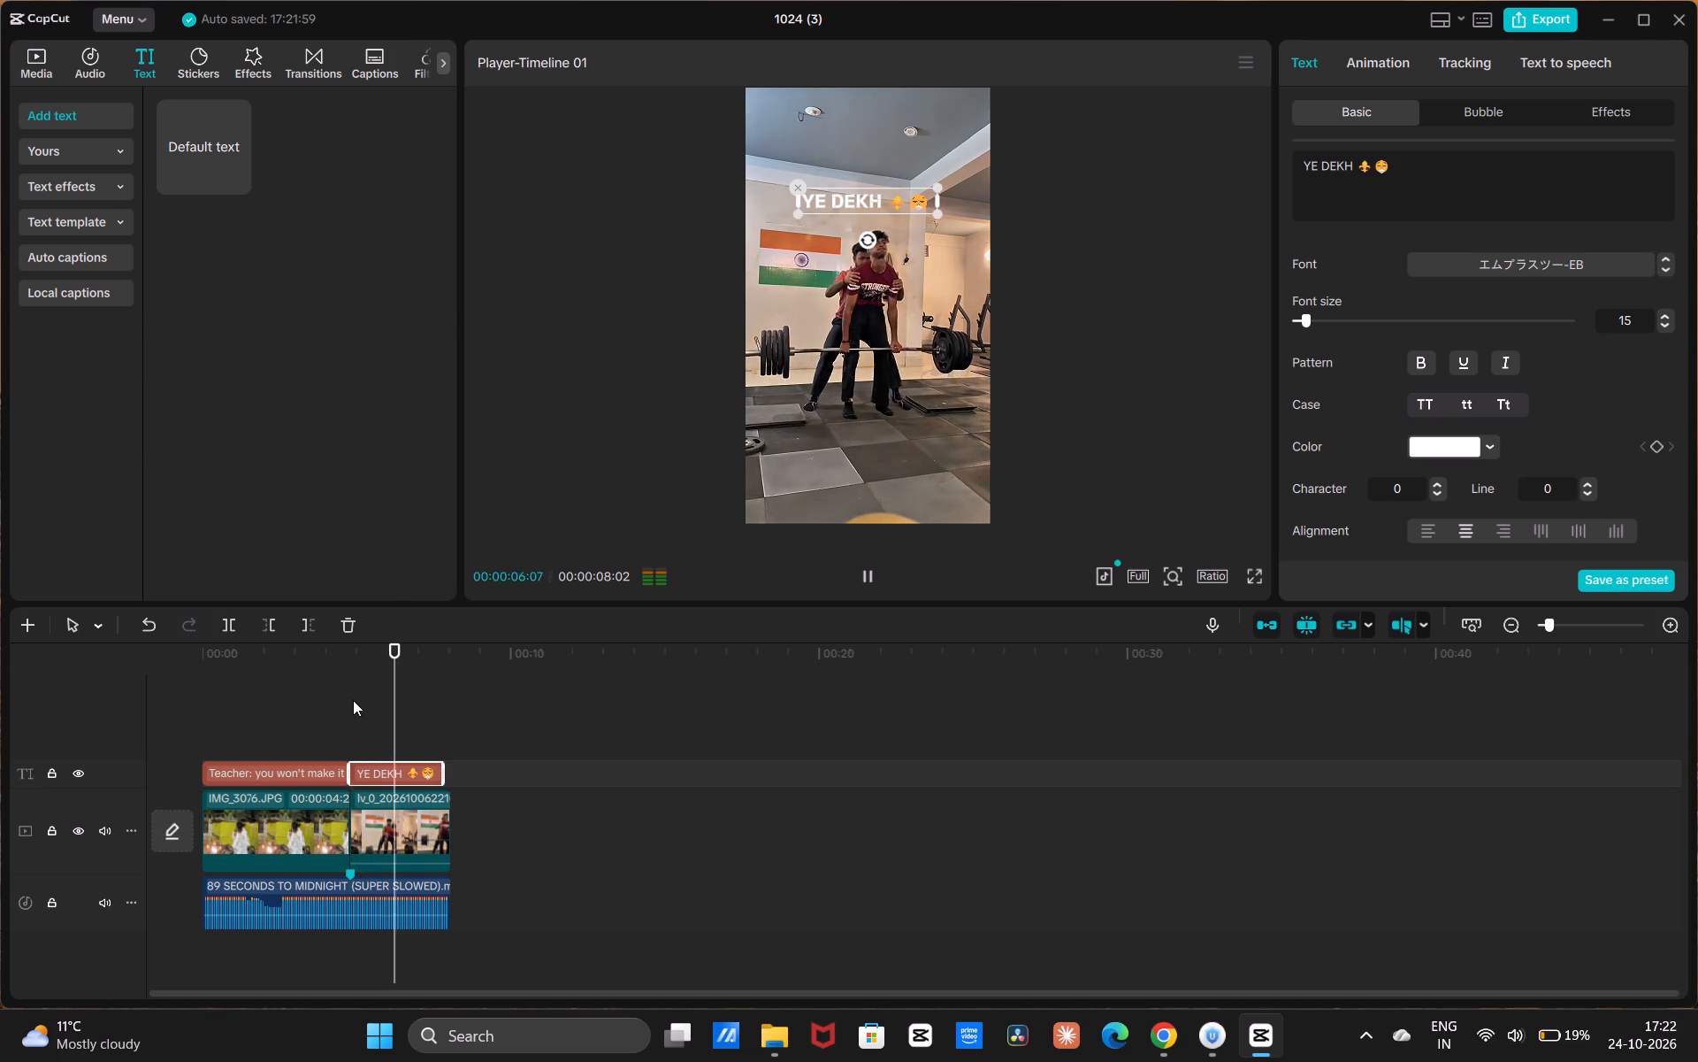
pyautogui.press('space')
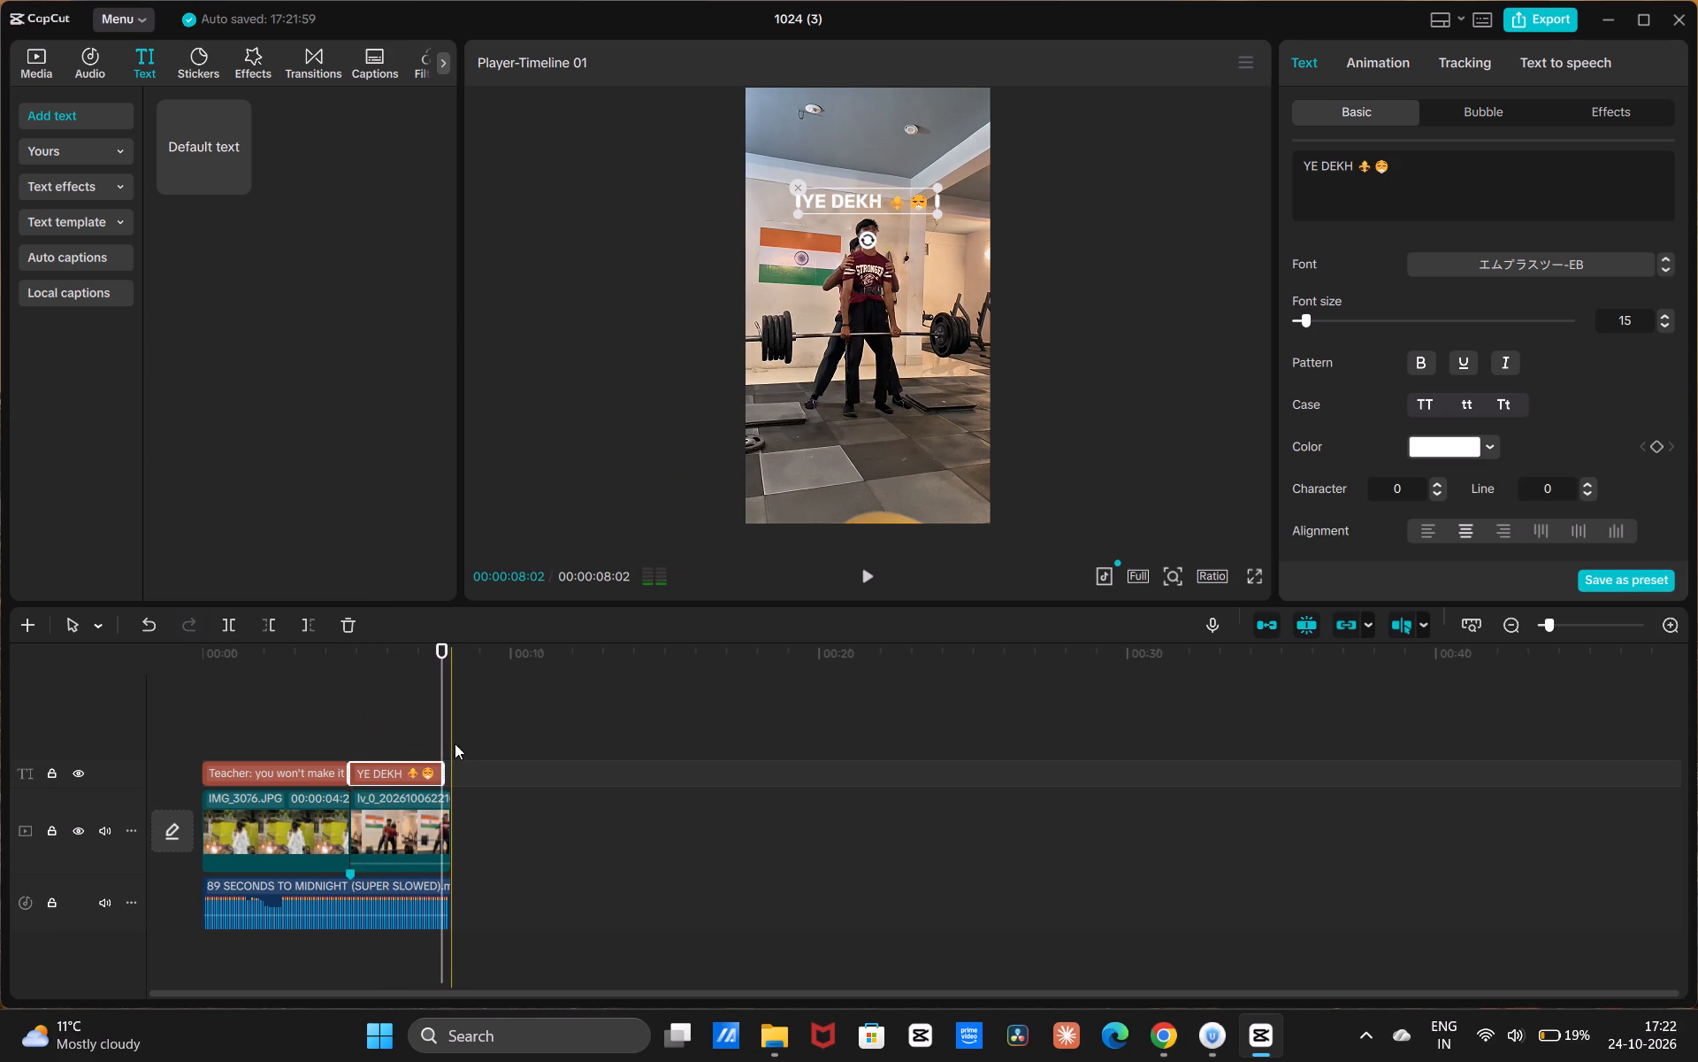
# Extend the "YE DEKH" caption clip on the timeline so it ends with the gym clip at 00:00:08:02.
pyautogui.moveTo(440, 754); pyautogui.dragTo(449, 767)
pyautogui.click(443, 758)
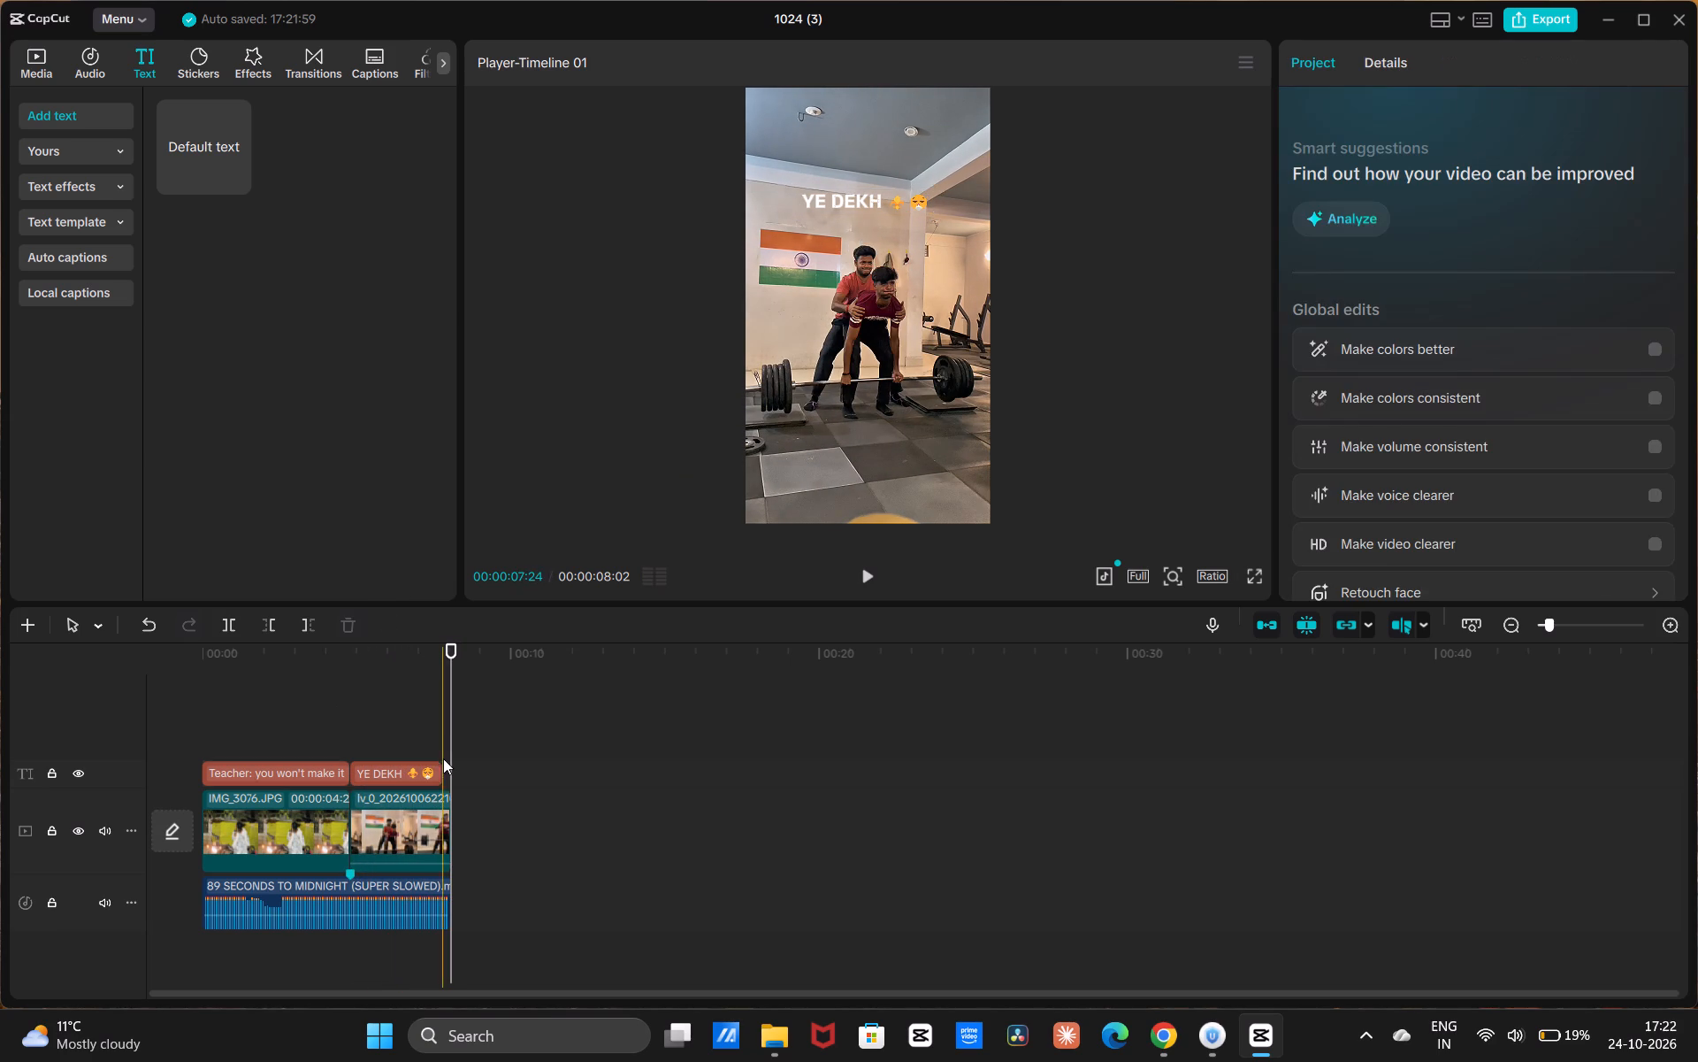
pyautogui.click(421, 764)
pyautogui.doubleClick(444, 775)
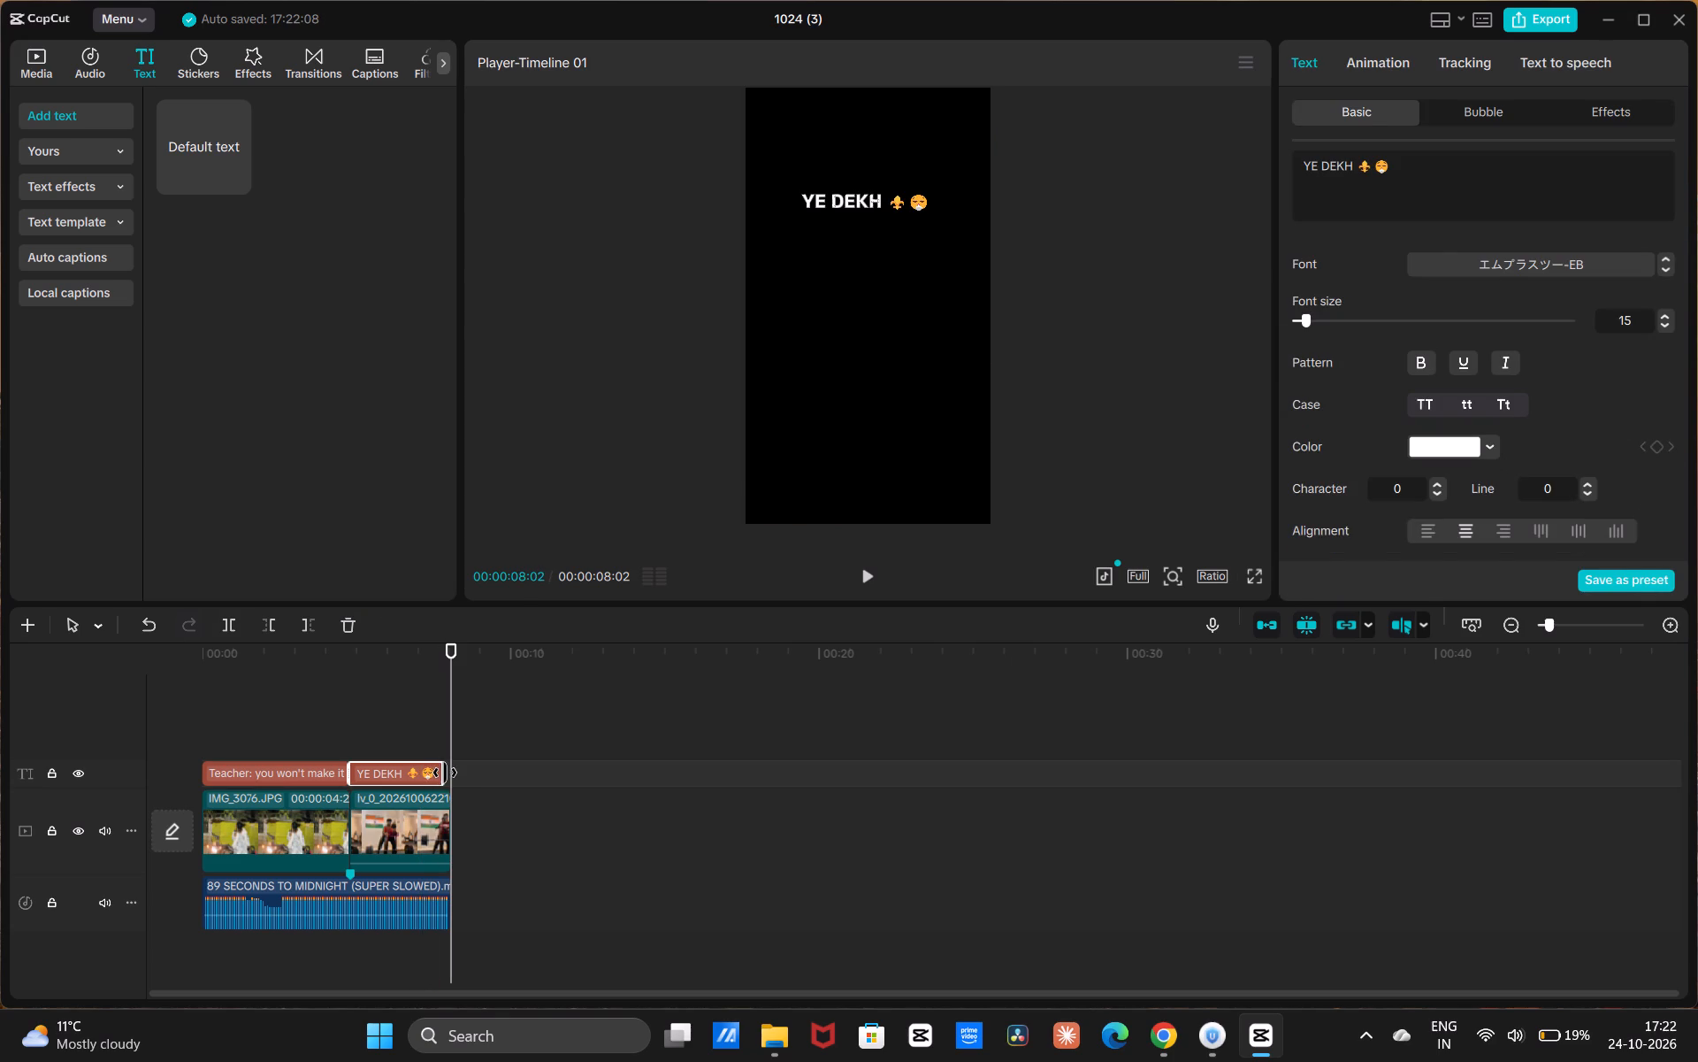
# Play the video from about 00:00:05:21 to the end to review the caption's timing over the gym clip.
pyautogui.click(379, 712)
pyautogui.press('space')
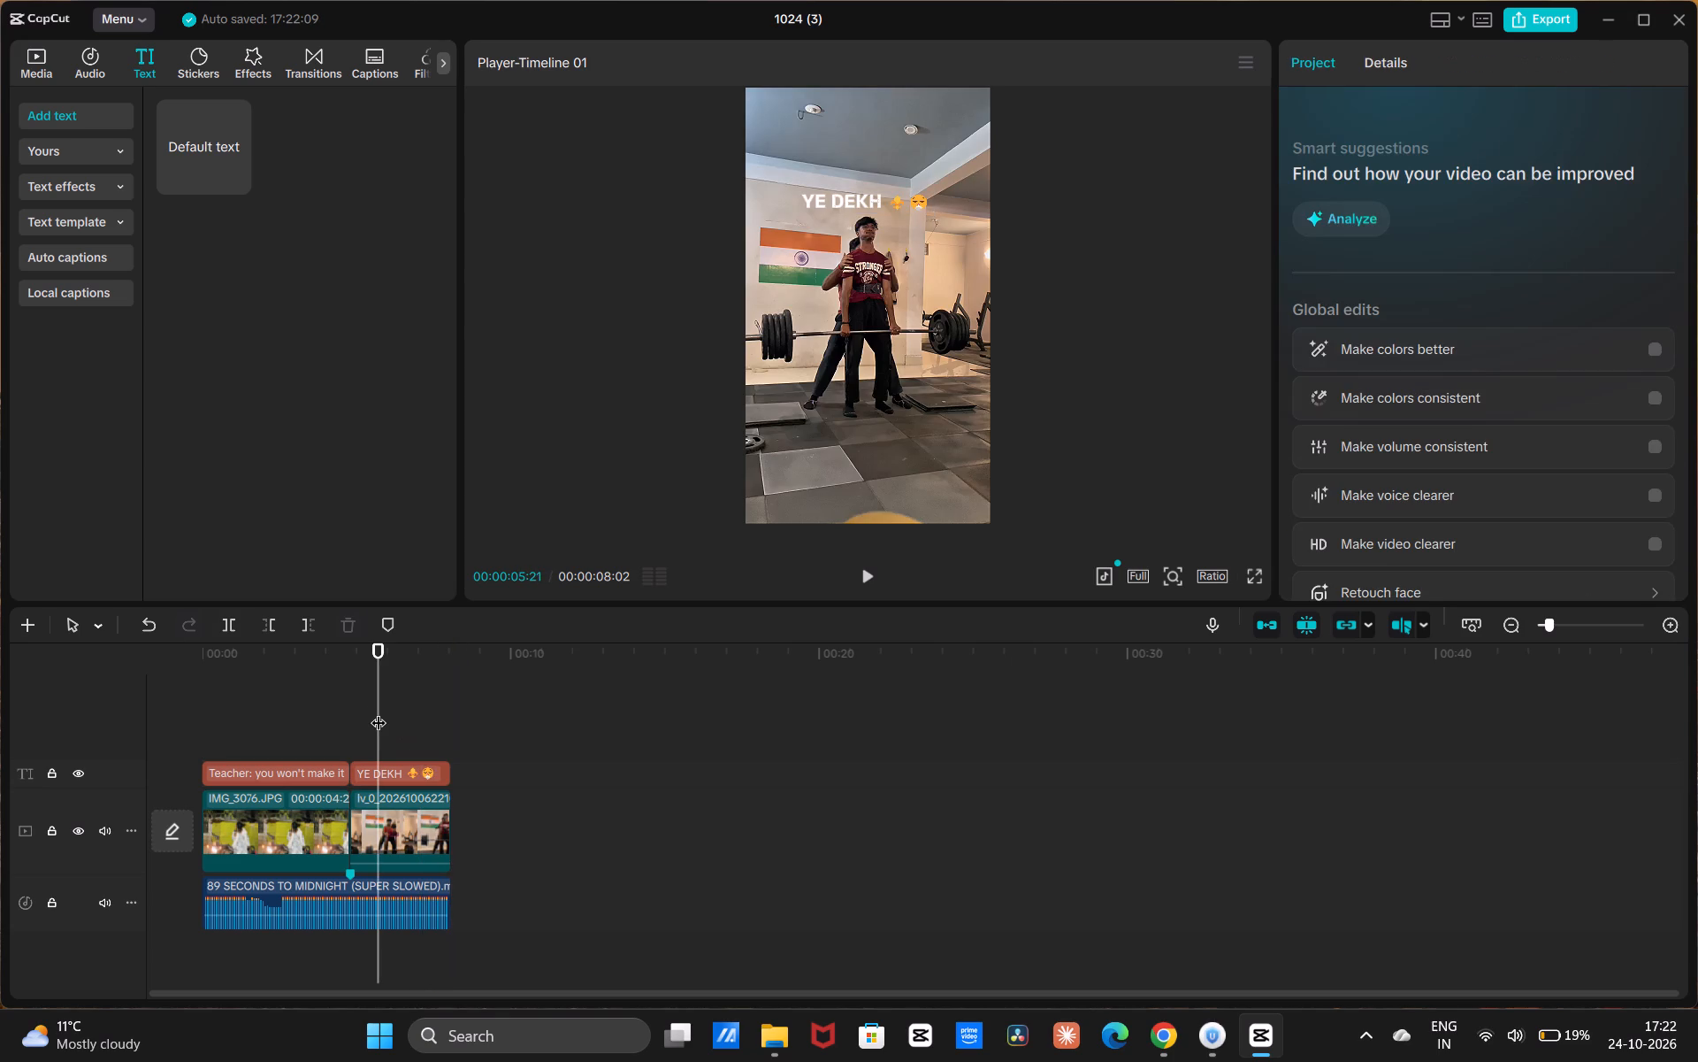
pyautogui.press('space')
pyautogui.click(379, 712)
pyautogui.press('space')
pyautogui.press('space')
pyautogui.press('space')
pyautogui.press('space')
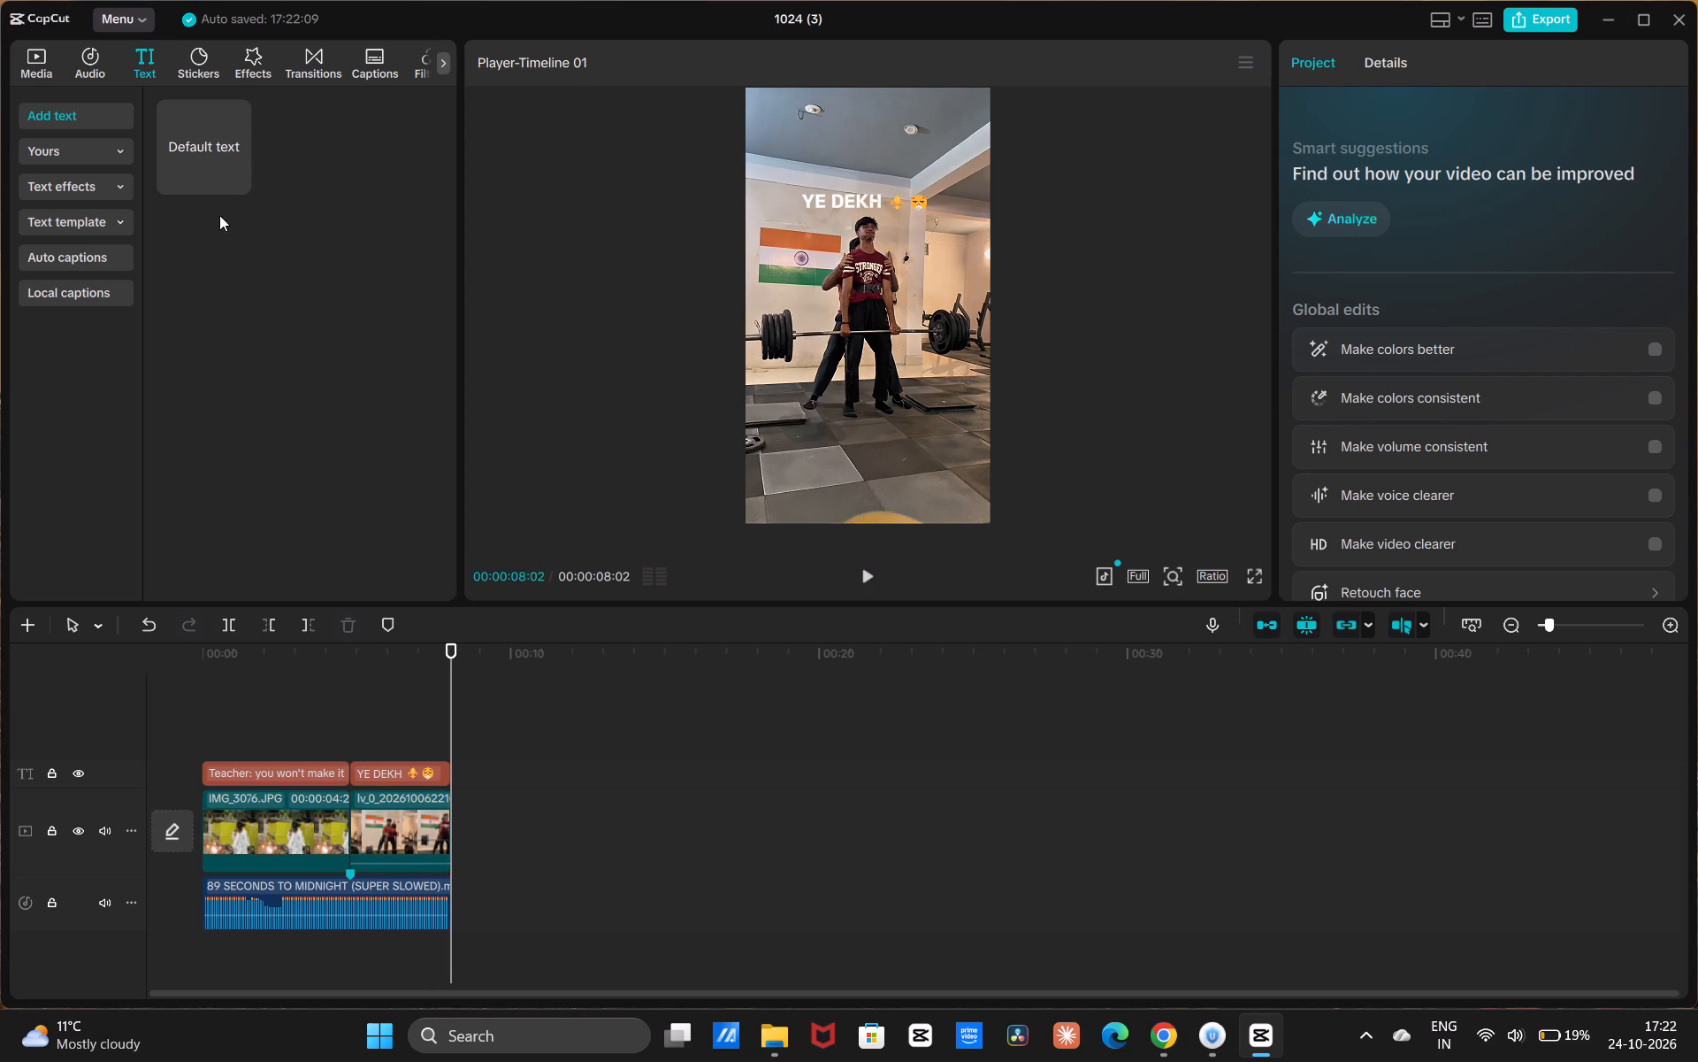
# Search the video effects library for "shake".
pyautogui.click(251, 65)
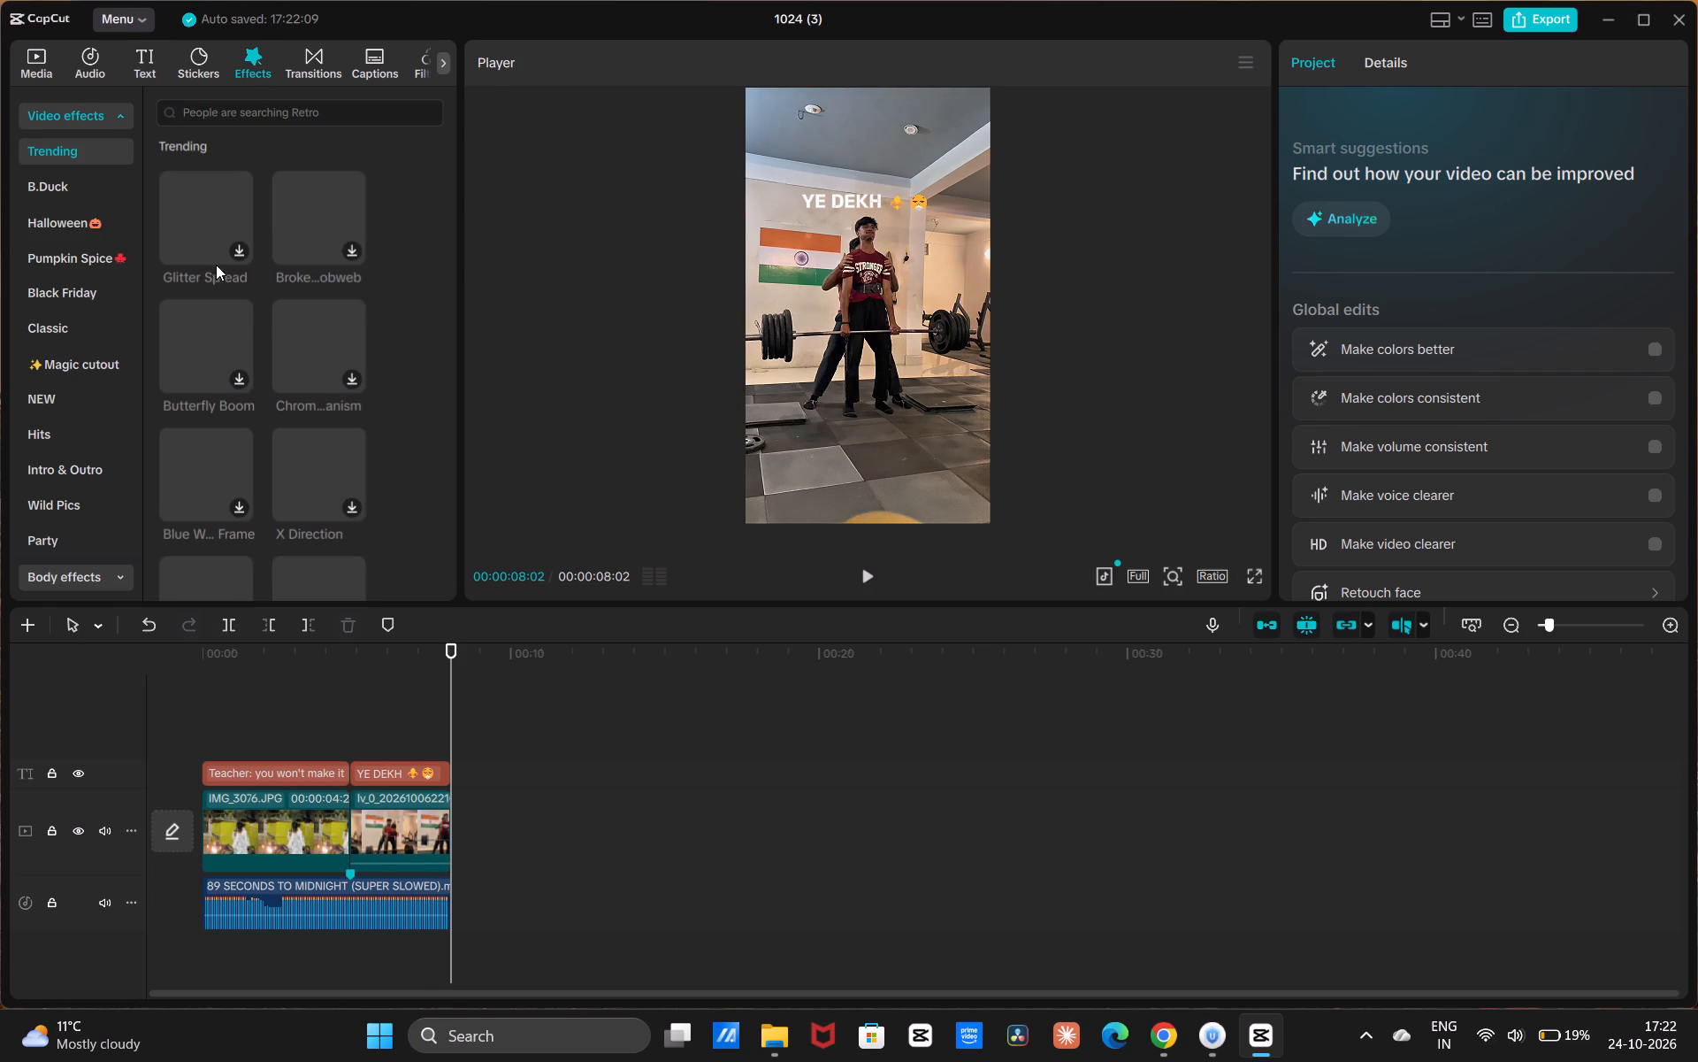
pyautogui.click(210, 116)
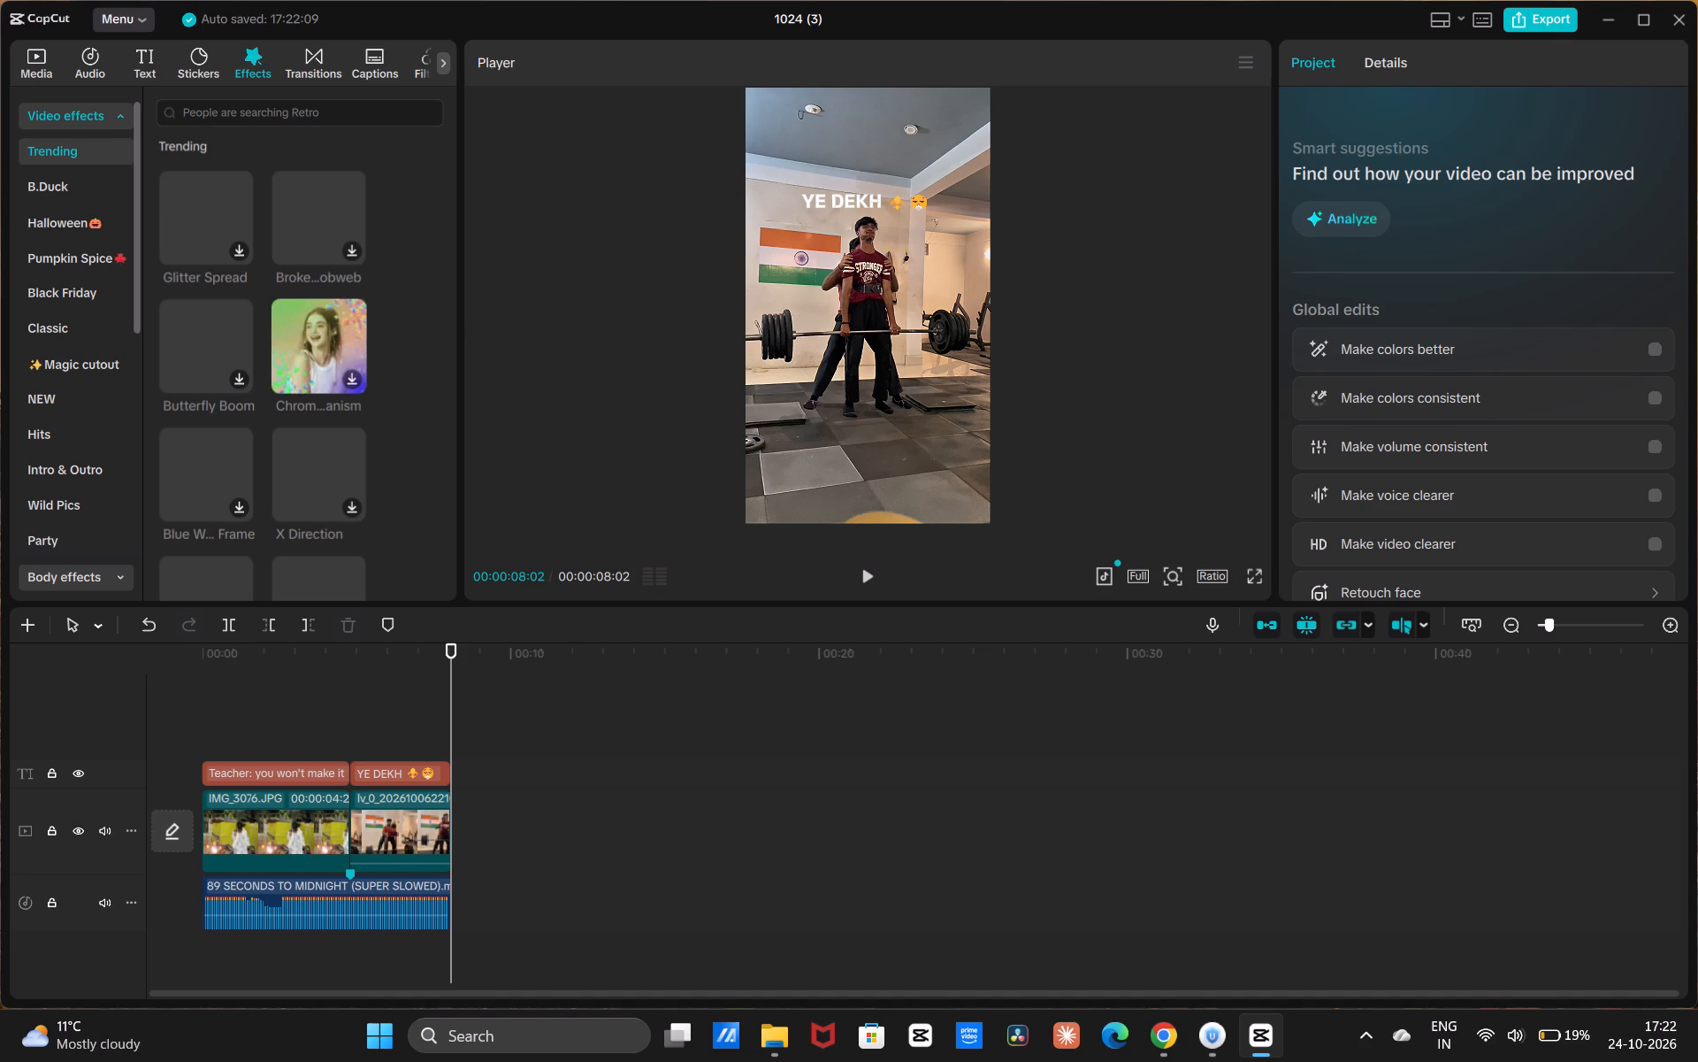
pyautogui.click(279, 232)
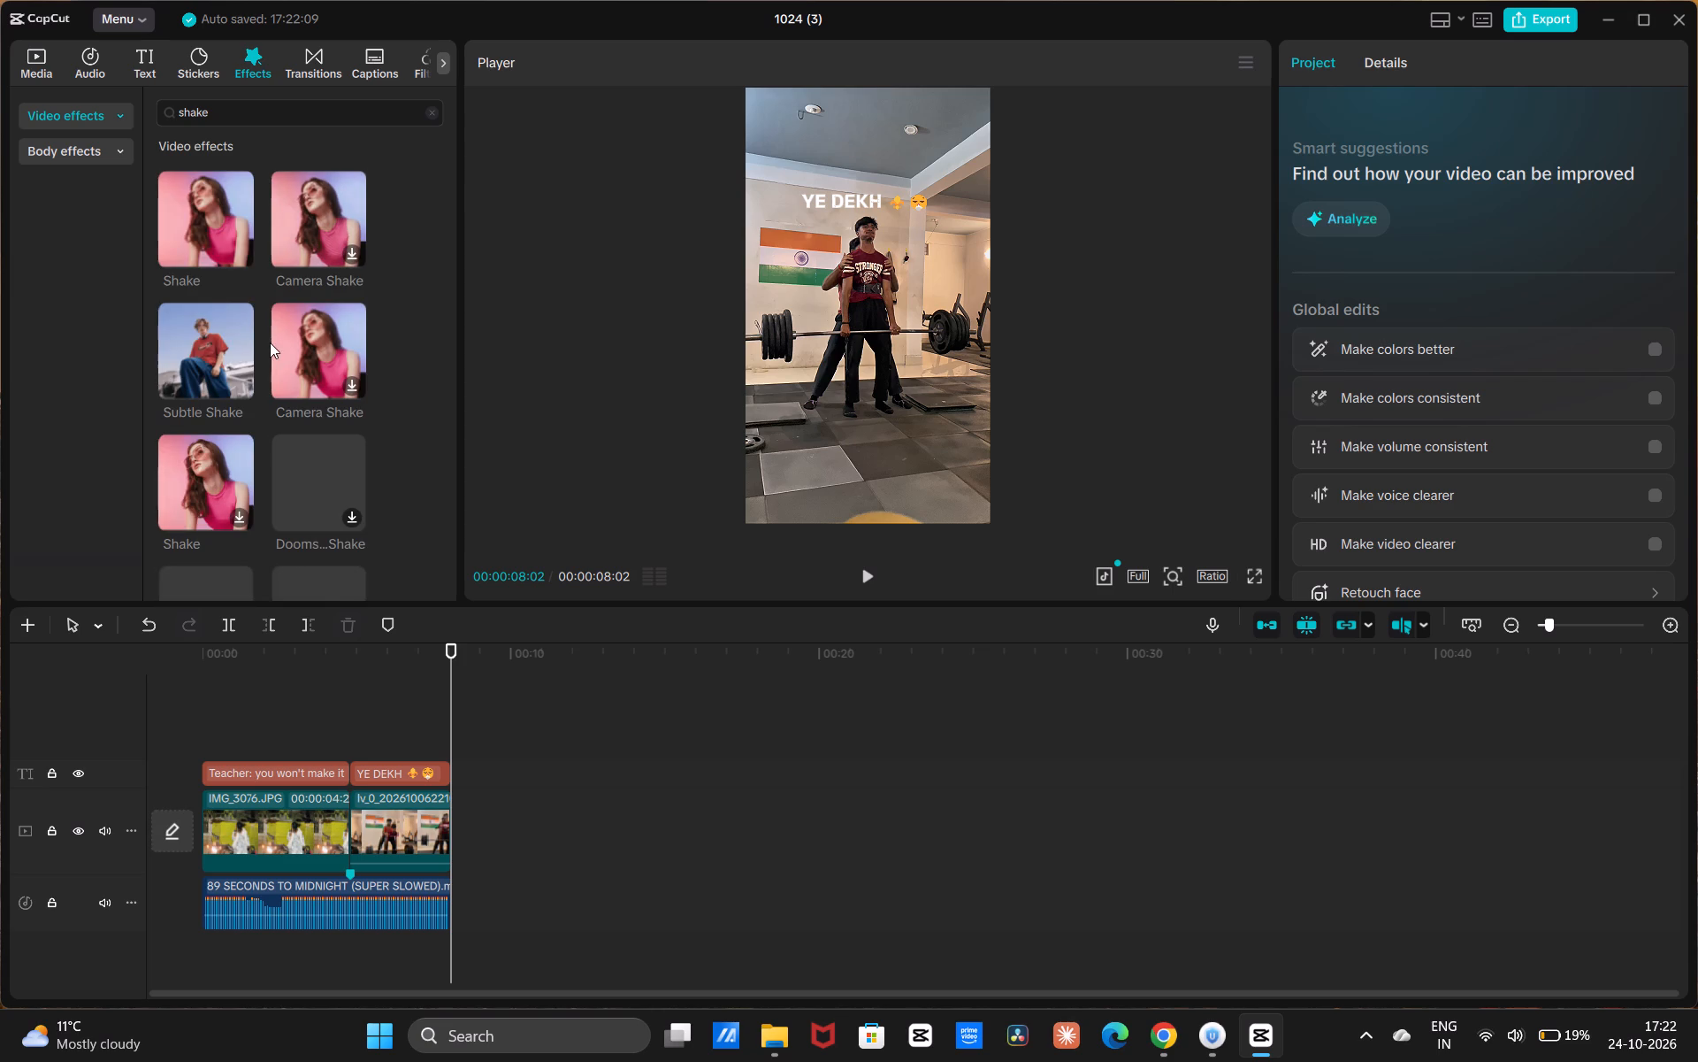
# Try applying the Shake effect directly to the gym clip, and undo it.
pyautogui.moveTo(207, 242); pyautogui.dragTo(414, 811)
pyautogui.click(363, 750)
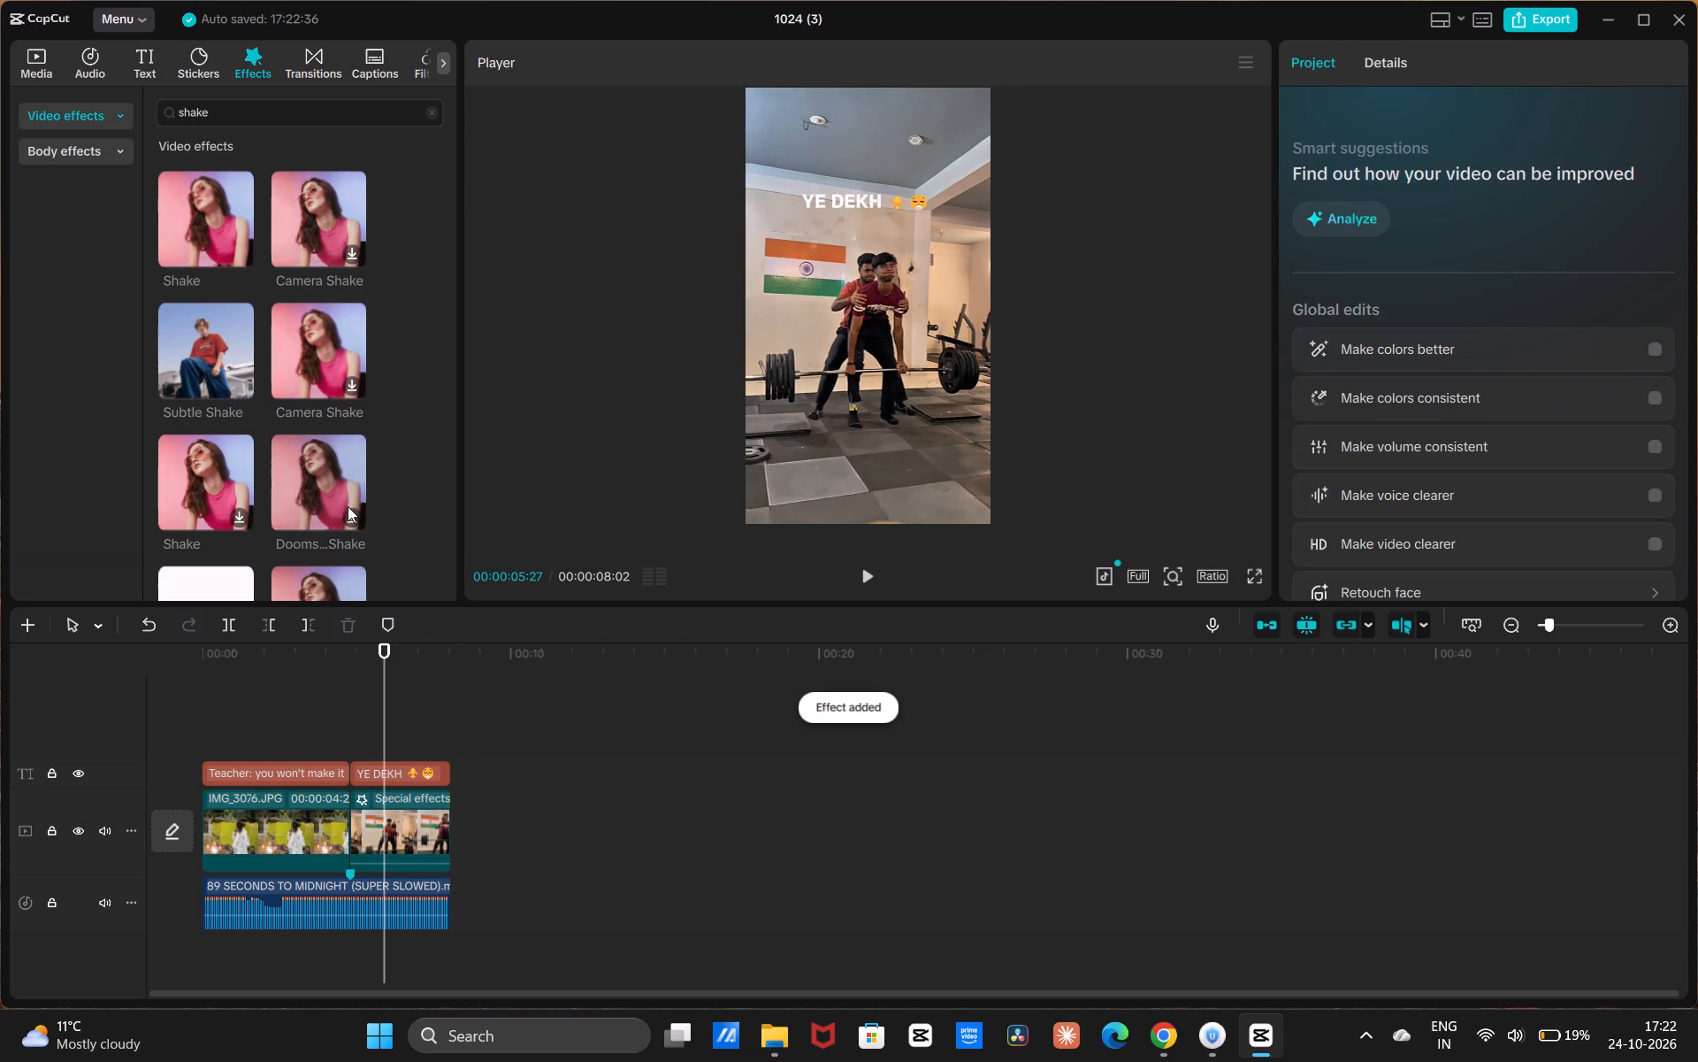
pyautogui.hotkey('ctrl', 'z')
# Add the first Shake effect on its own track above the "YE DEKH" caption, starting where the gym clip begins.
pyautogui.moveTo(186, 223); pyautogui.dragTo(363, 720)
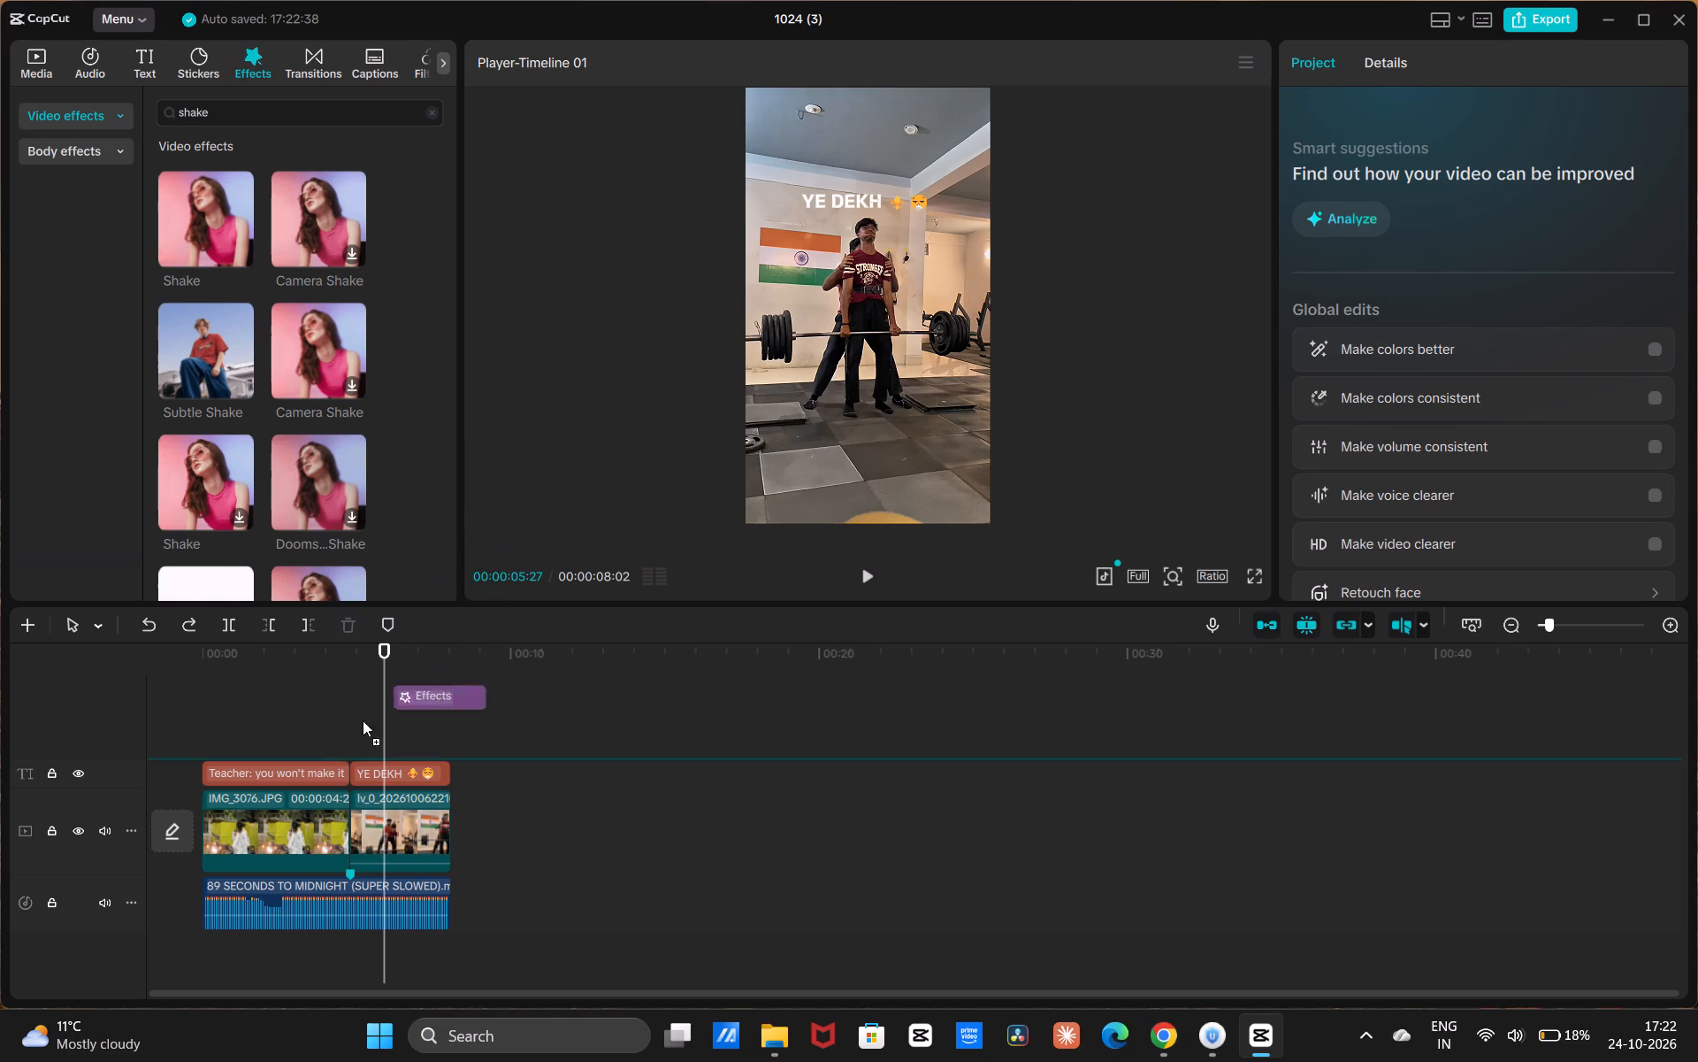
pyautogui.moveTo(363, 720); pyautogui.dragTo(345, 741)
# Set the Shake effect's speed to 4 and strength to 7.
pyautogui.click(405, 743)
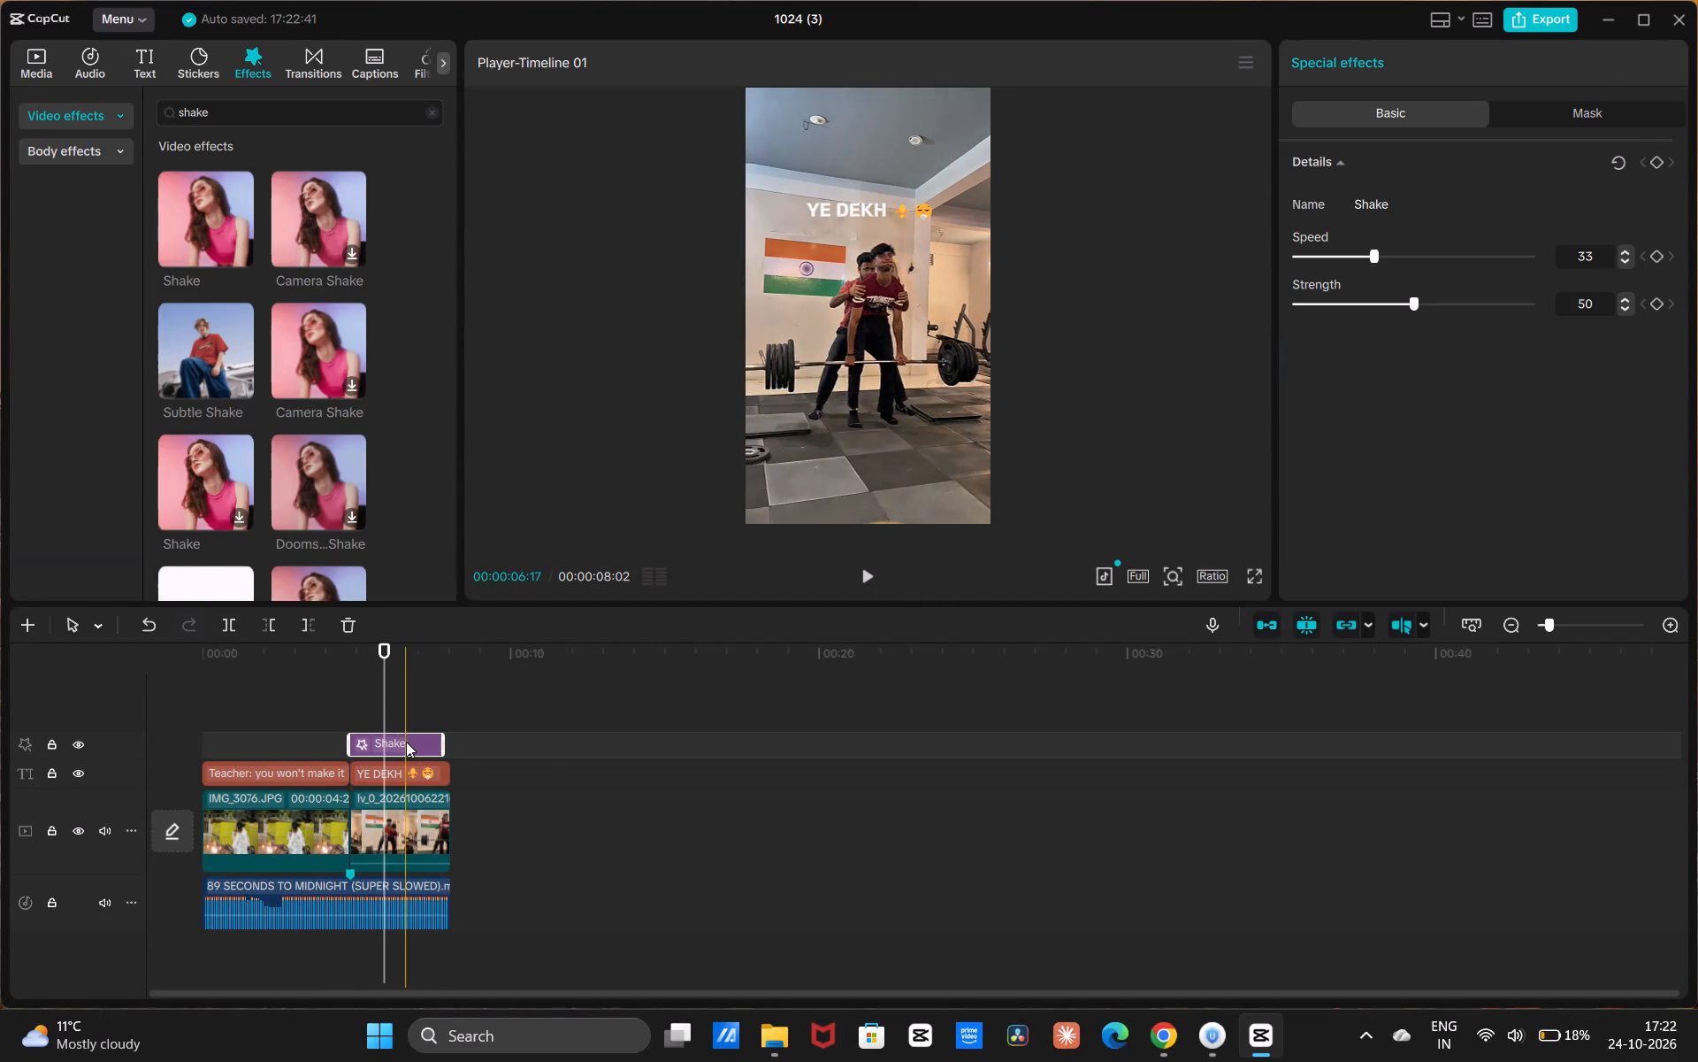
pyautogui.moveTo(1372, 253); pyautogui.dragTo(1323, 308)
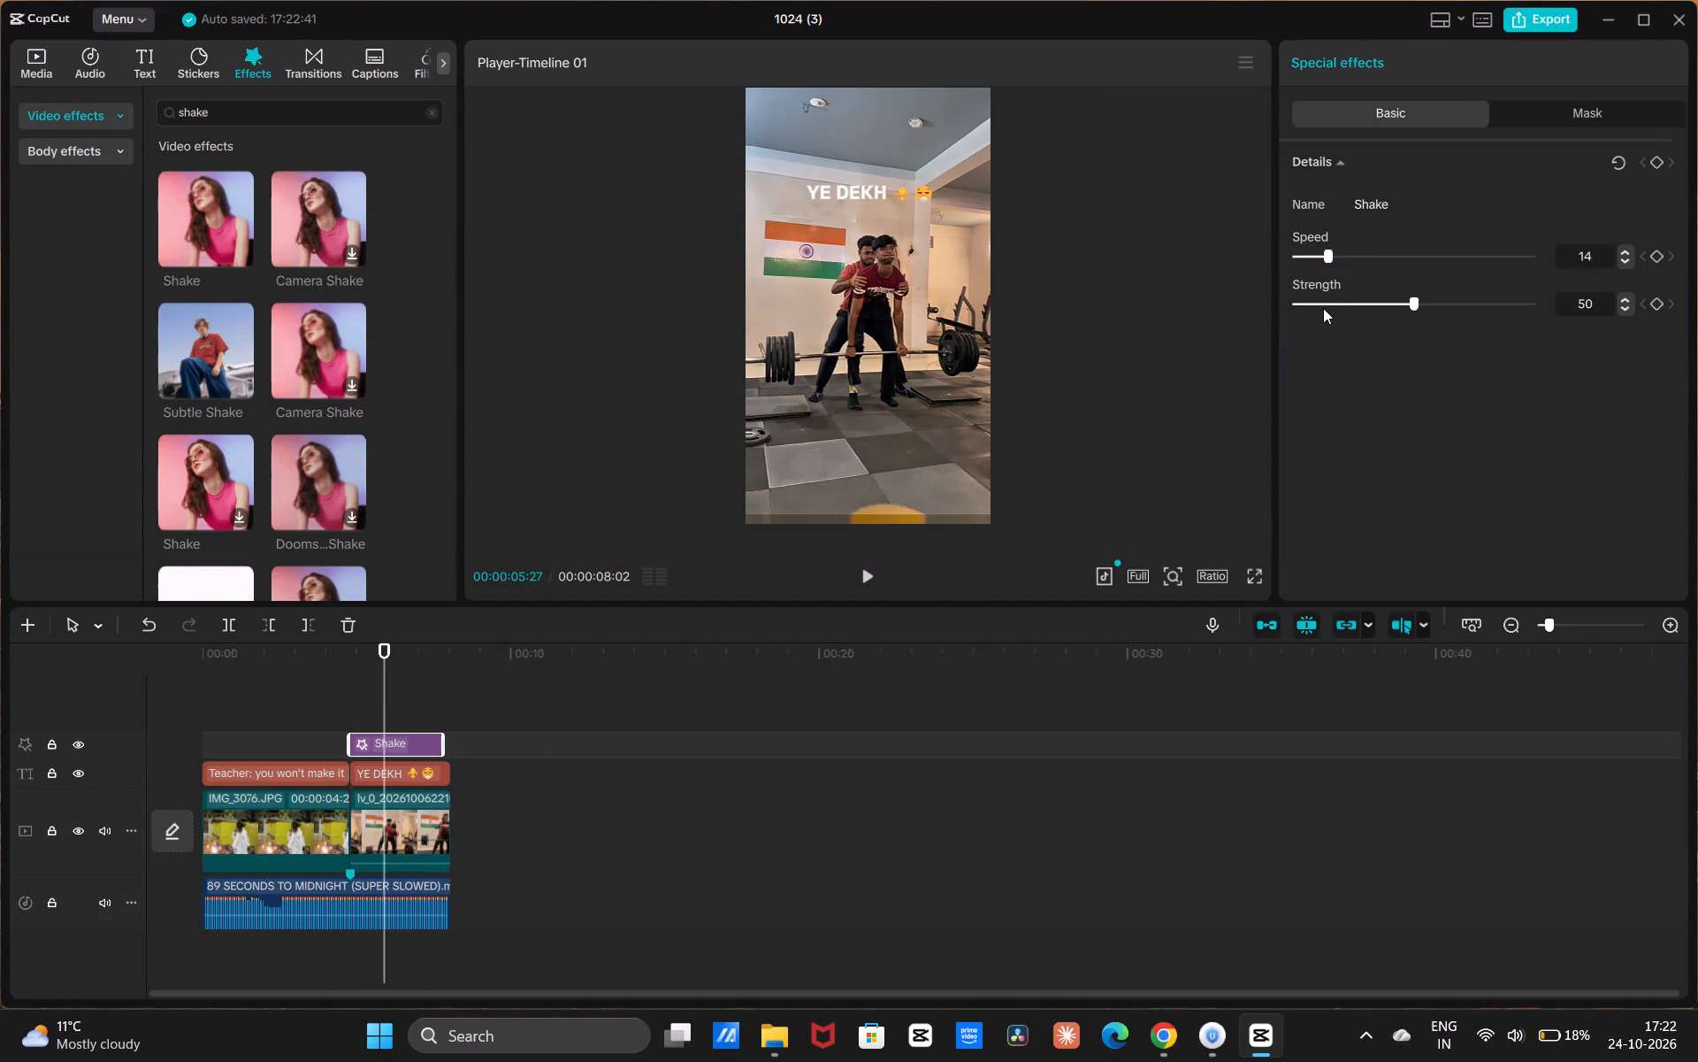
pyautogui.moveTo(1323, 308); pyautogui.dragTo(1304, 335)
pyautogui.moveTo(1411, 299); pyautogui.dragTo(1310, 365)
# Play the gym clip from near its start to preview the Shake effect.
pyautogui.press('space')
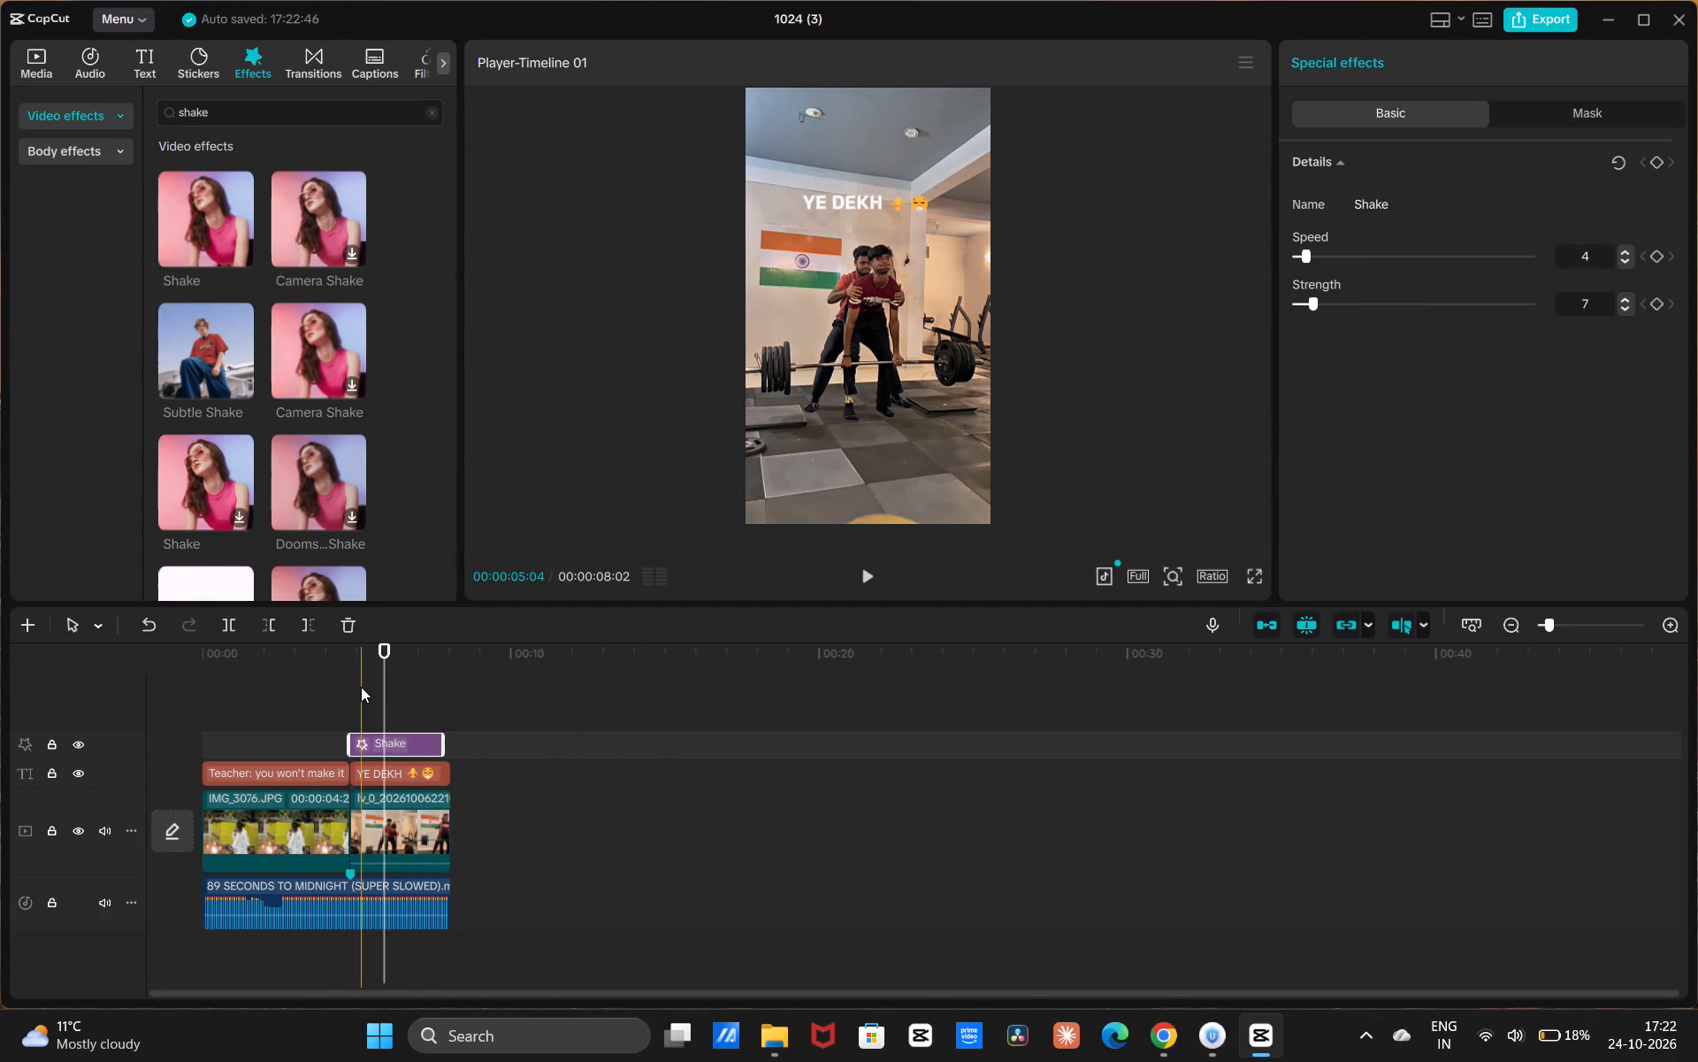
pyautogui.press('space')
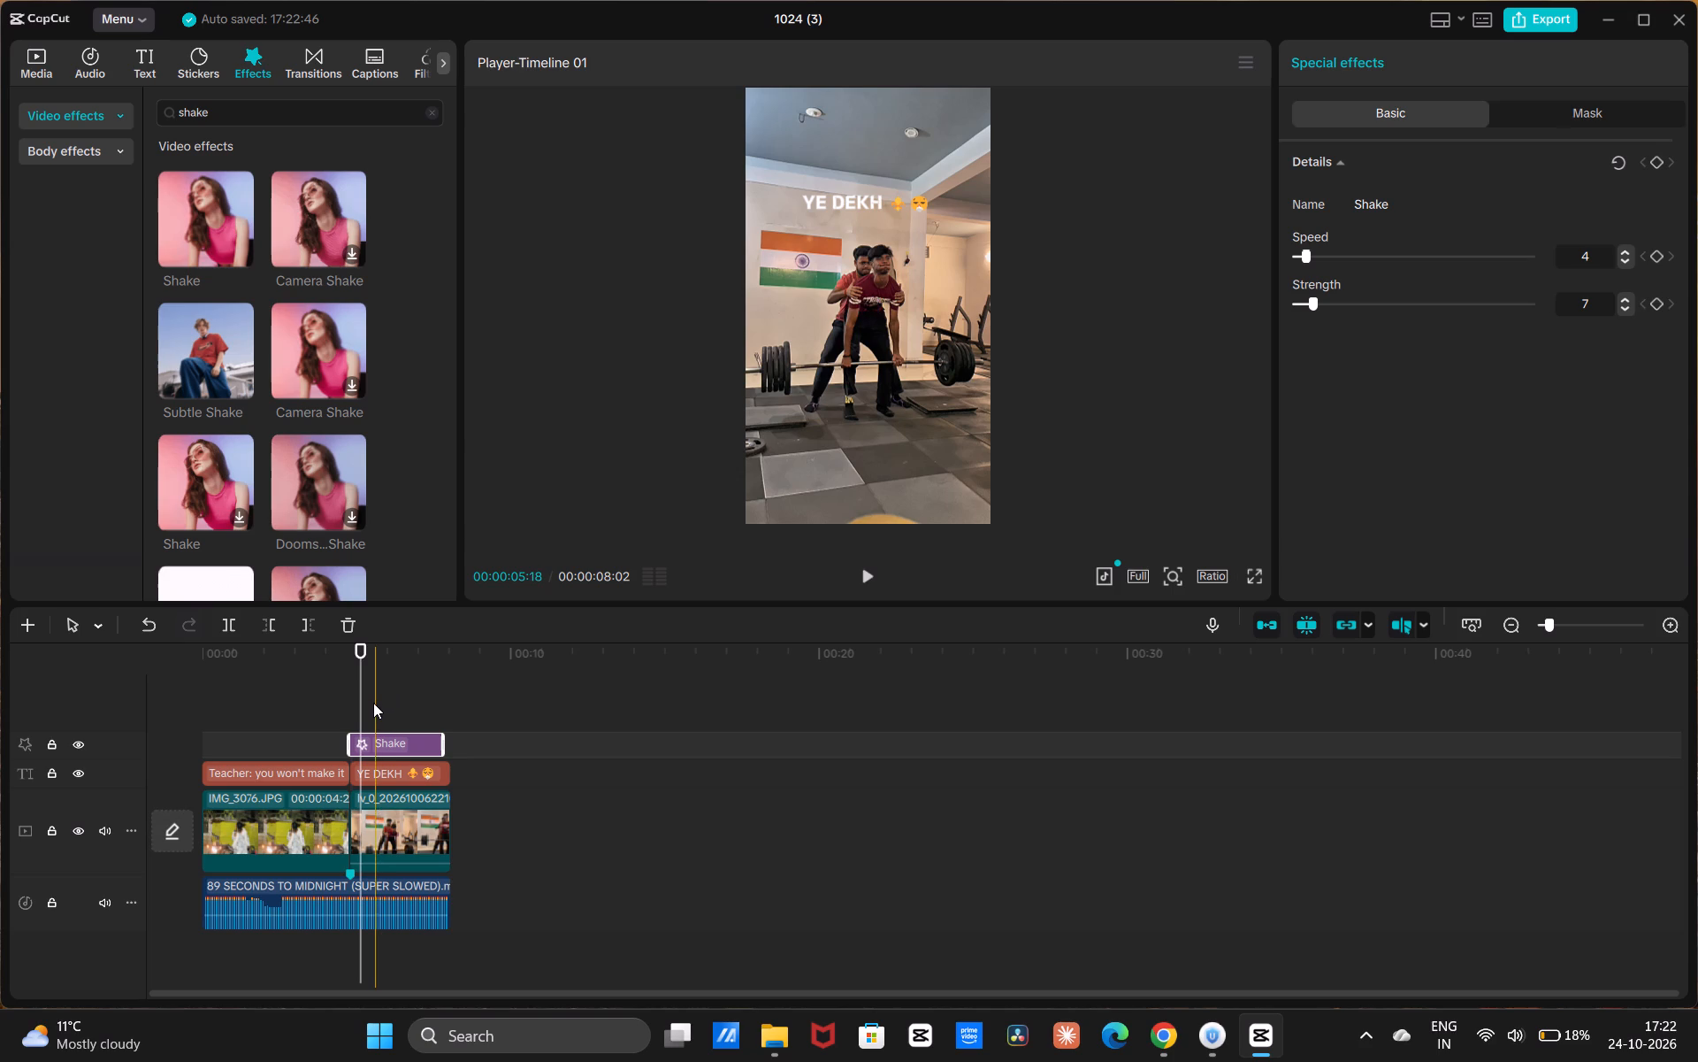
pyautogui.press('space')
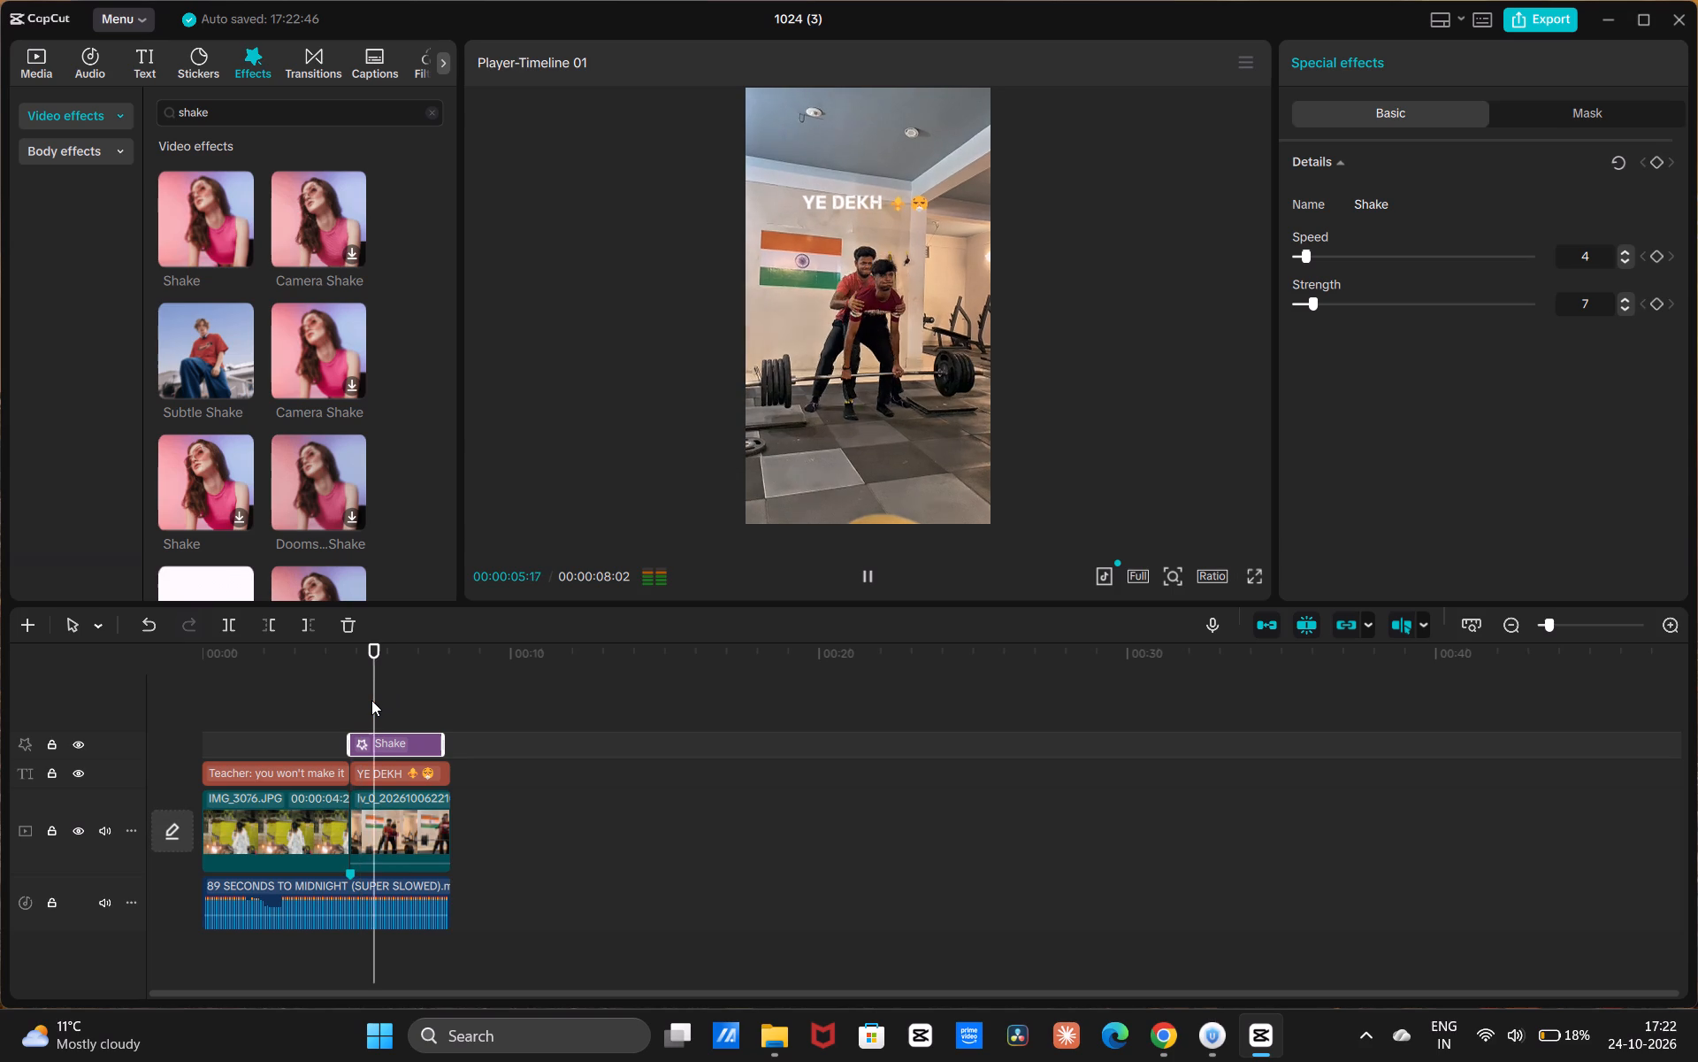
pyautogui.press('space')
# Extend the Shake effect on the timeline so it ends with the gym clip.
pyautogui.click(442, 743)
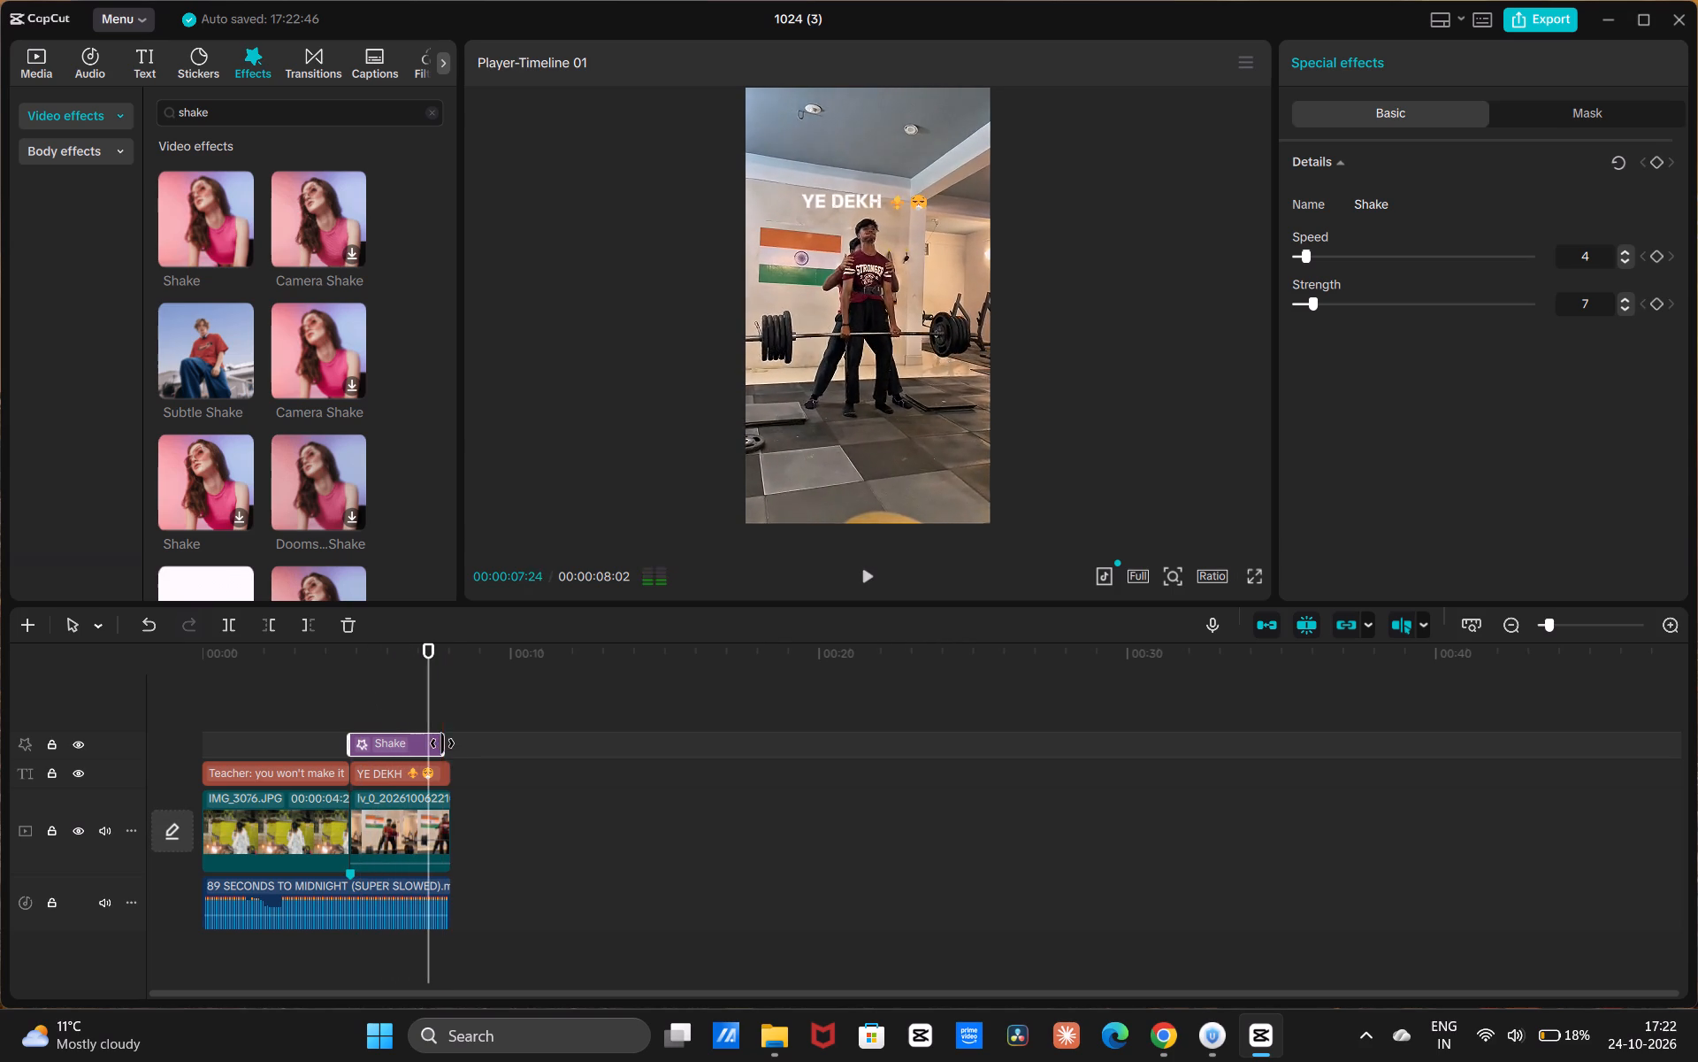
# Clear the effects search and search the video effects for "black flash 2".
pyautogui.click(432, 112)
pyautogui.click(360, 119)
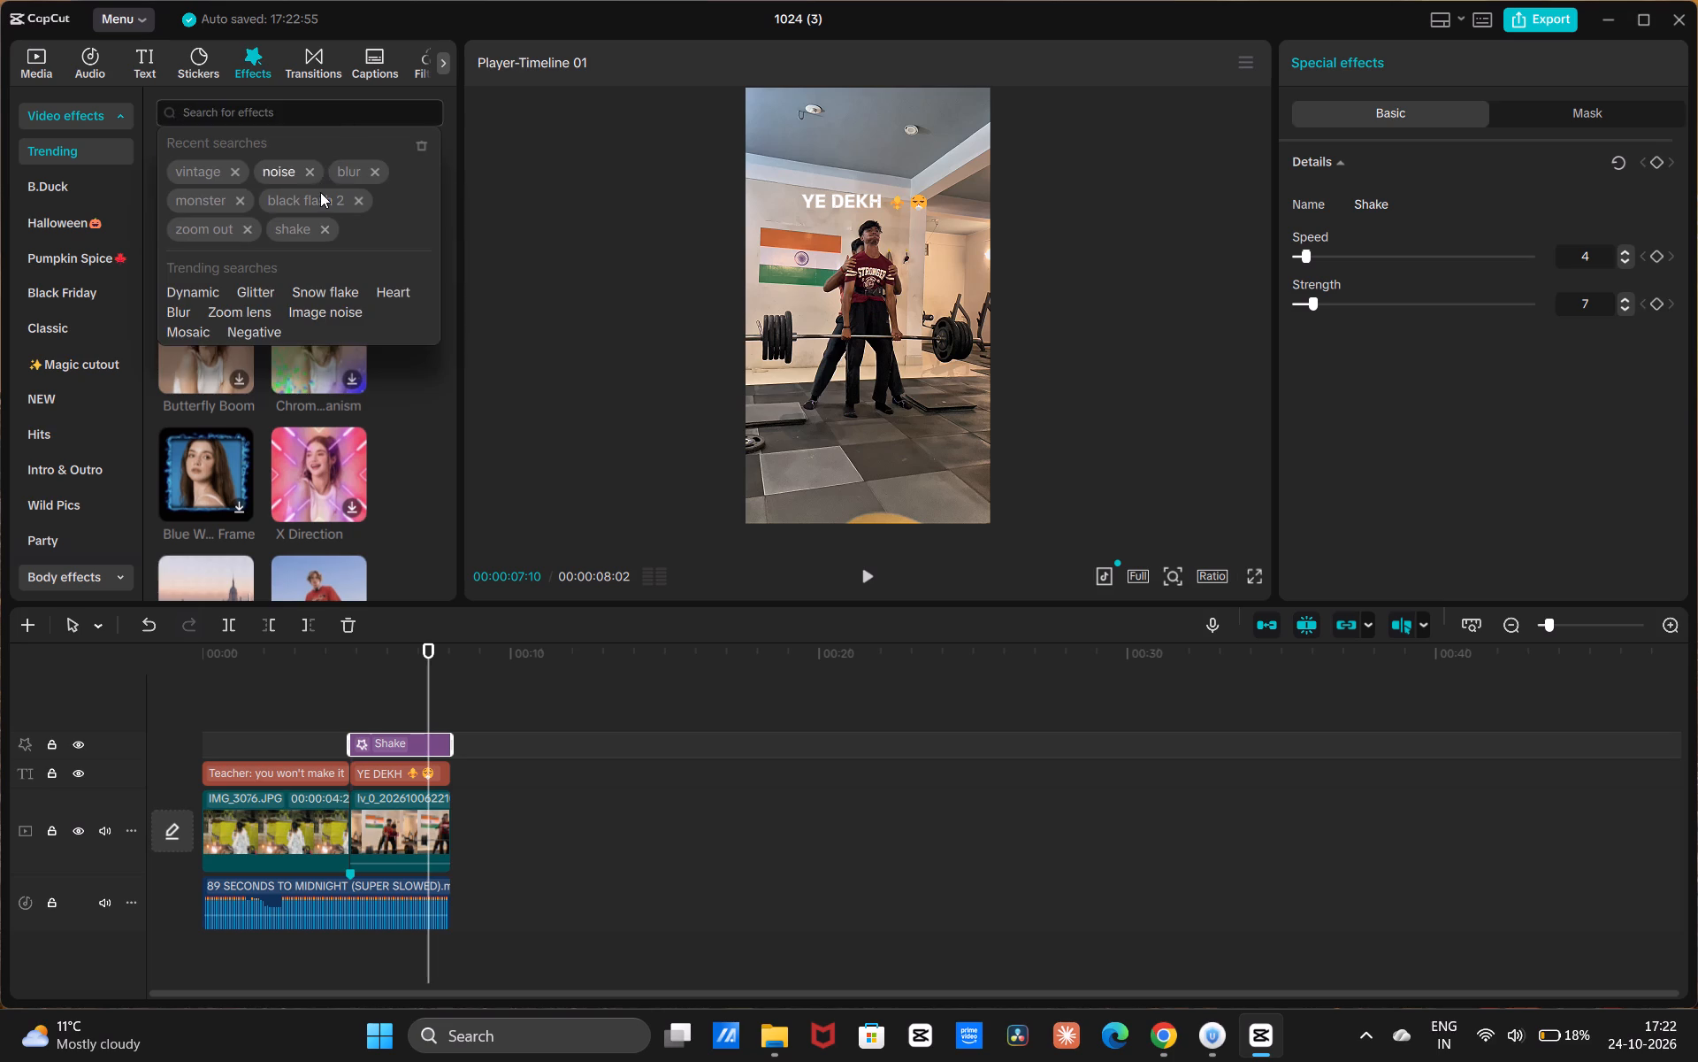
pyautogui.click(320, 194)
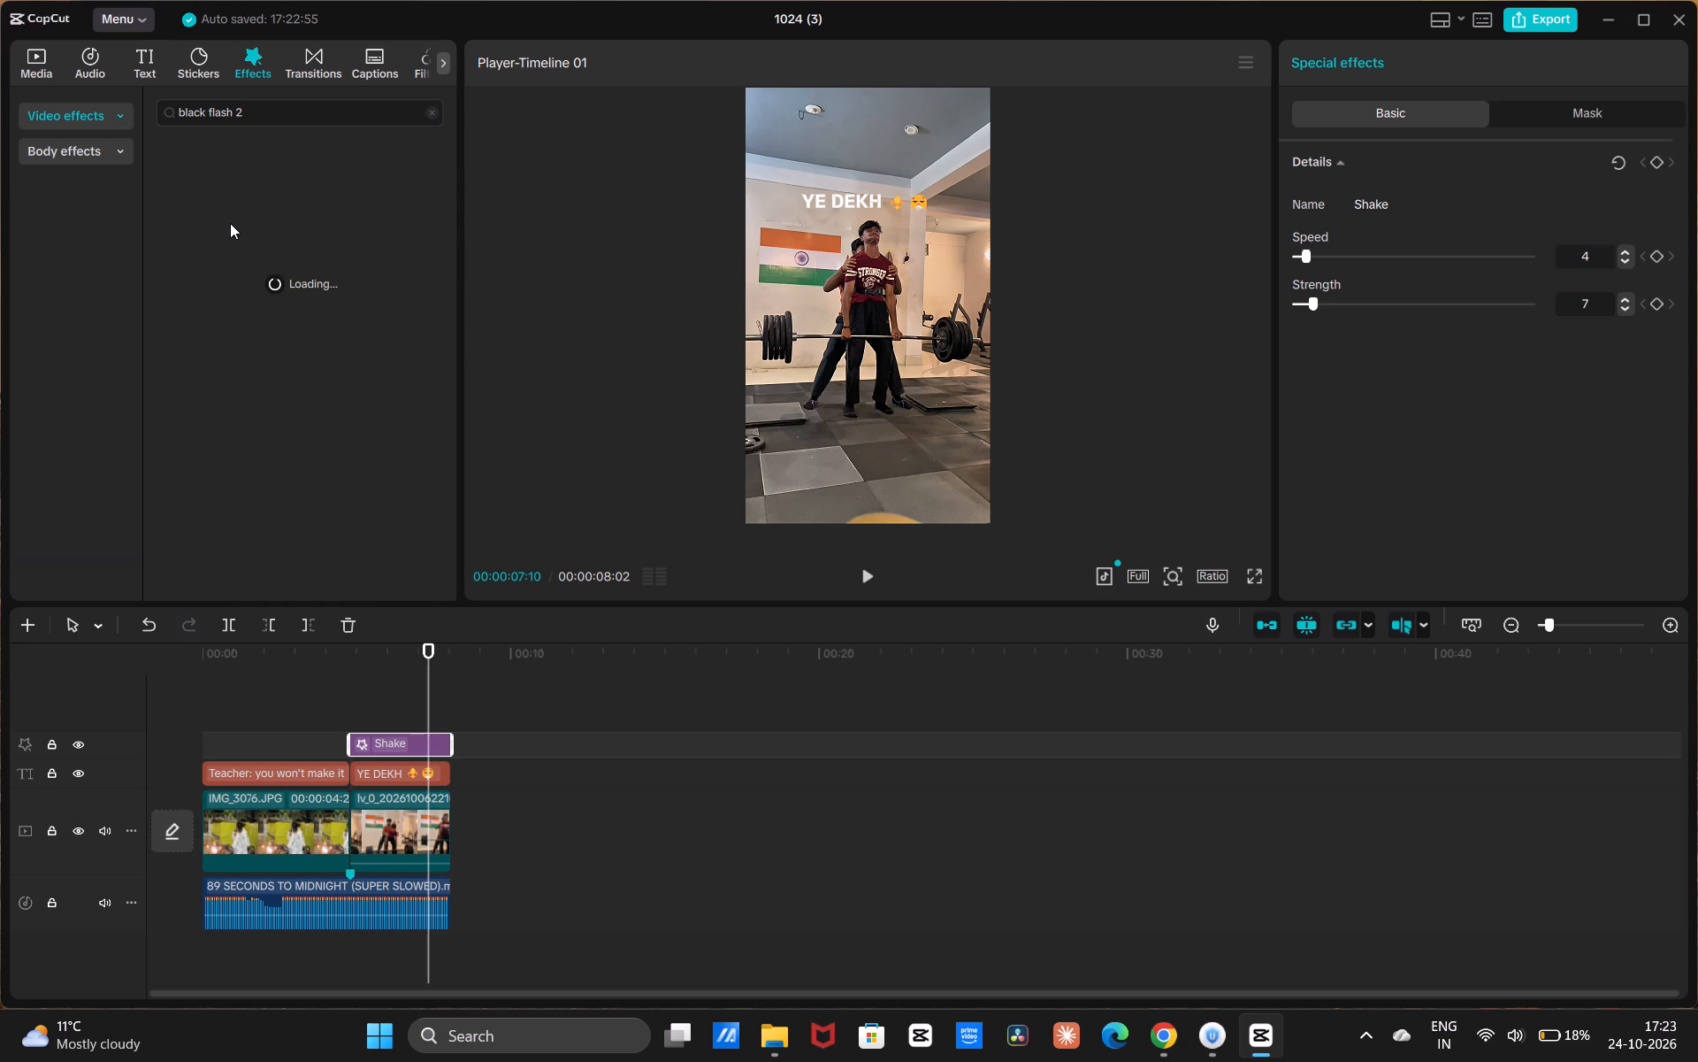
# Set the Shake effect's strength to 4.
pyautogui.click(1306, 301)
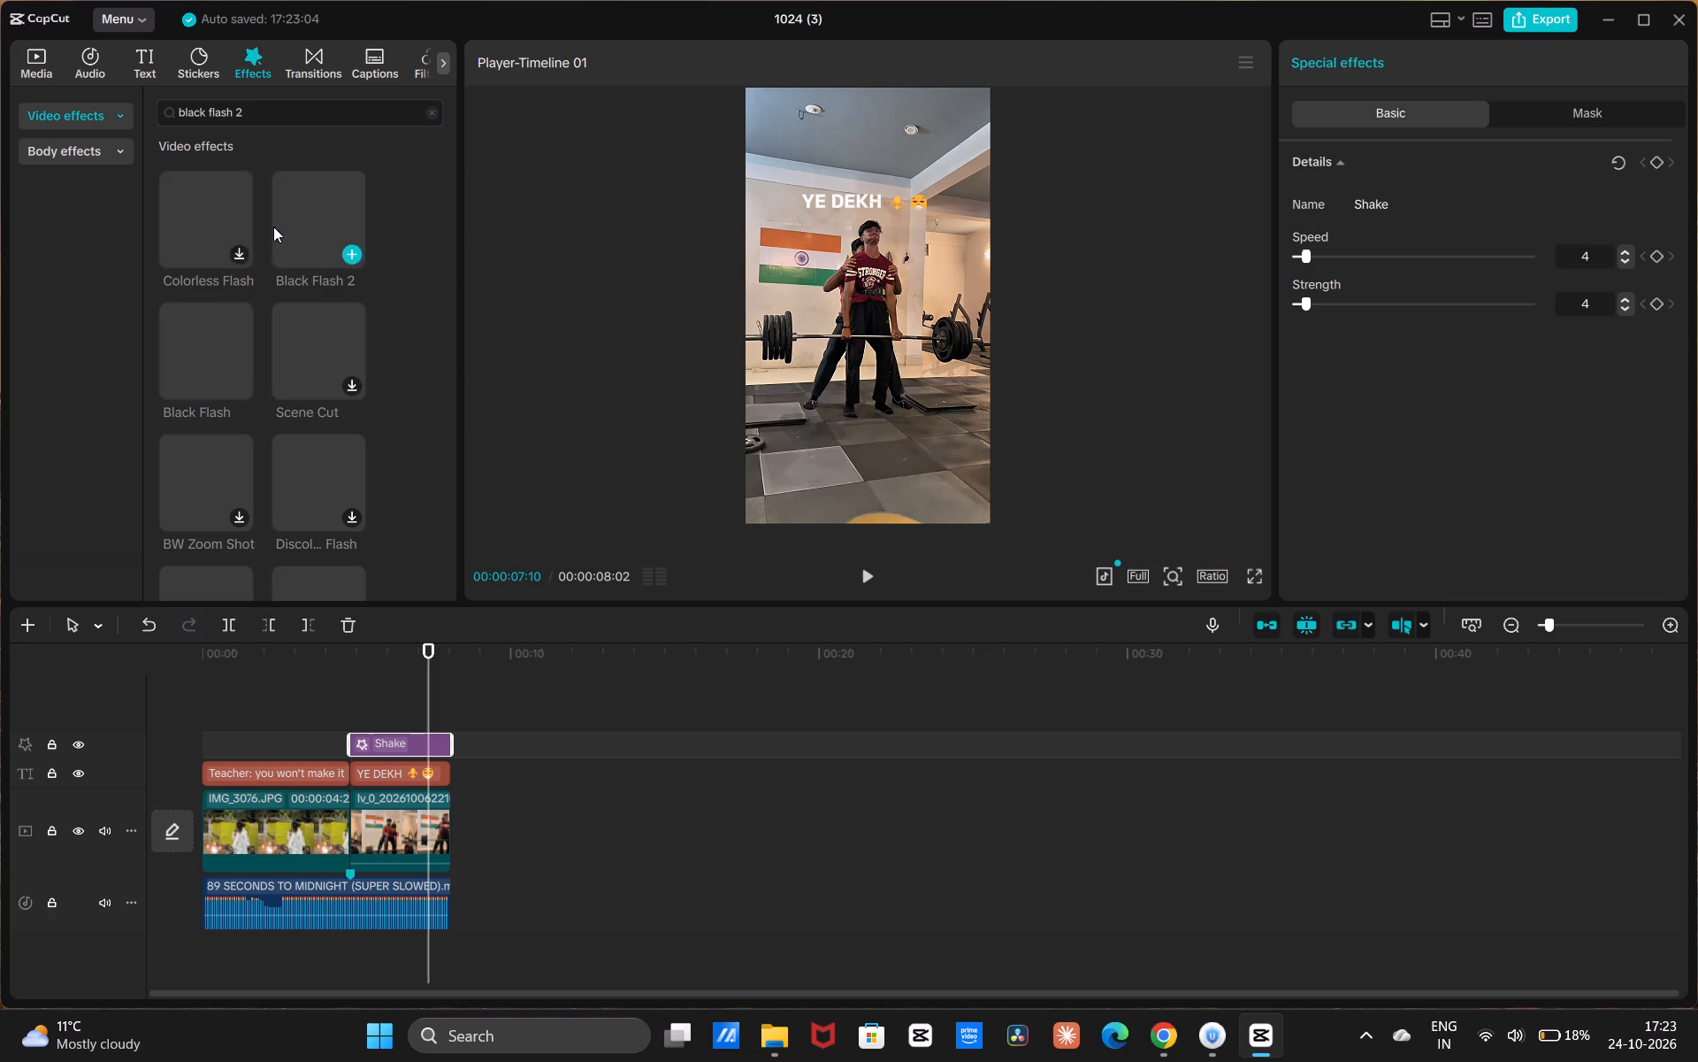
# Add the Black Flash 2 effect on a new track above Shake, spanning the gym clip from its start to its end.
pyautogui.moveTo(304, 225); pyautogui.dragTo(344, 631)
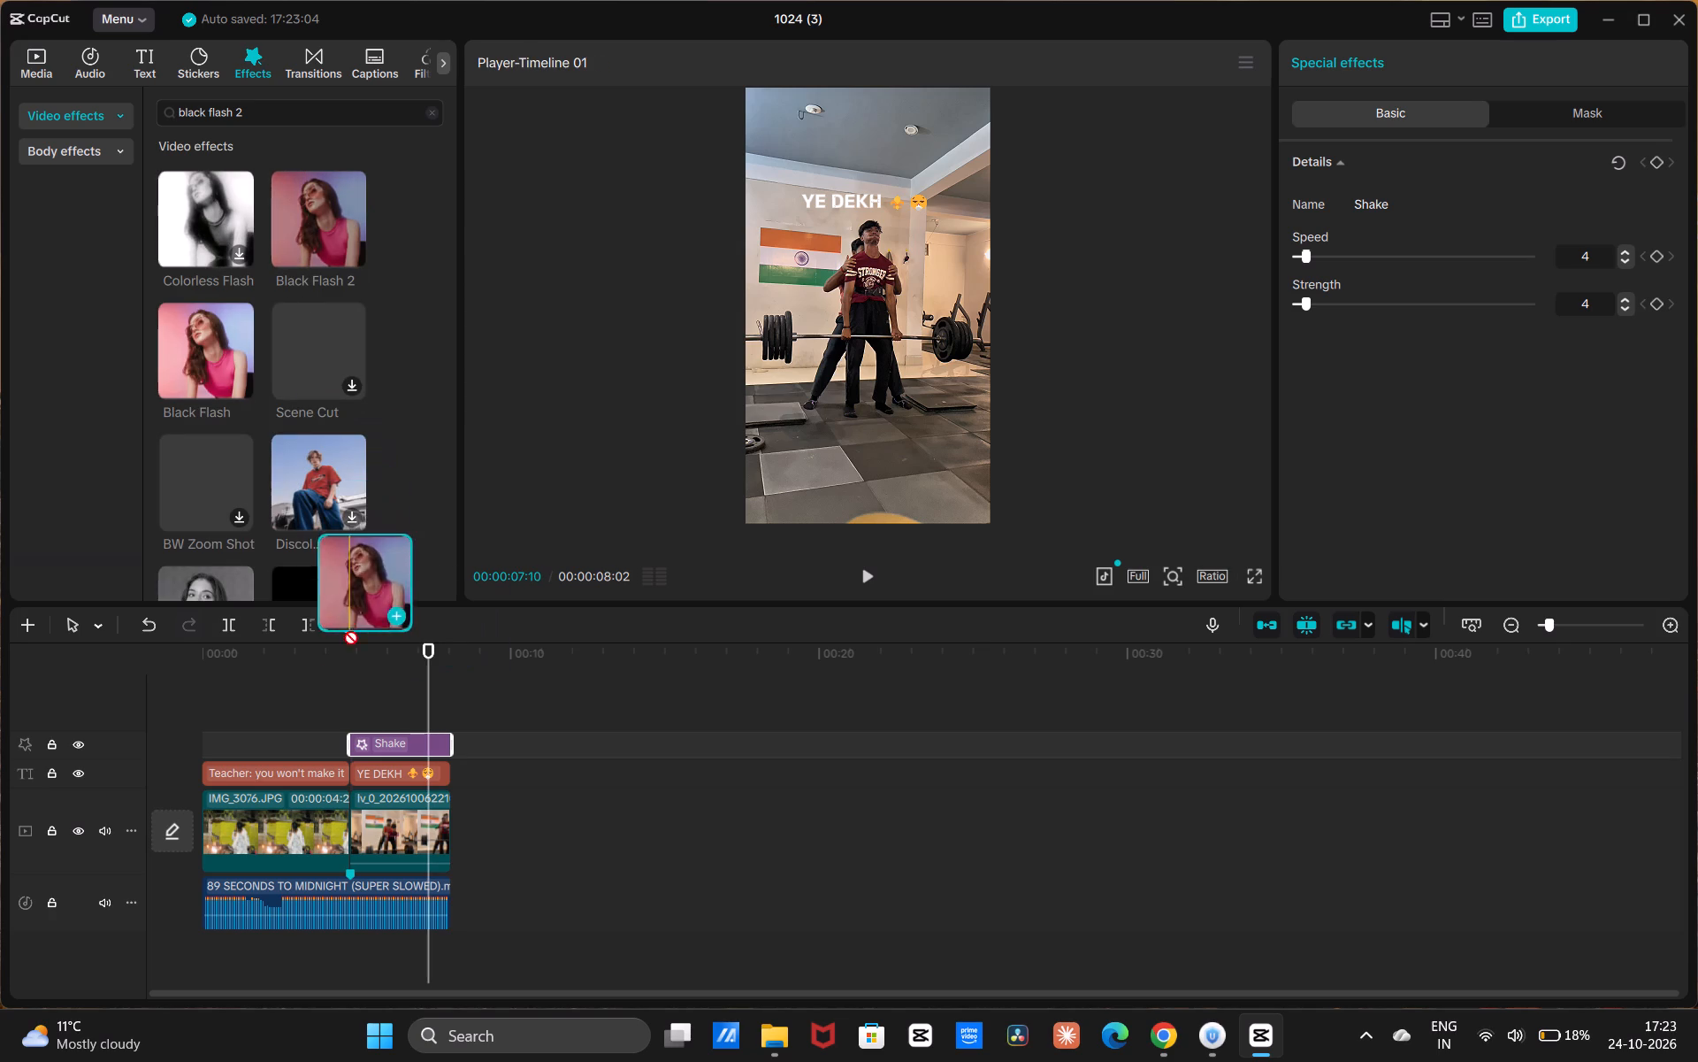
pyautogui.moveTo(344, 631); pyautogui.dragTo(350, 721)
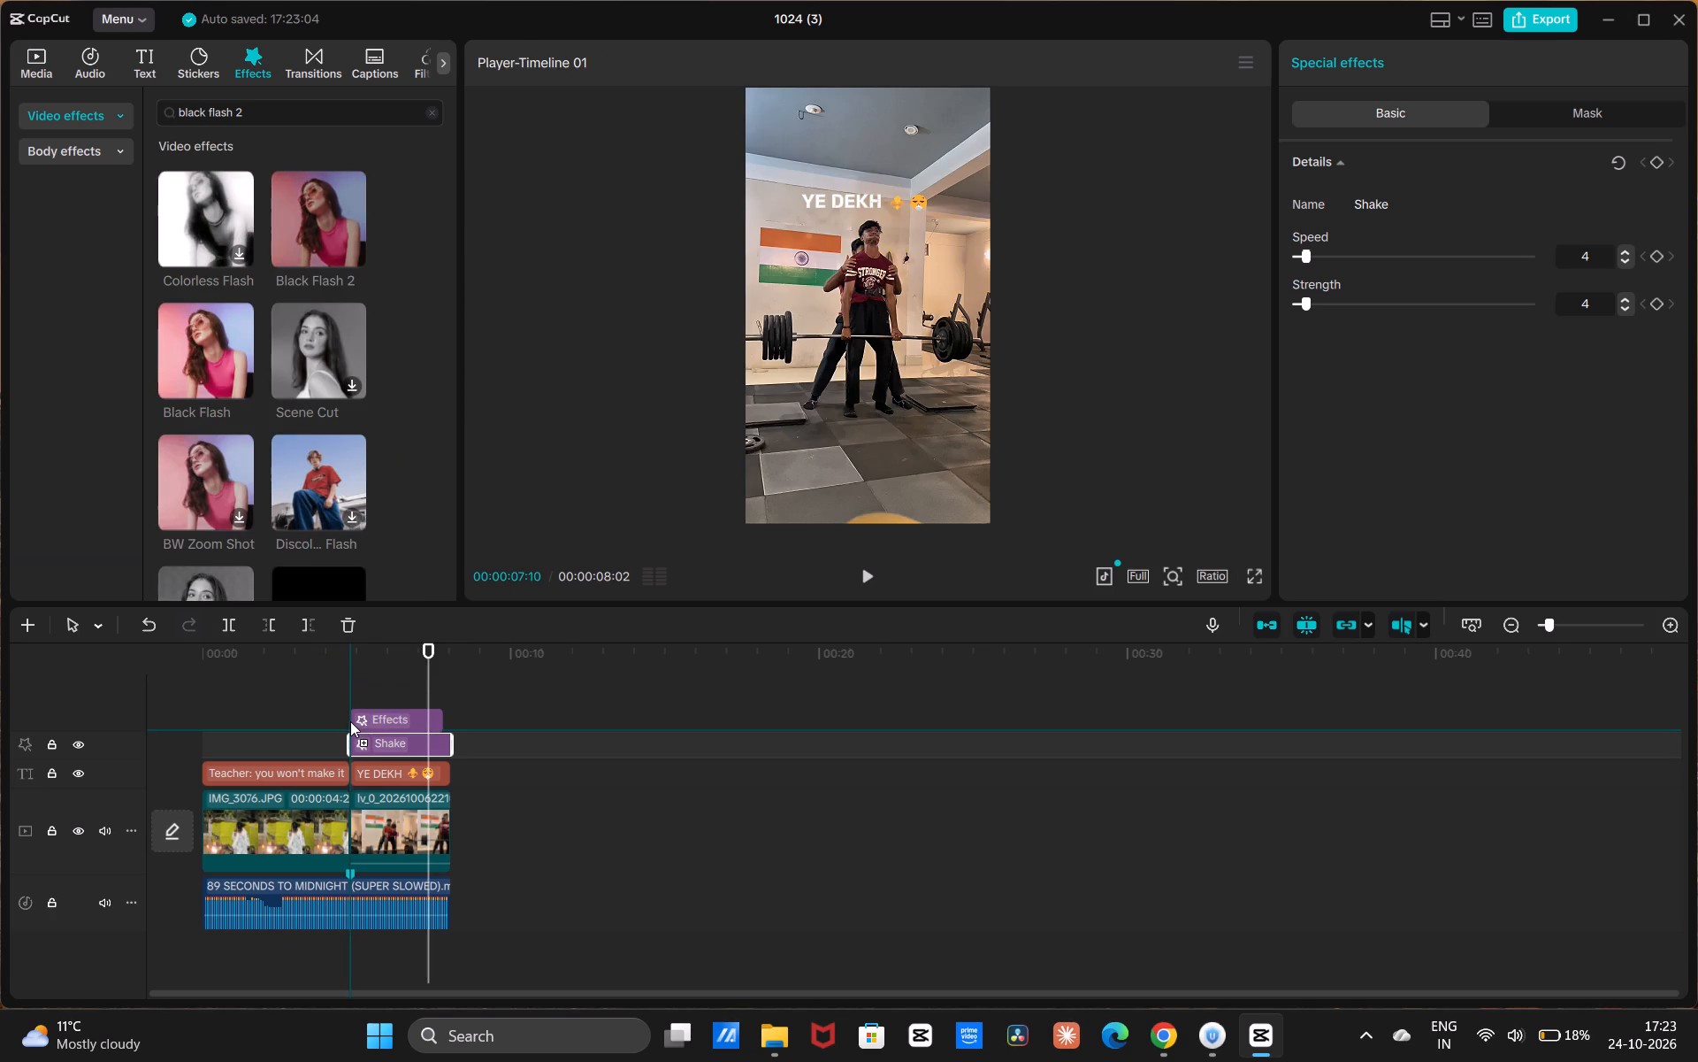
pyautogui.moveTo(350, 721); pyautogui.dragTo(347, 718)
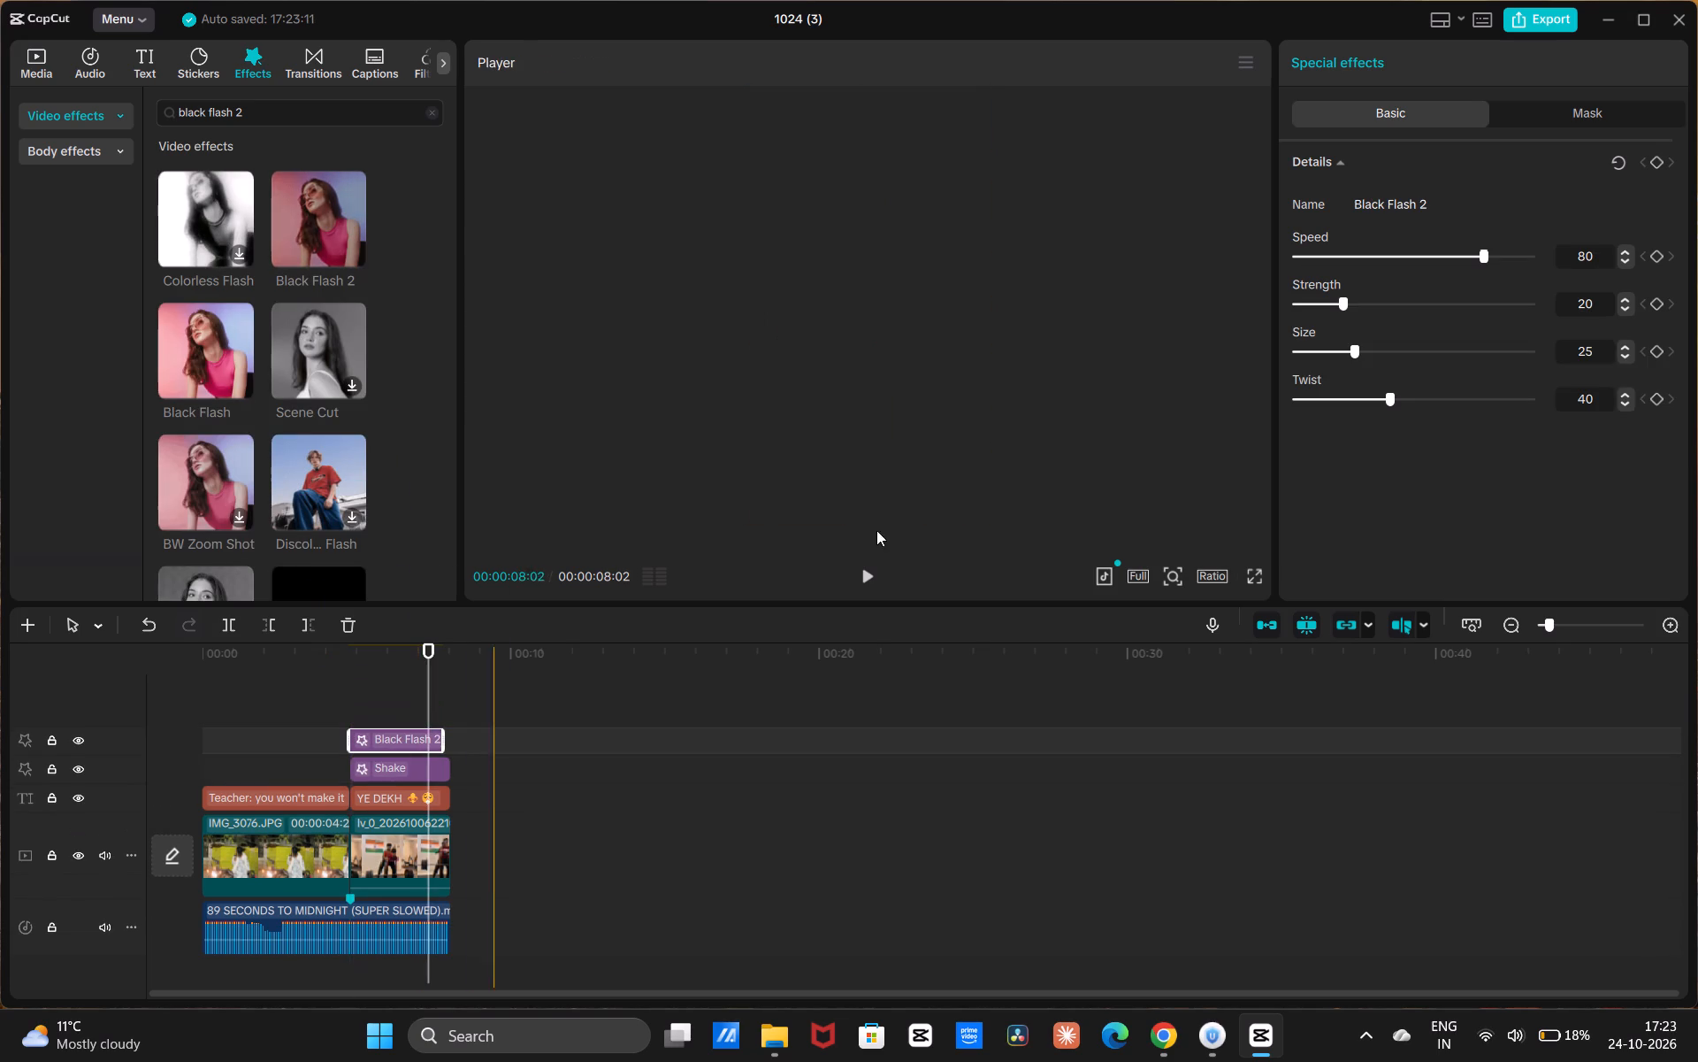
pyautogui.click(446, 738)
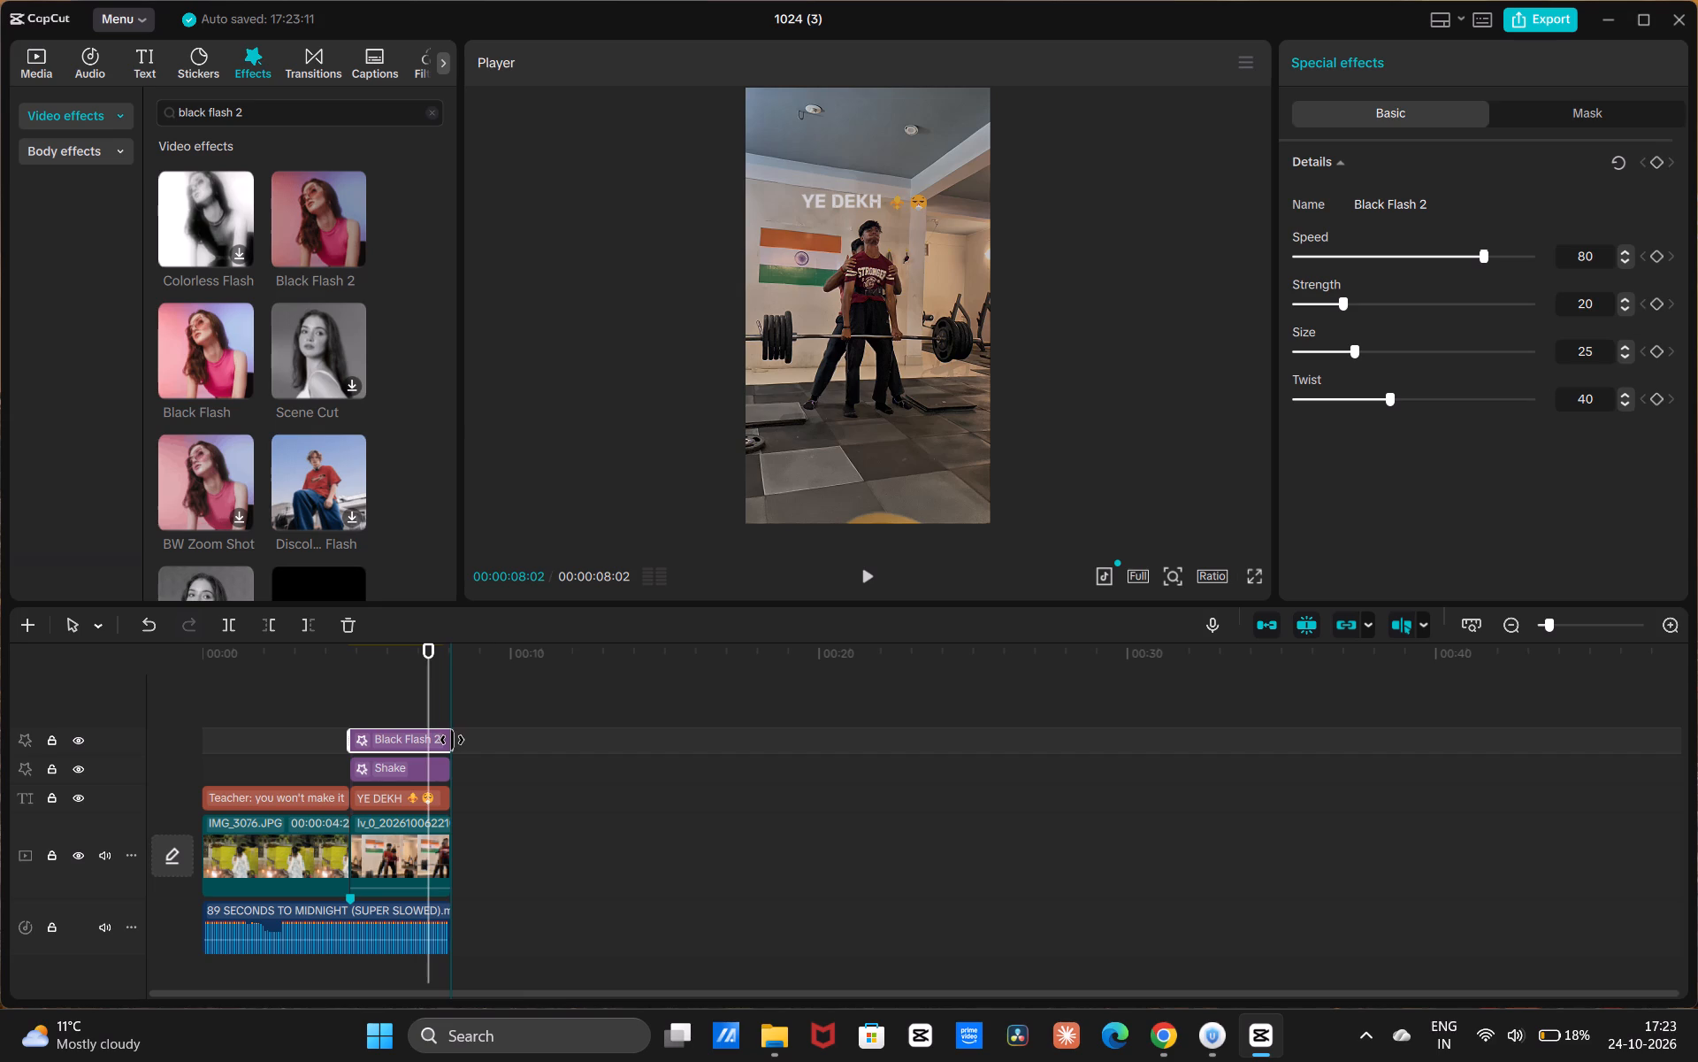
# Play the gym clip through to the end to preview the combined Shake and Black Flash 2 effects.
pyautogui.click(367, 686)
pyautogui.press('space')
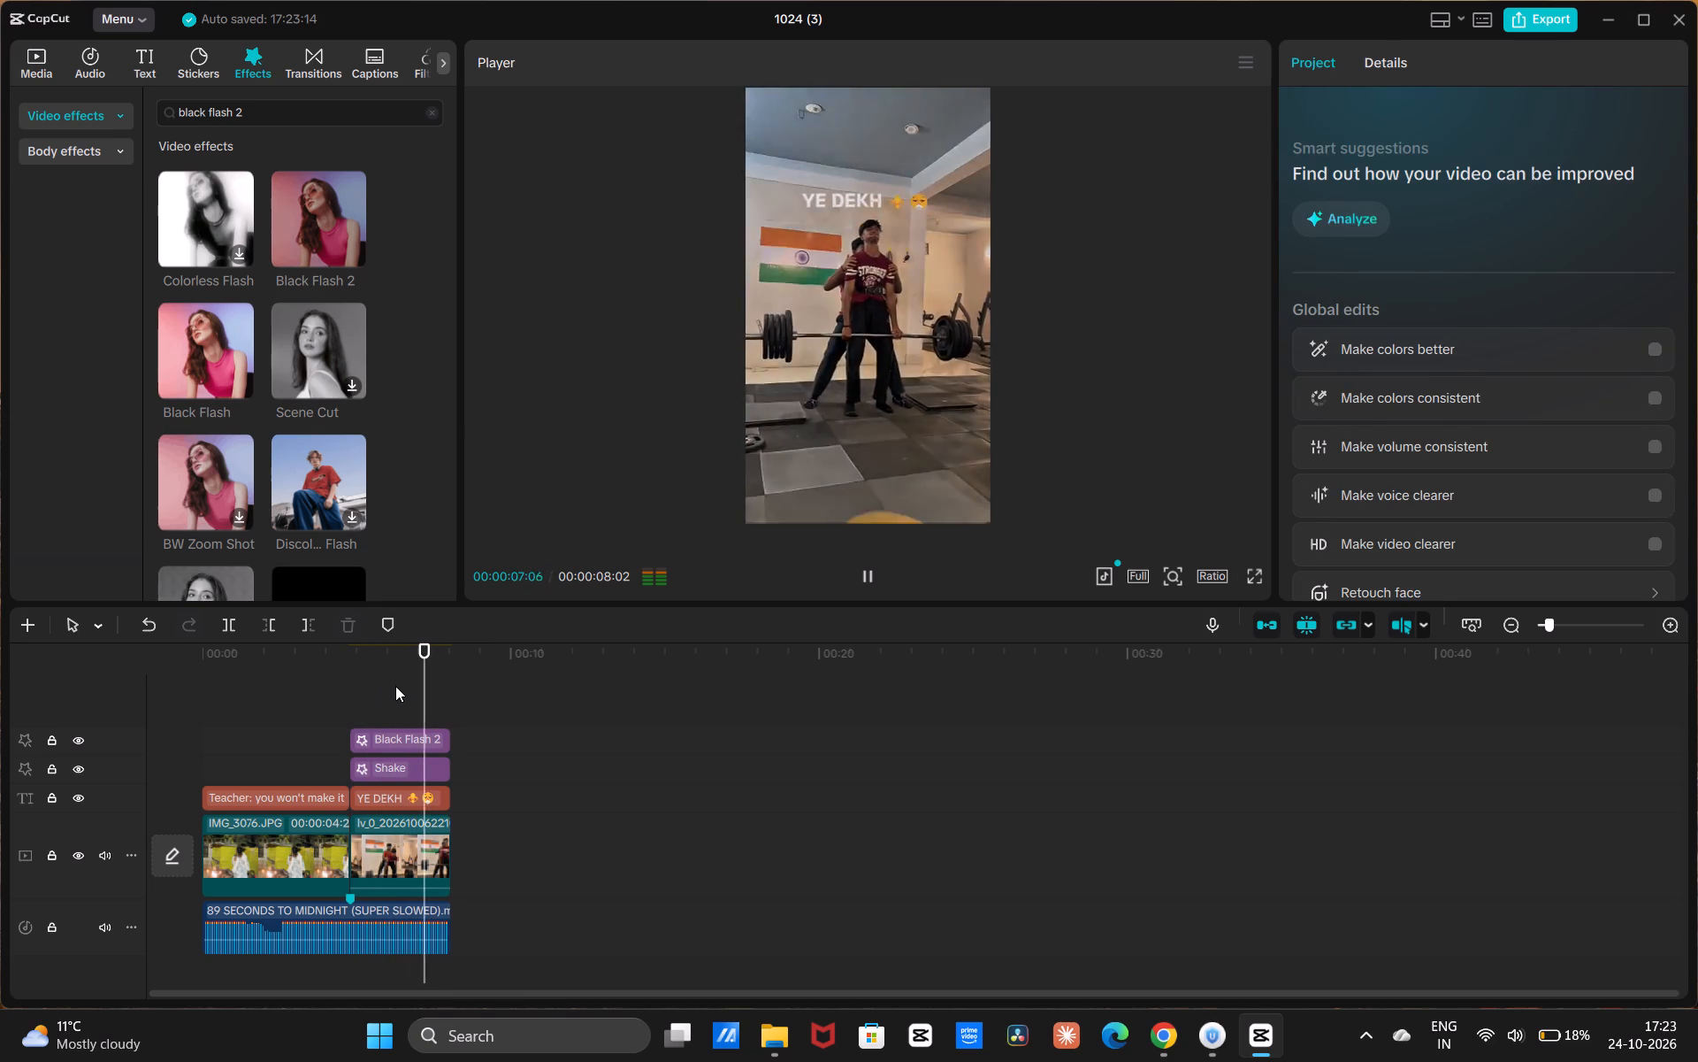
pyautogui.press('space')
# Set the Black Flash 2 effect's strength to 9, size to 12 and twist to 9.
pyautogui.click(418, 740)
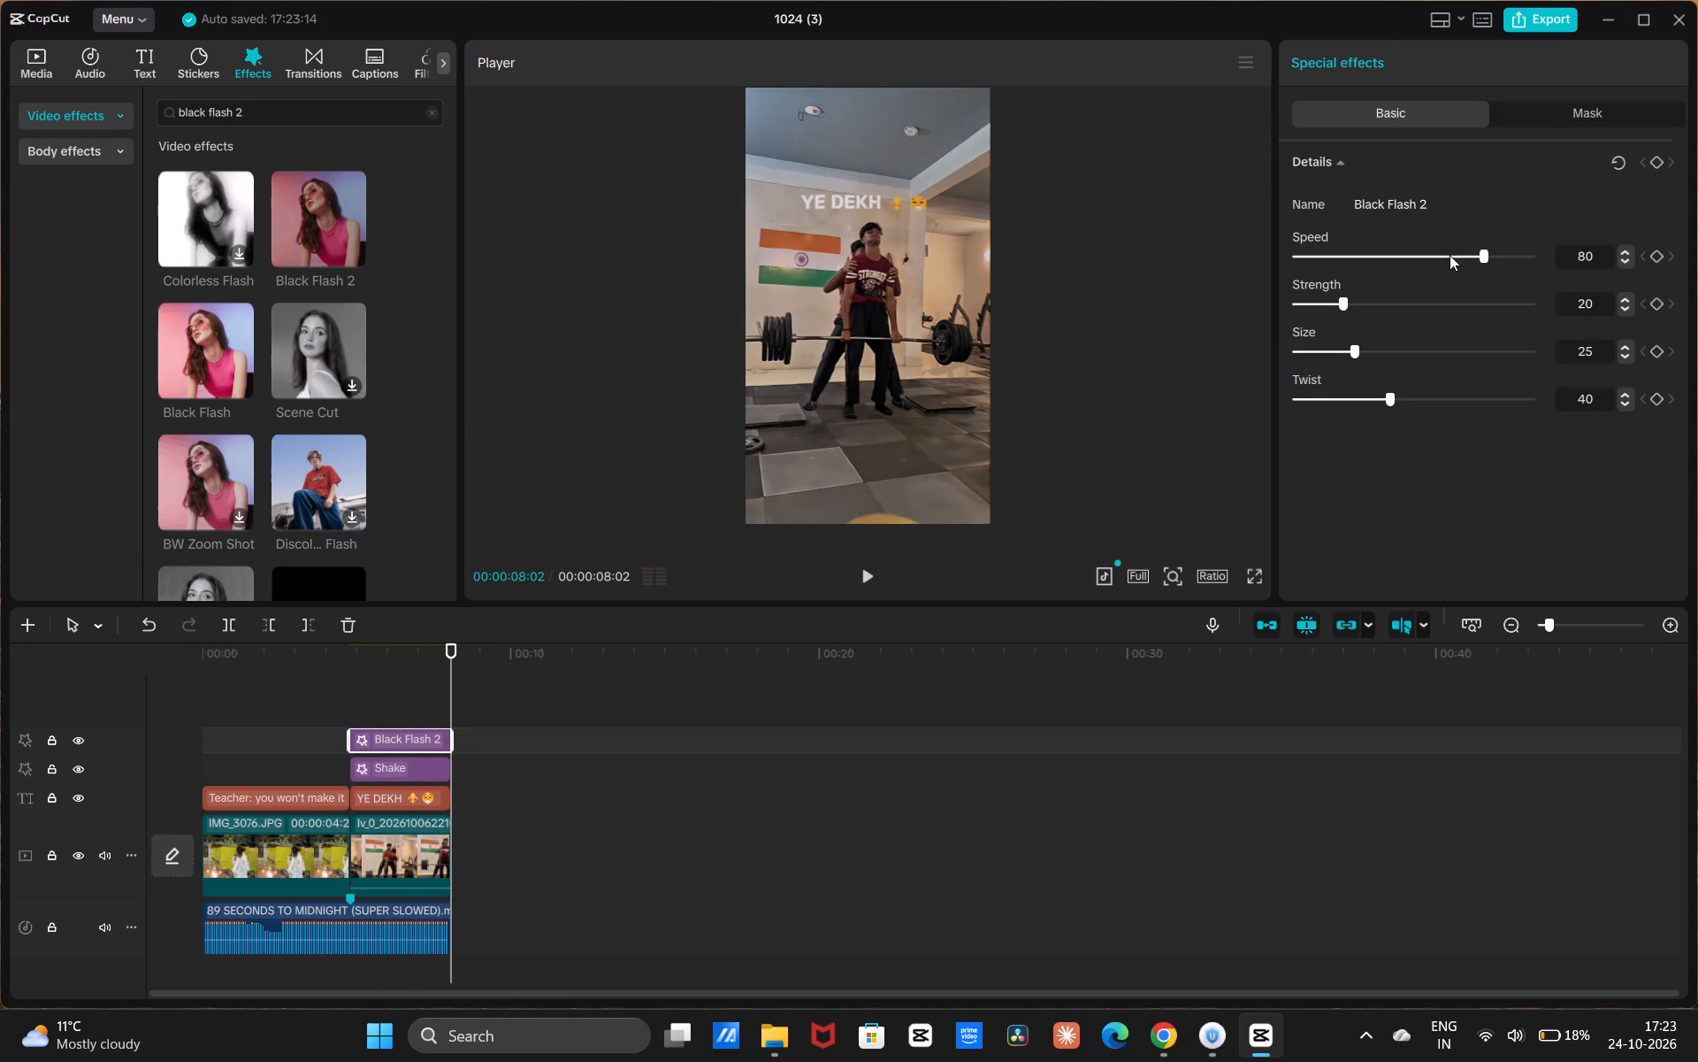
pyautogui.moveTo(1334, 298); pyautogui.dragTo(1328, 310)
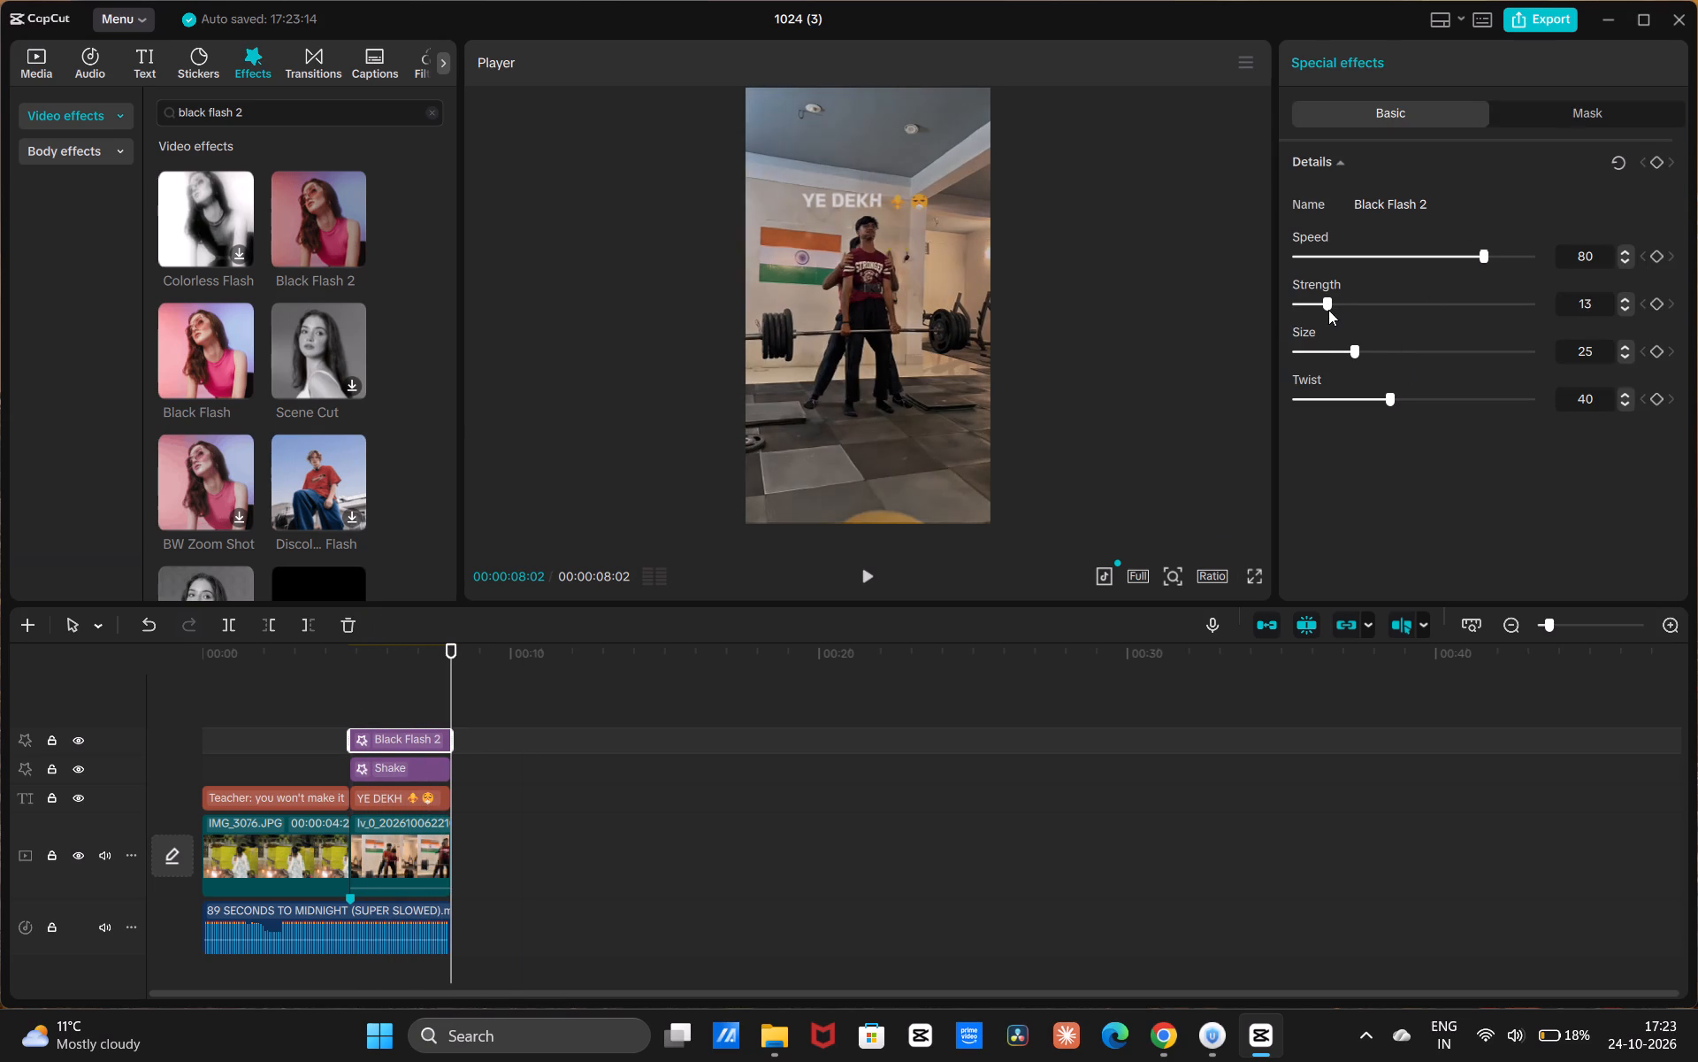
pyautogui.moveTo(1328, 310); pyautogui.dragTo(1319, 329)
pyautogui.moveTo(1343, 350); pyautogui.dragTo(1326, 367)
pyautogui.moveTo(1373, 405); pyautogui.dragTo(1318, 461)
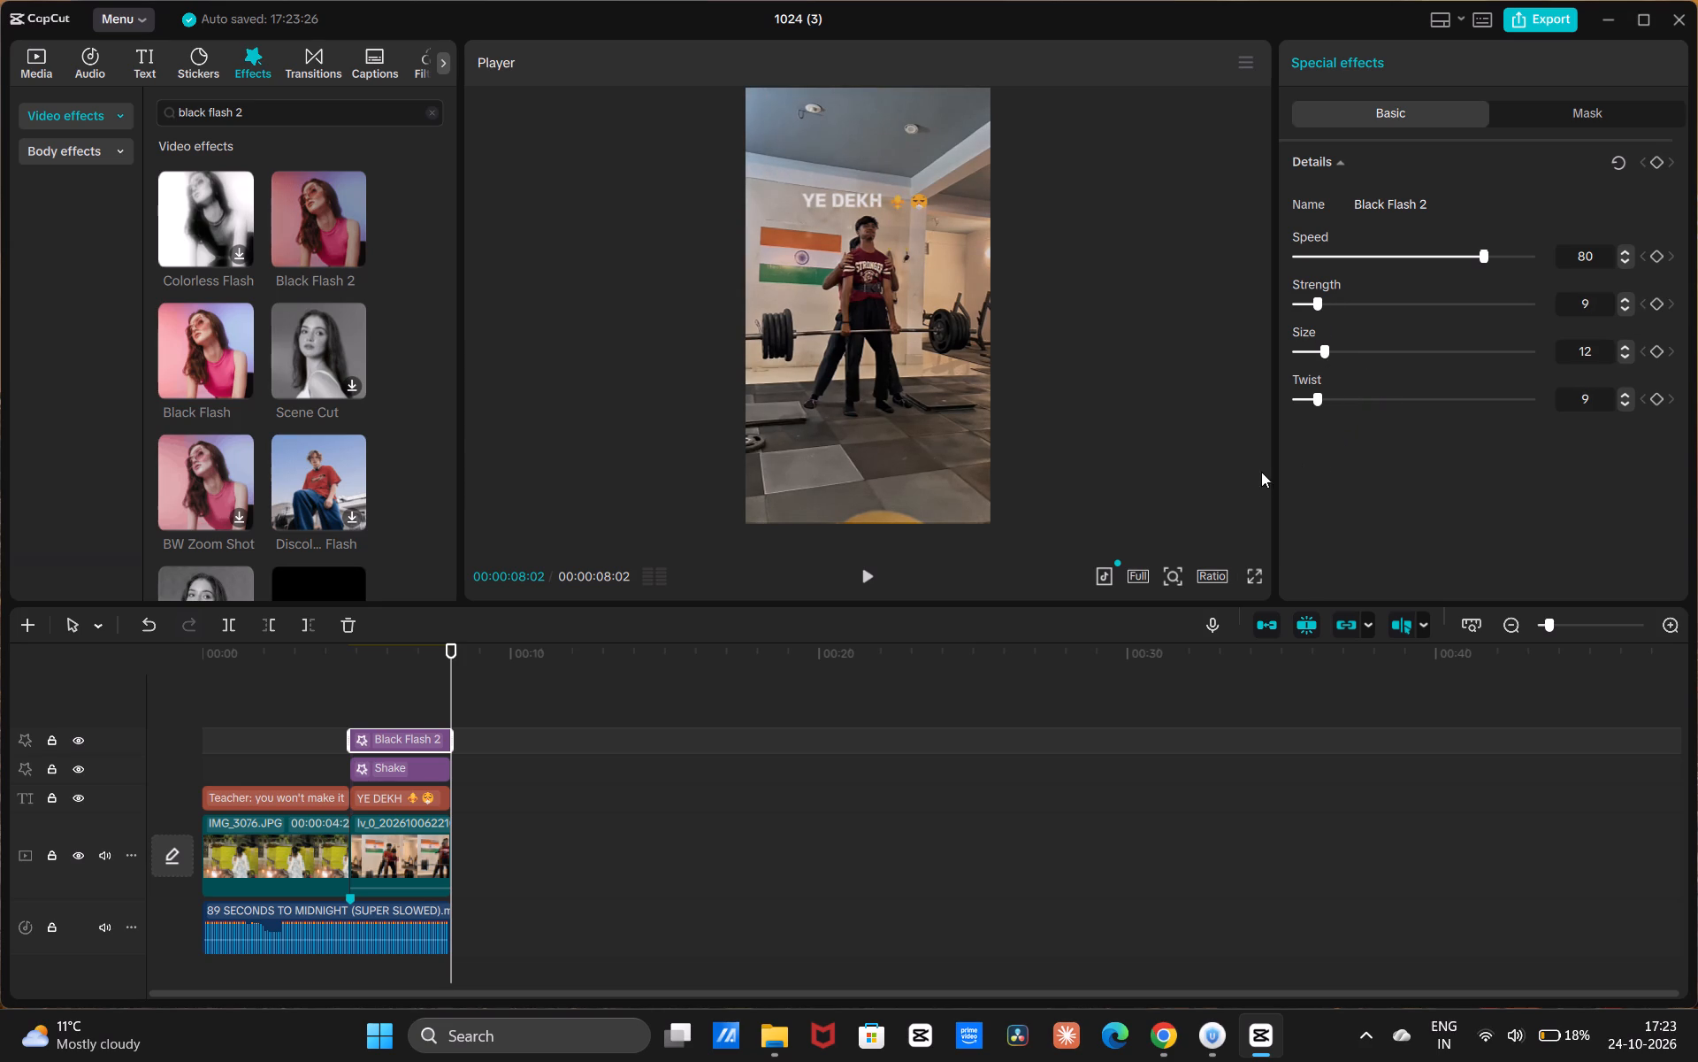
# Play the gym clip from about 00:00:05:17 to check the adjusted Black Flash 2 effect.
pyautogui.click(374, 689)
pyautogui.press('space')
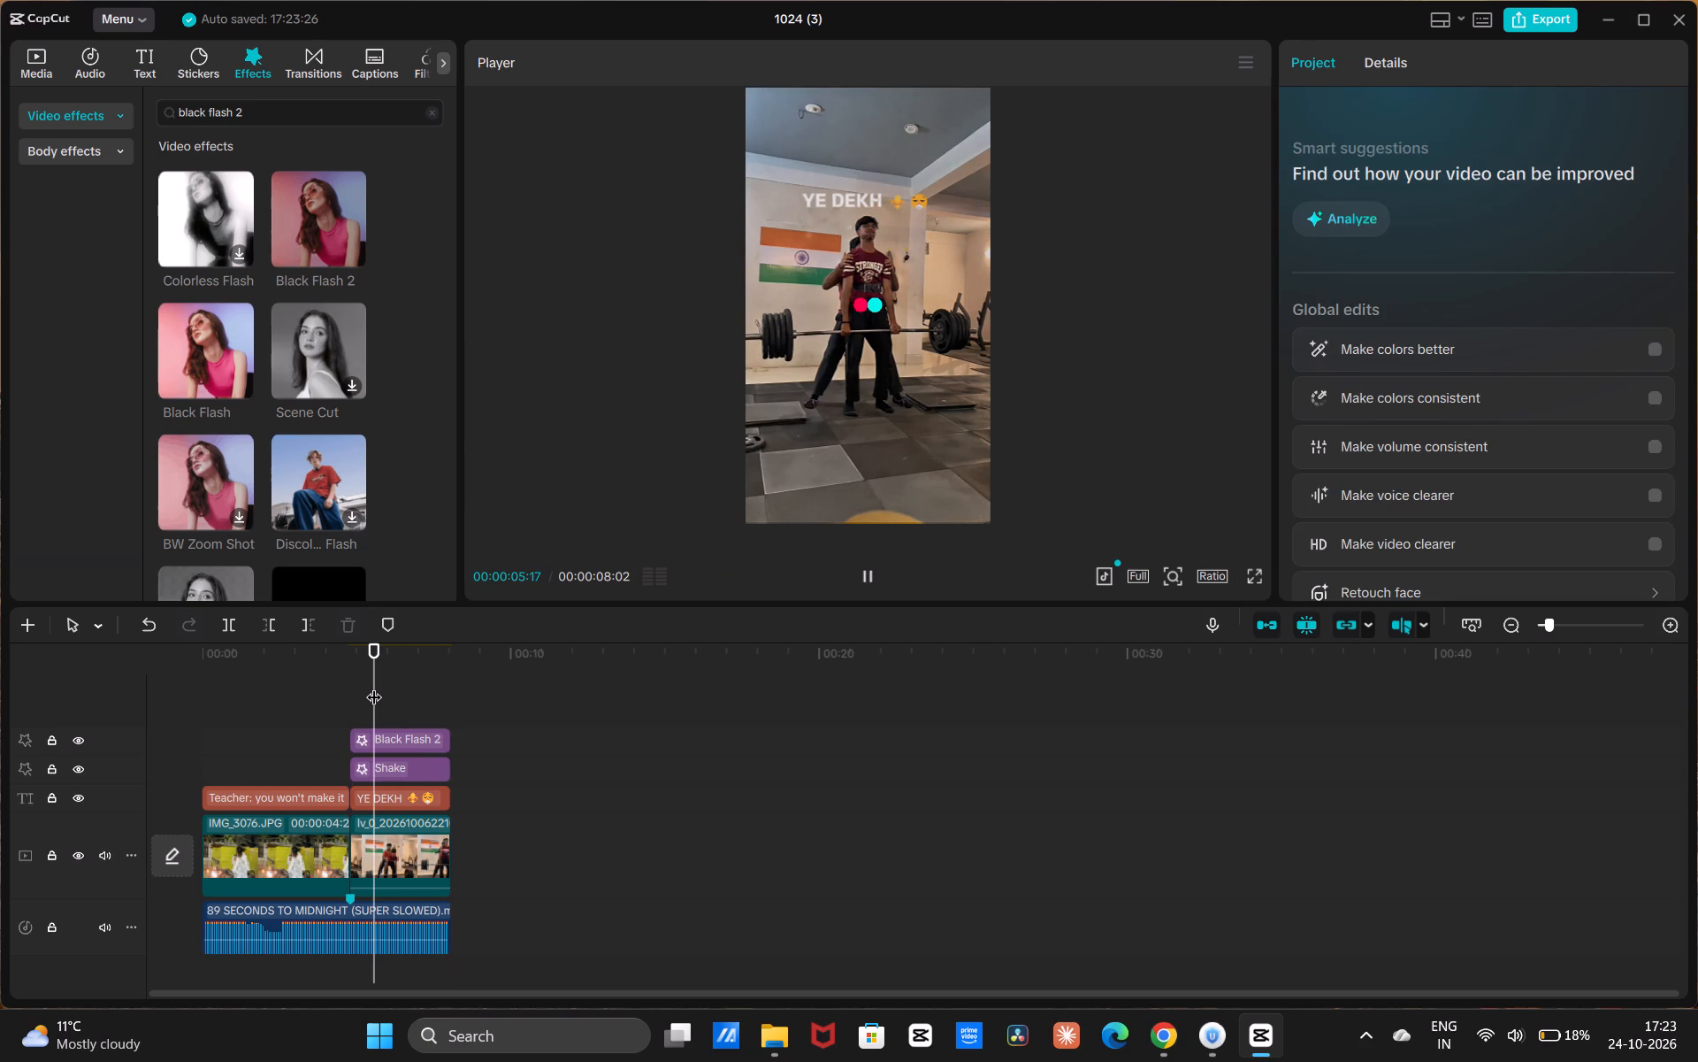
pyautogui.press('space')
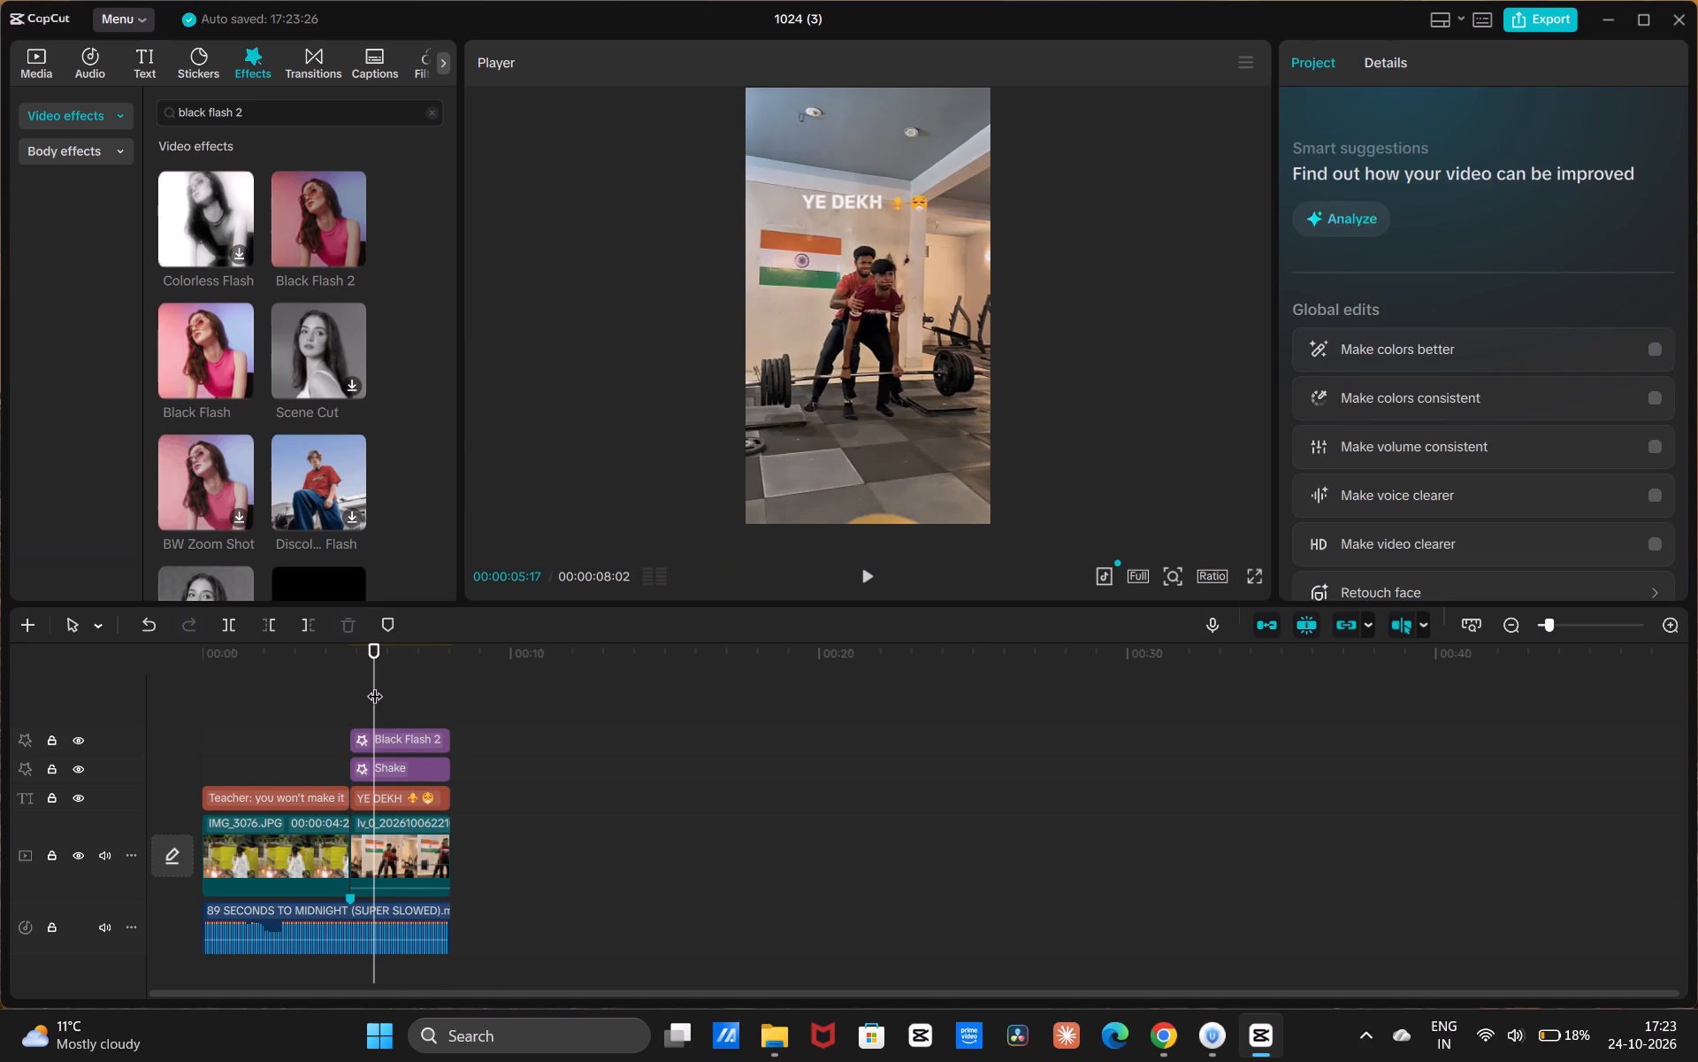
pyautogui.press('space')
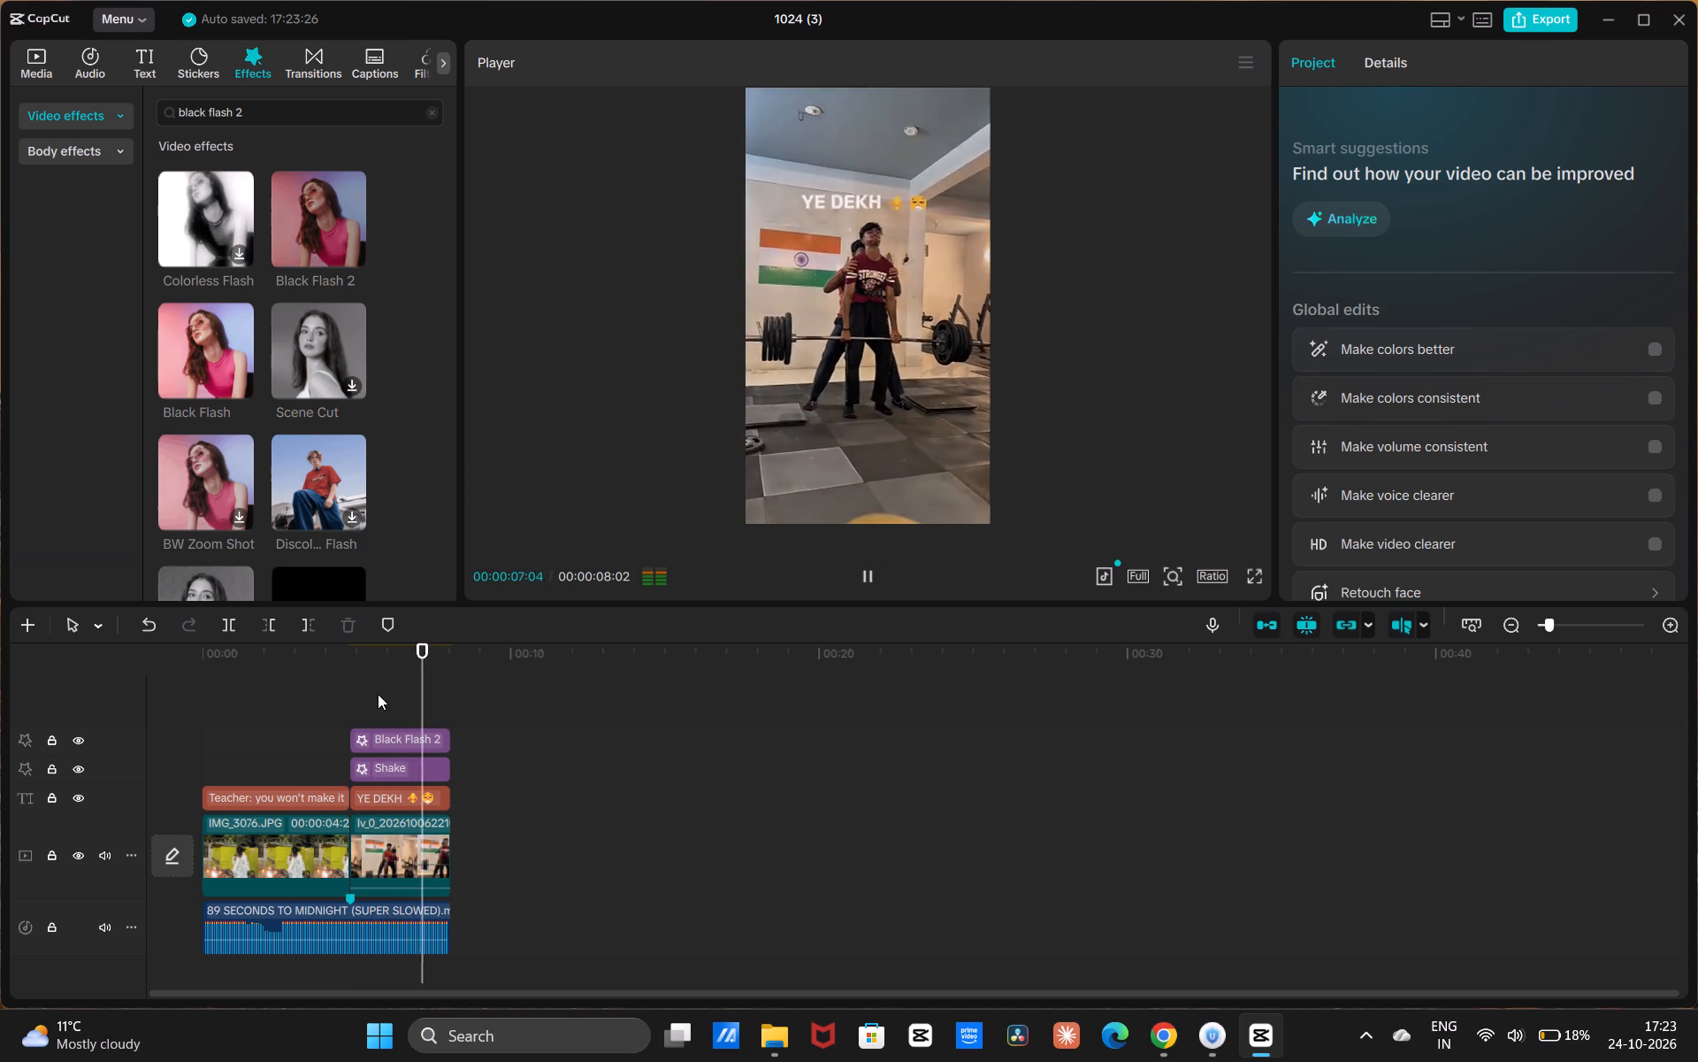
# Play the photo section from the beginning, and replay it from about 00:00:02:17, to review its timing against the music.
pyautogui.click(207, 731)
pyautogui.press('space')
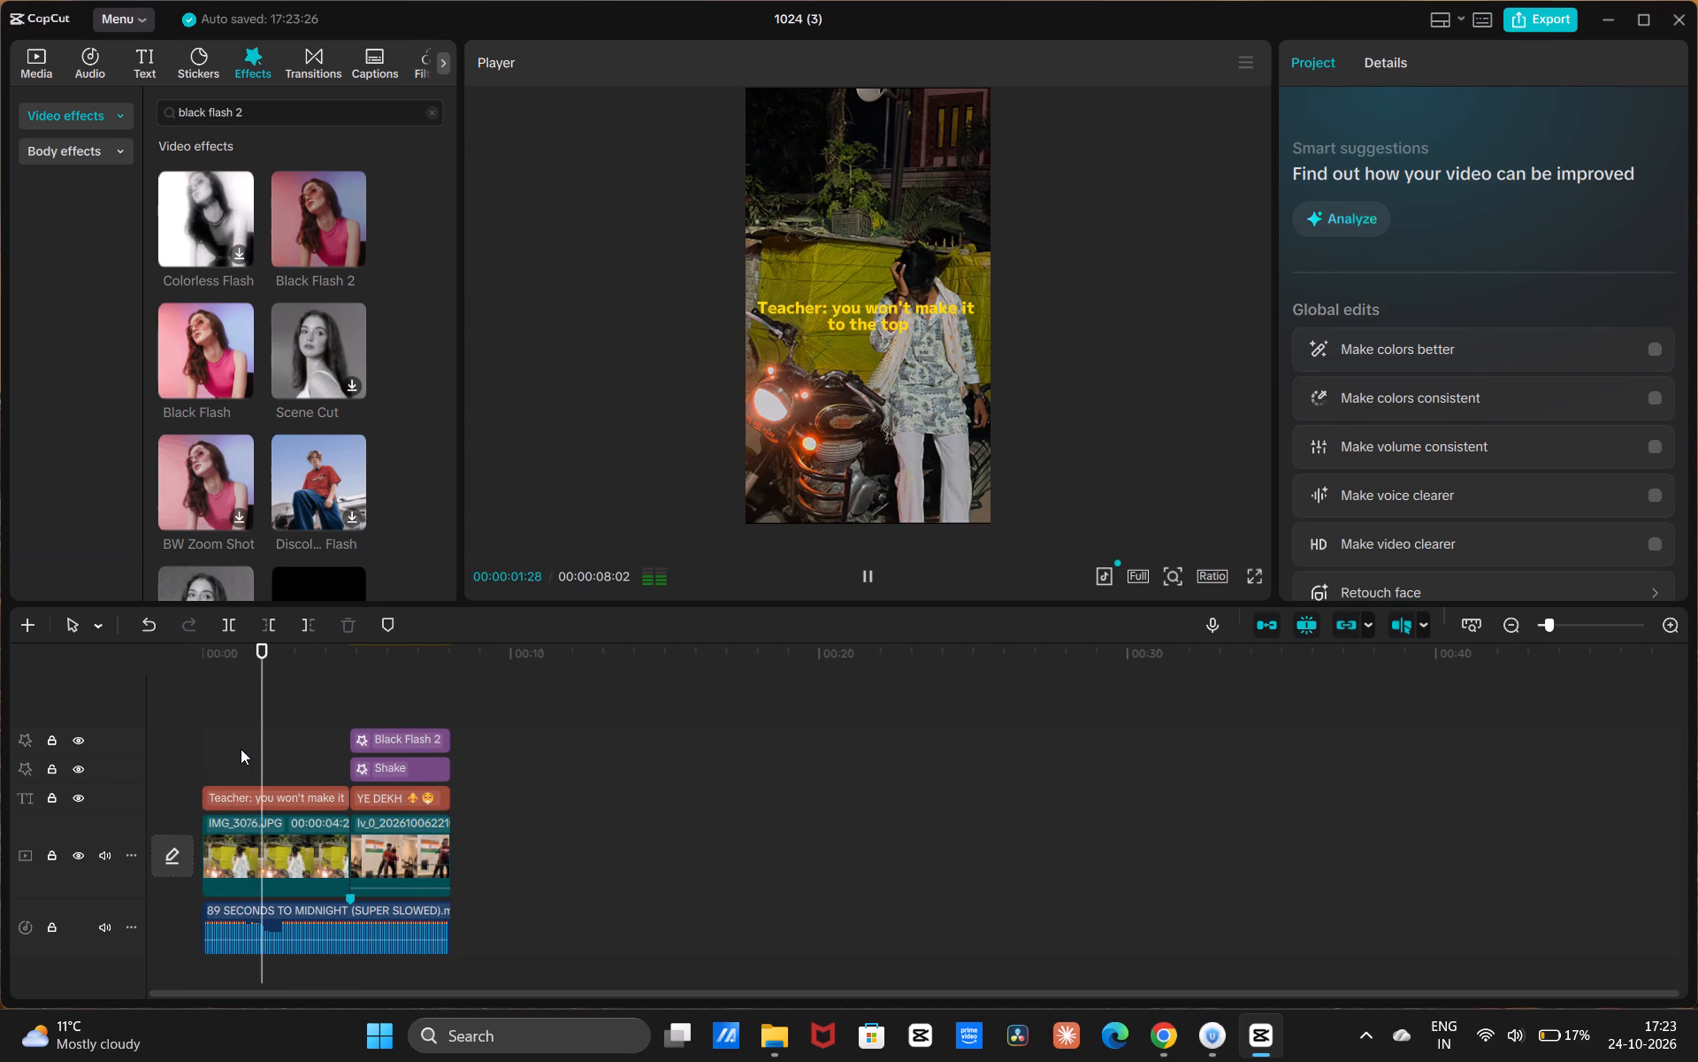
pyautogui.press('space')
pyautogui.moveTo(288, 750); pyautogui.dragTo(268, 765)
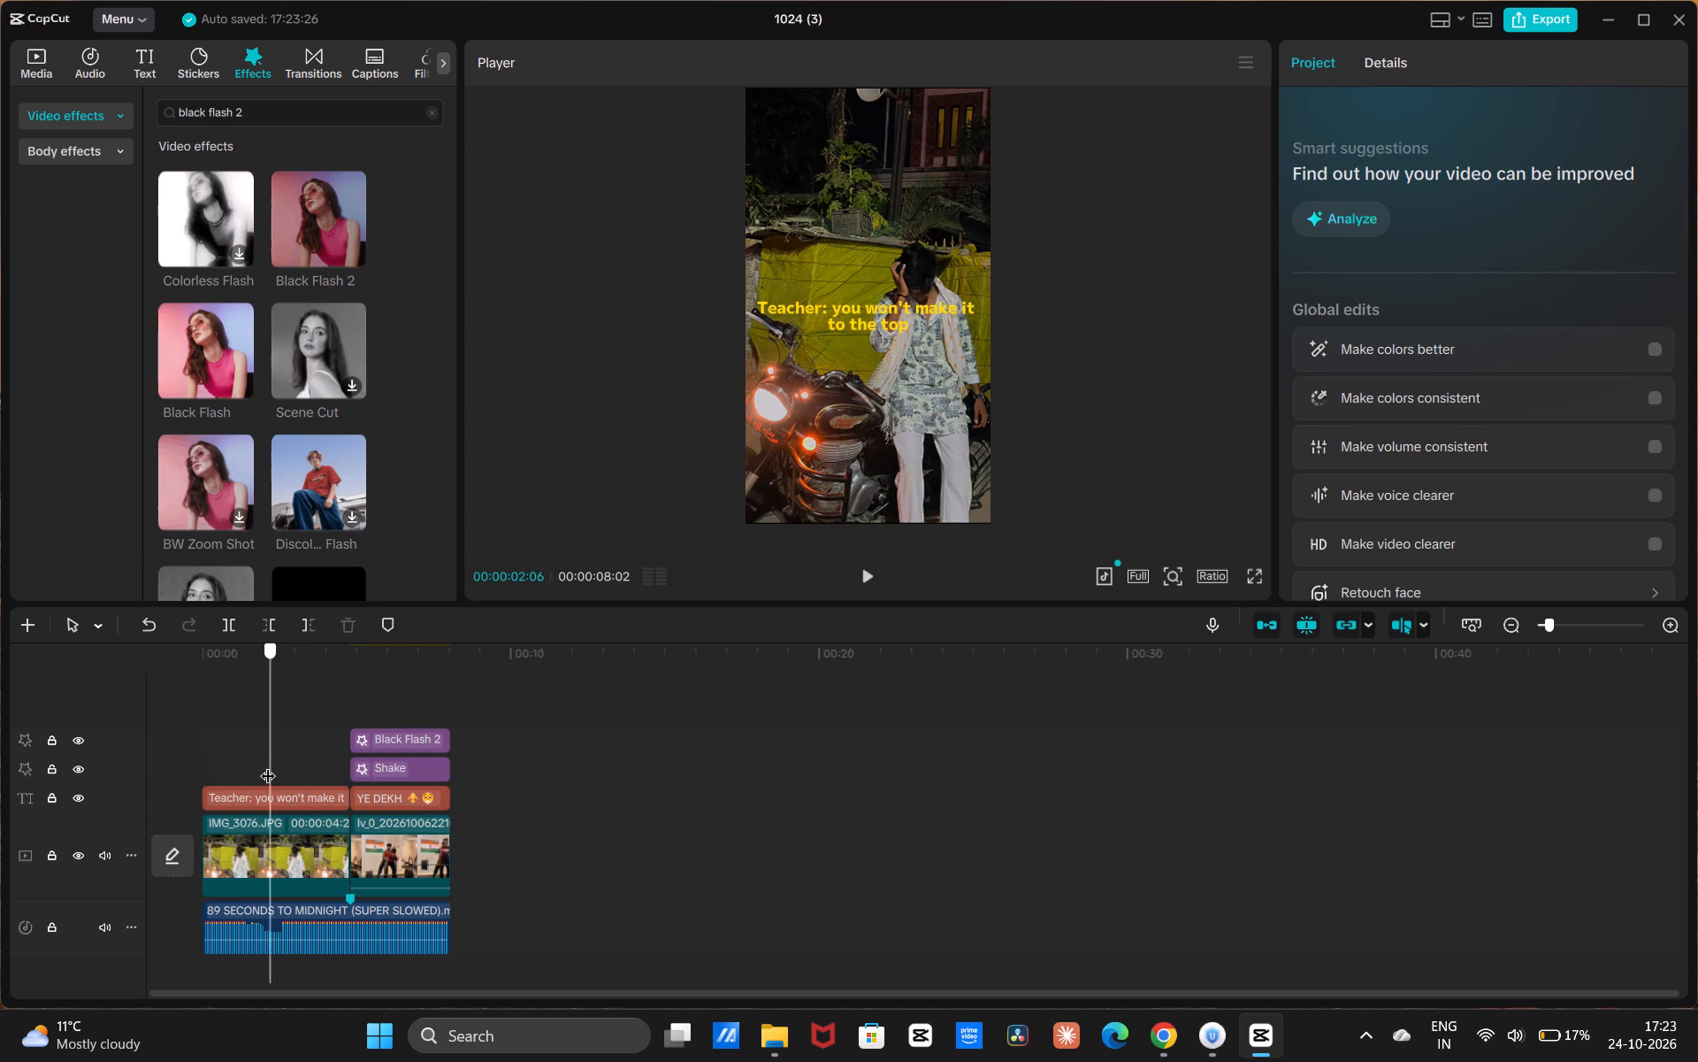
pyautogui.moveTo(268, 765); pyautogui.dragTo(281, 773)
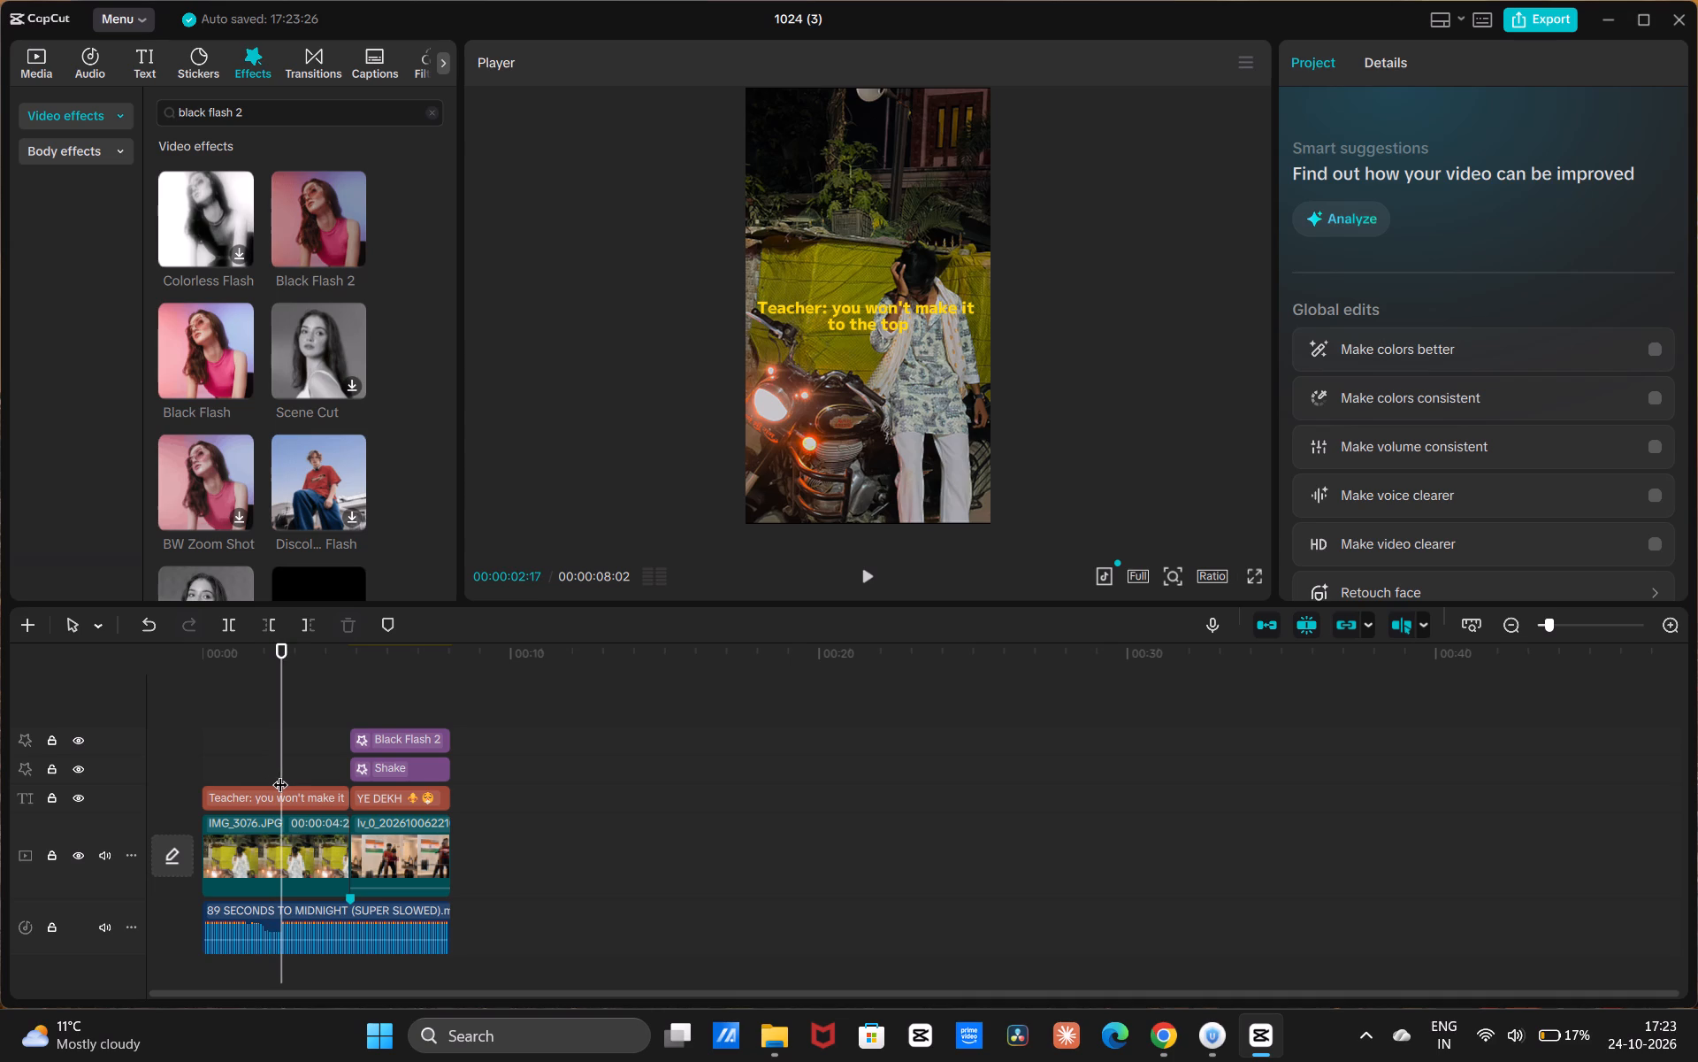
pyautogui.press('space')
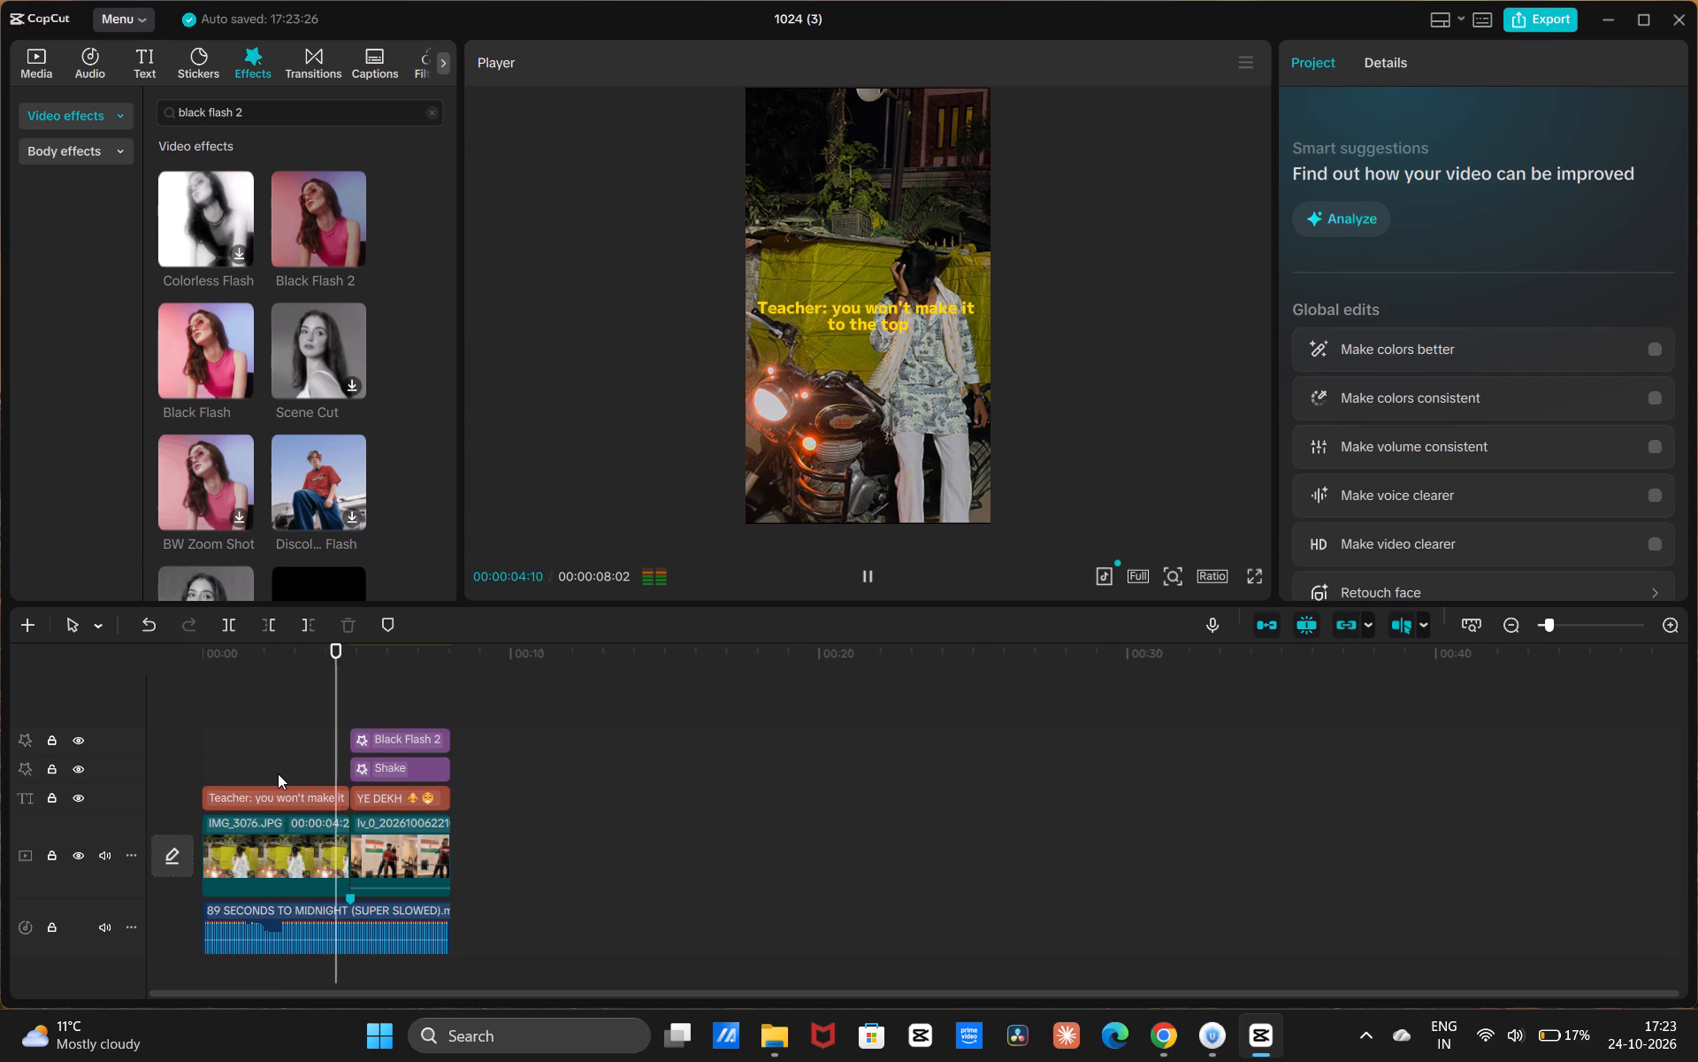
pyautogui.press('space')
# Add a transform keyframe to the photo clip at 00:00:02:19 with the scale set to 142%.
pyautogui.click(273, 758)
pyautogui.moveTo(273, 758); pyautogui.dragTo(285, 766)
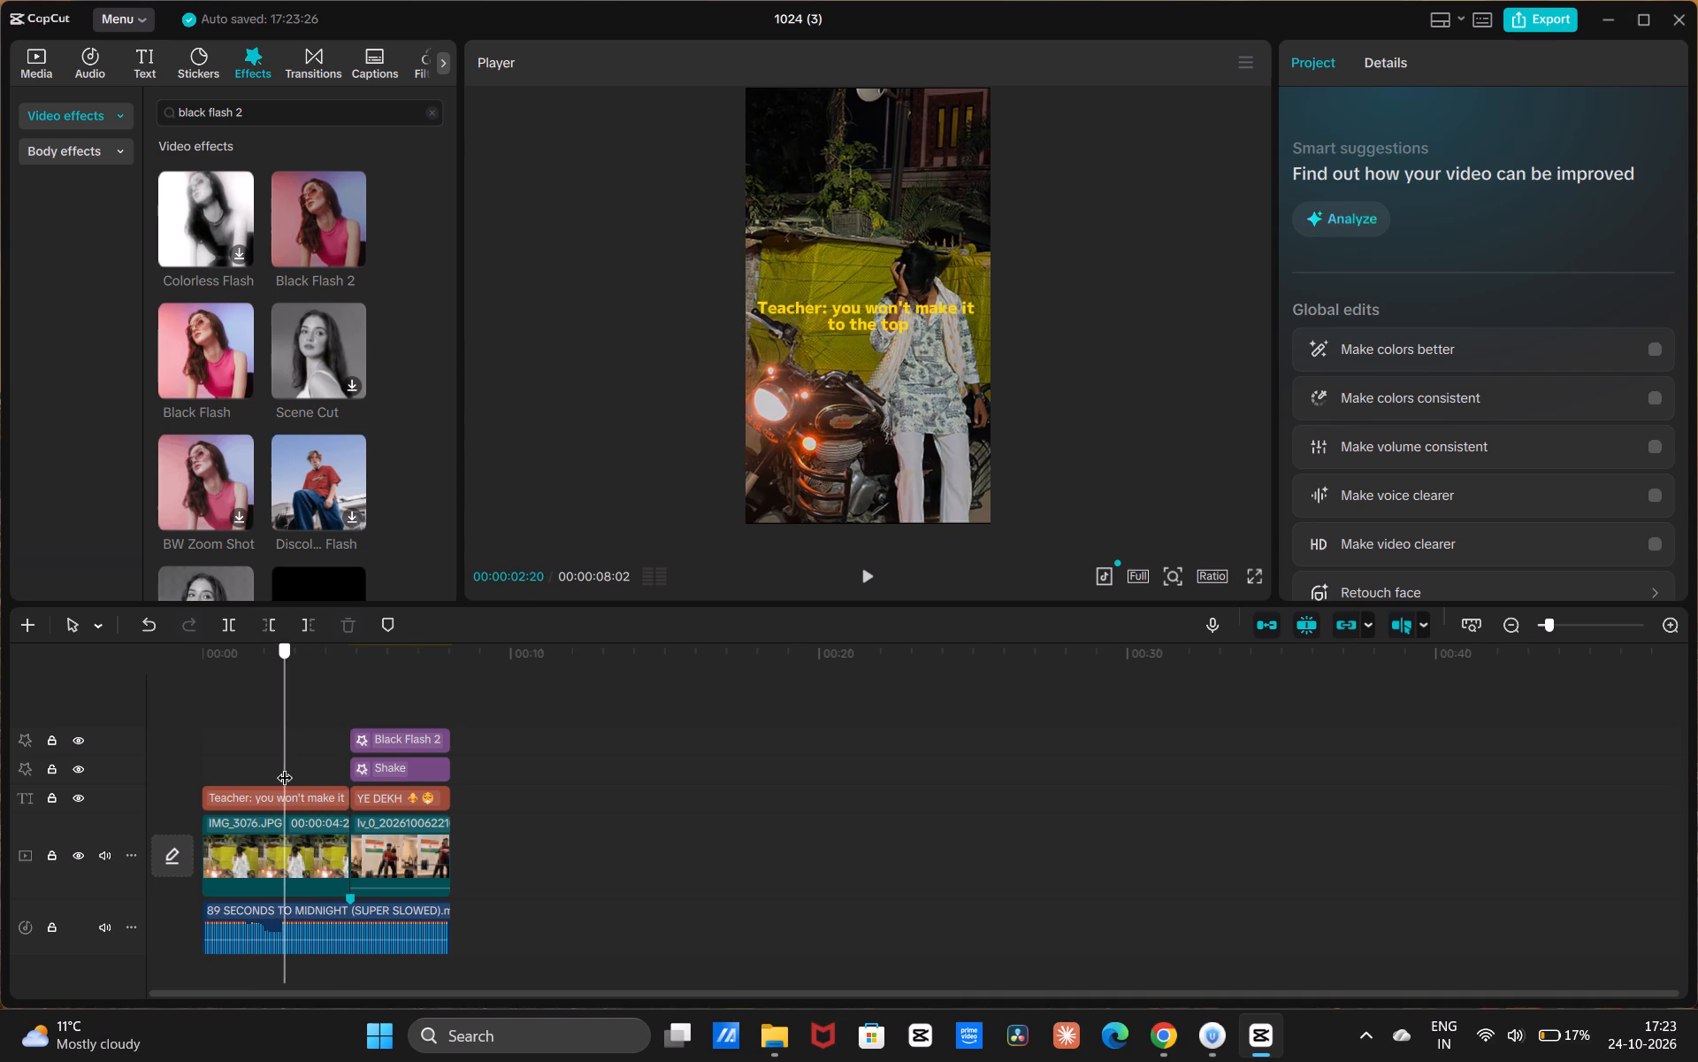
pyautogui.moveTo(285, 766); pyautogui.dragTo(284, 761)
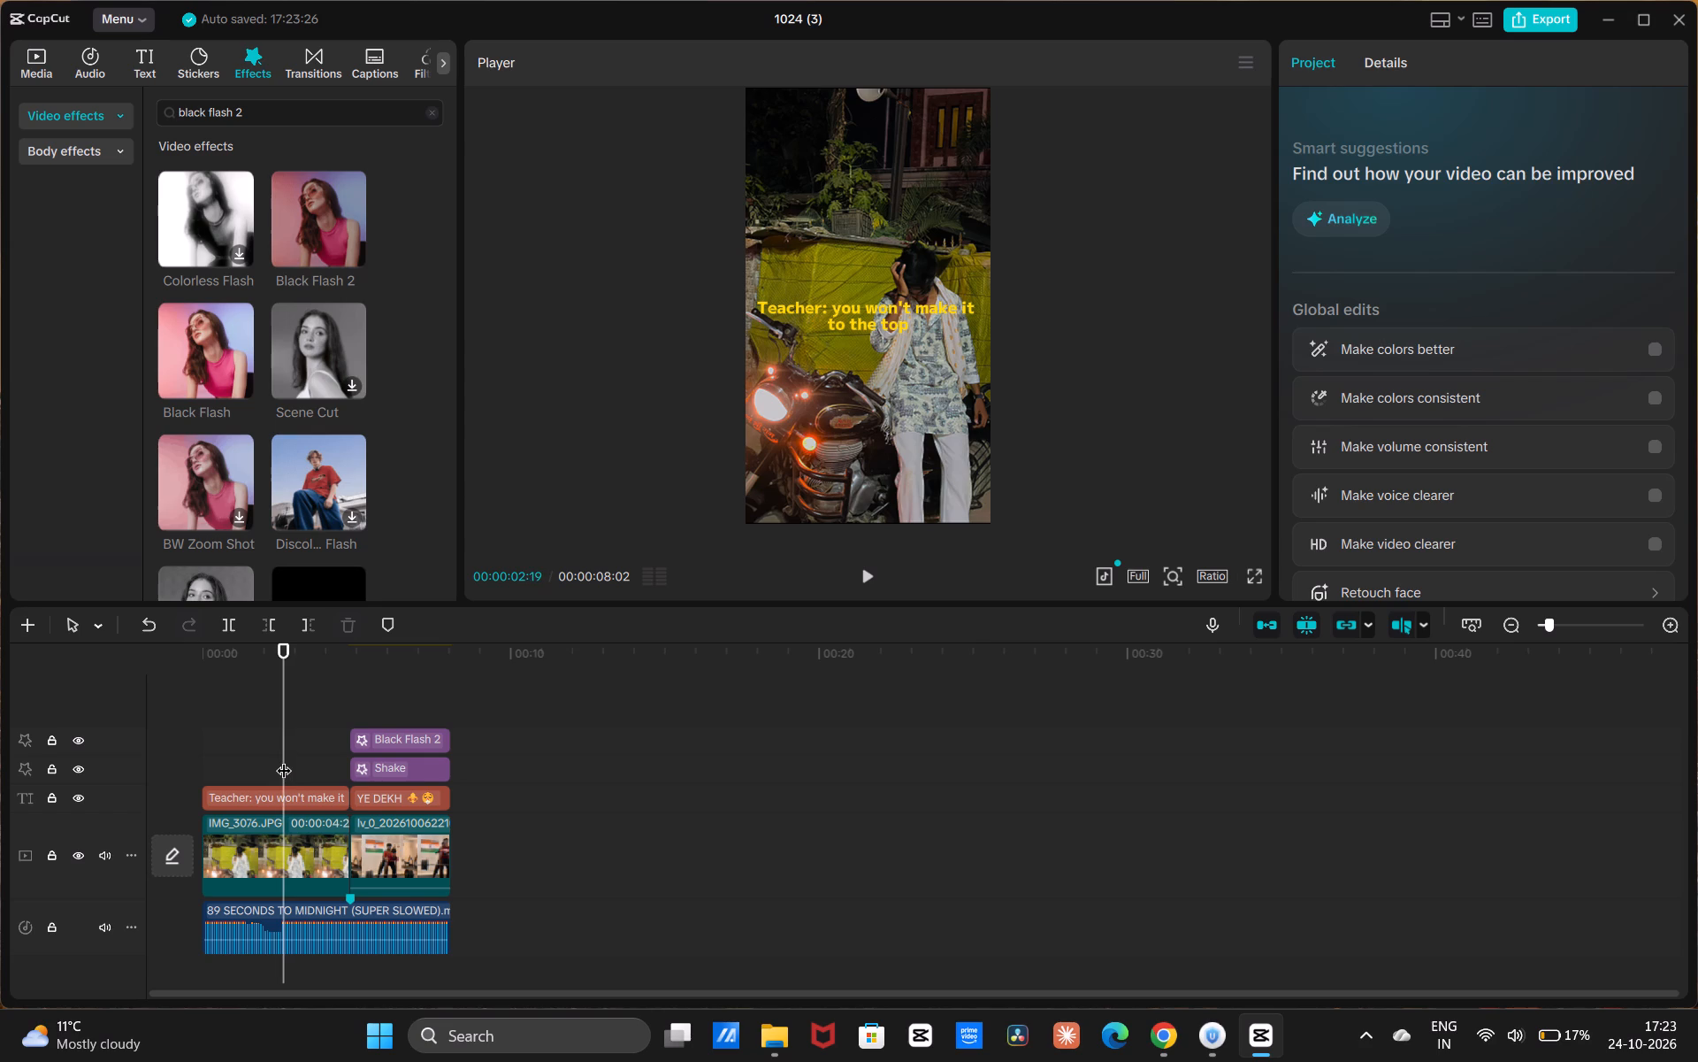
pyautogui.click(281, 847)
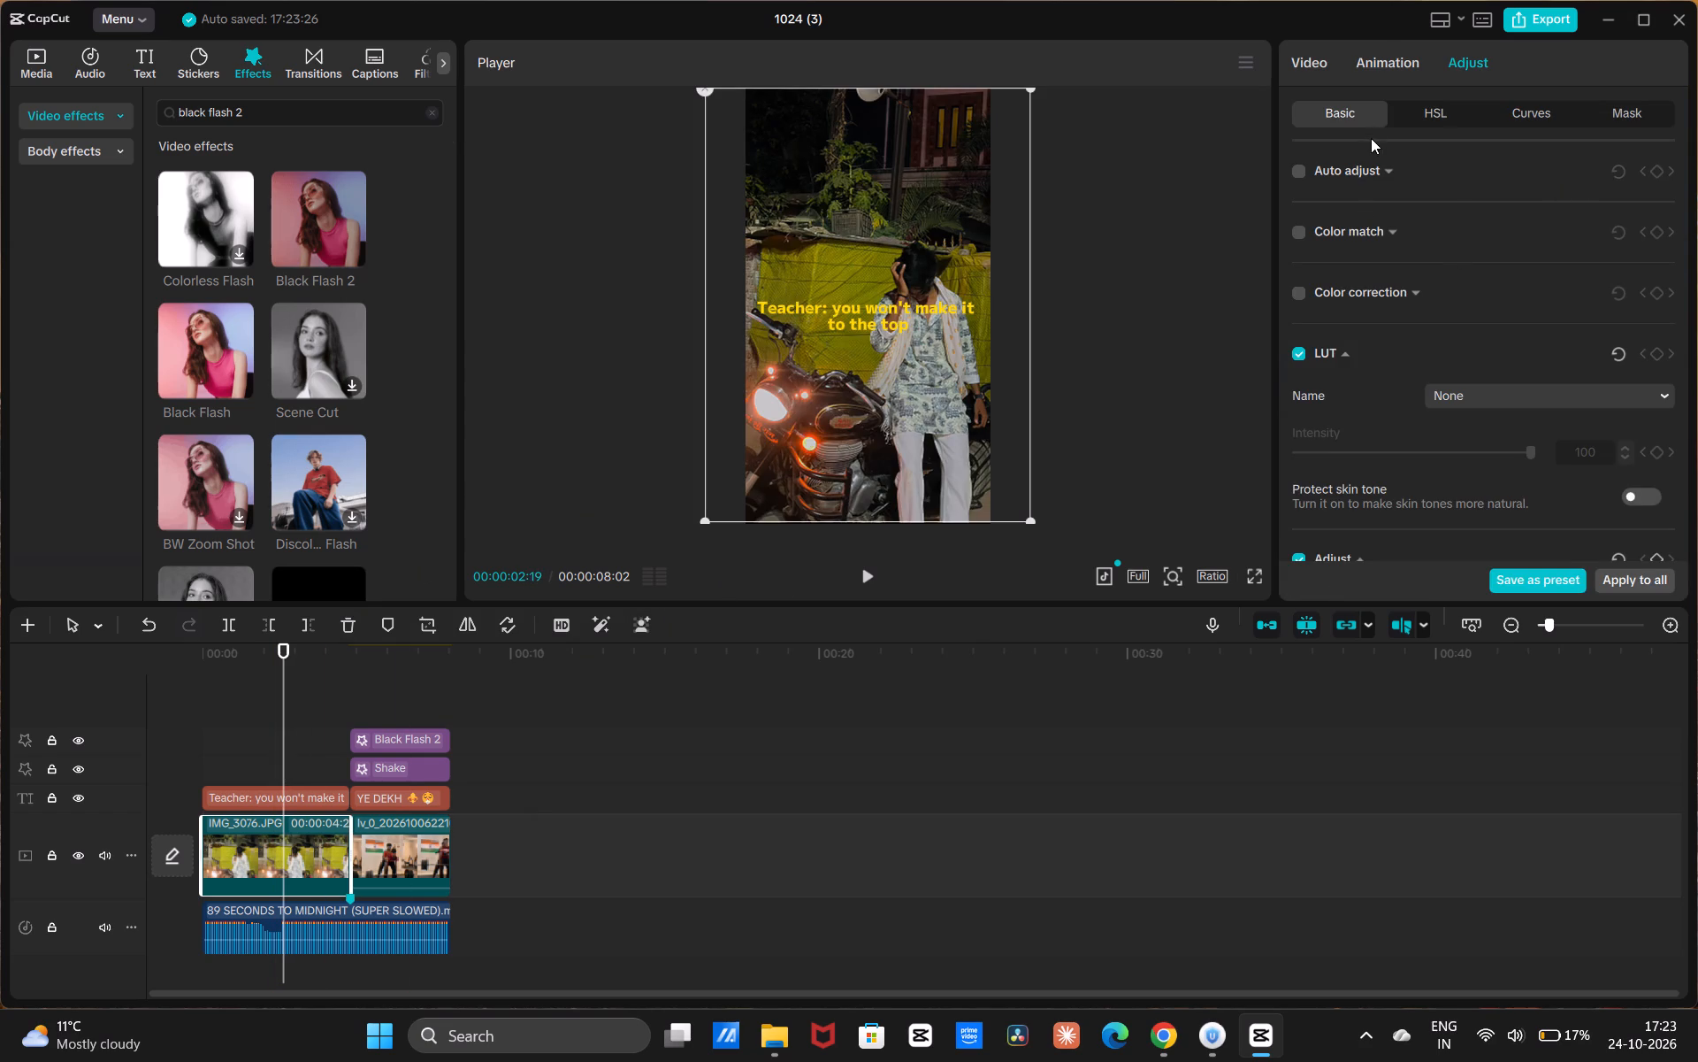
pyautogui.click(1312, 66)
pyautogui.click(1662, 169)
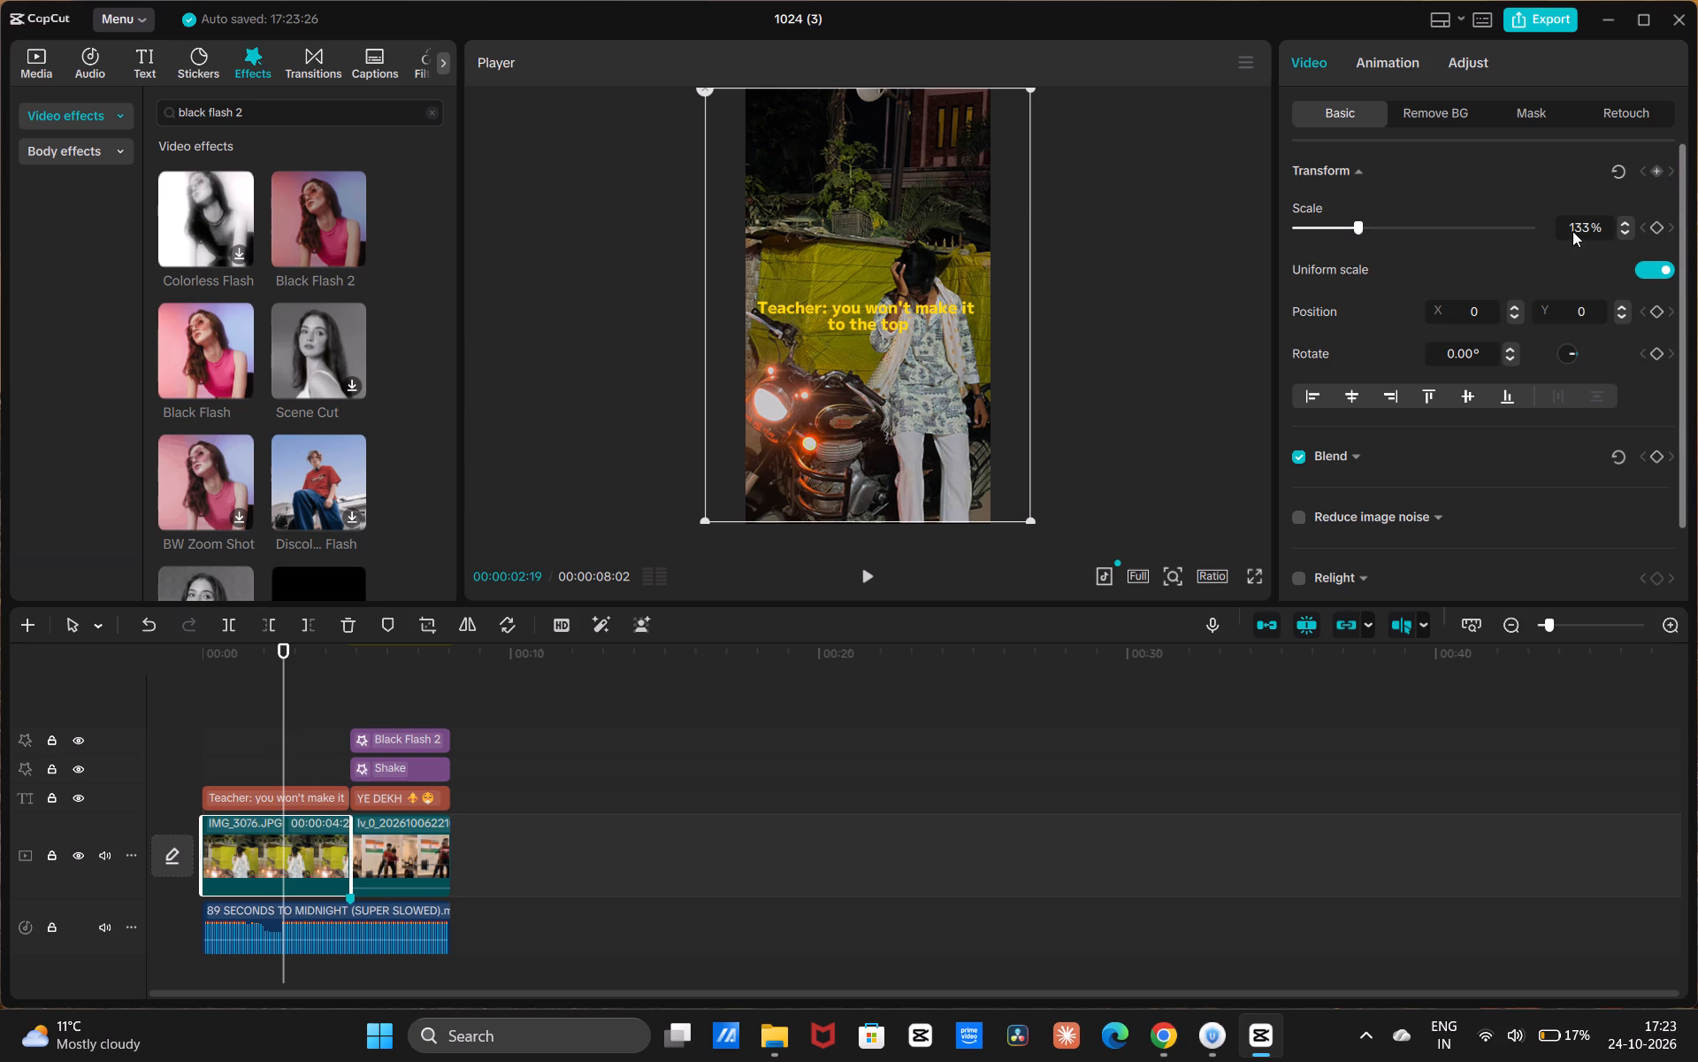
pyautogui.click(1356, 225)
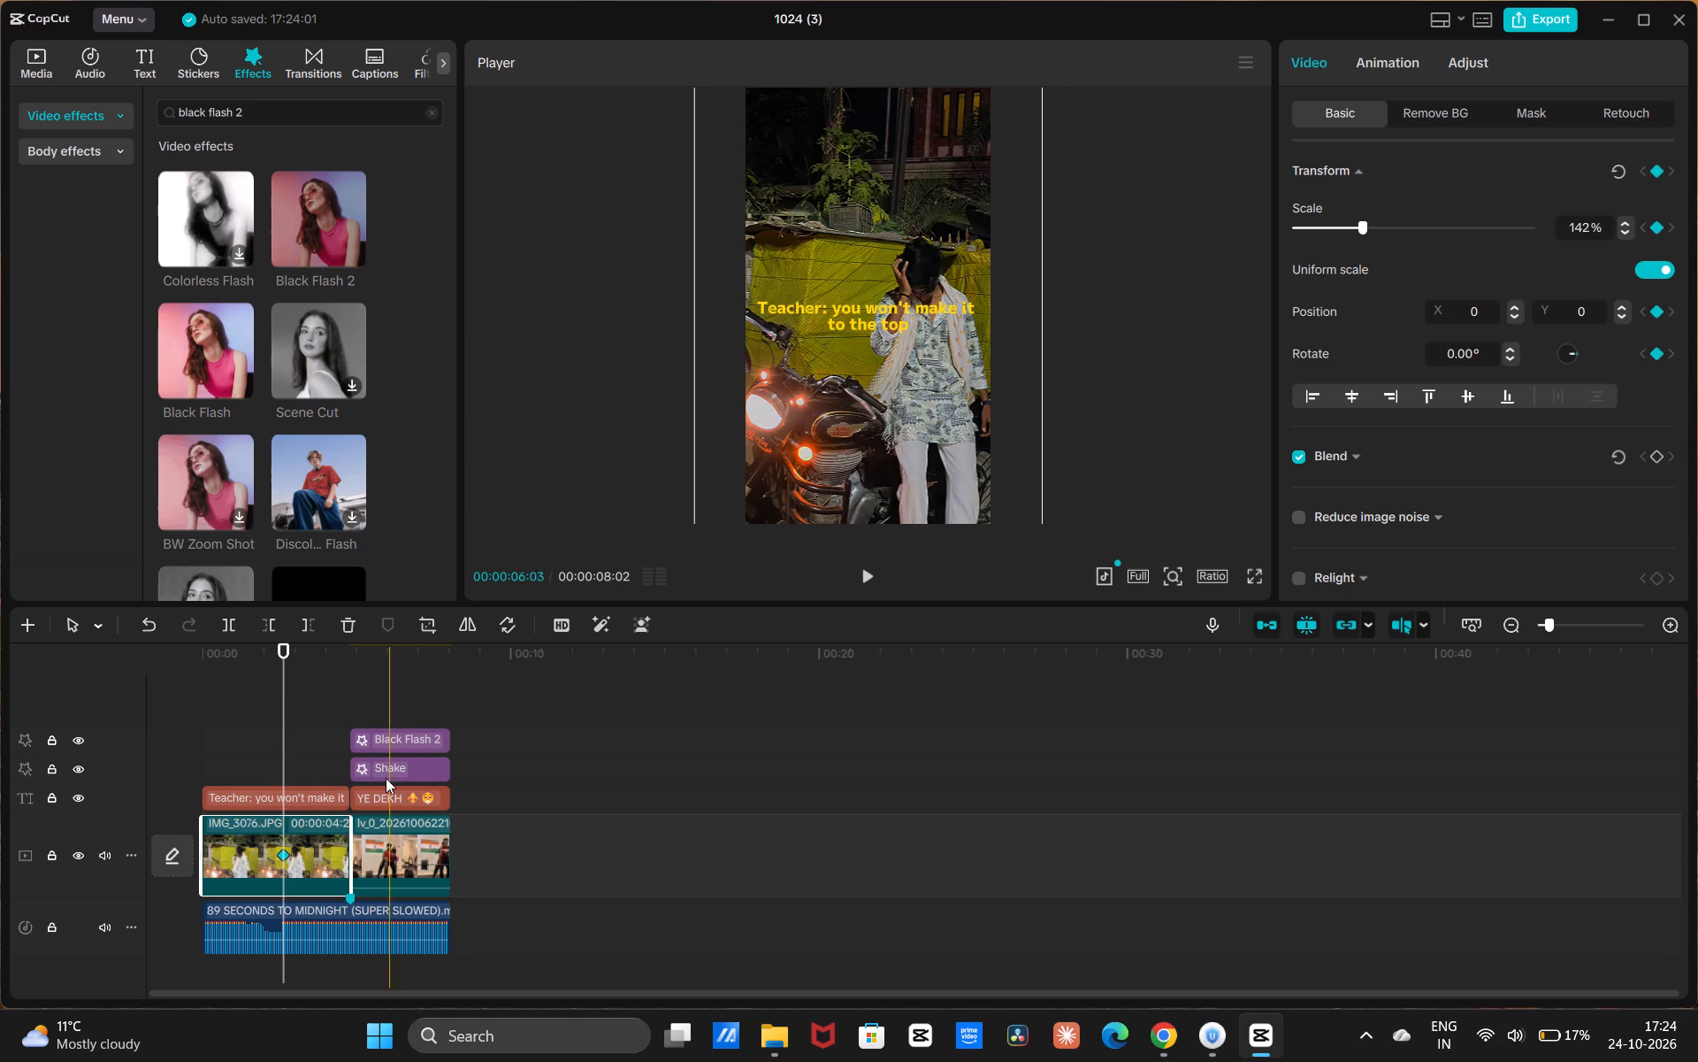
# Add a second transform keyframe to the photo clip at 00:00:03:09 with the scale set to 159%.
pyautogui.press('space')
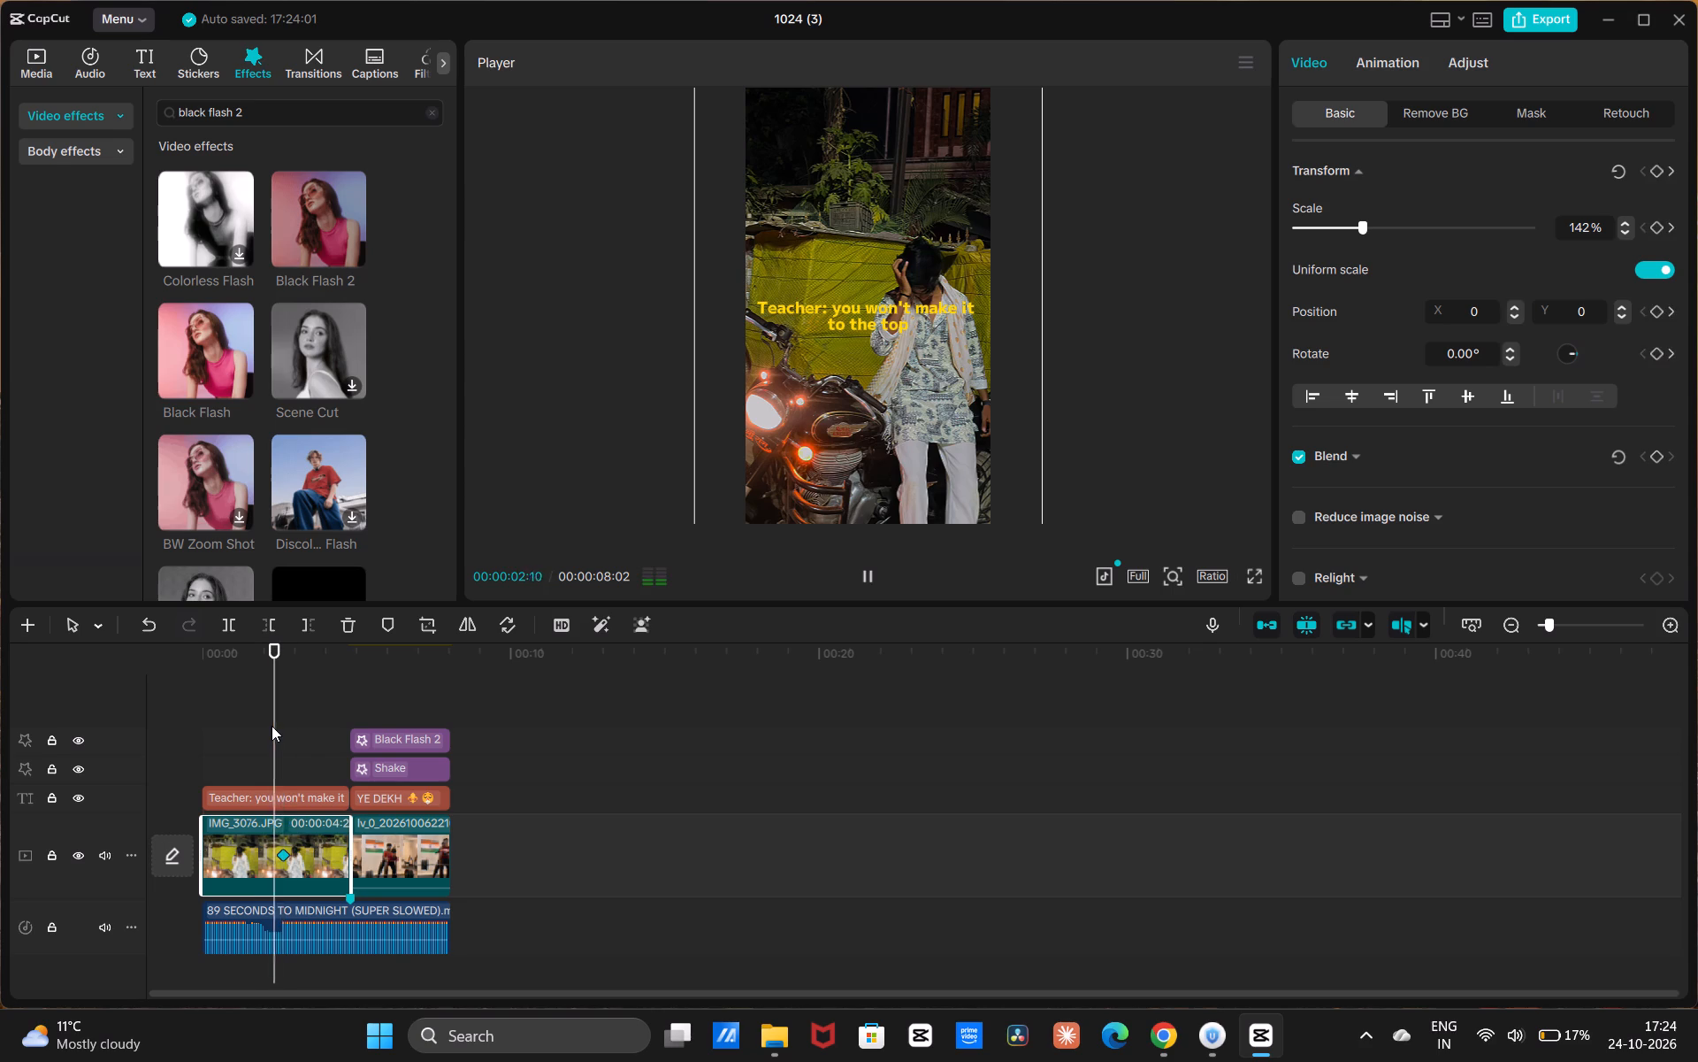
pyautogui.press('space')
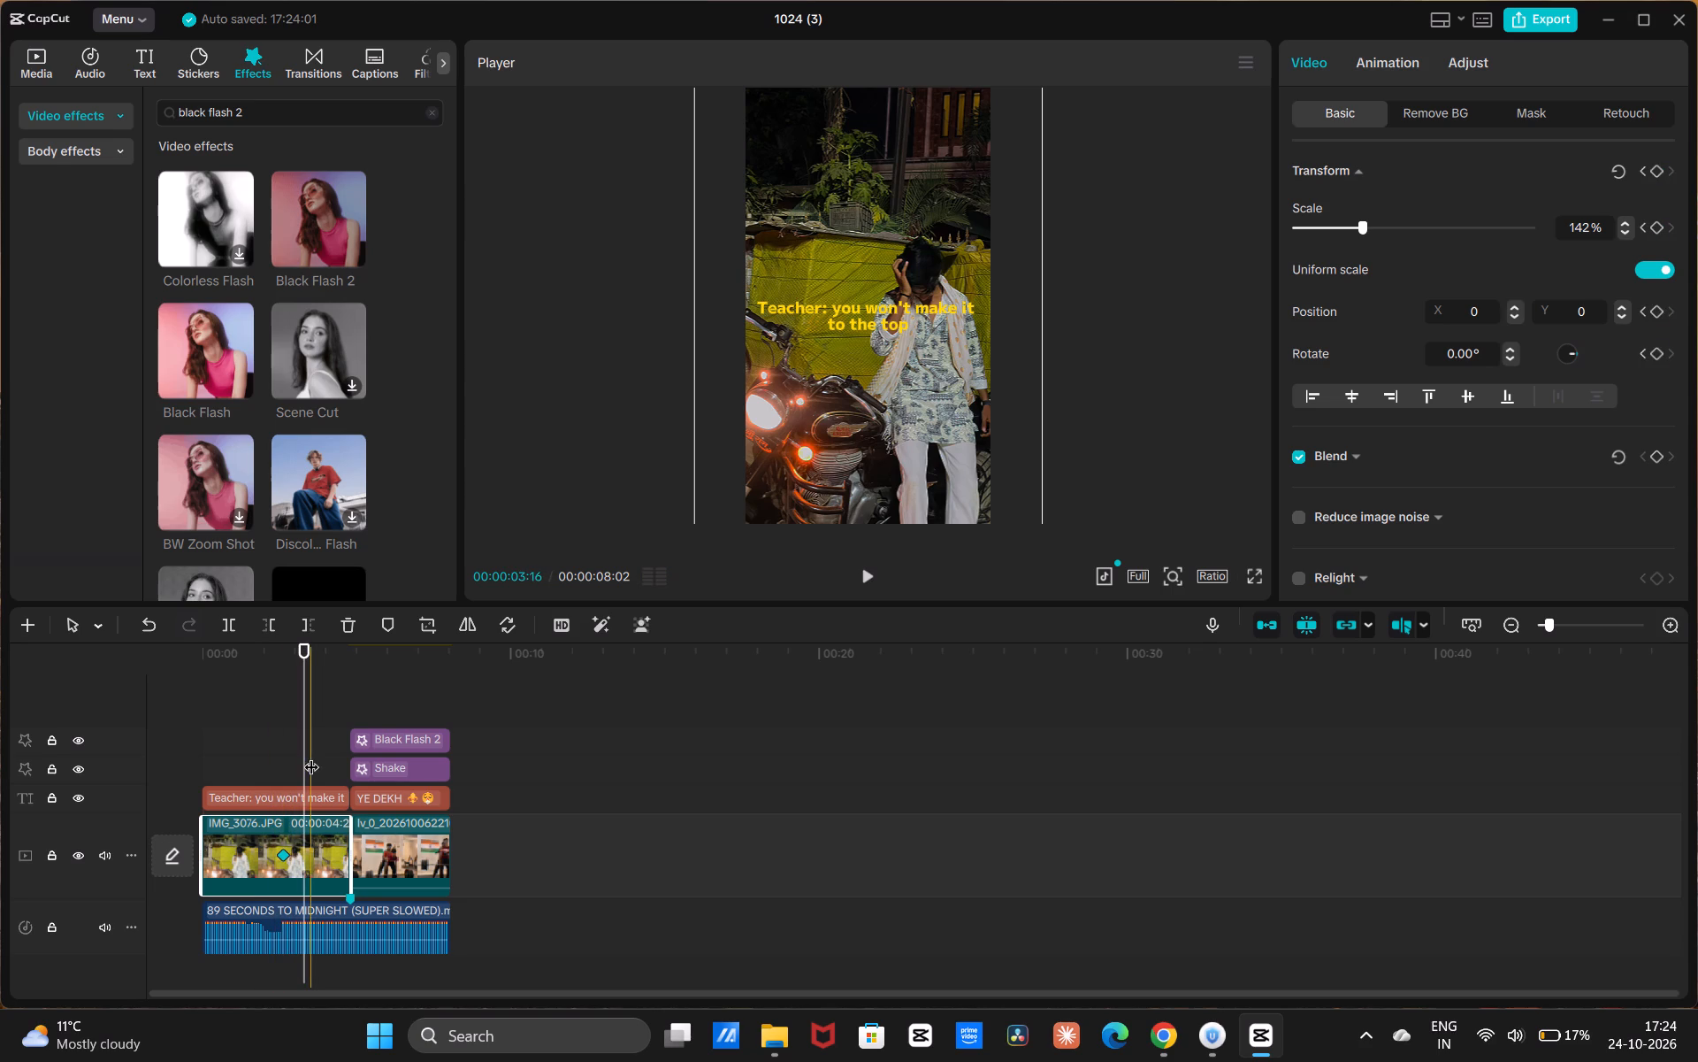
pyautogui.click(1659, 166)
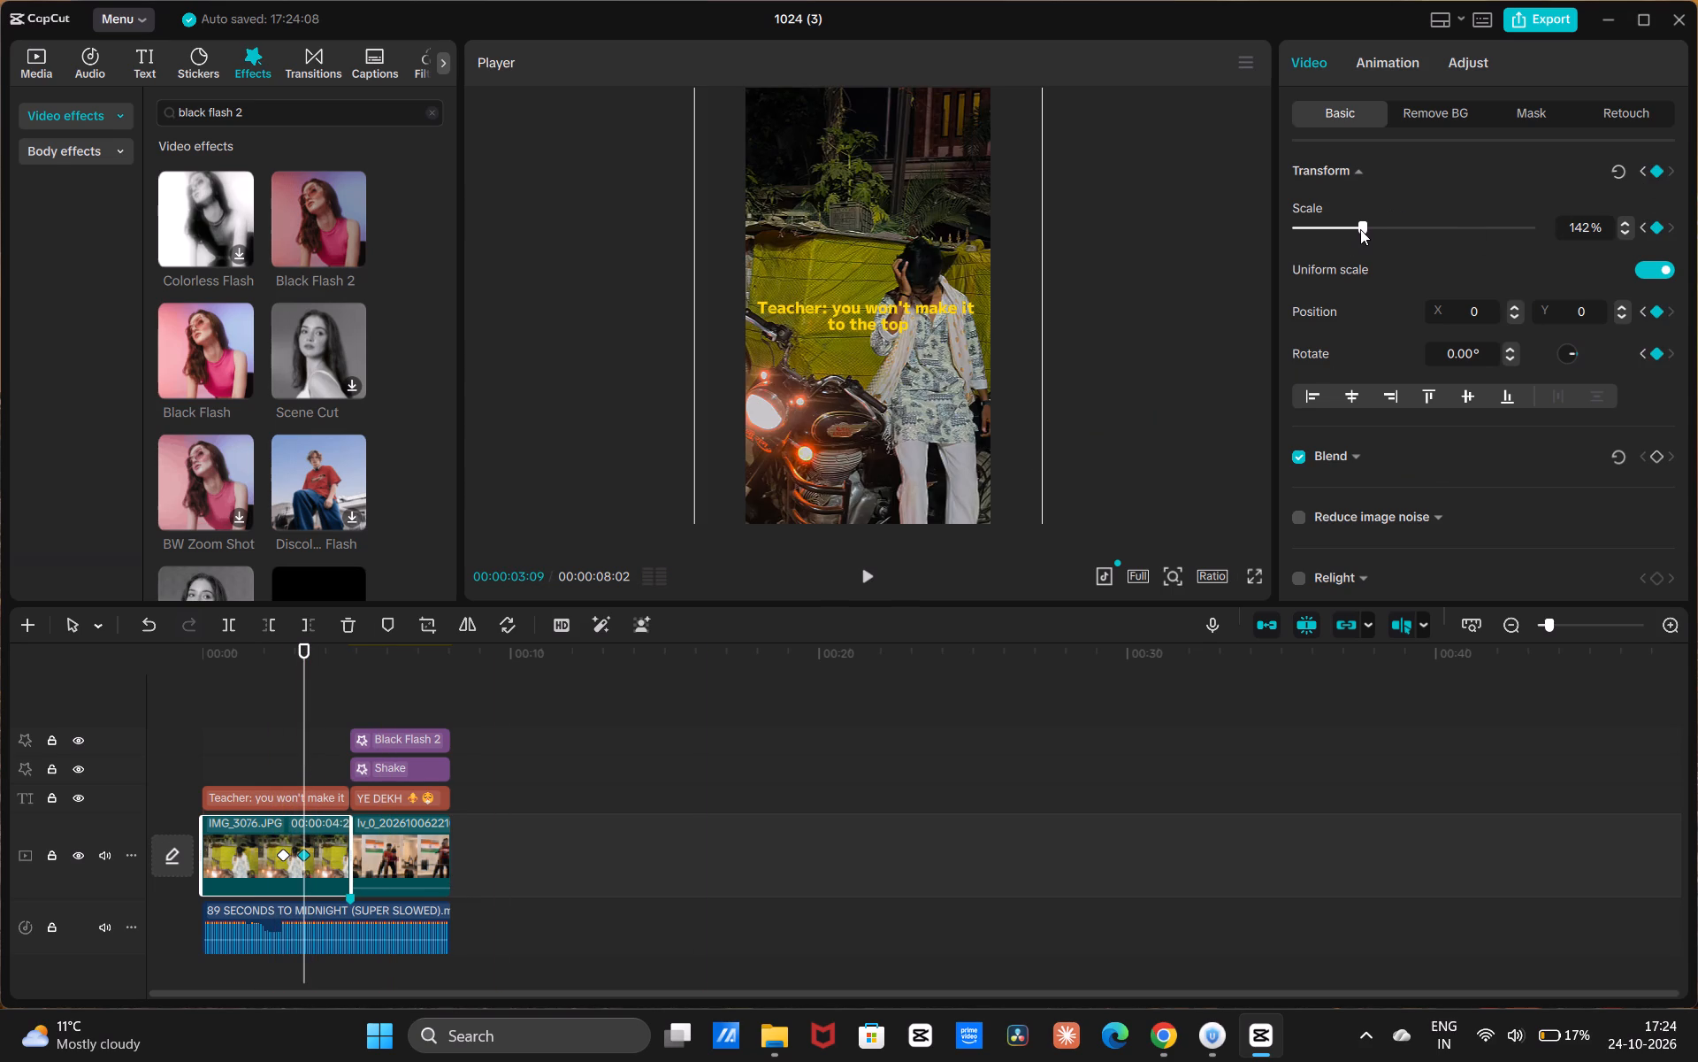
pyautogui.moveTo(1360, 229); pyautogui.dragTo(1368, 227)
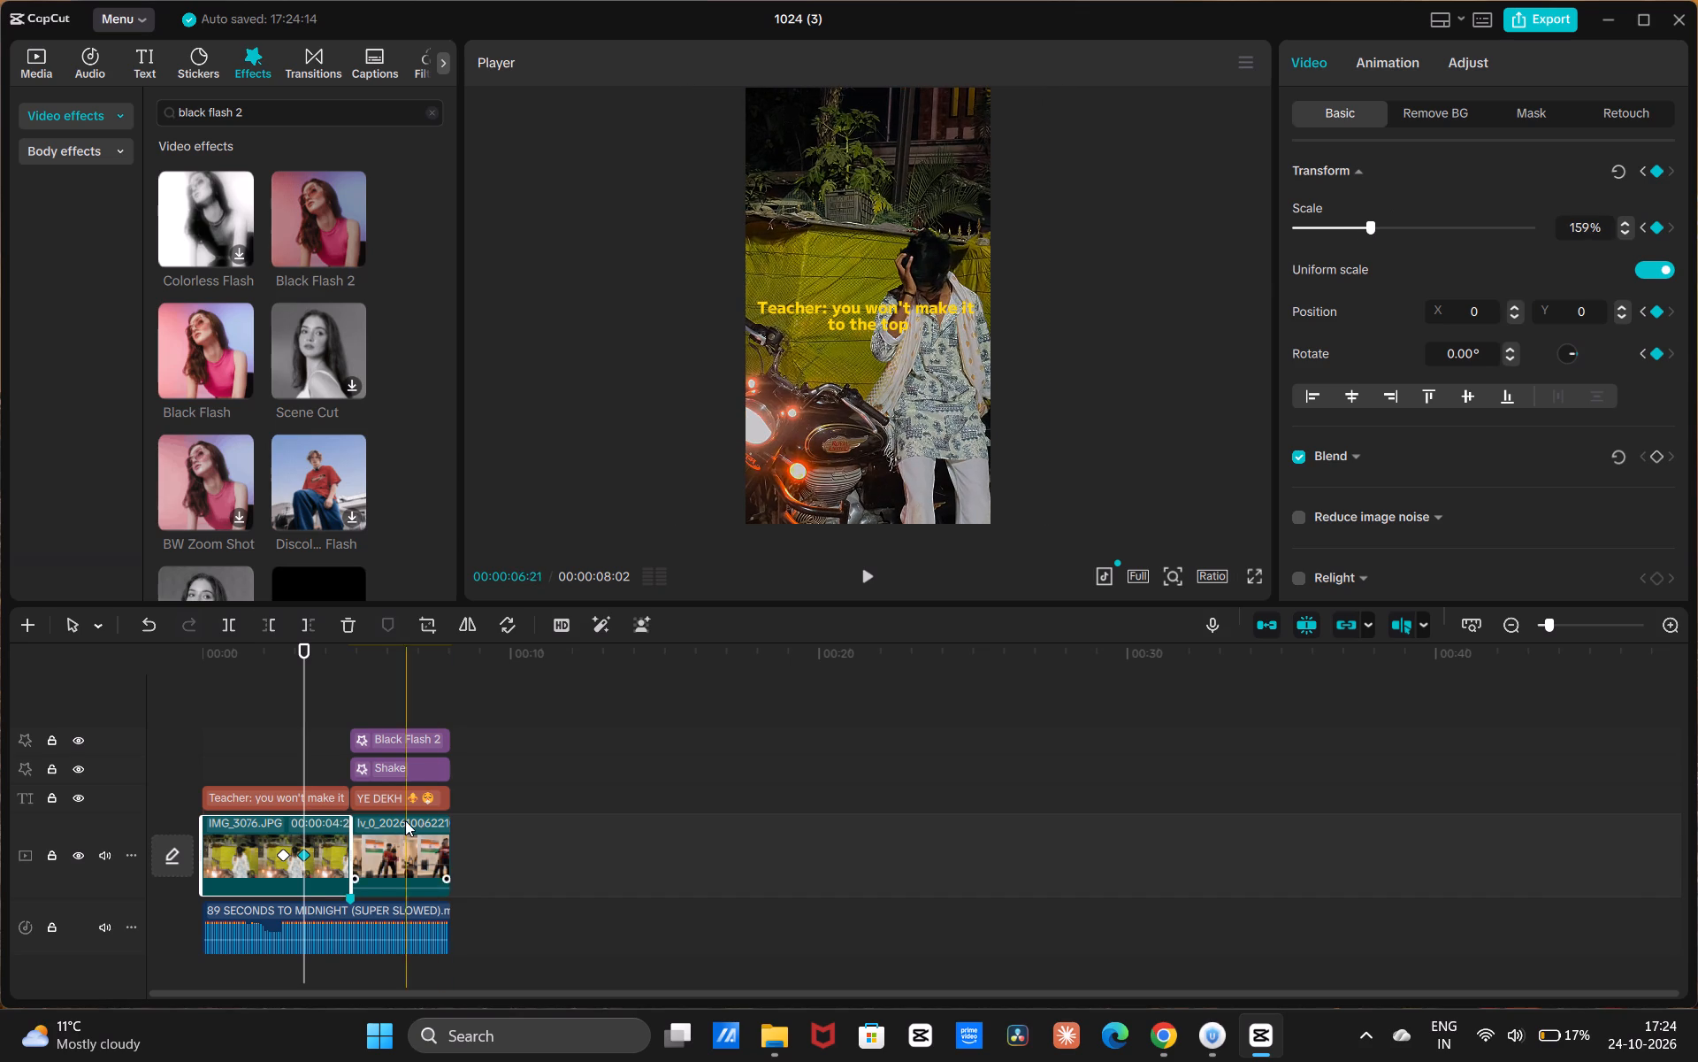
# Play the photo clip from about 00:00:02:04 to review the keyframed zoom against the music.
pyautogui.moveTo(310, 728); pyautogui.dragTo(268, 758)
pyautogui.press('space')
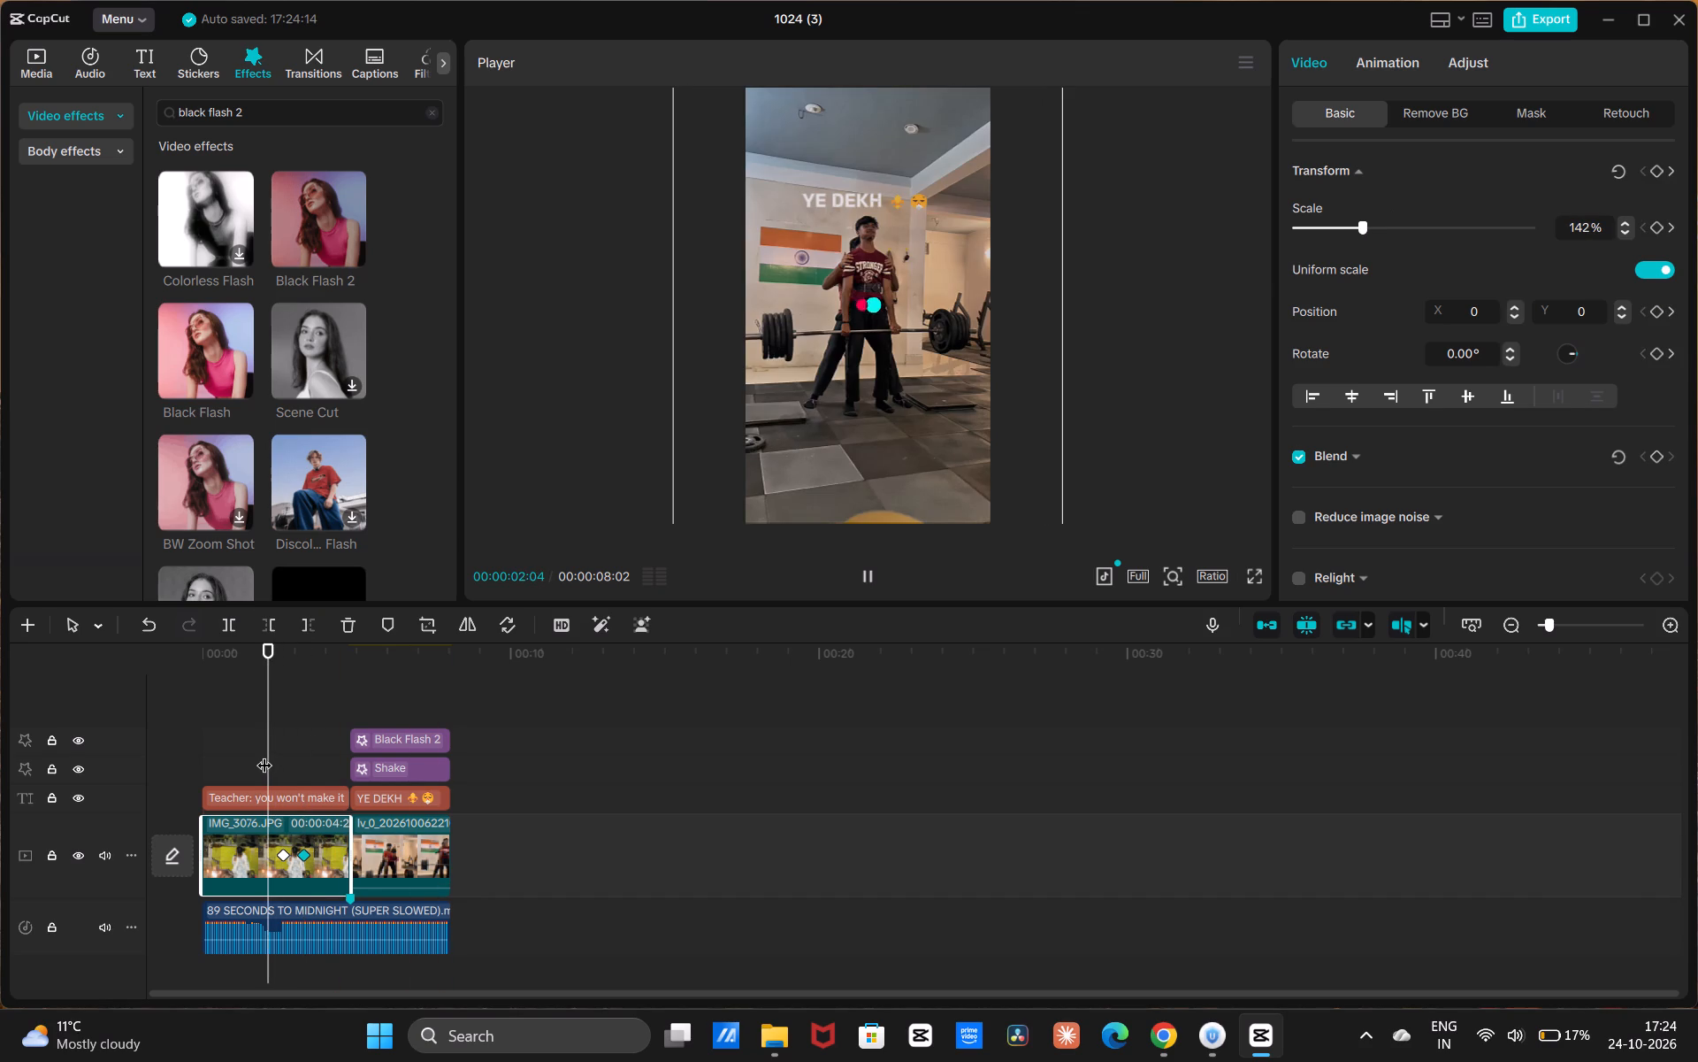
pyautogui.click(264, 754)
pyautogui.click(261, 751)
pyautogui.press('space')
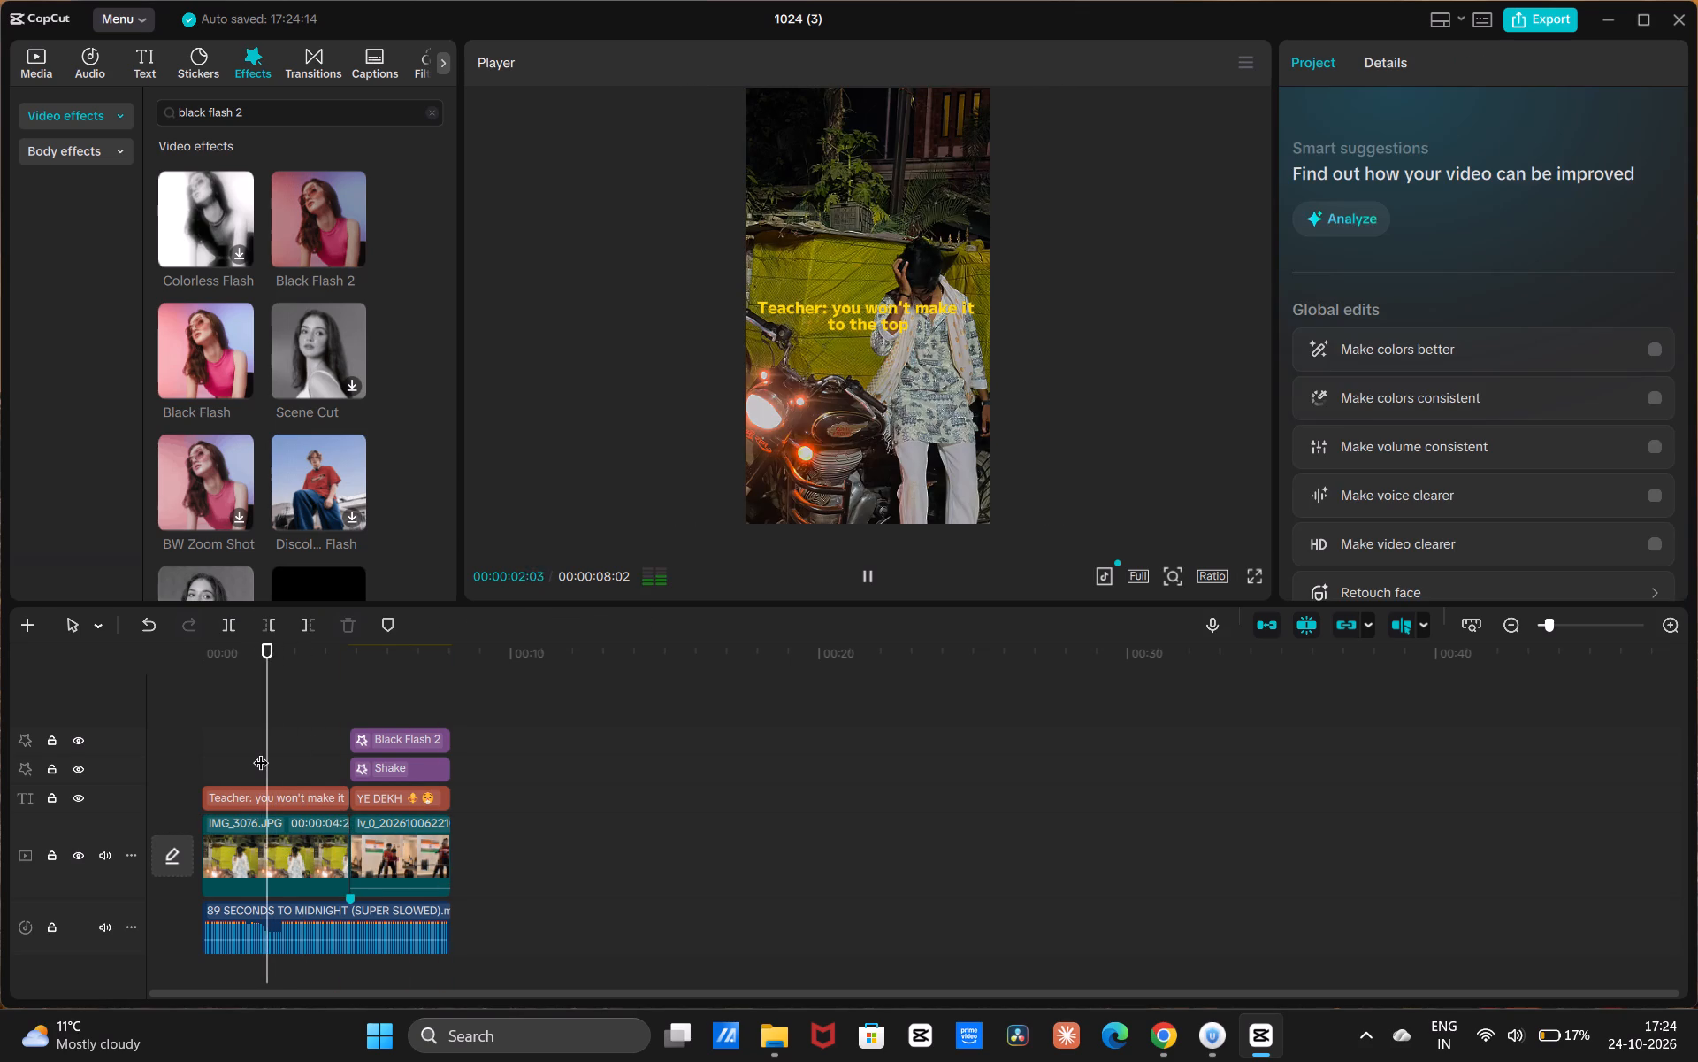
pyautogui.press('space')
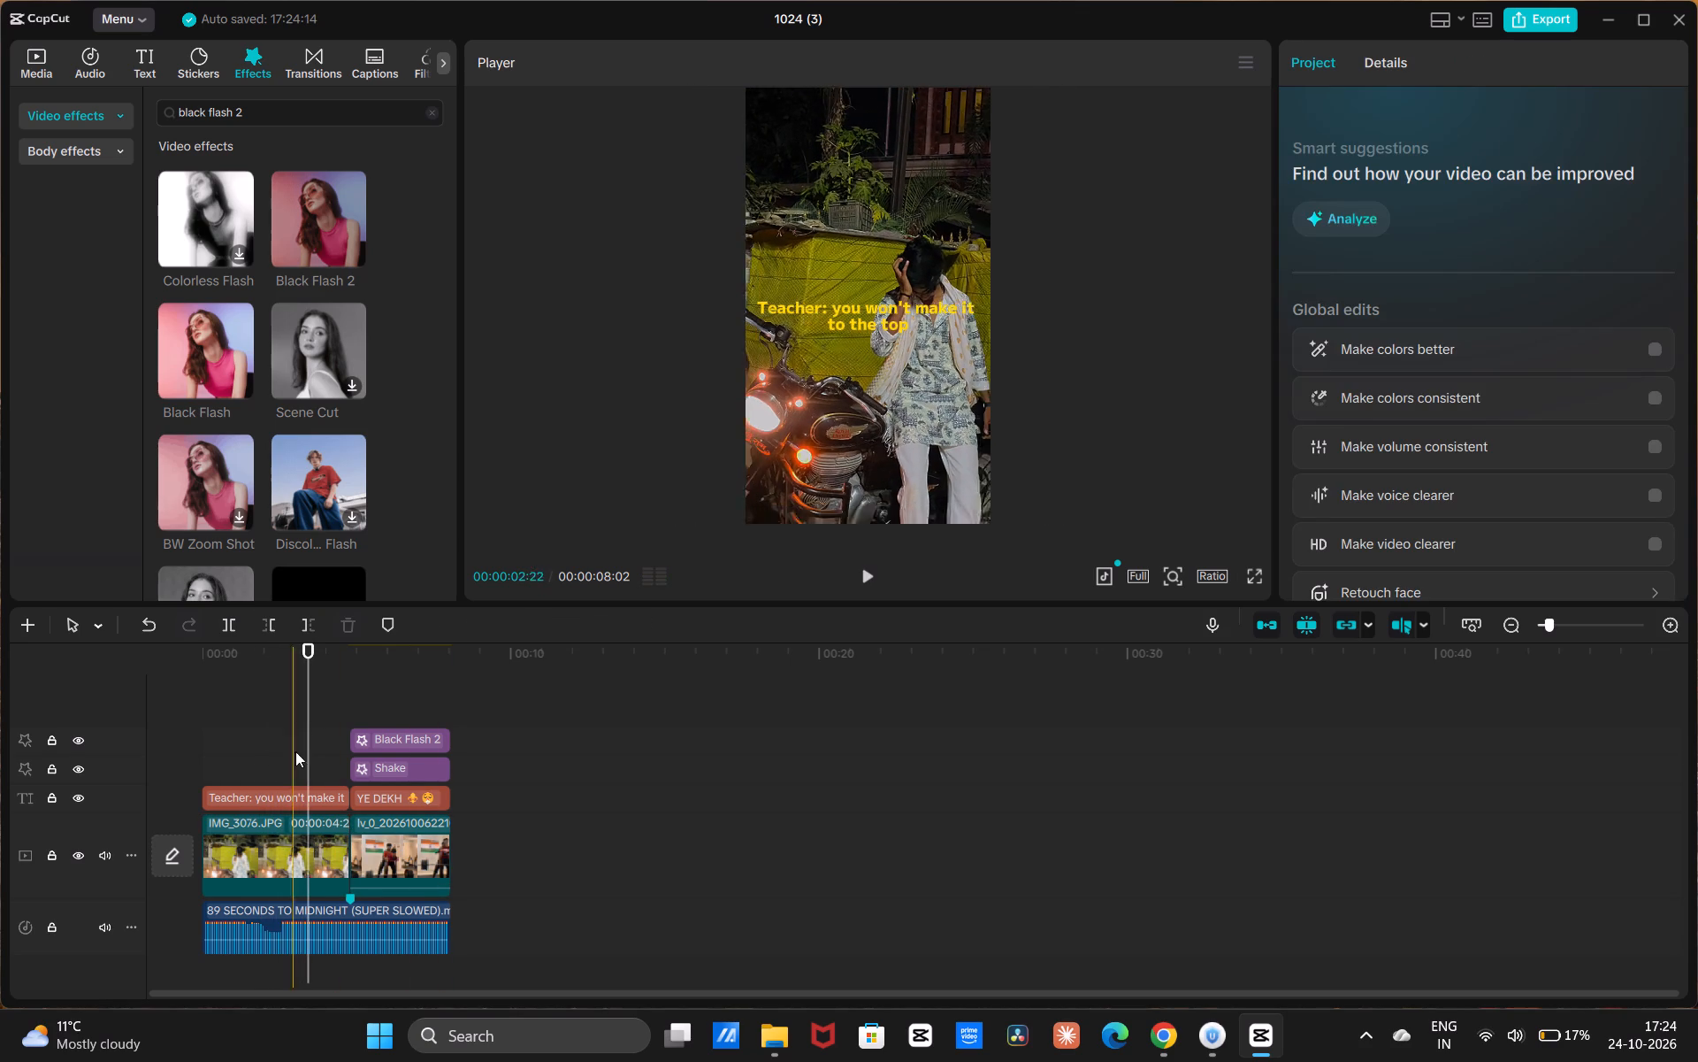
# Add a transform keyframe to the photo clip at 00:00:02:21 with the scale set to 142%.
pyautogui.moveTo(313, 751); pyautogui.dragTo(301, 756)
pyautogui.click(301, 756)
pyautogui.click(299, 843)
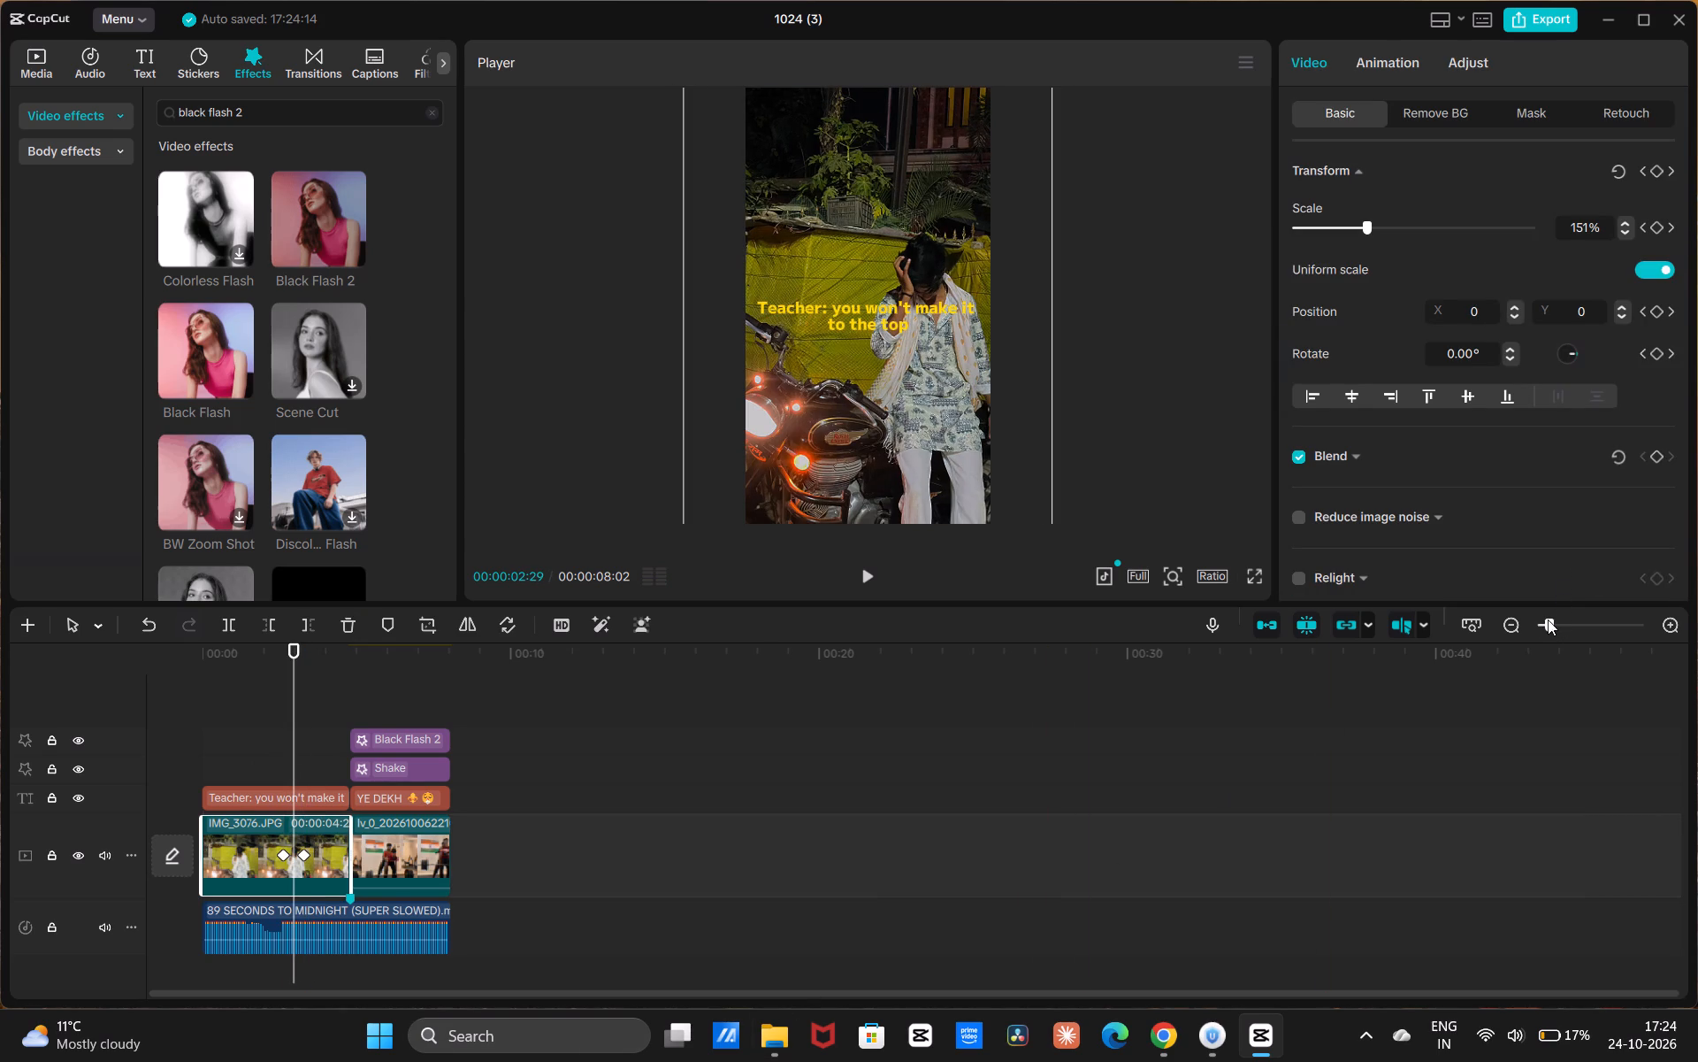
pyautogui.moveTo(1548, 618); pyautogui.dragTo(1564, 613)
pyautogui.moveTo(1550, 625); pyautogui.dragTo(1579, 626)
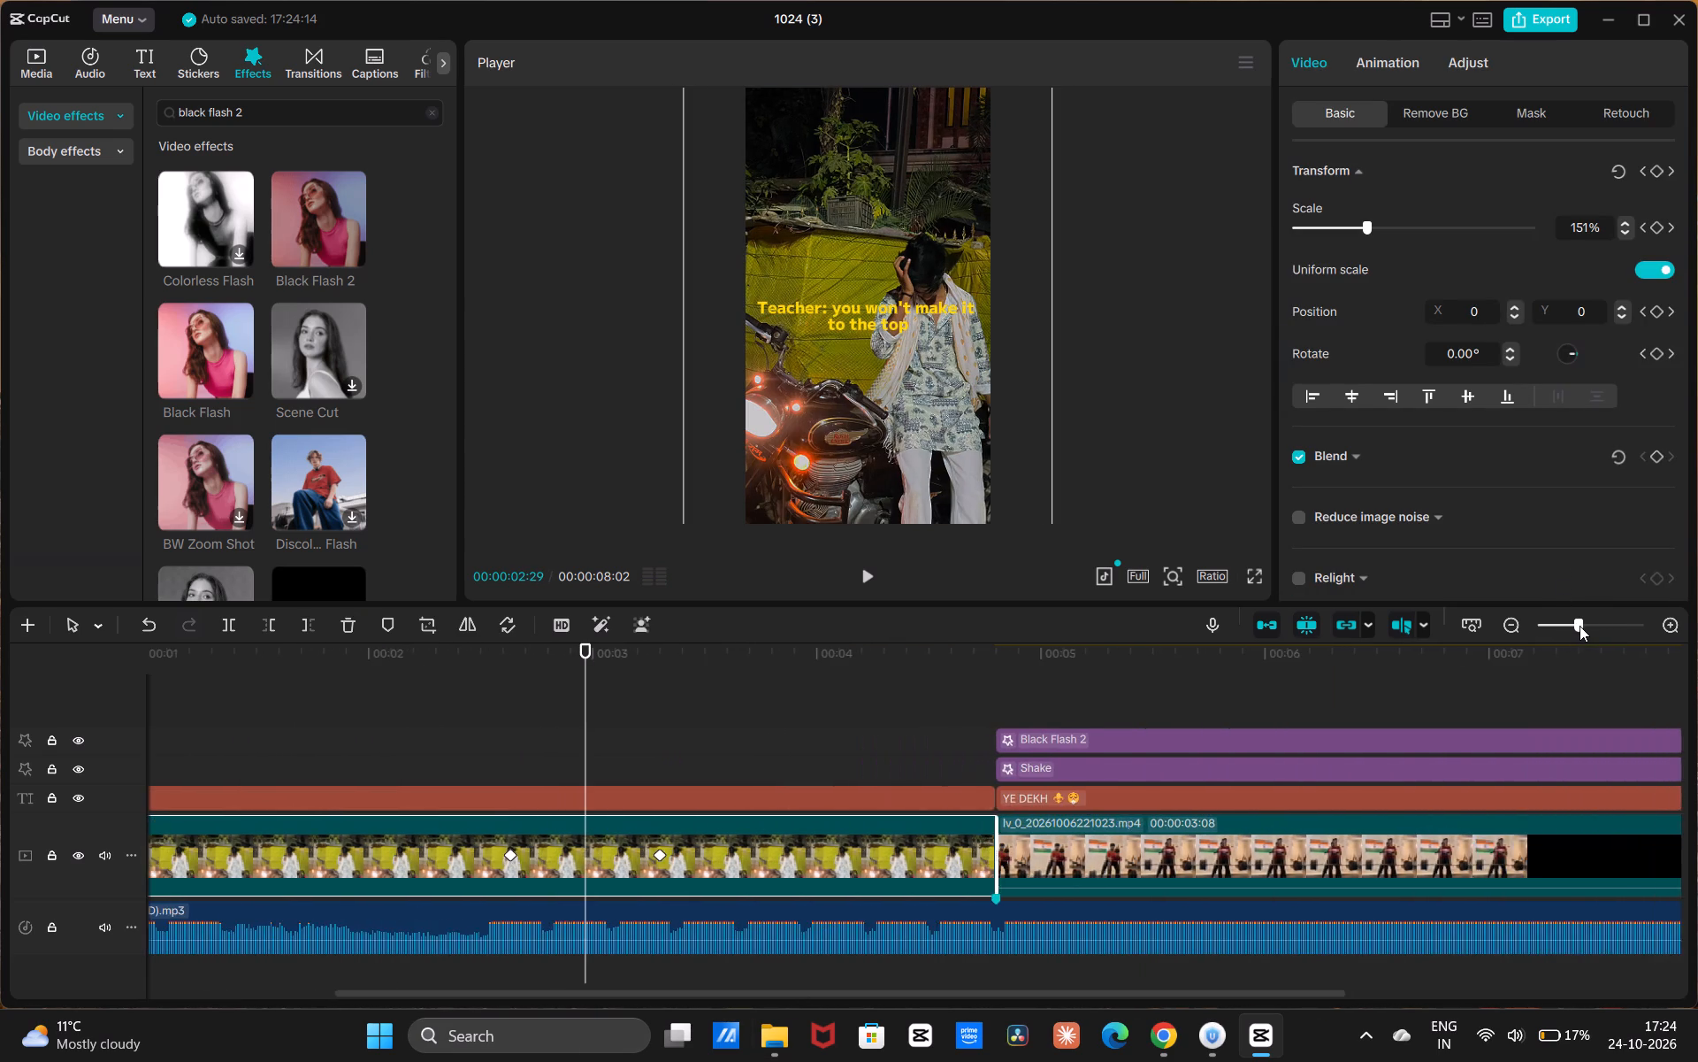
pyautogui.moveTo(1579, 626); pyautogui.dragTo(1576, 629)
pyautogui.moveTo(585, 742); pyautogui.dragTo(548, 773)
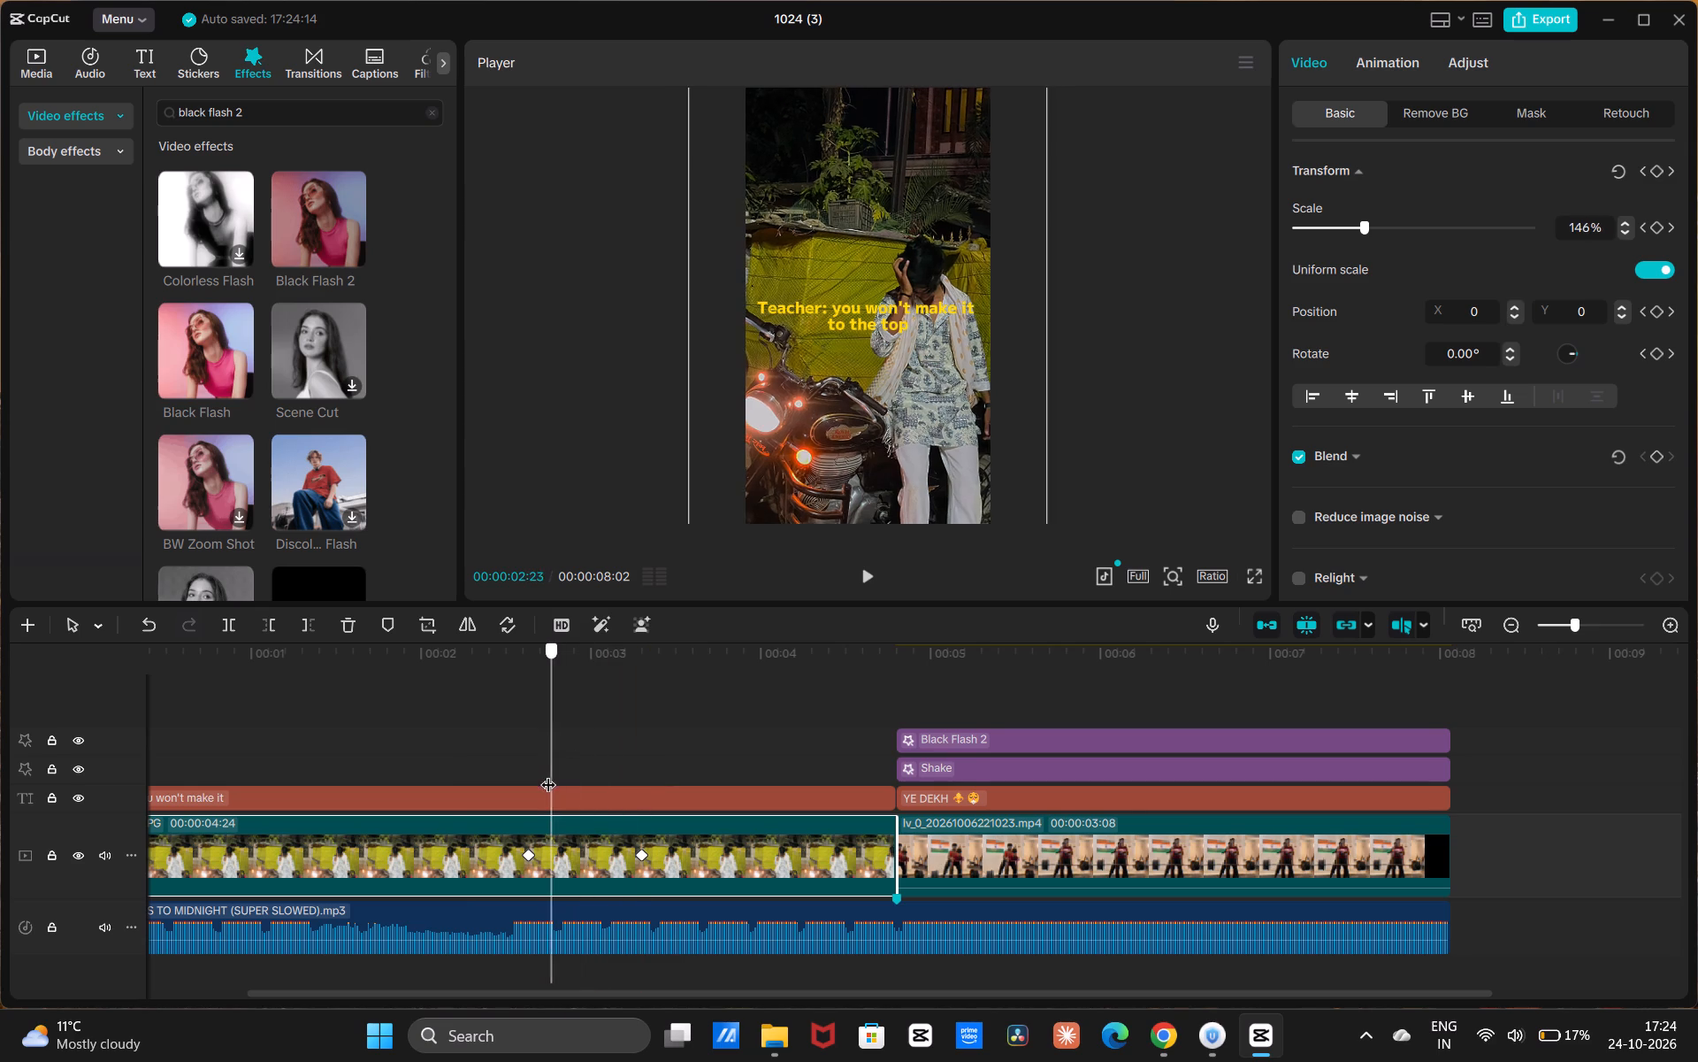
pyautogui.moveTo(548, 773); pyautogui.dragTo(534, 781)
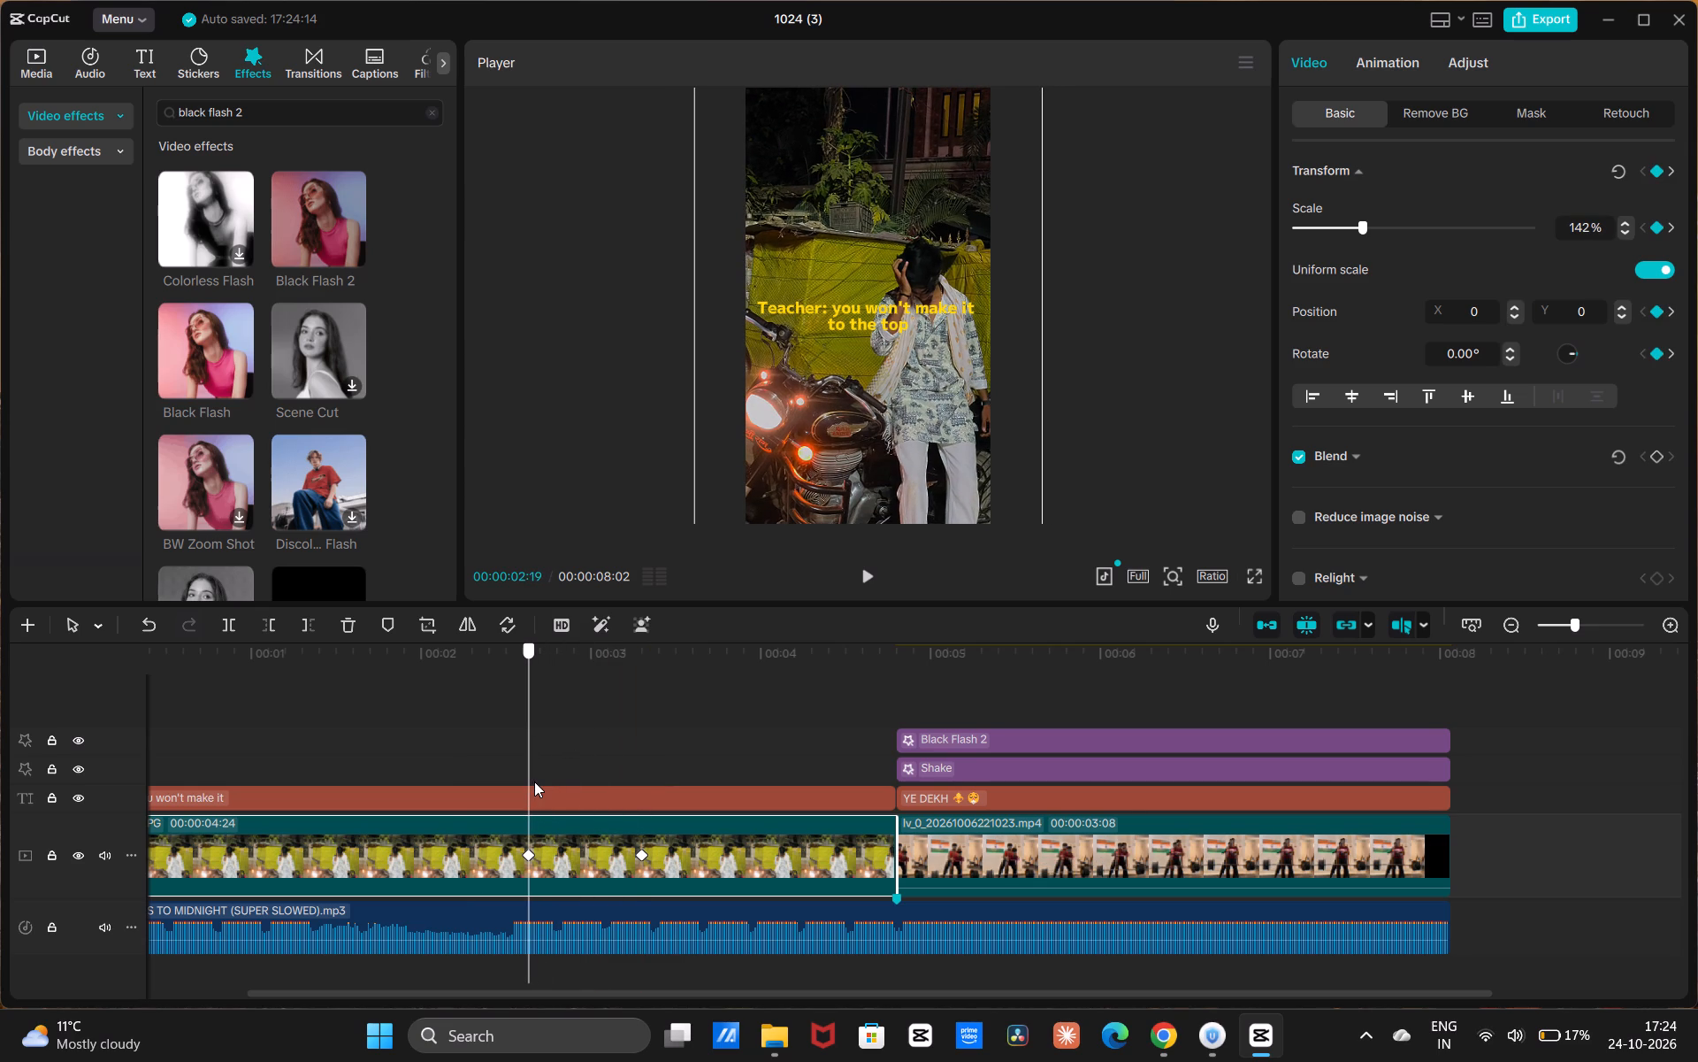
pyautogui.moveTo(534, 781); pyautogui.dragTo(539, 767)
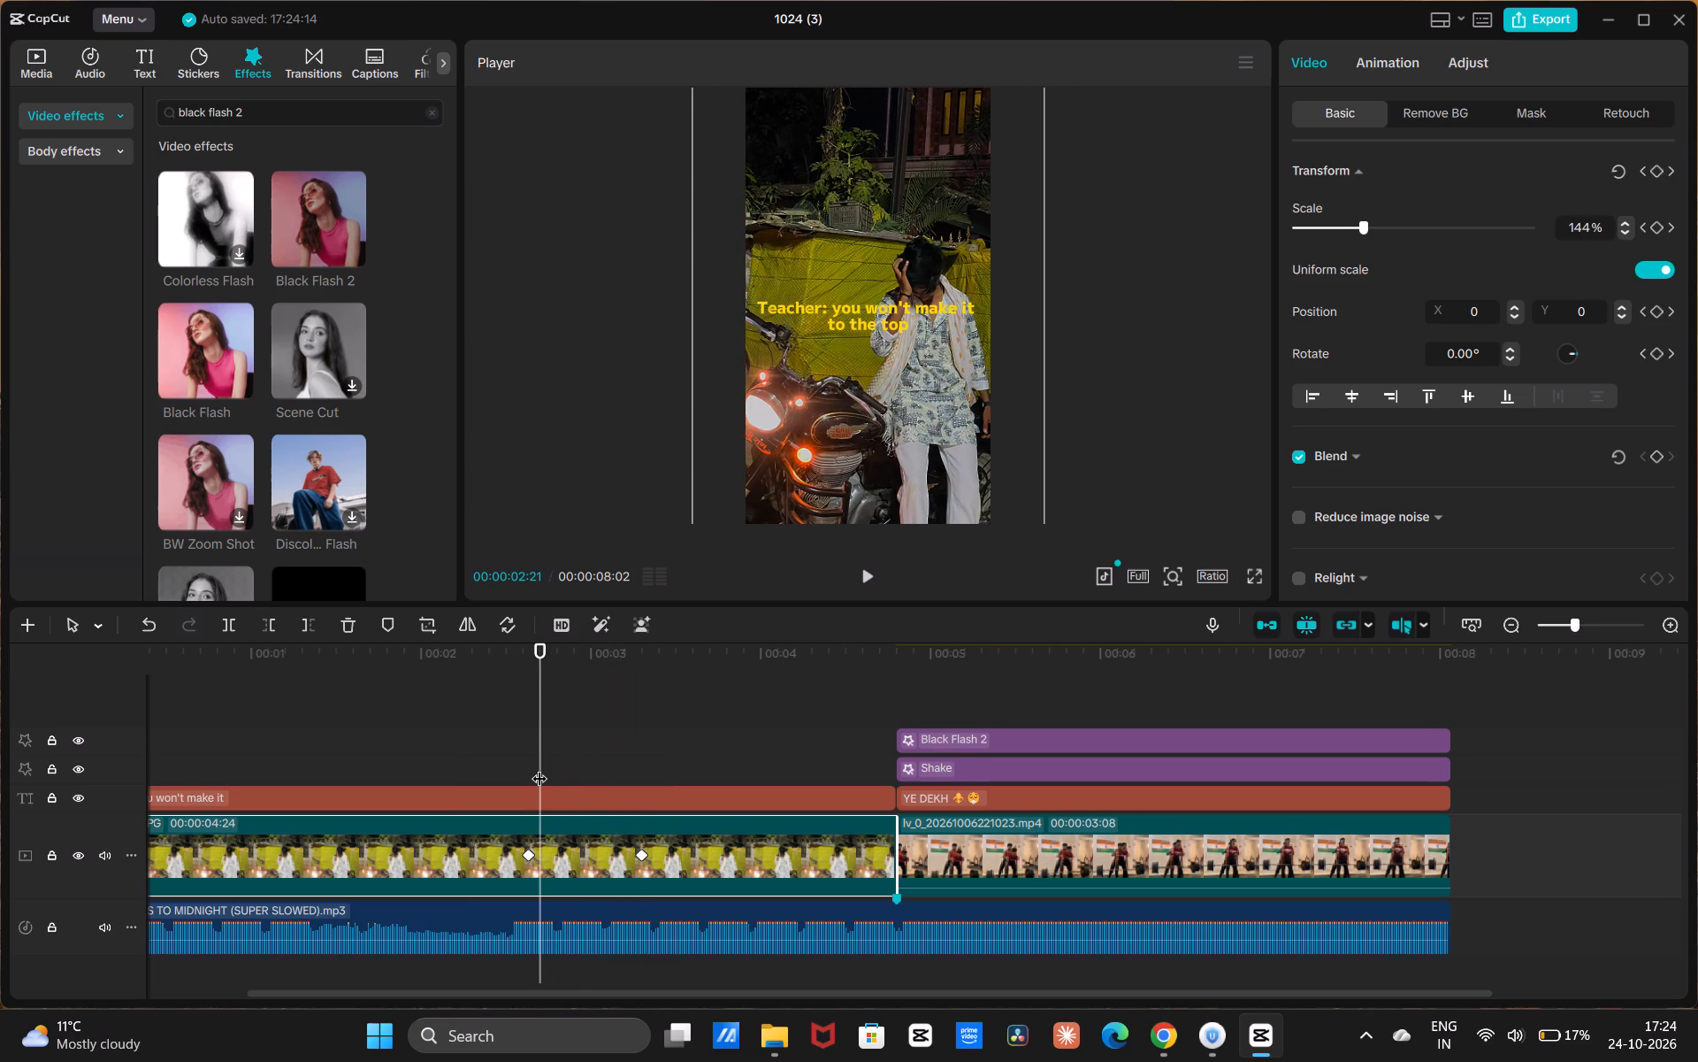
pyautogui.click(1650, 172)
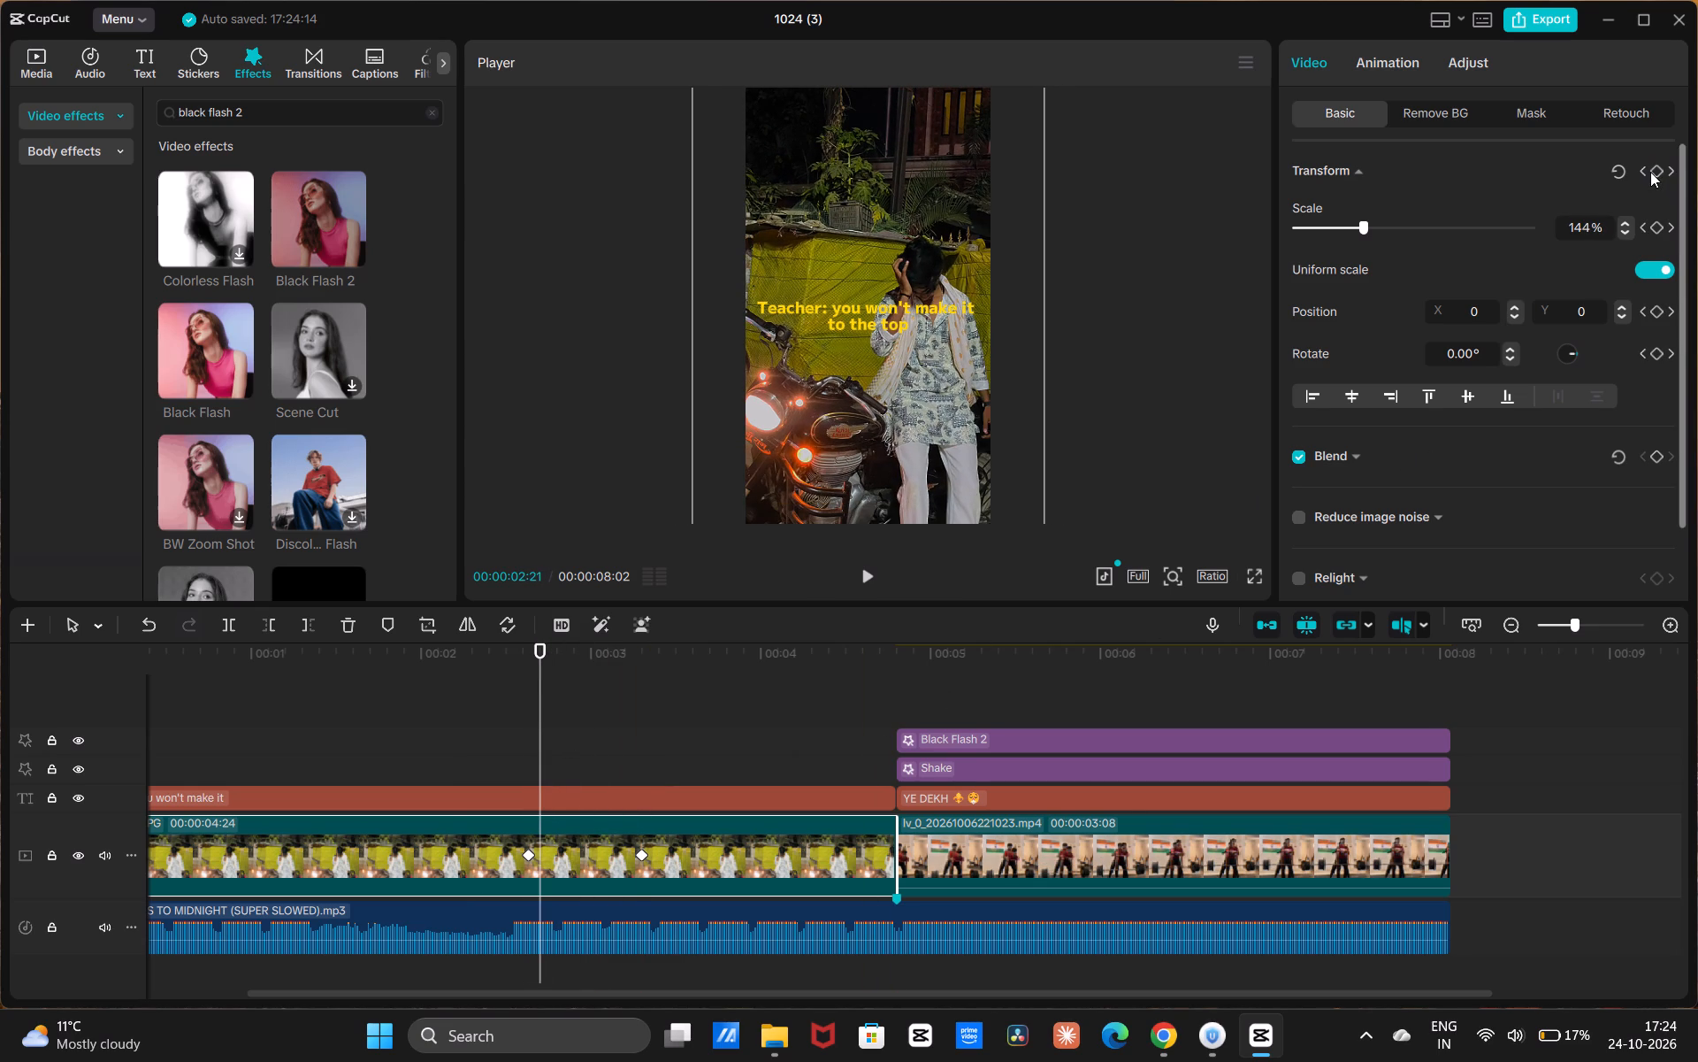
pyautogui.click(1653, 166)
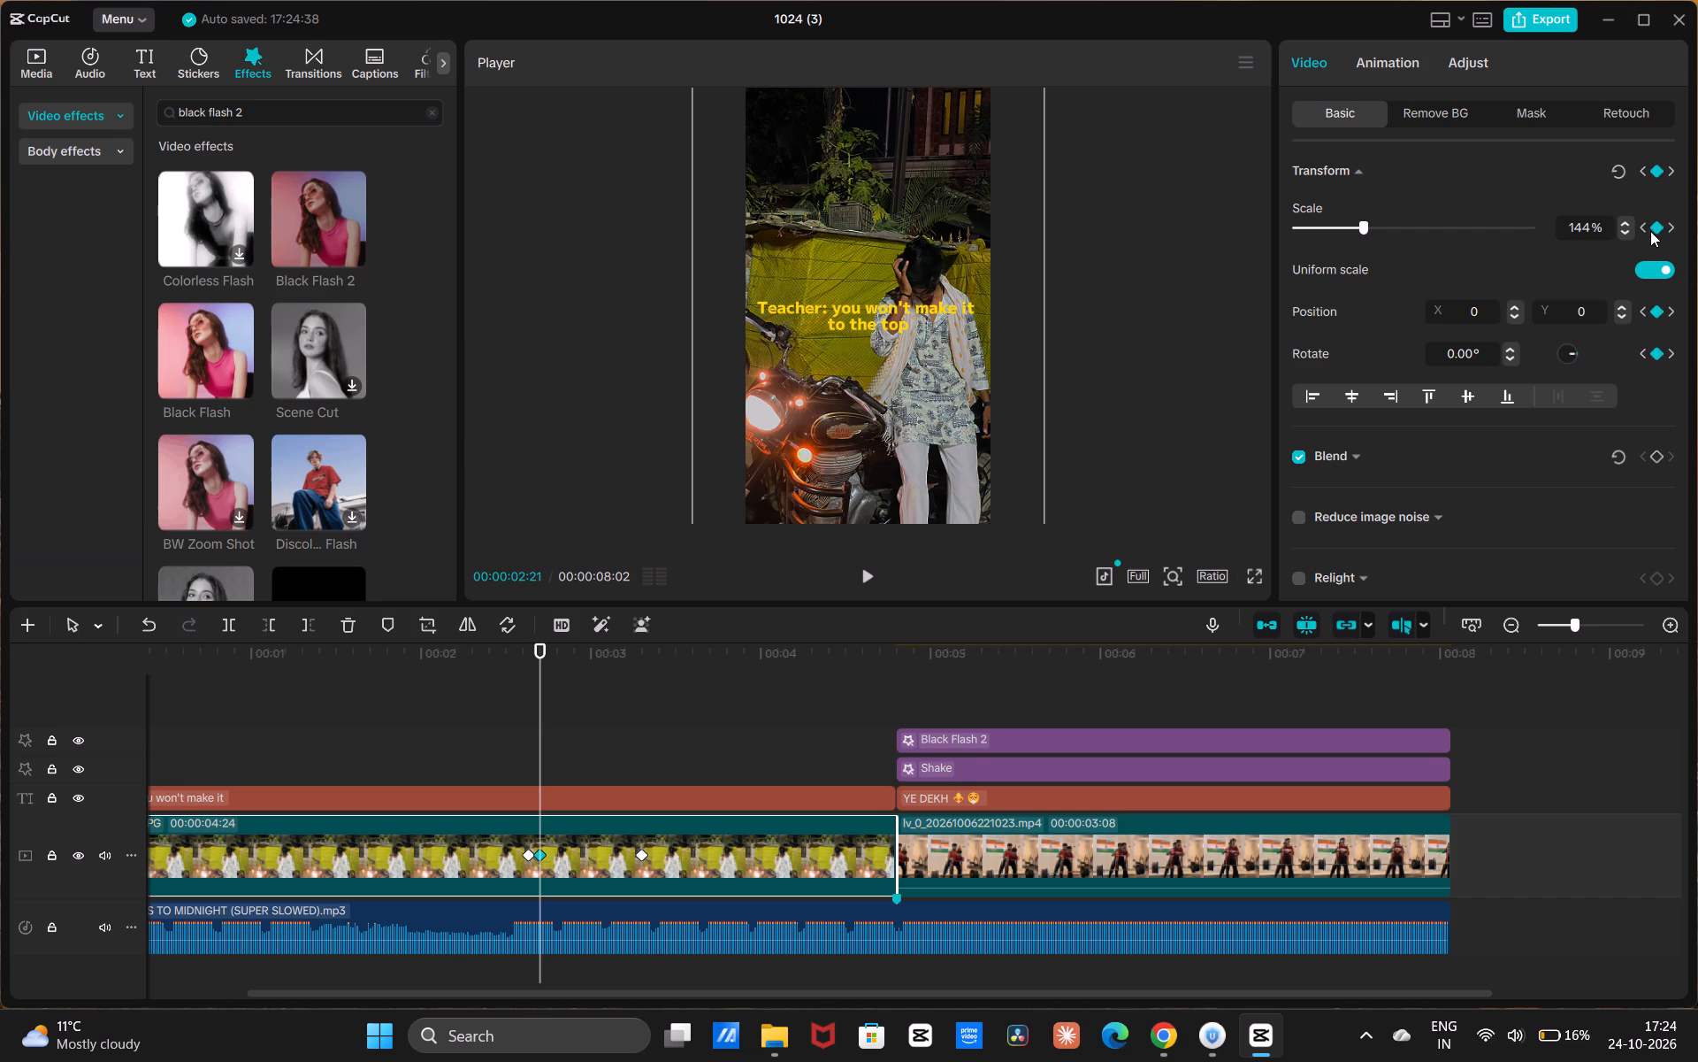
pyautogui.doubleClick(1624, 232)
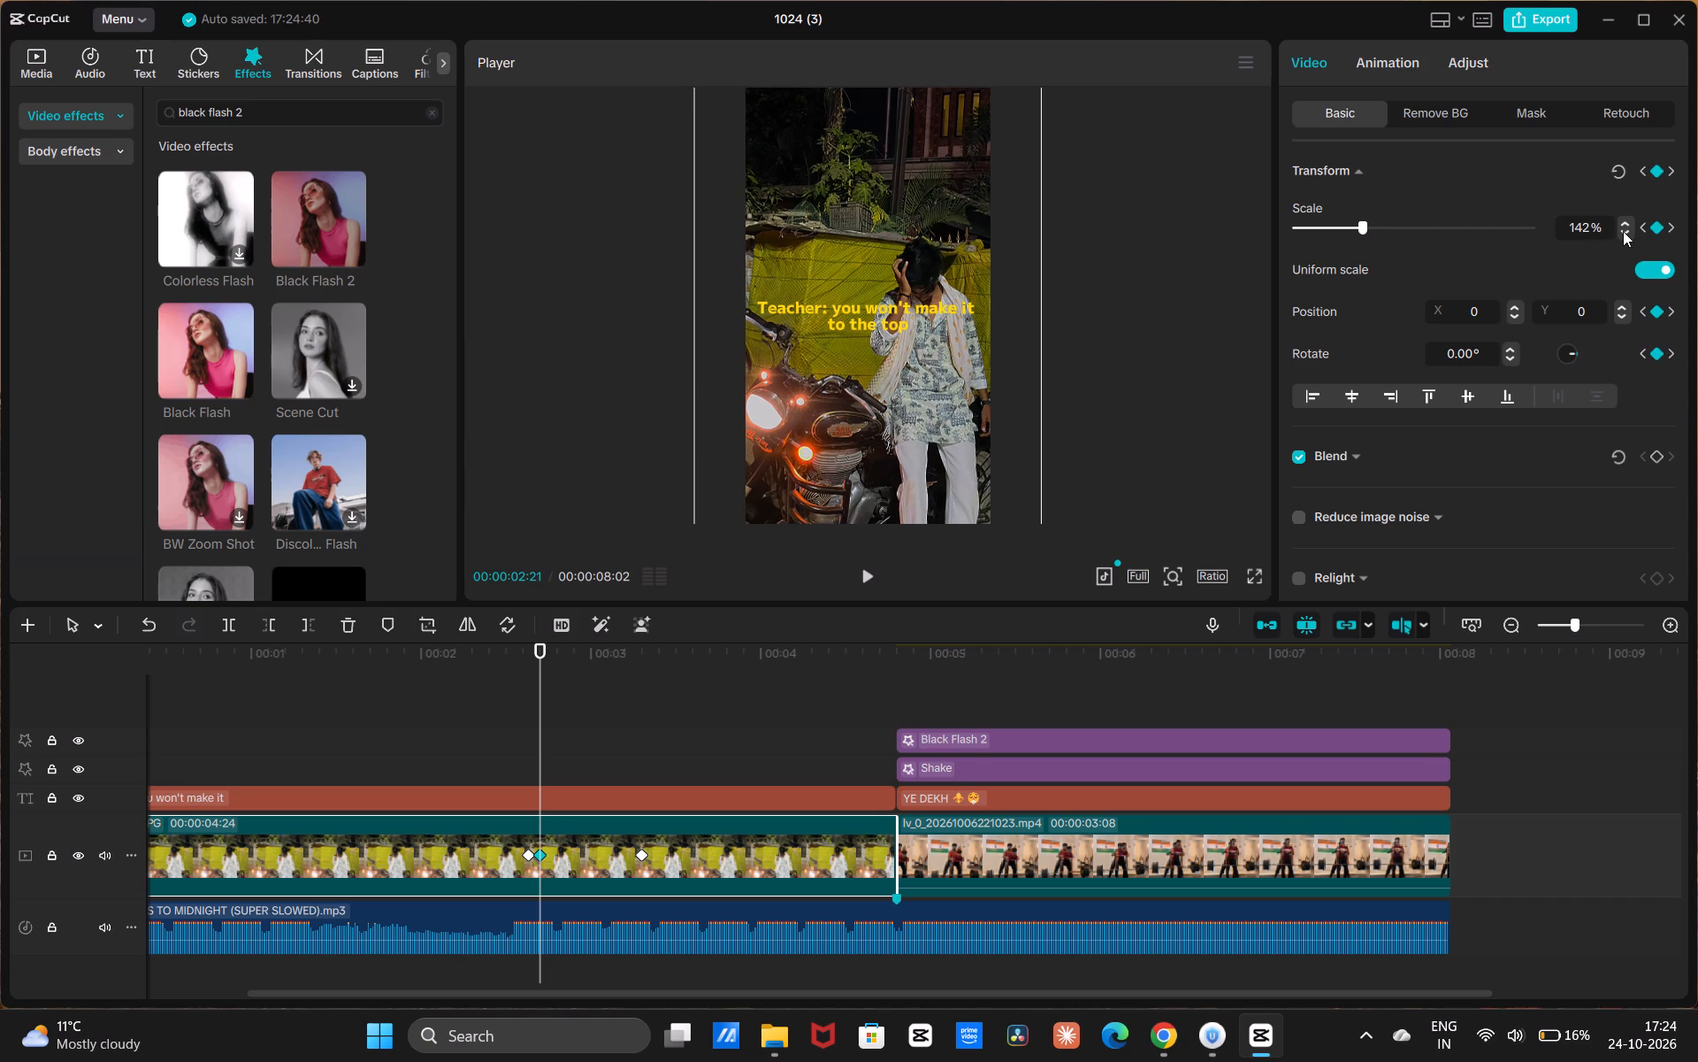
# Play the photo clip from about 00:00:02:09 through the zoom keyframes to check the zoom.
pyautogui.moveTo(542, 735); pyautogui.dragTo(466, 781)
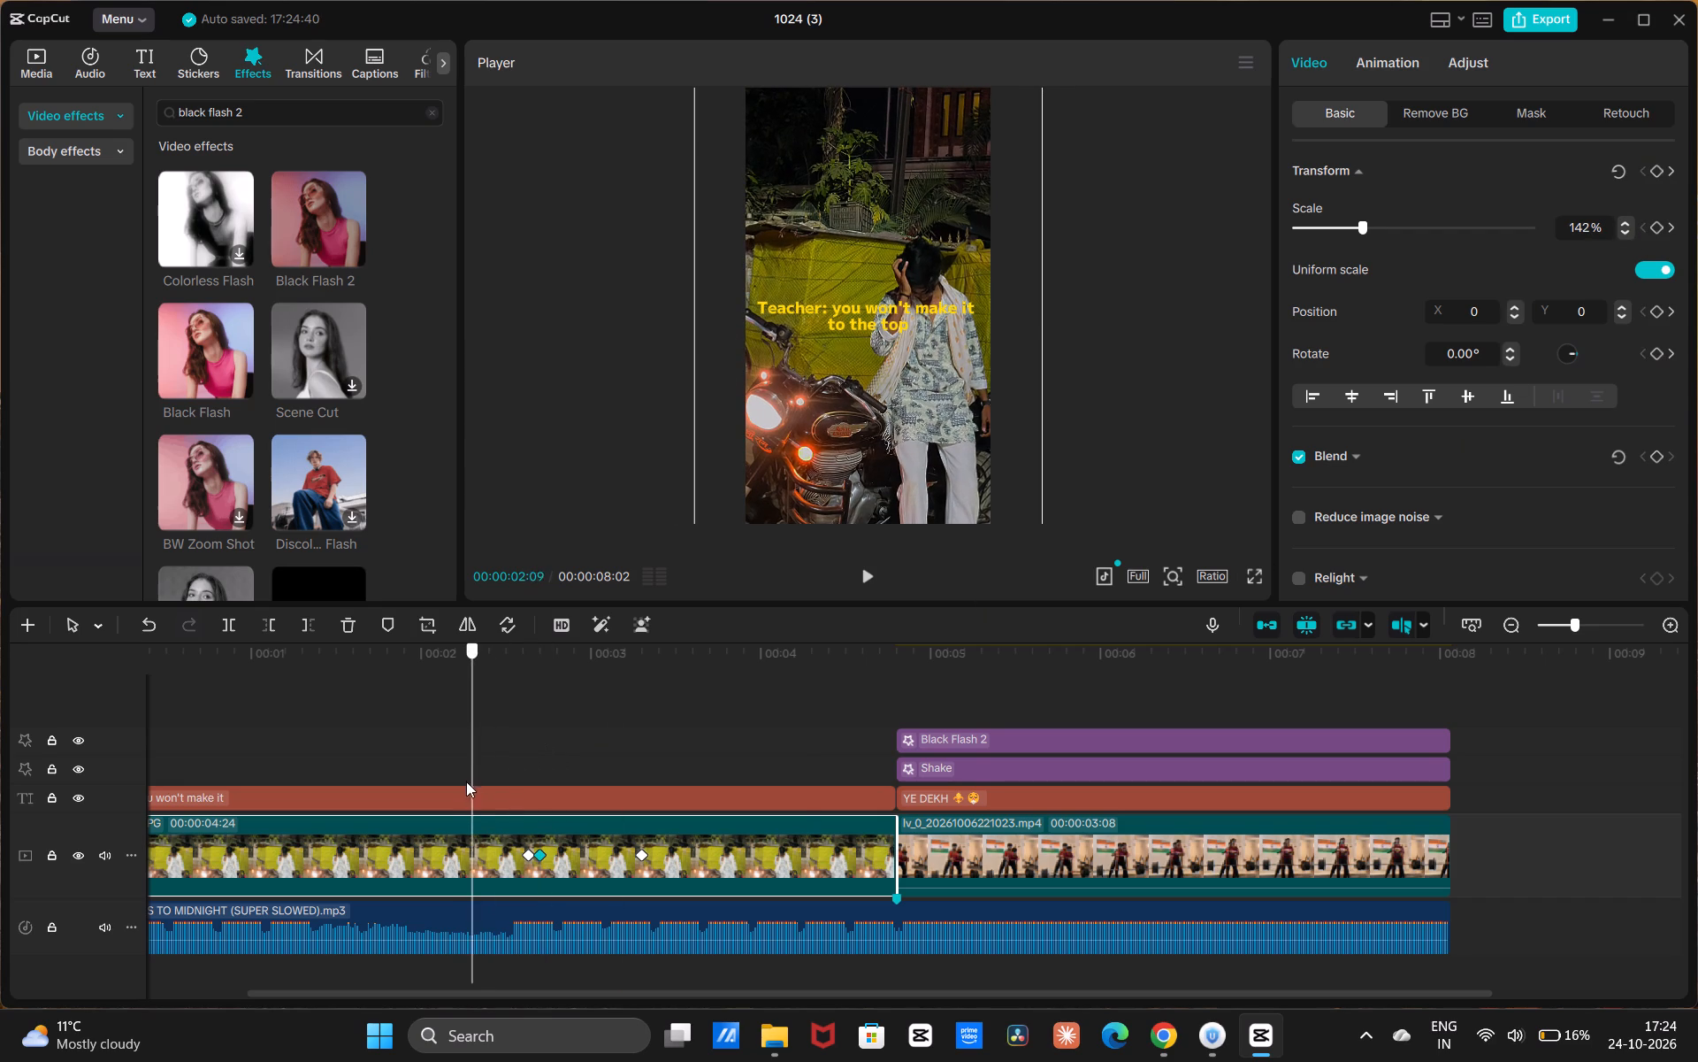
pyautogui.moveTo(466, 781); pyautogui.dragTo(462, 779)
pyautogui.press('space')
pyautogui.press('space')
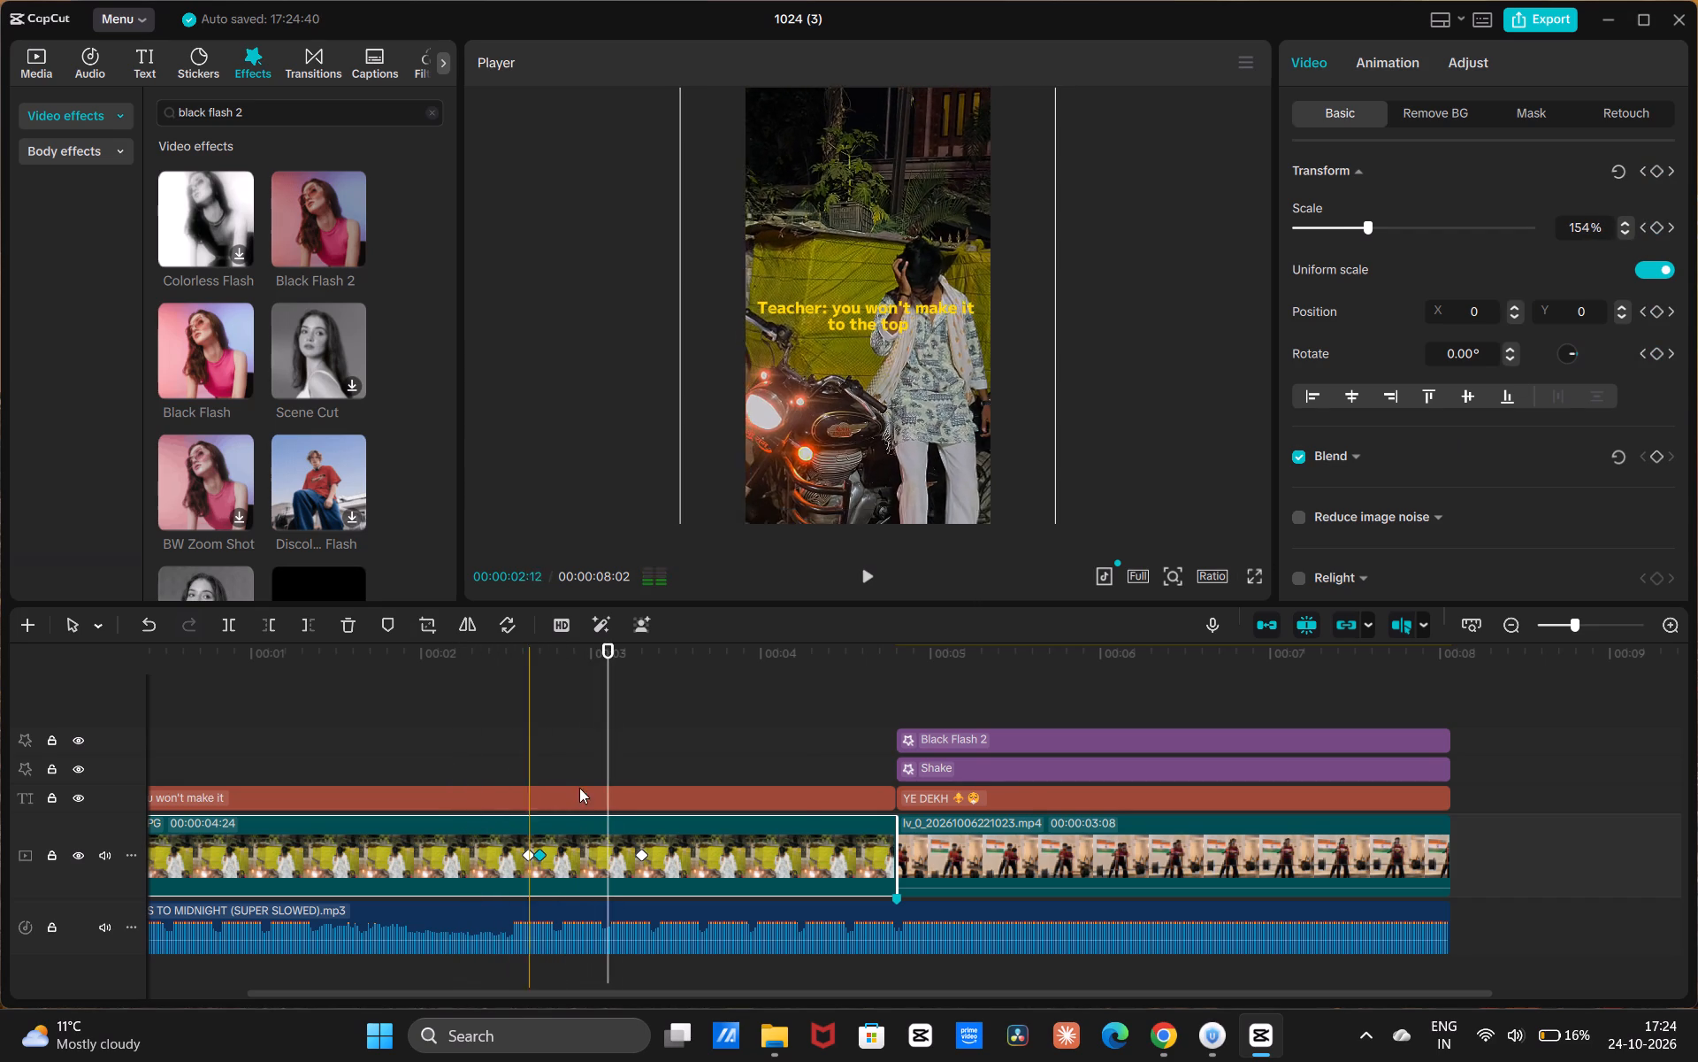
# Add a transform keyframe to the photo clip at 00:00:03:06 with the scale set to 142%.
pyautogui.moveTo(606, 764); pyautogui.dragTo(618, 789)
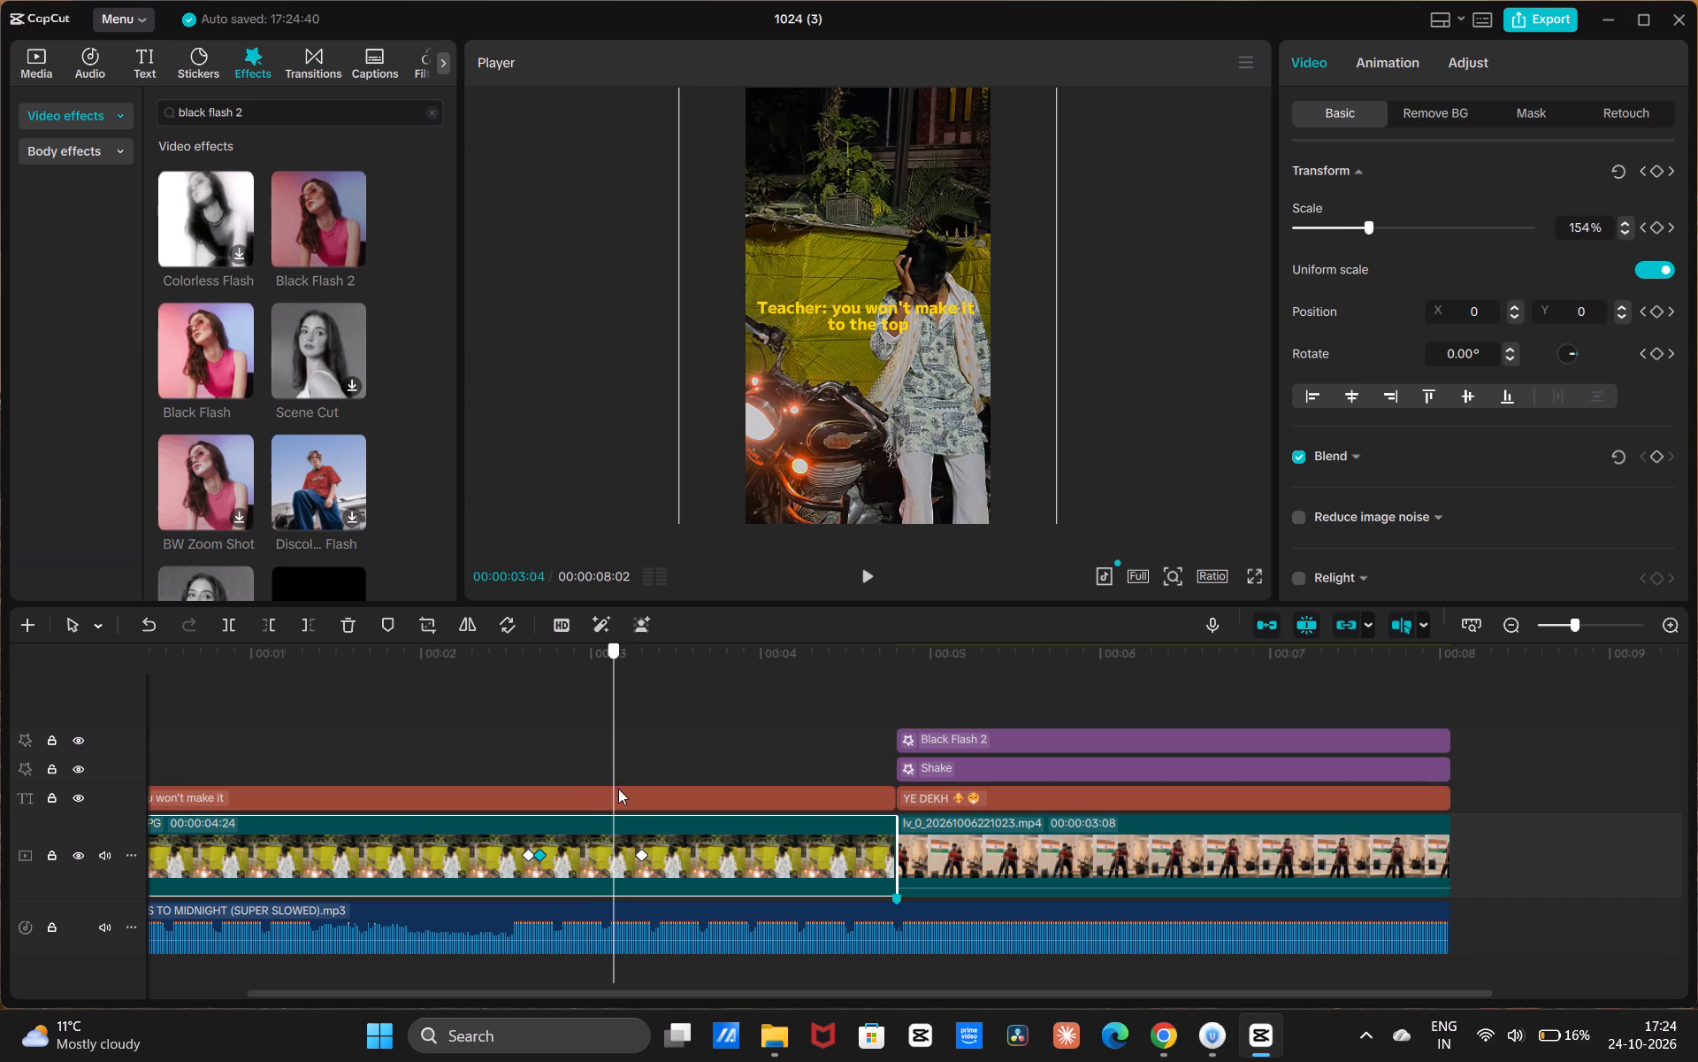
pyautogui.moveTo(618, 789); pyautogui.dragTo(623, 791)
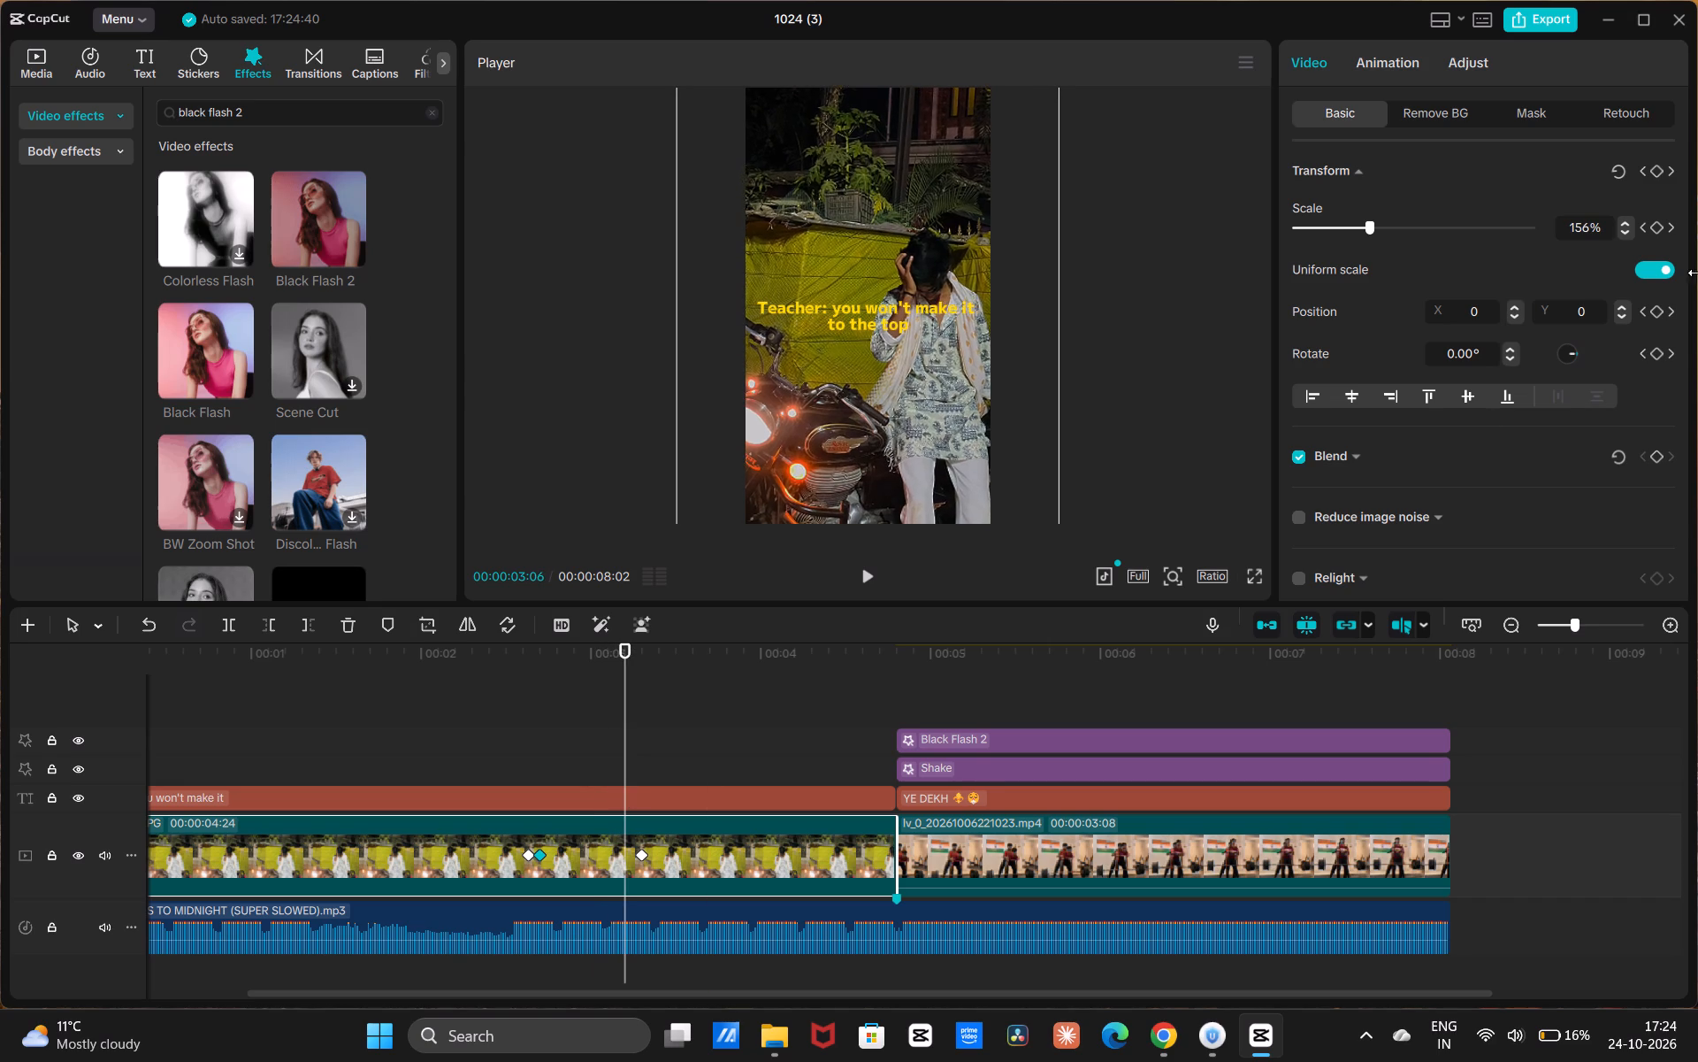
pyautogui.click(1648, 163)
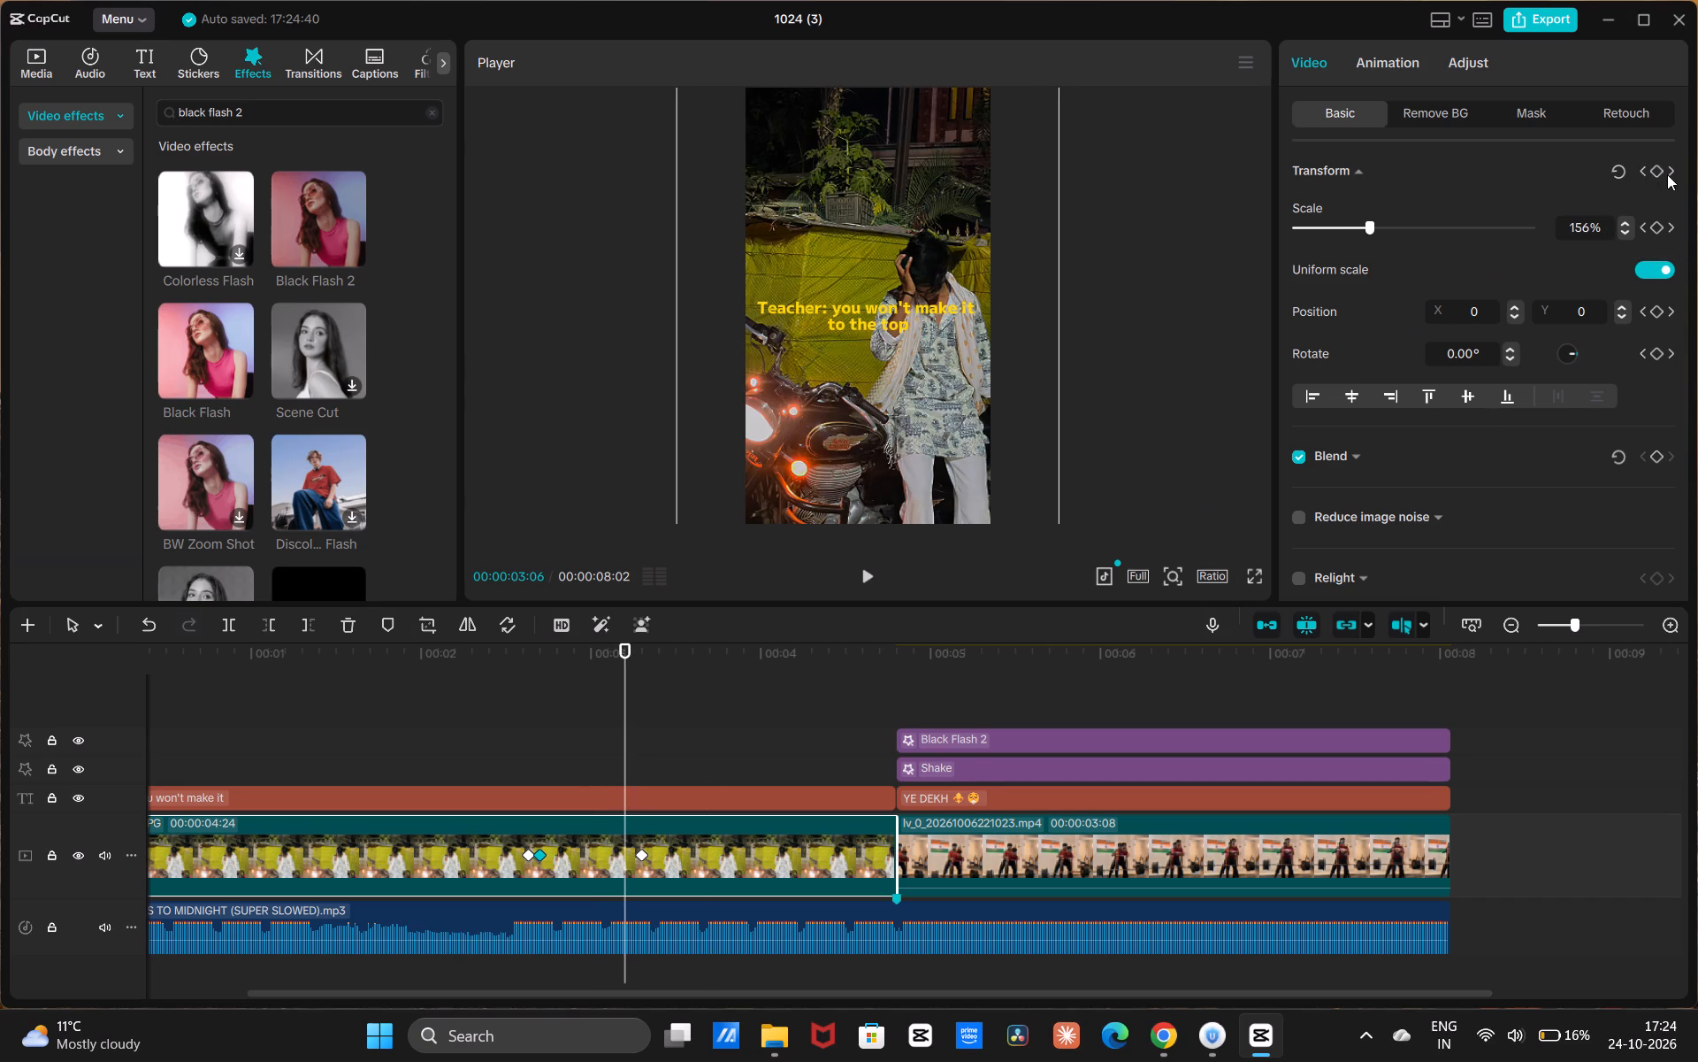
pyautogui.click(621, 725)
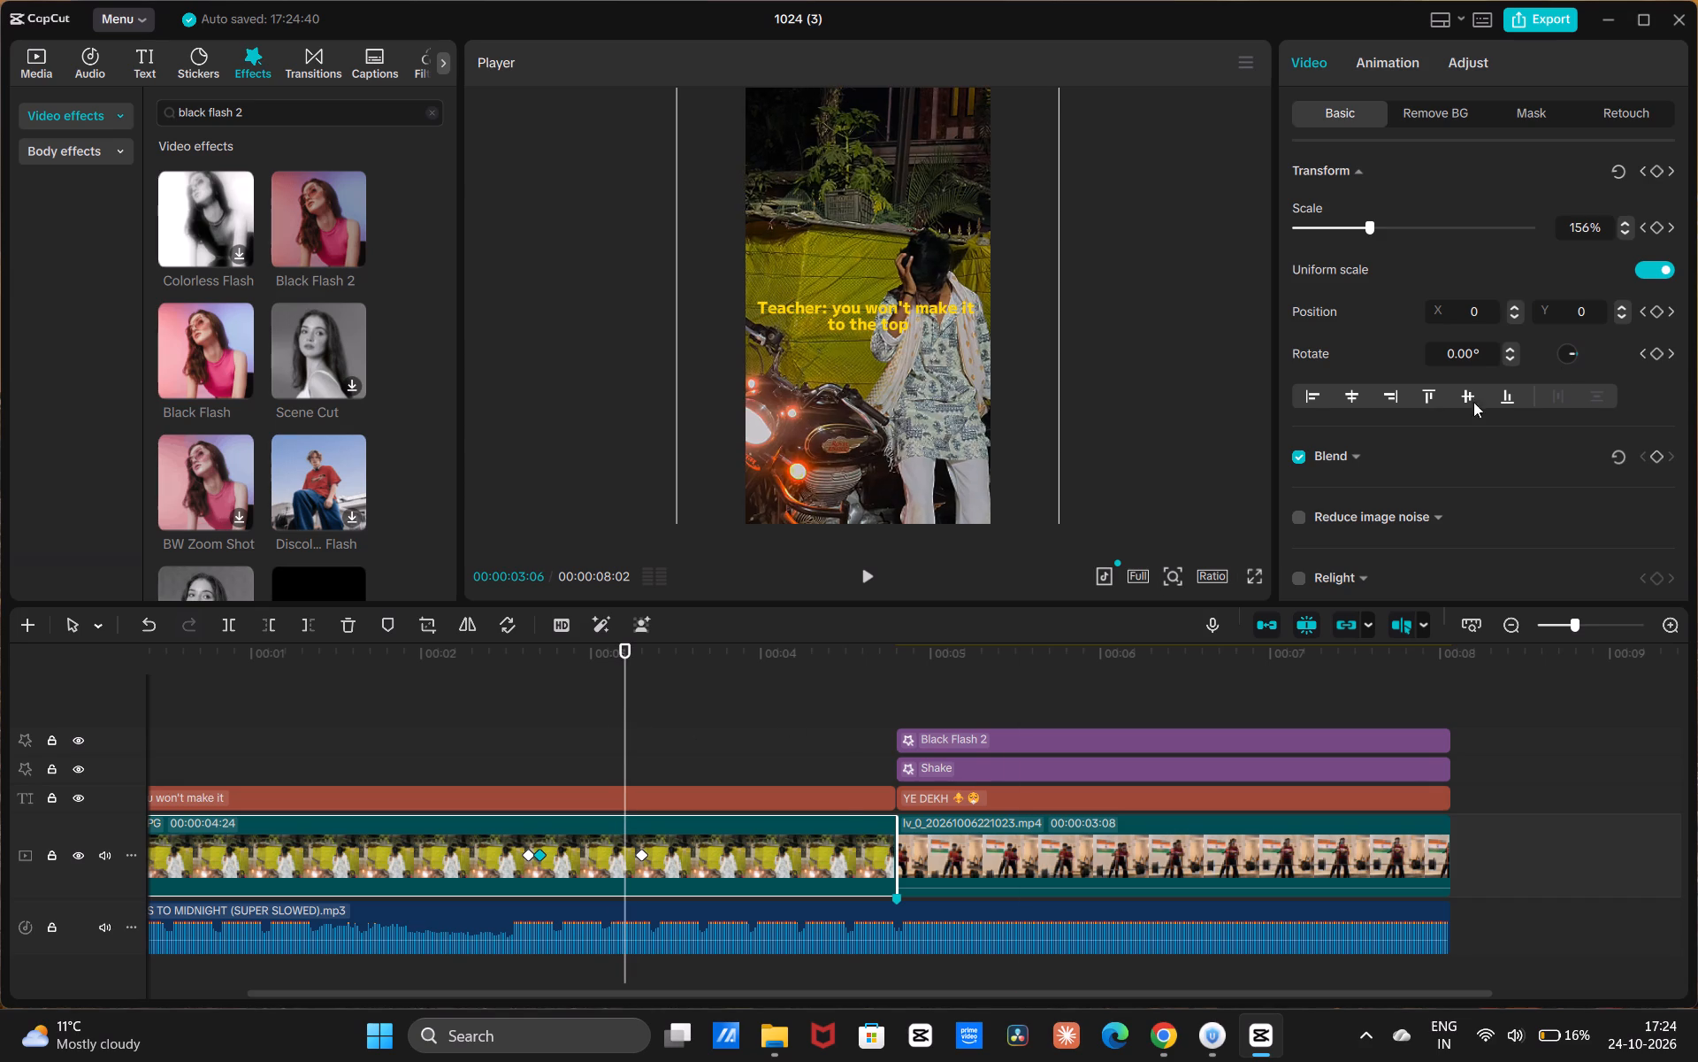
pyautogui.click(1656, 156)
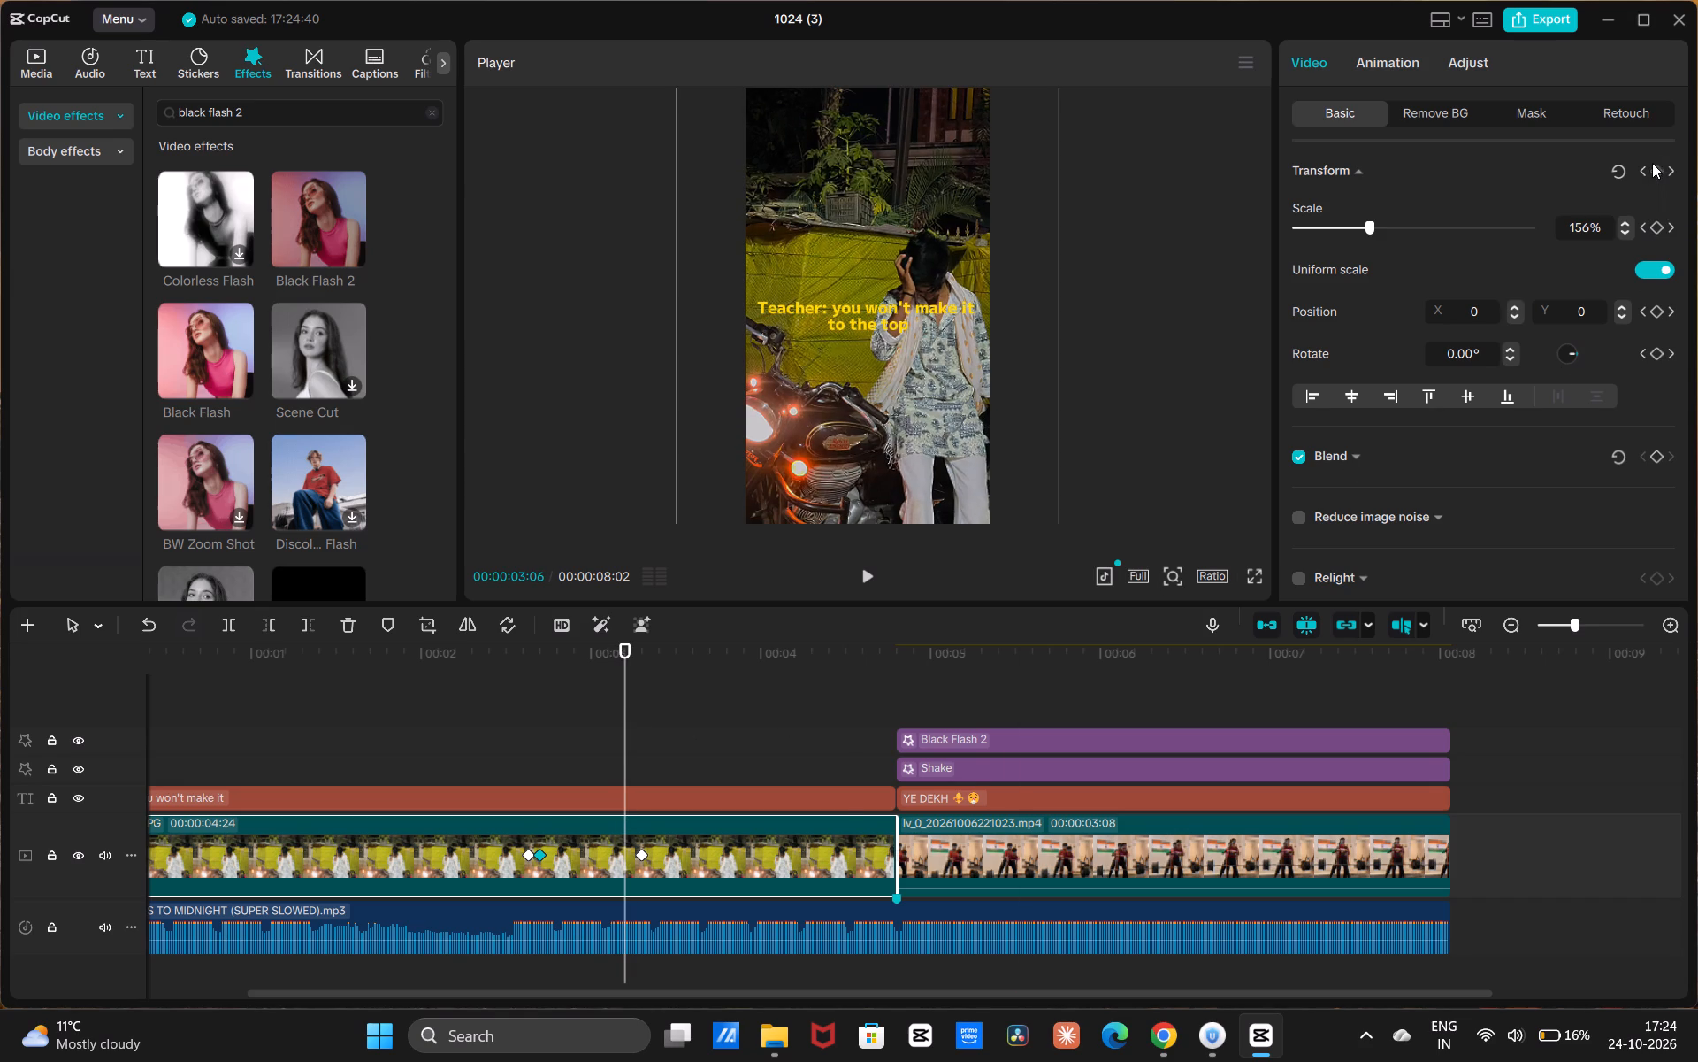
pyautogui.click(1652, 165)
pyautogui.click(1621, 229)
pyautogui.click(1621, 229)
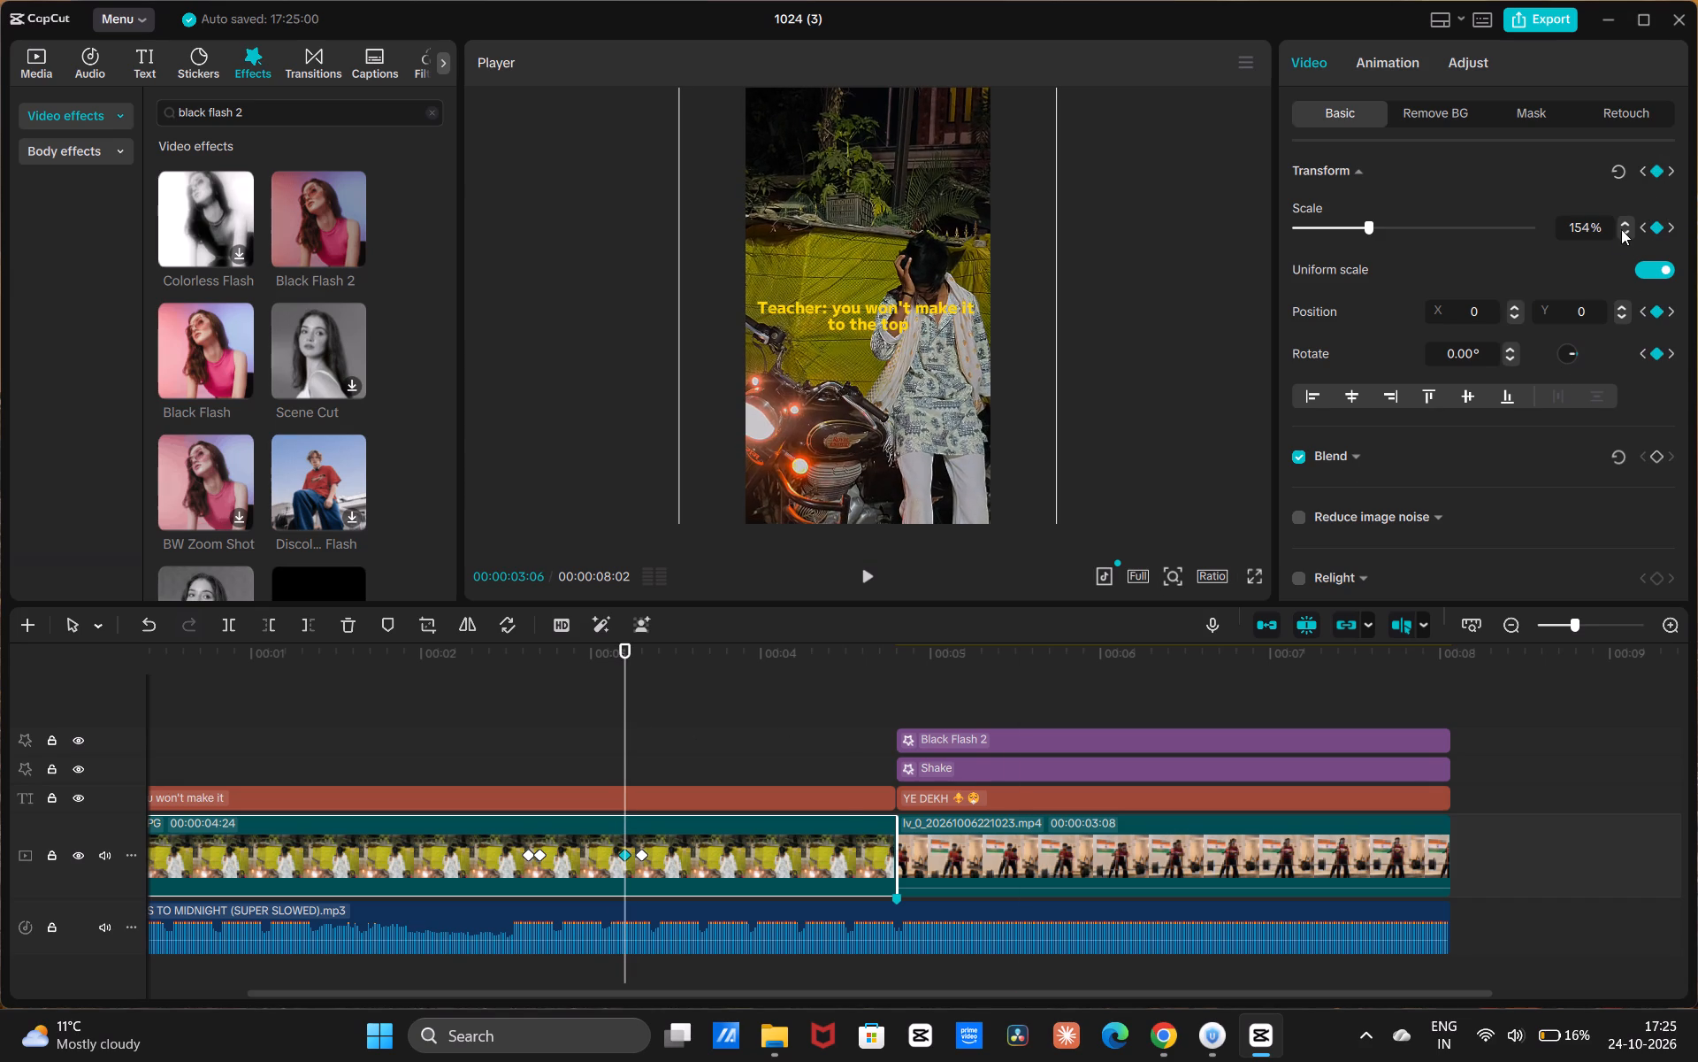
pyautogui.tripleClick(1621, 229)
pyautogui.tripleClick(1621, 229)
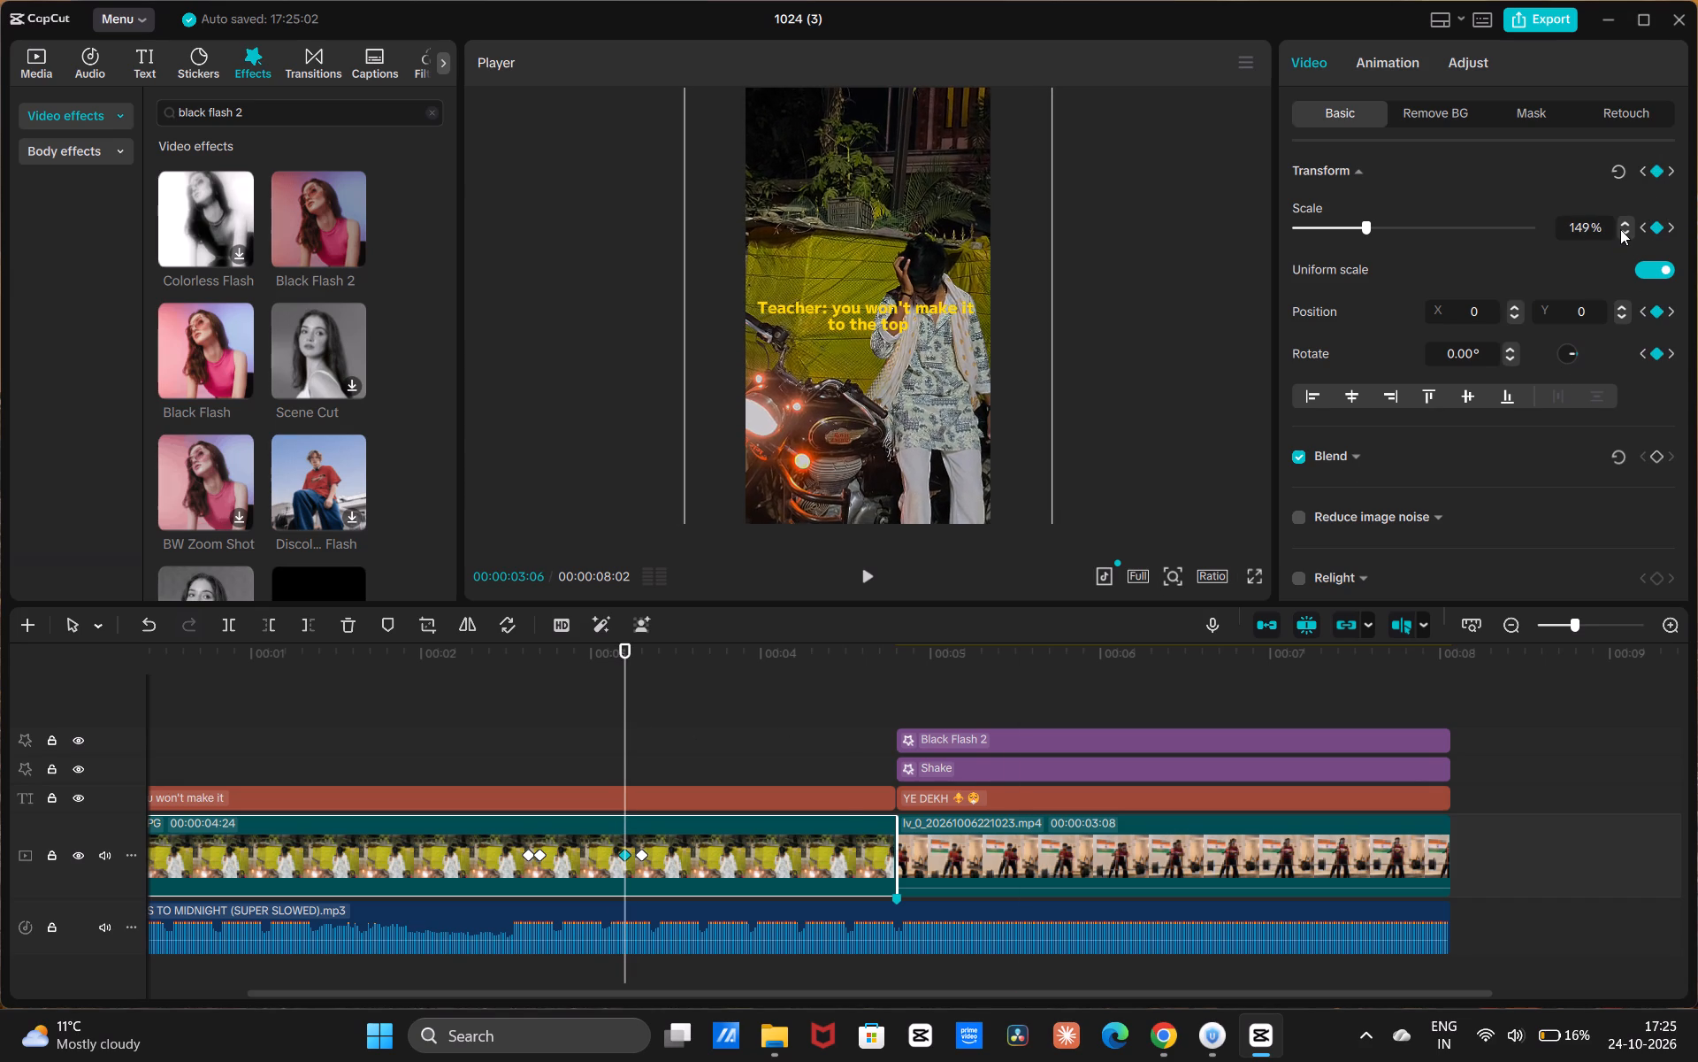
pyautogui.tripleClick(1620, 229)
pyautogui.tripleClick(1619, 229)
pyautogui.tripleClick(1618, 230)
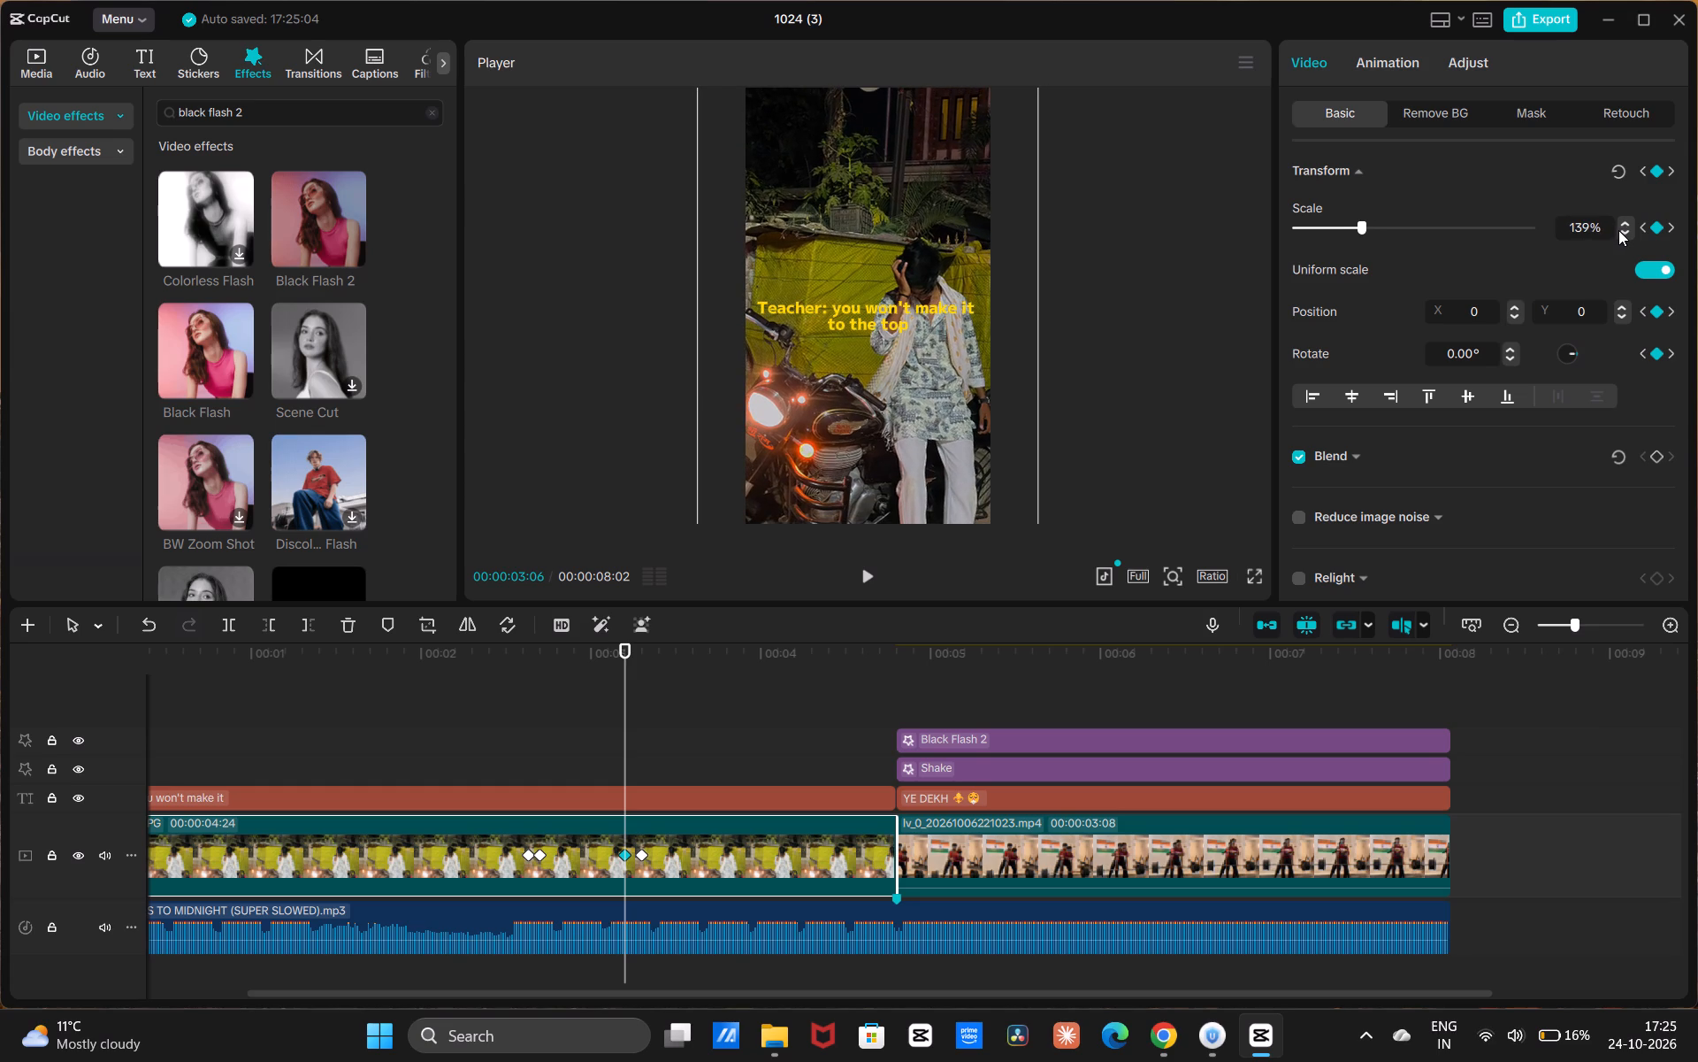
pyautogui.tripleClick(1618, 230)
pyautogui.click(1618, 230)
pyautogui.tripleClick(1625, 220)
pyautogui.tripleClick(1624, 219)
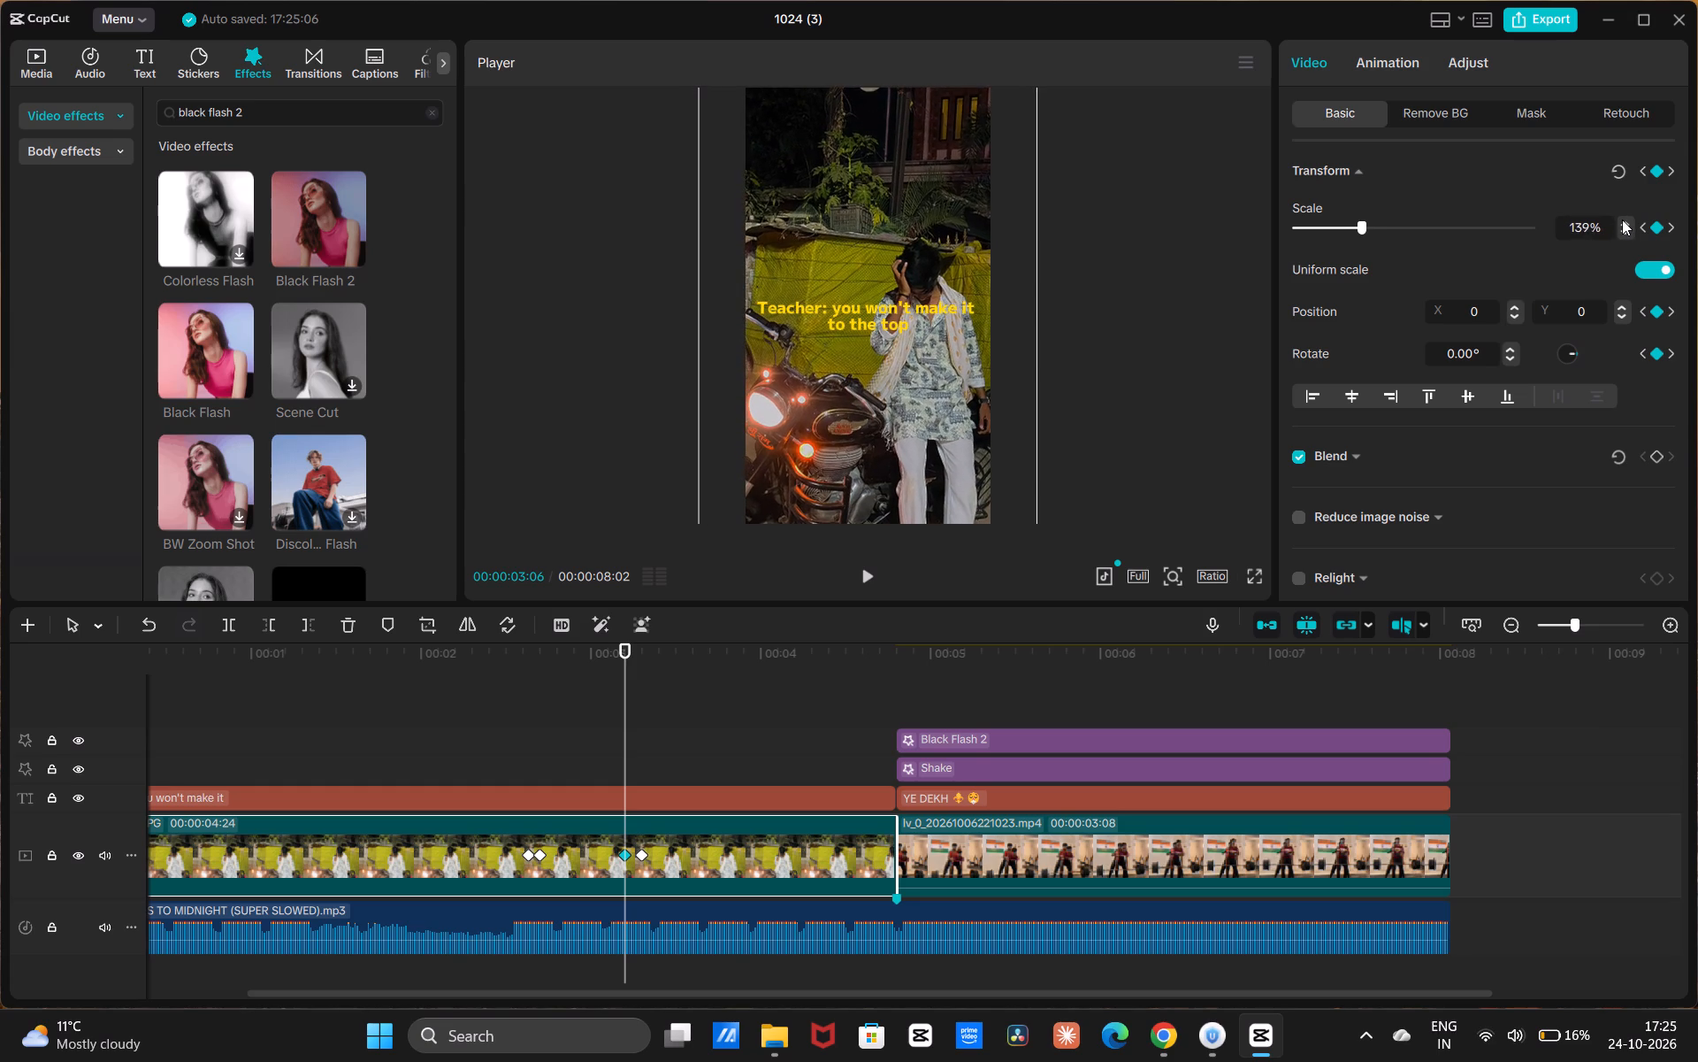
pyautogui.click(1622, 219)
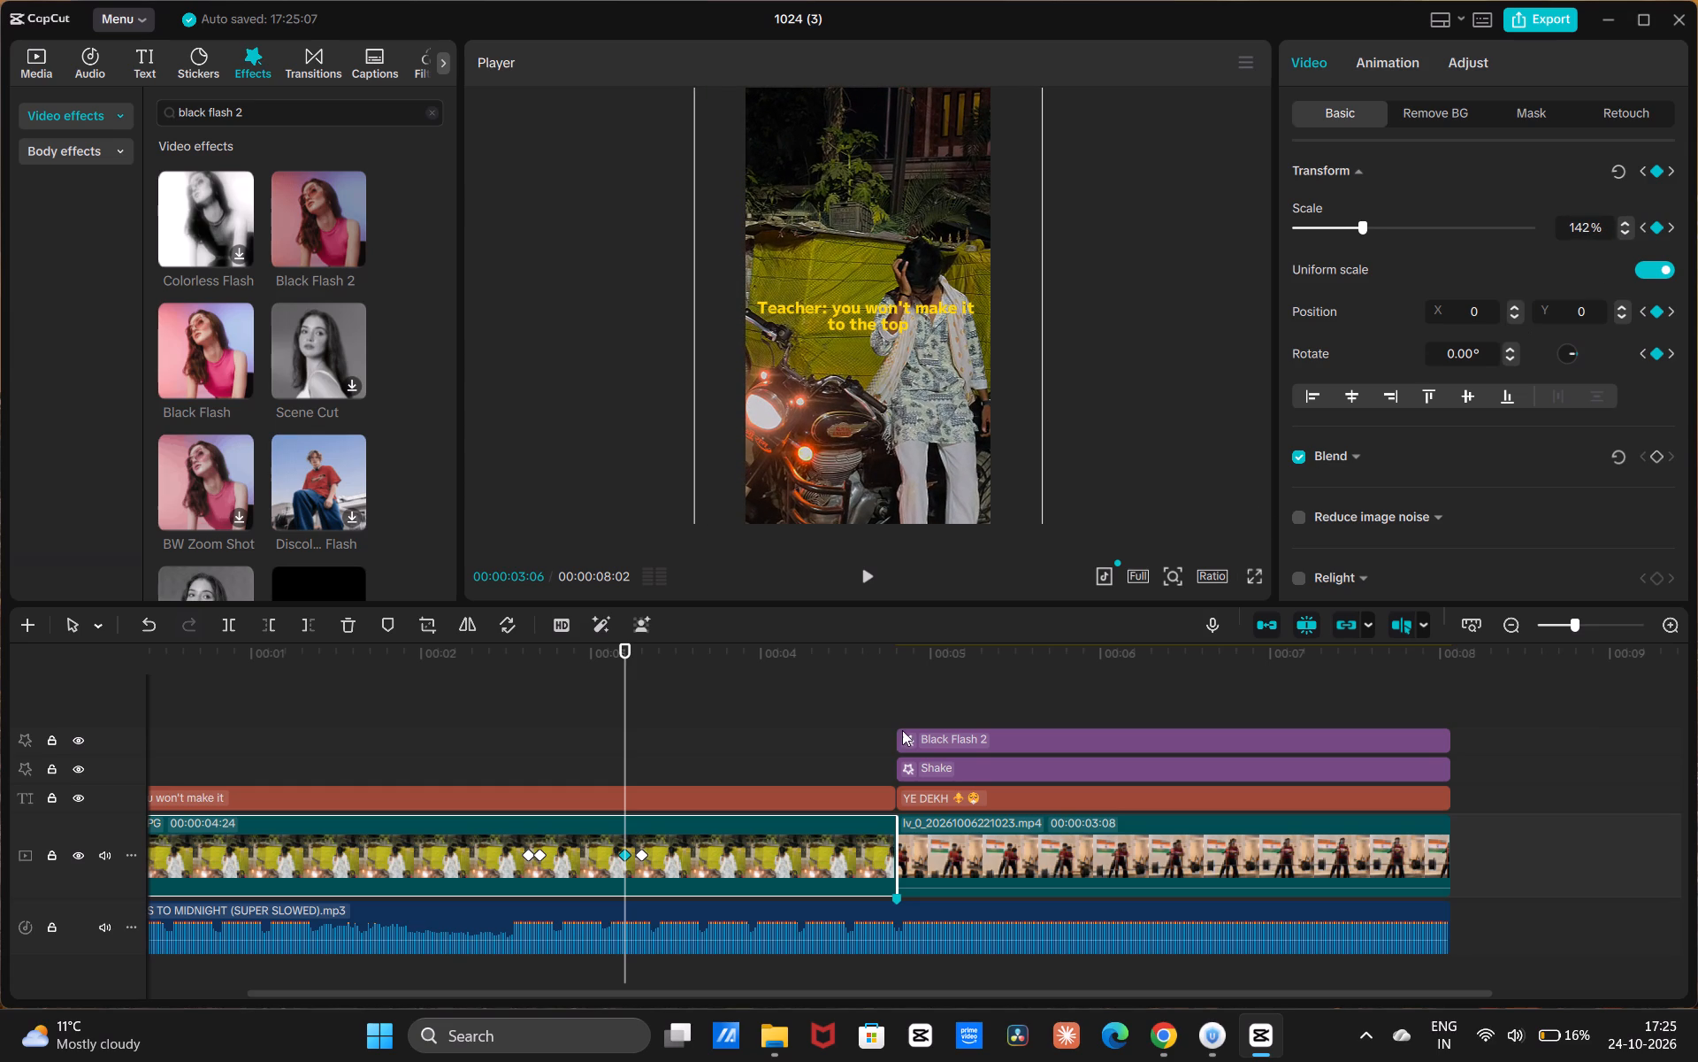
# Play the photo clip from just before its first keyframe to past the last one to review the zoom.
pyautogui.moveTo(630, 712); pyautogui.dragTo(379, 837)
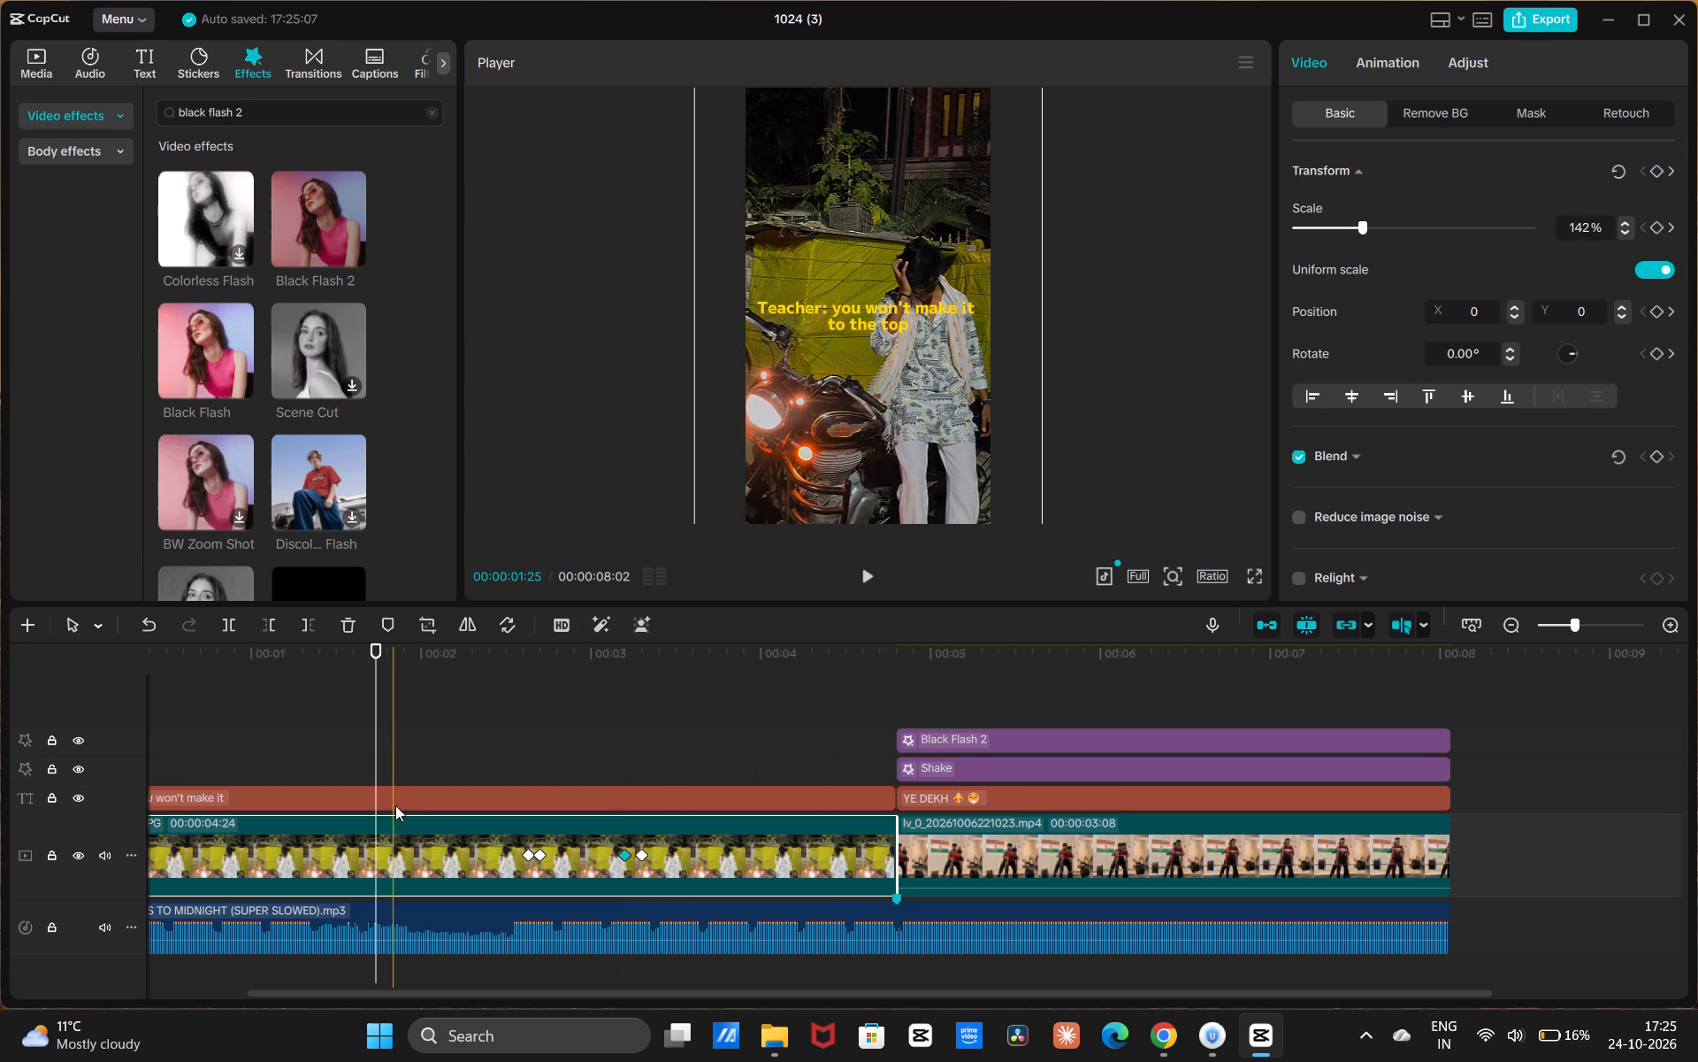
pyautogui.moveTo(375, 713); pyautogui.dragTo(464, 710)
pyautogui.press('space')
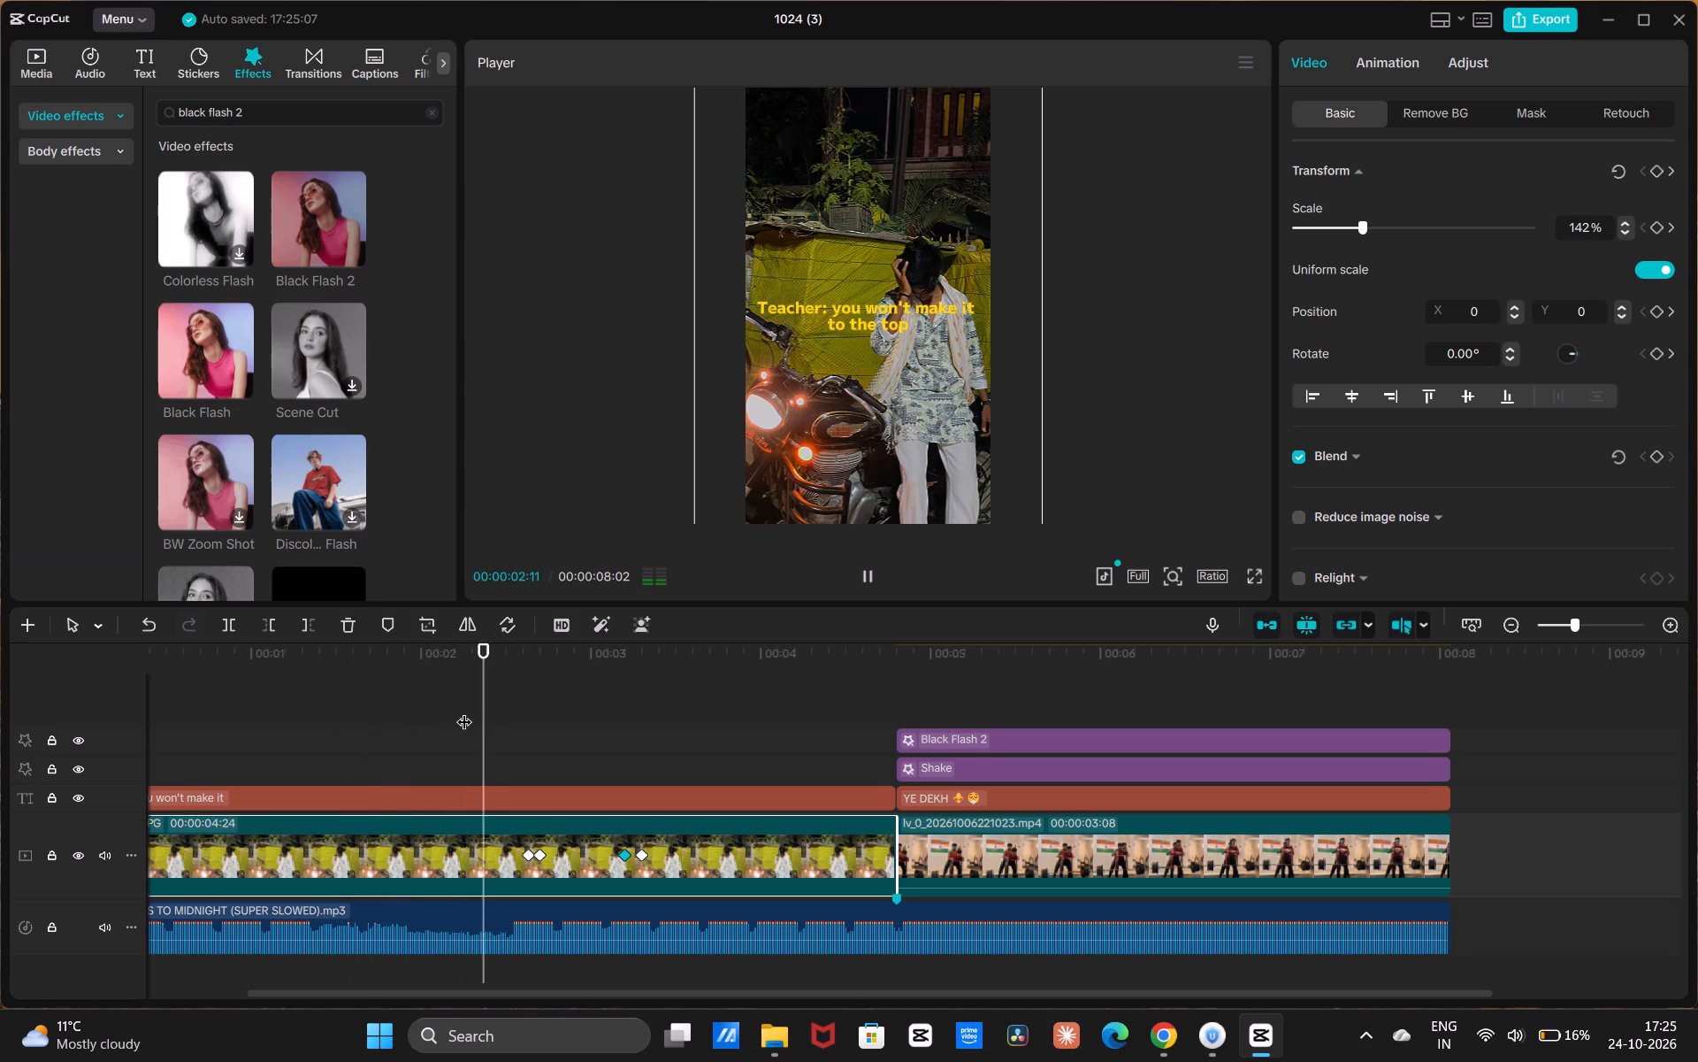
pyautogui.press('space')
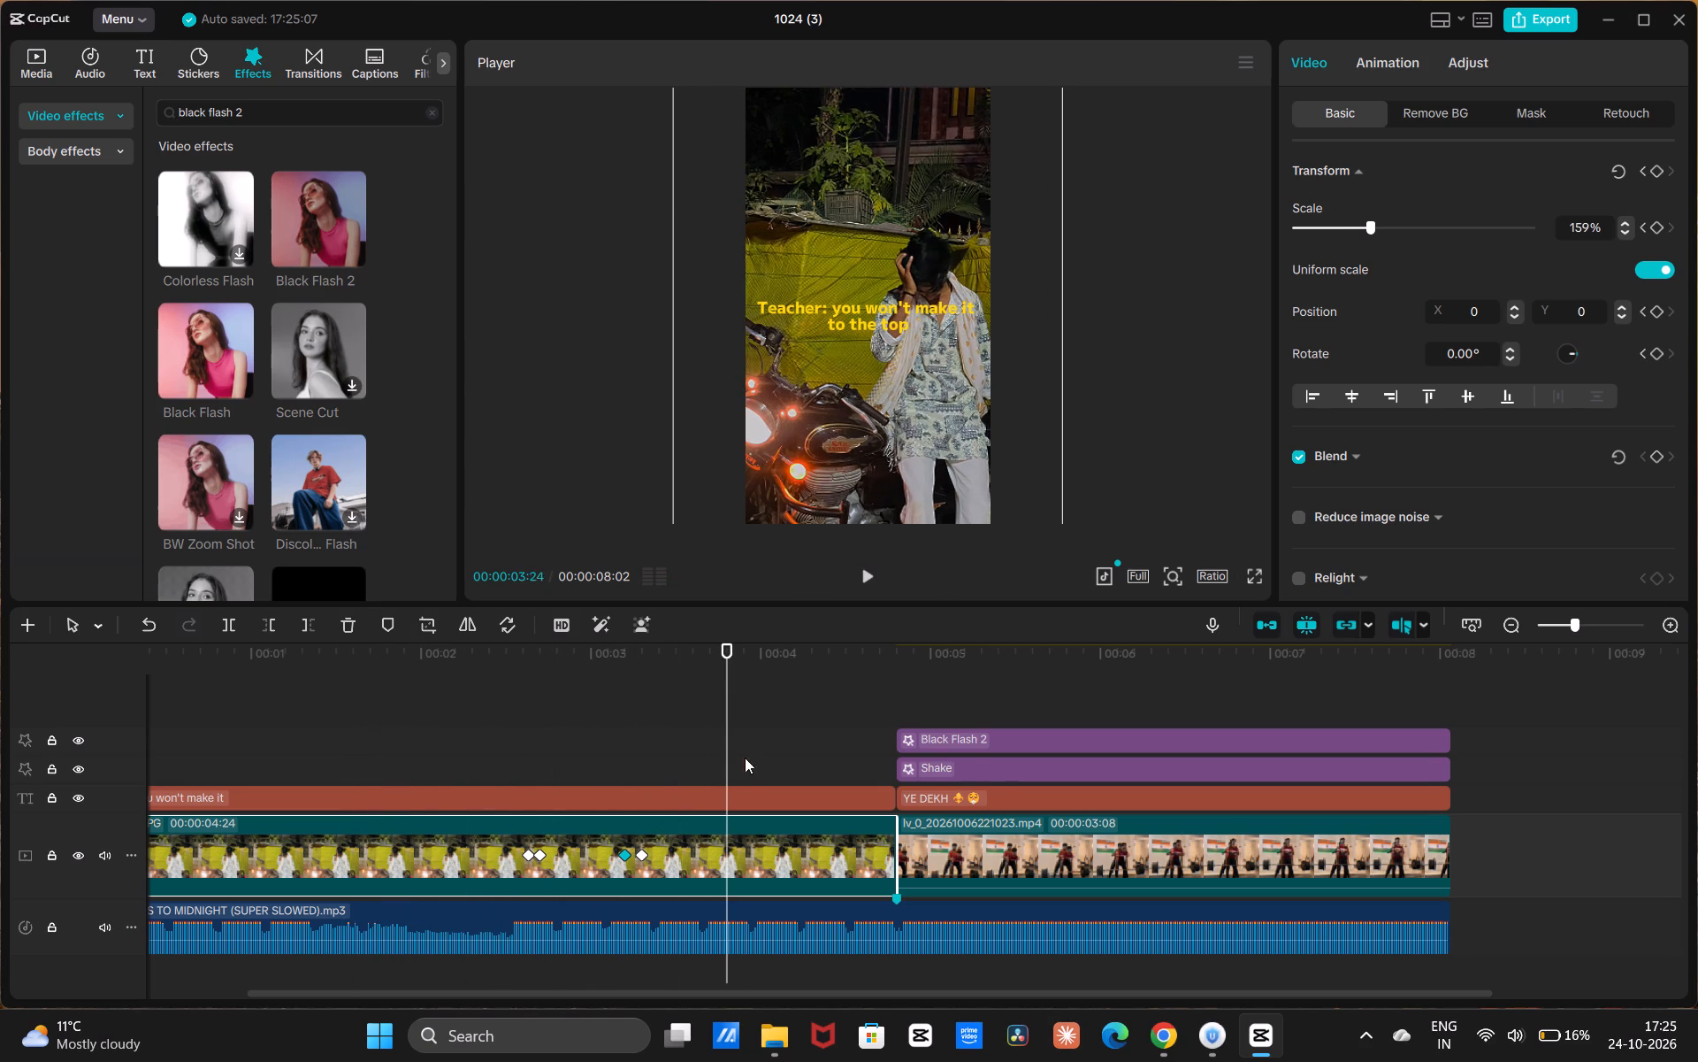
# Set the scale of the photo clip's last keyframe, at 00:00:03:09, to 160%.
pyautogui.moveTo(735, 743); pyautogui.dragTo(608, 825)
pyautogui.click(685, 720)
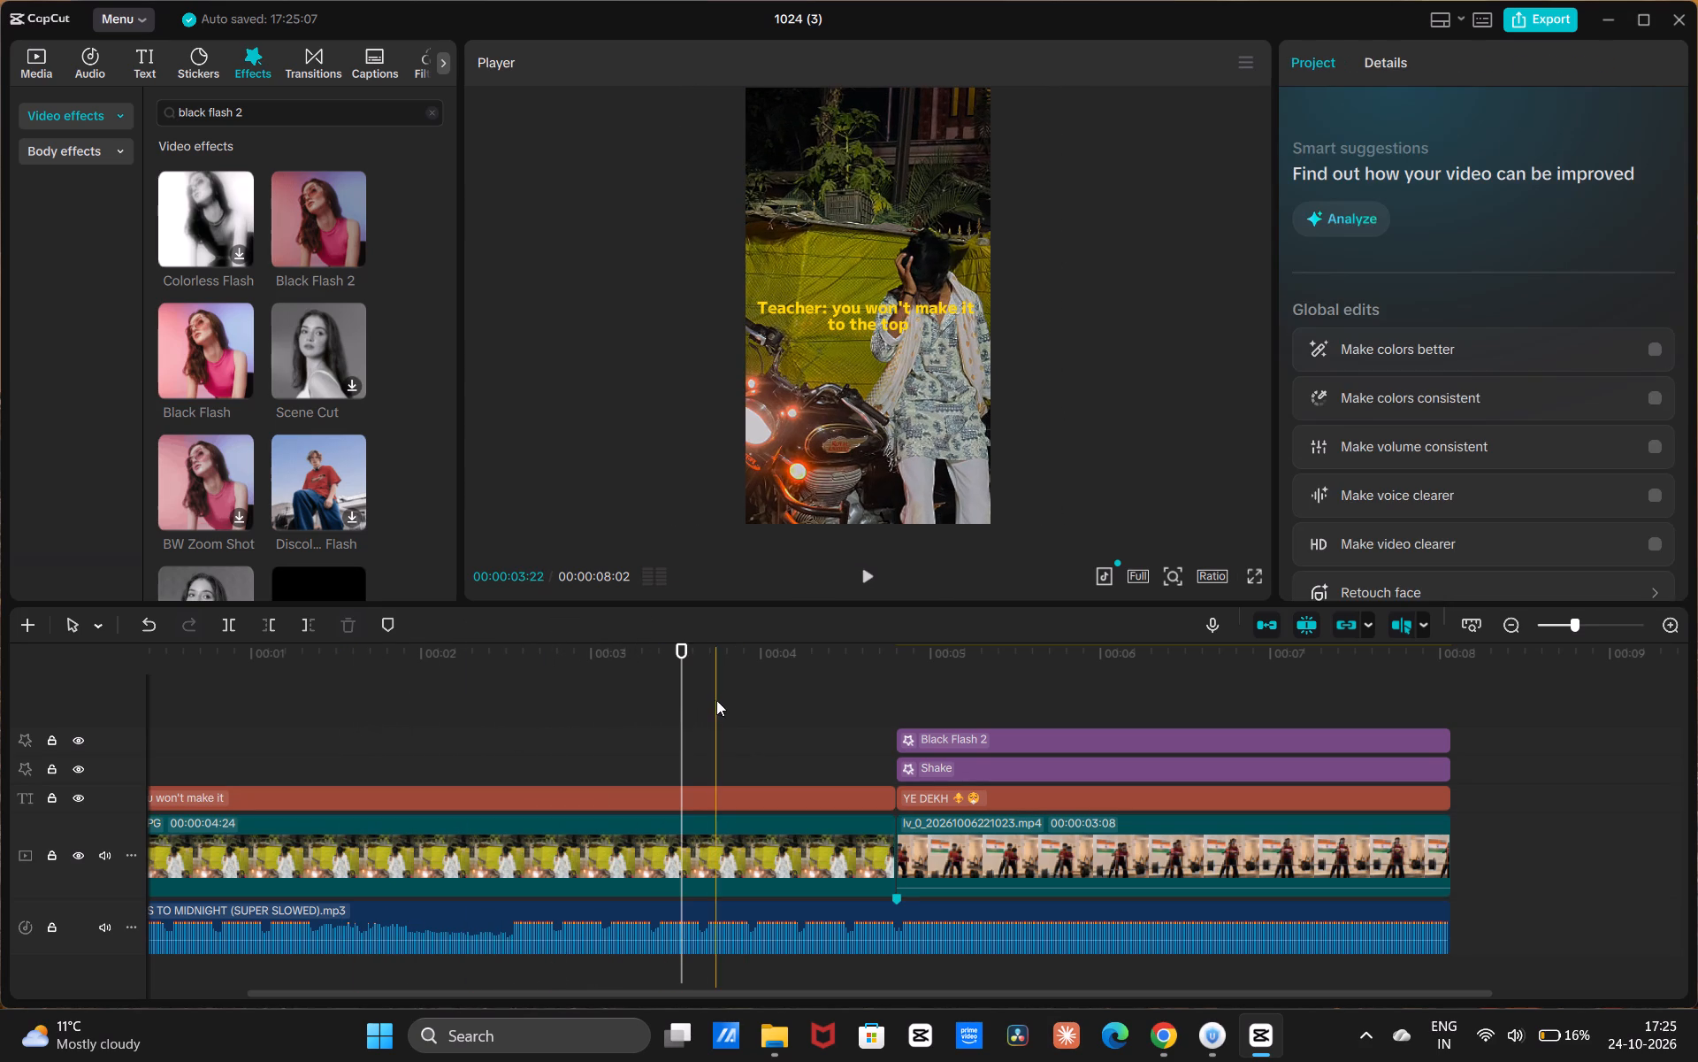
pyautogui.click(651, 836)
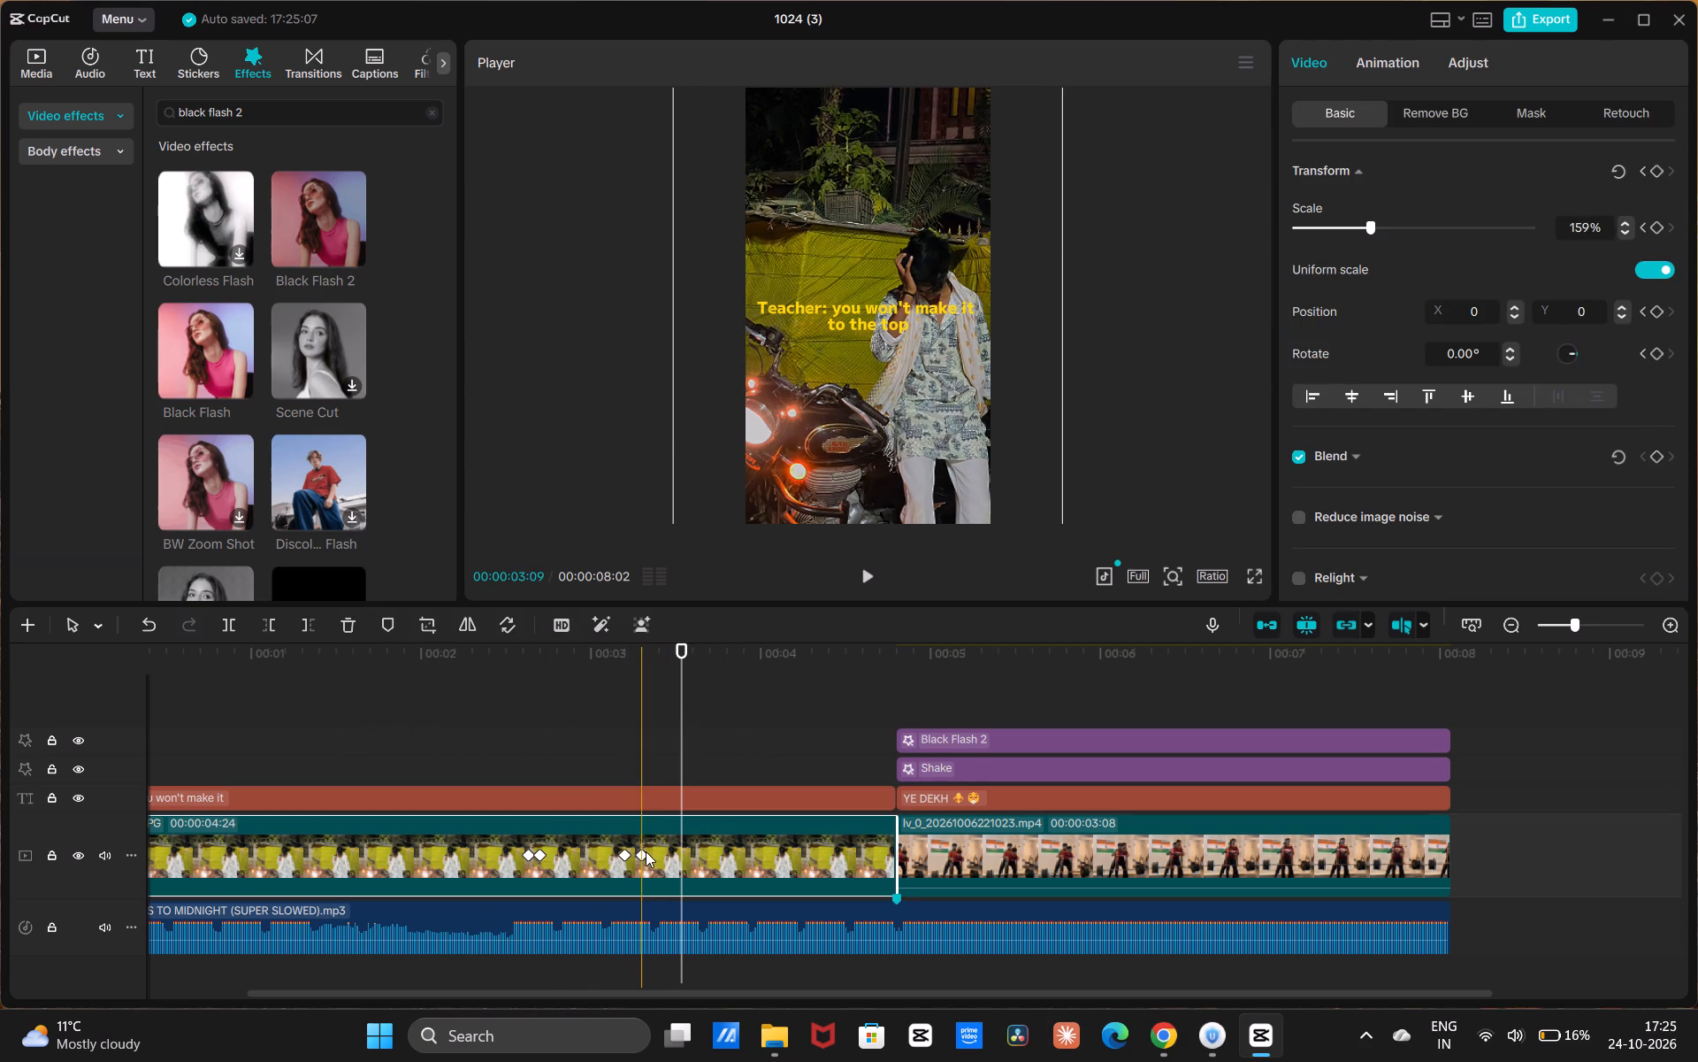
pyautogui.click(644, 851)
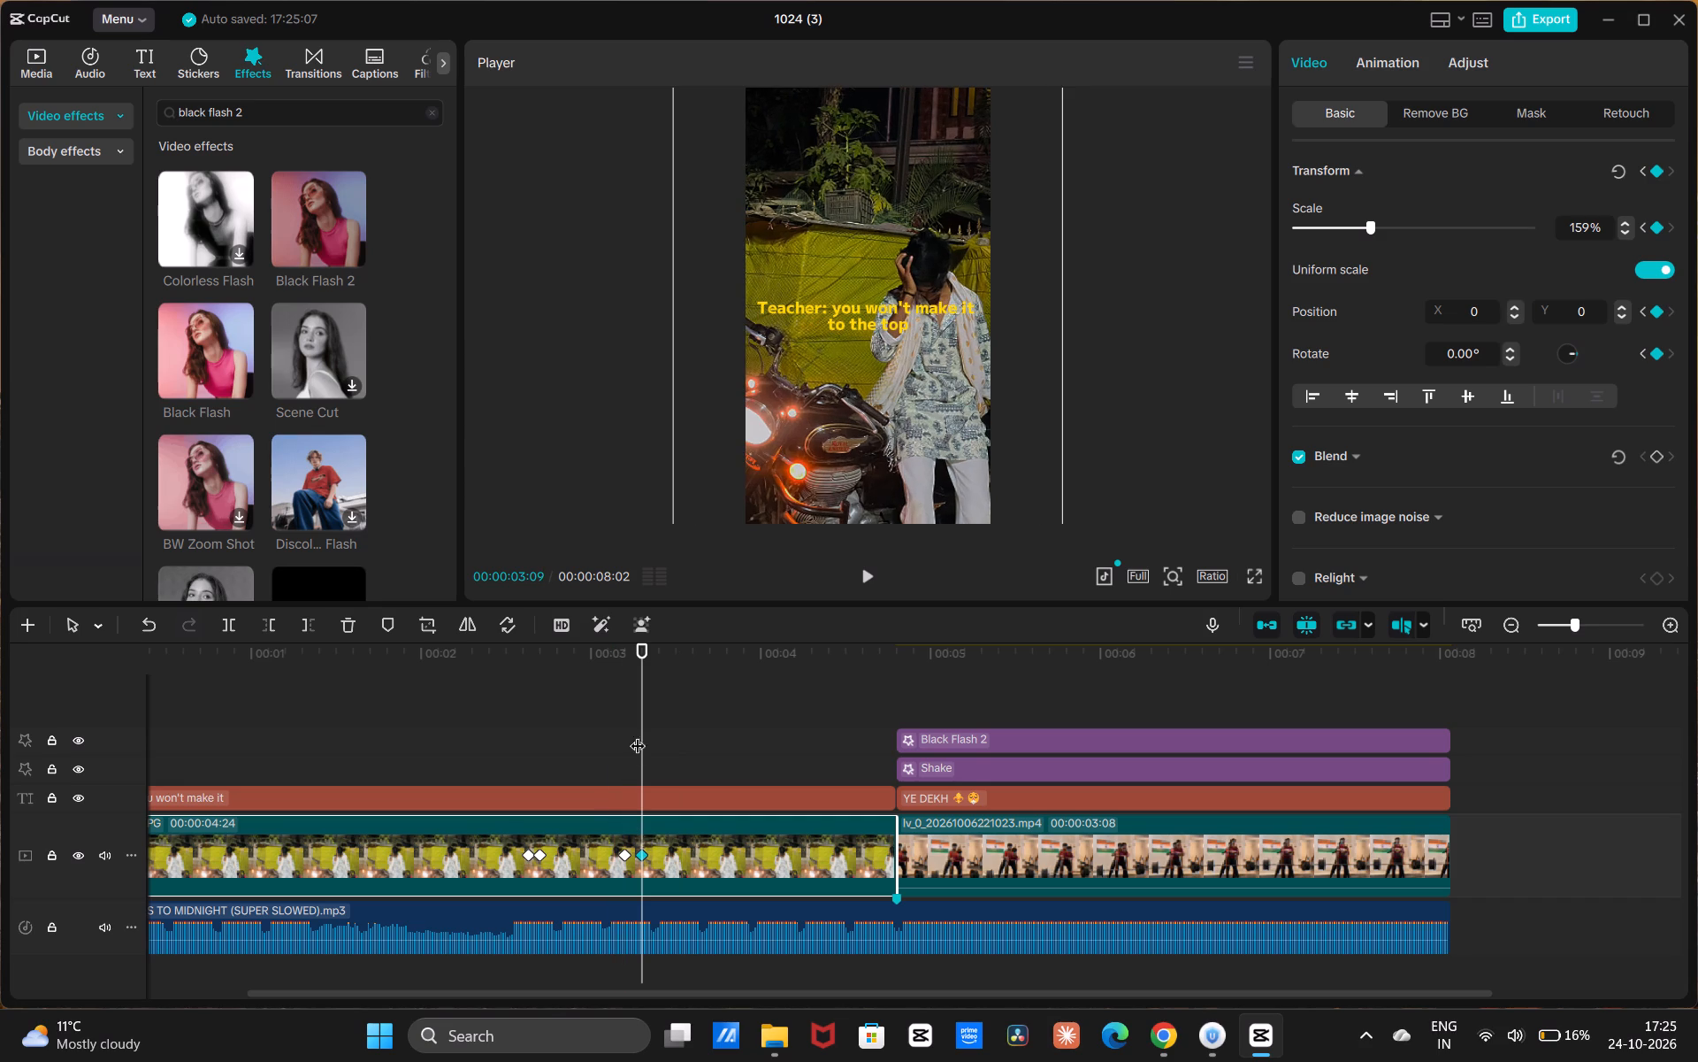
pyautogui.click(1624, 221)
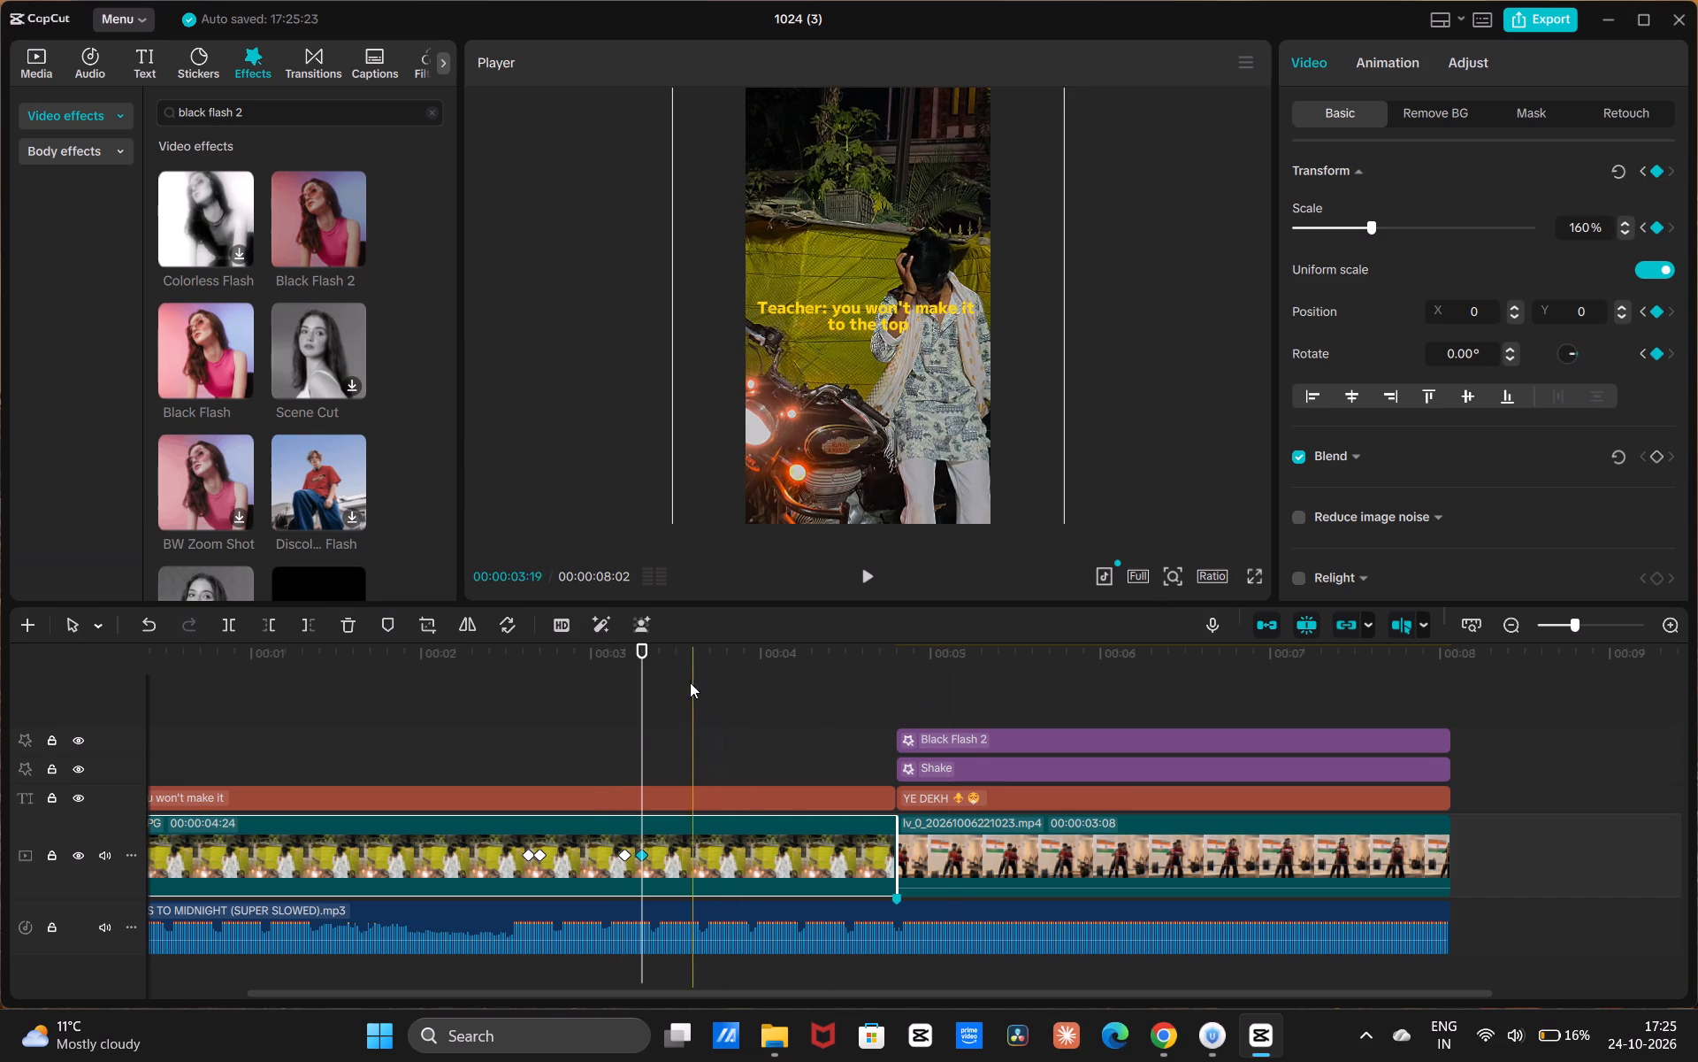
# Set the scale of the photo clip's keyframe at 00:00:02:21 to 148%.
pyautogui.moveTo(639, 707); pyautogui.dragTo(478, 820)
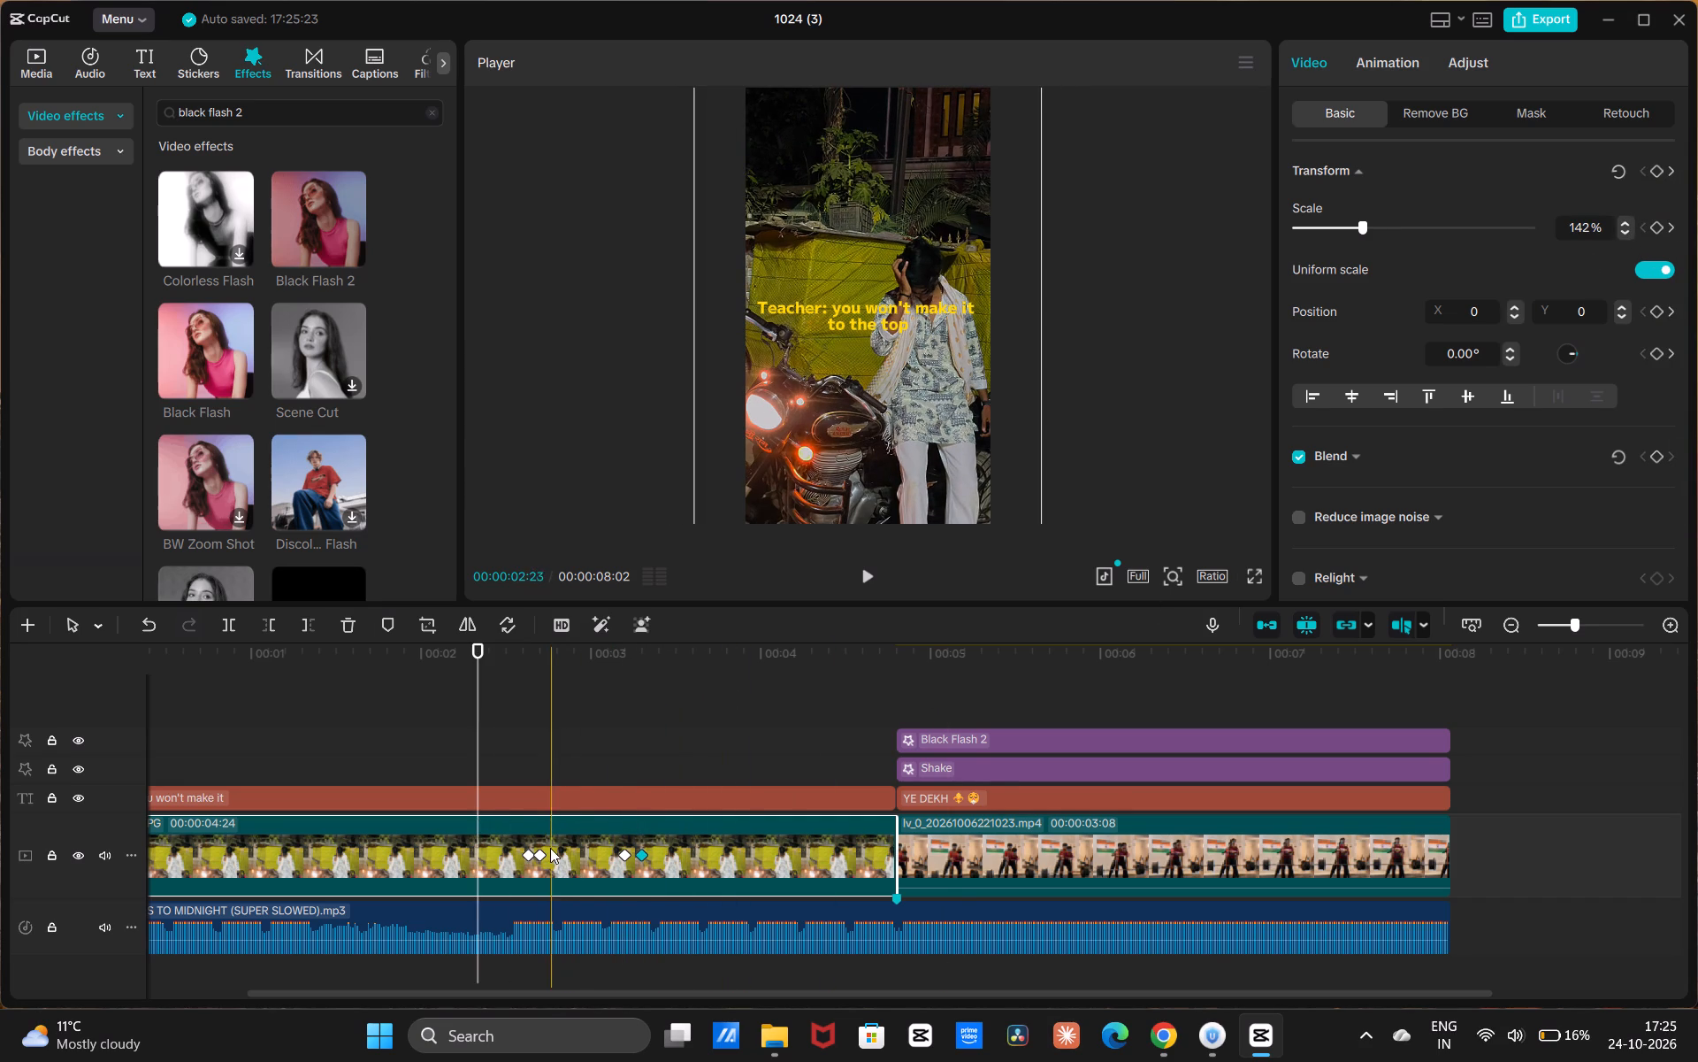
pyautogui.click(537, 846)
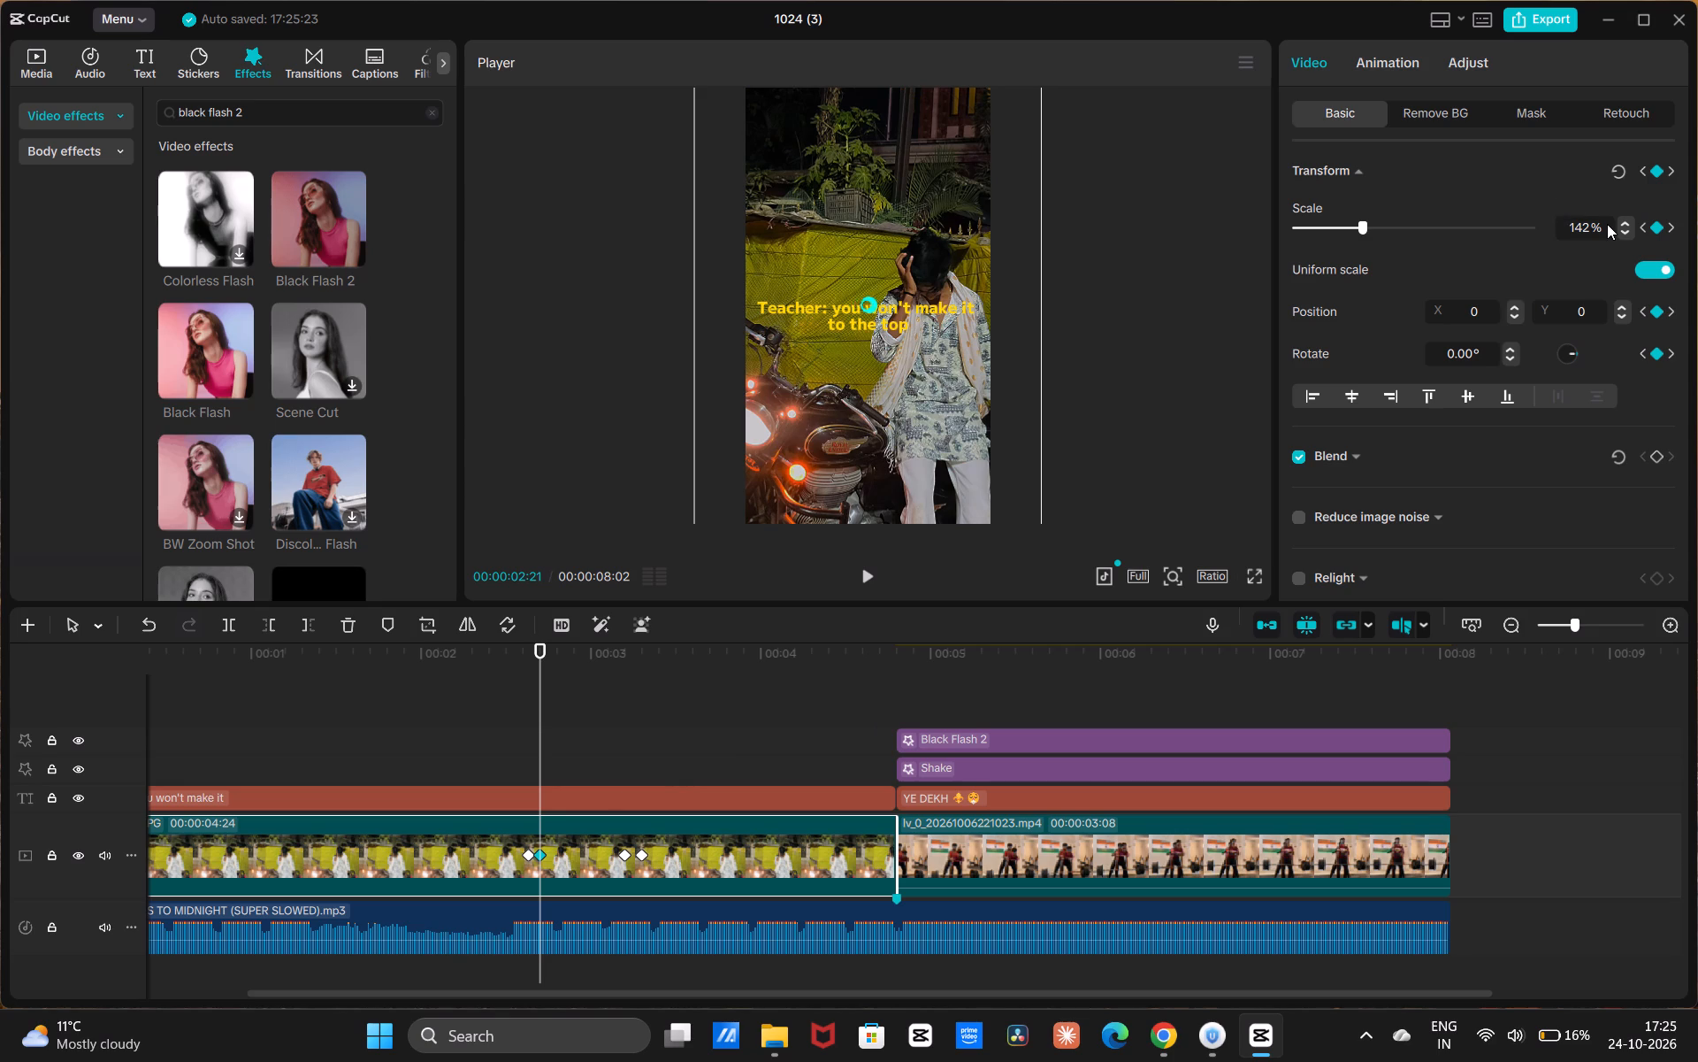
pyautogui.tripleClick(1623, 223)
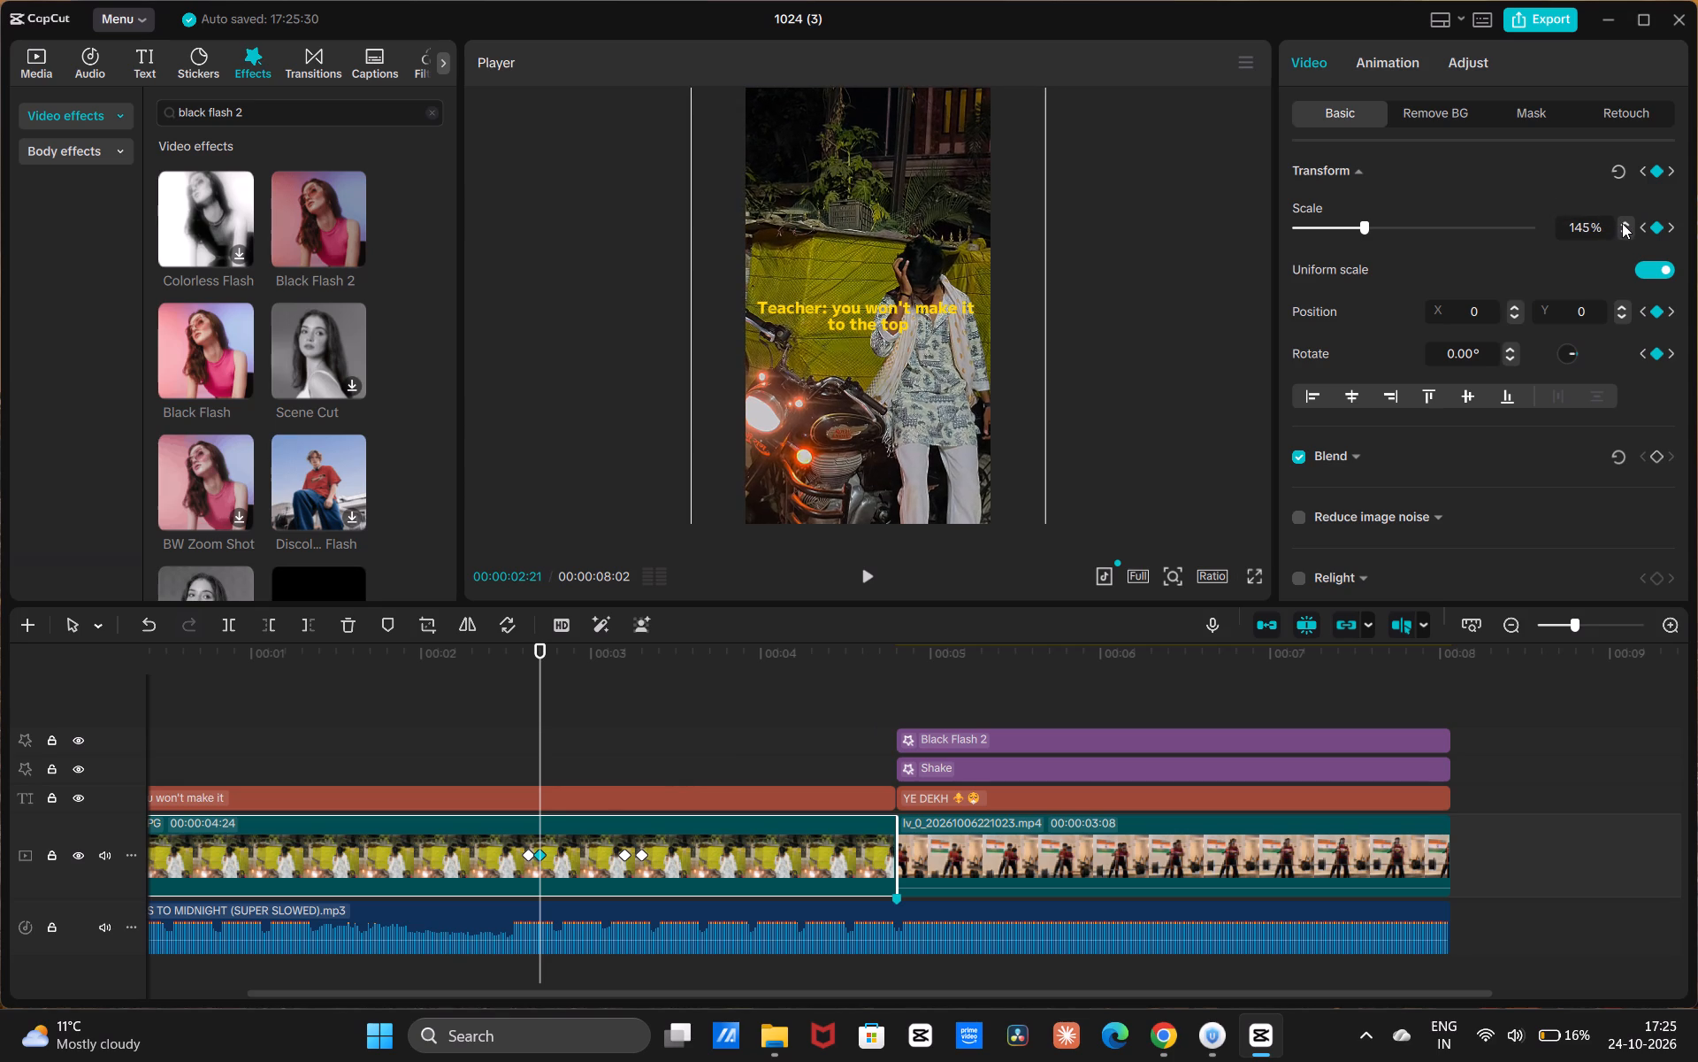
pyautogui.click(1622, 223)
pyautogui.doubleClick(1621, 223)
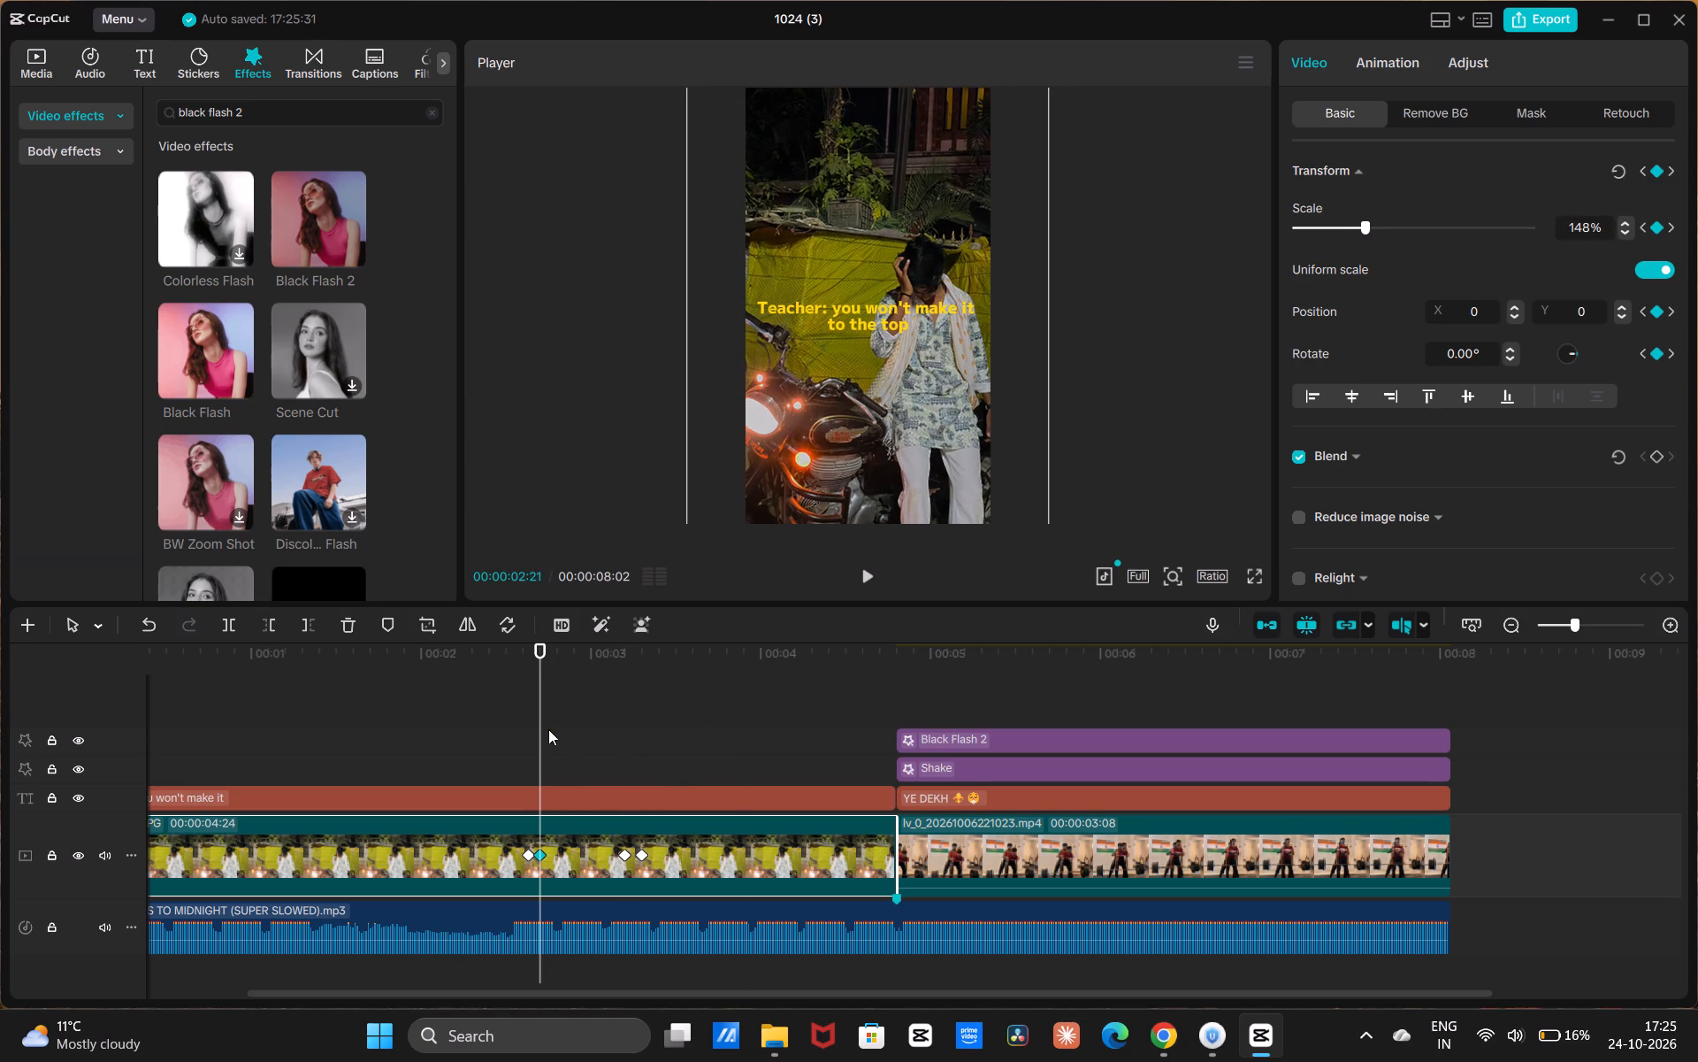
# Play the photo clip from before its first keyframe to past the last one twice to review the zoom.
pyautogui.moveTo(541, 712); pyautogui.dragTo(403, 801)
pyautogui.press('space')
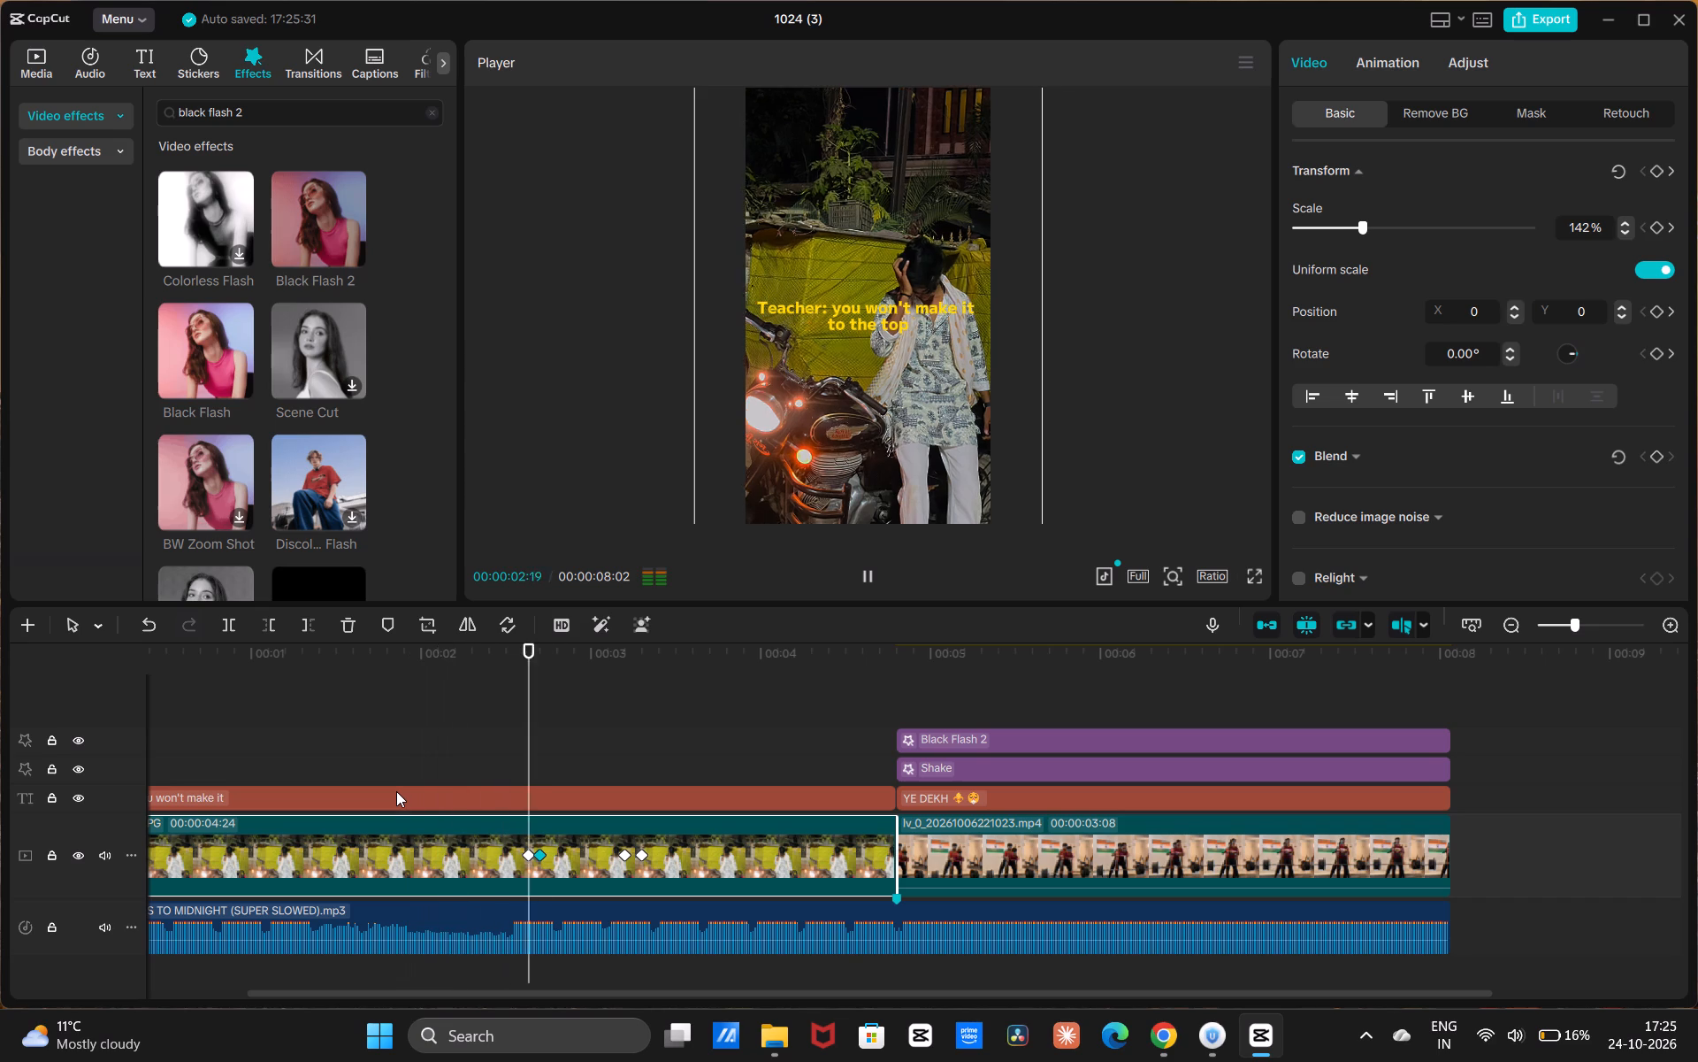
pyautogui.press('space')
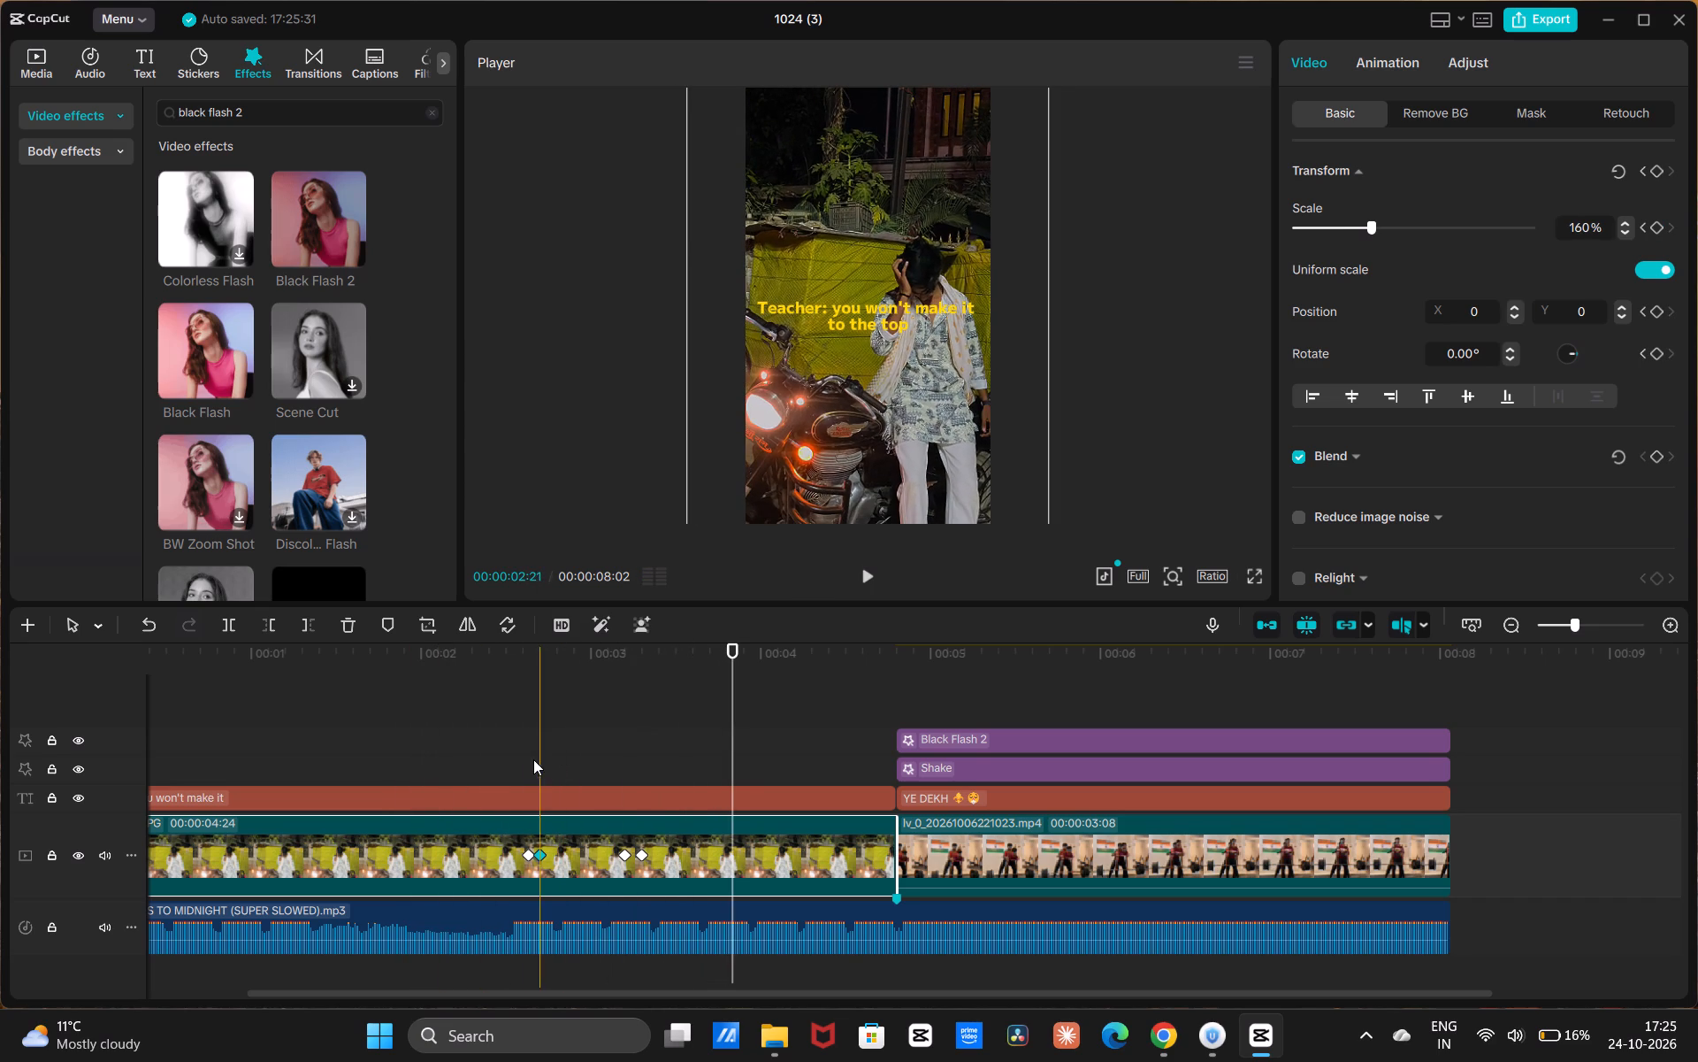
pyautogui.click(530, 757)
pyautogui.click(474, 722)
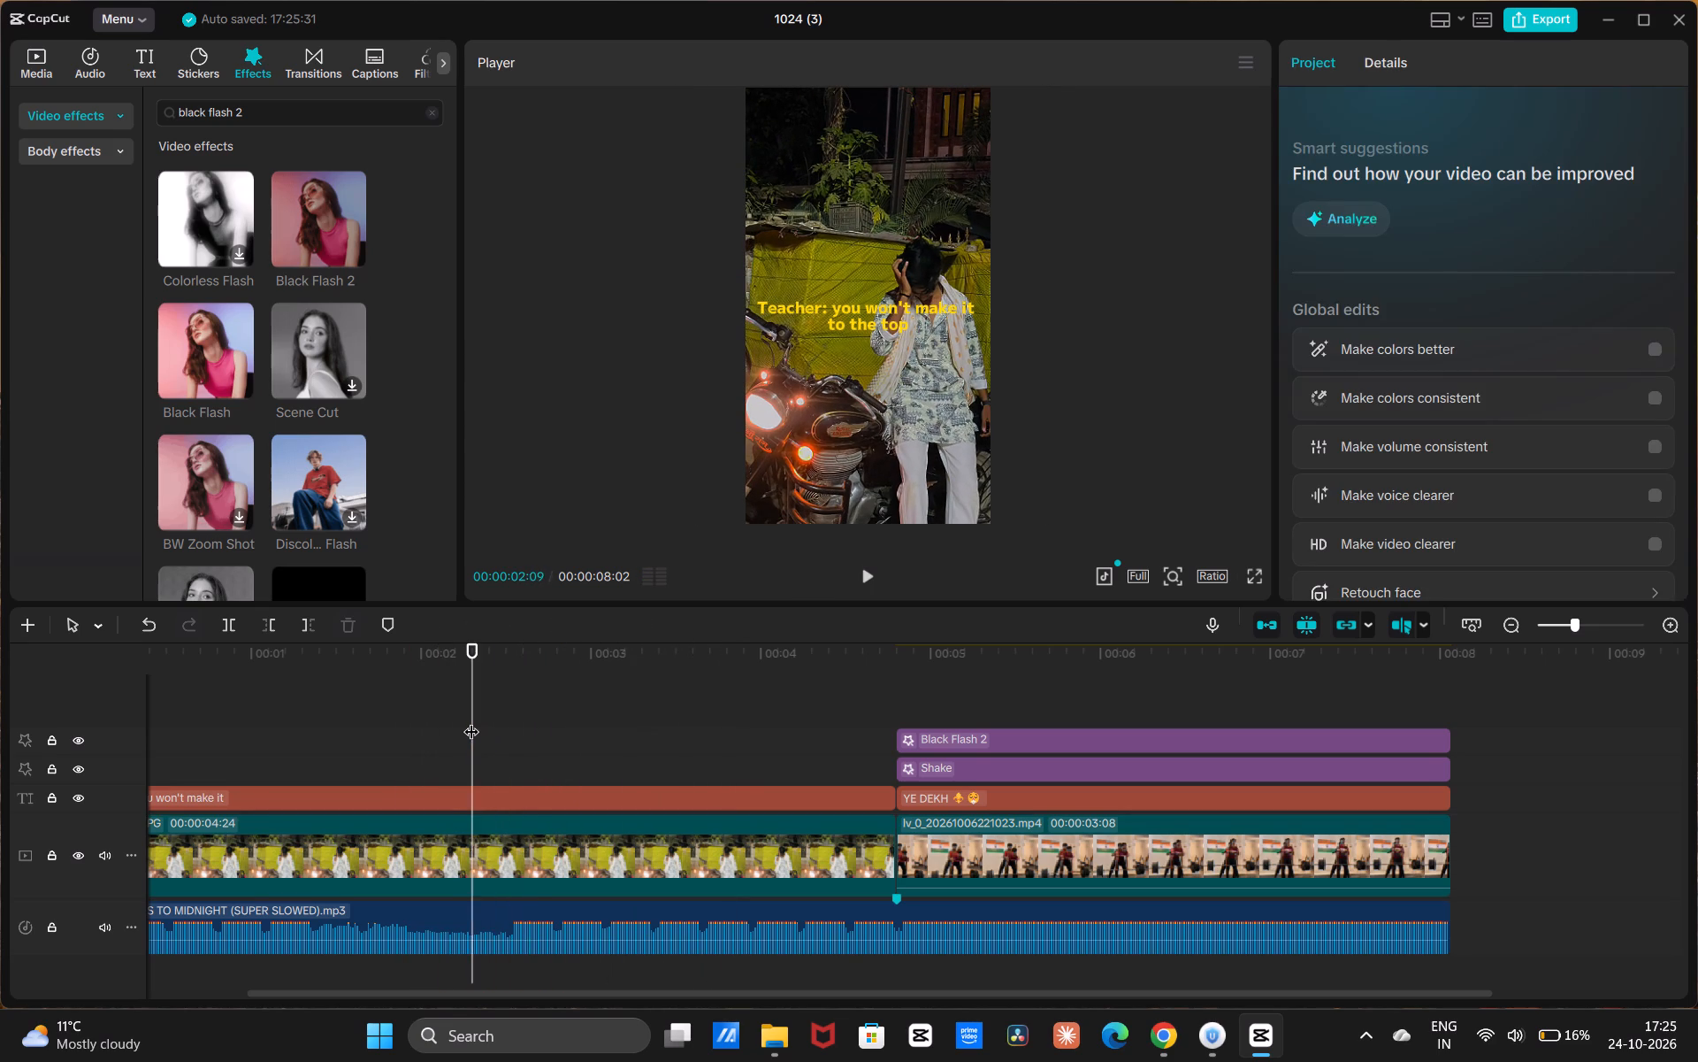
pyautogui.press('space')
pyautogui.press('space')
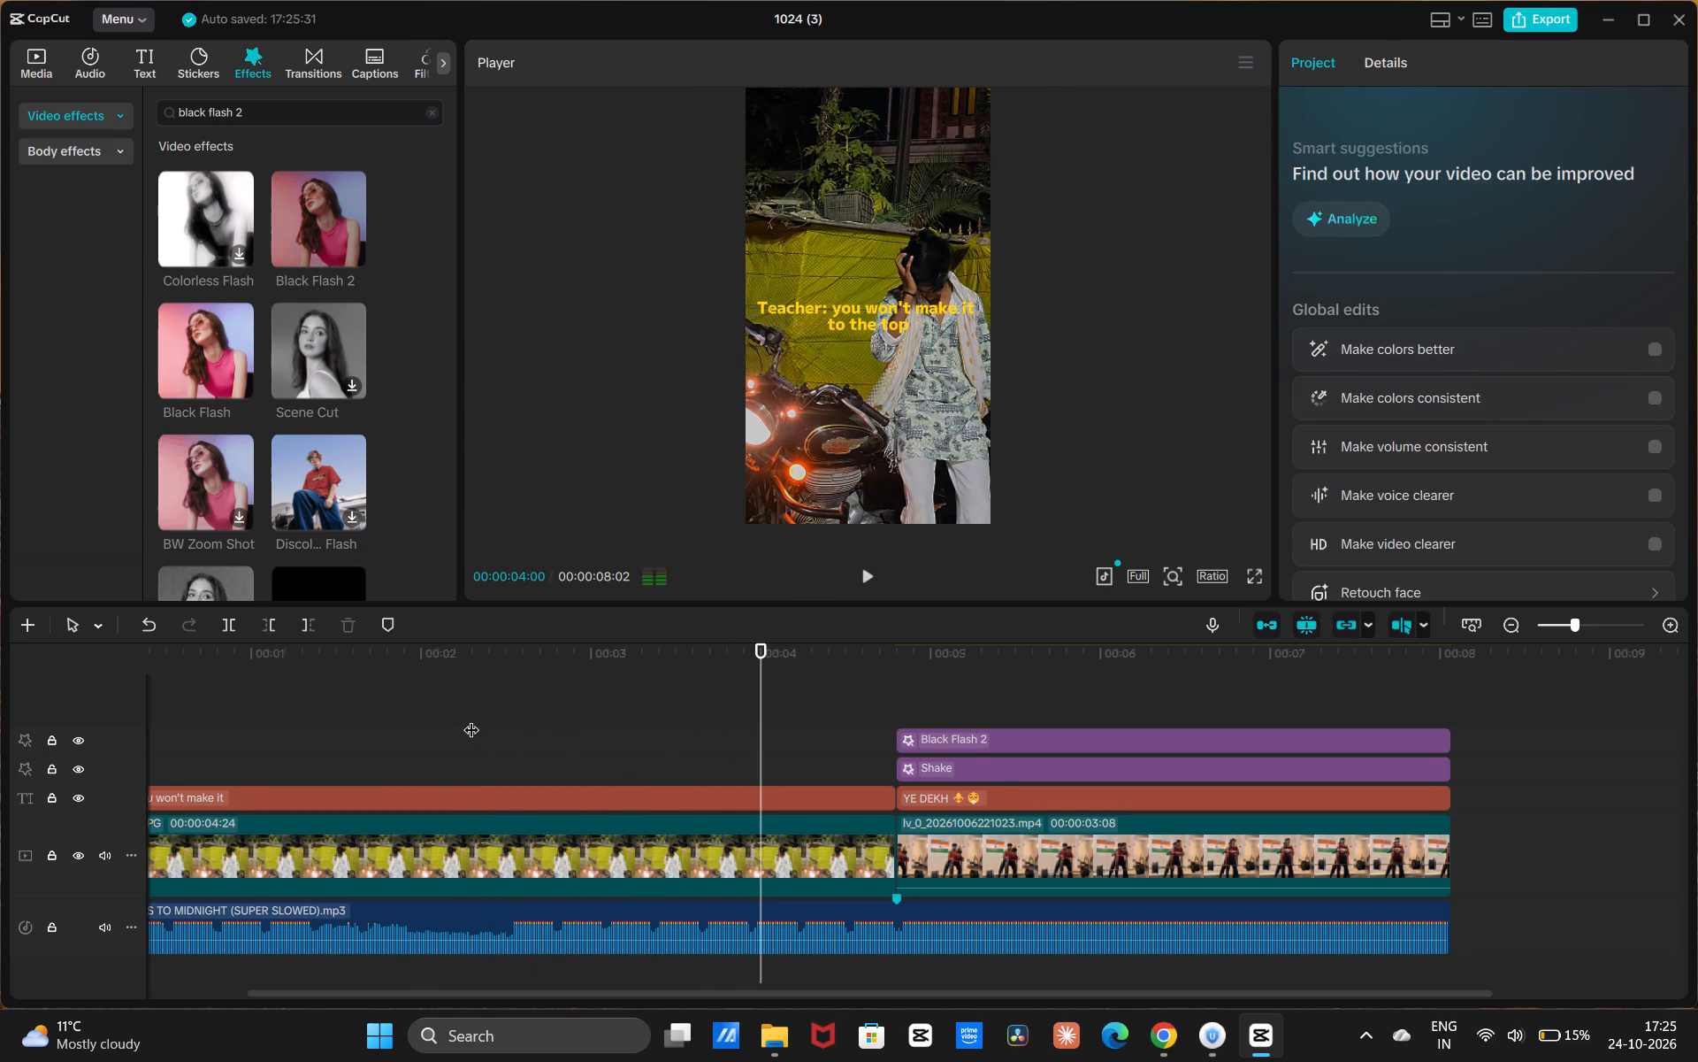
pyautogui.click(471, 719)
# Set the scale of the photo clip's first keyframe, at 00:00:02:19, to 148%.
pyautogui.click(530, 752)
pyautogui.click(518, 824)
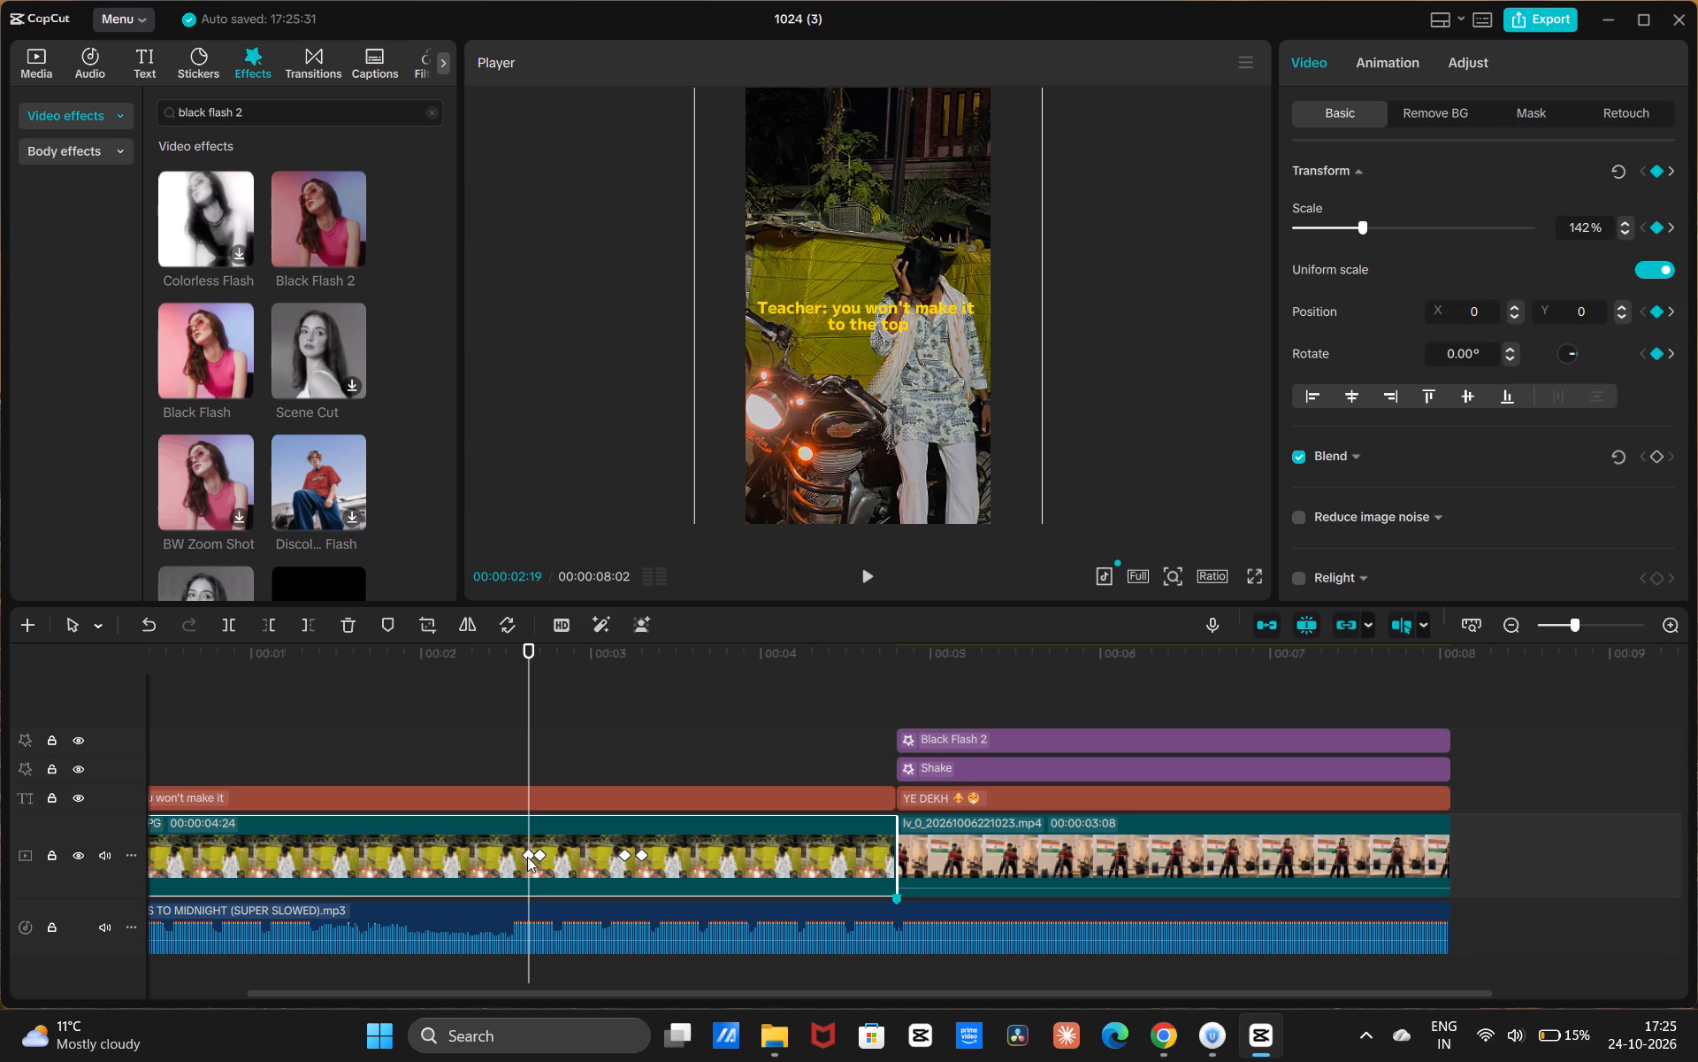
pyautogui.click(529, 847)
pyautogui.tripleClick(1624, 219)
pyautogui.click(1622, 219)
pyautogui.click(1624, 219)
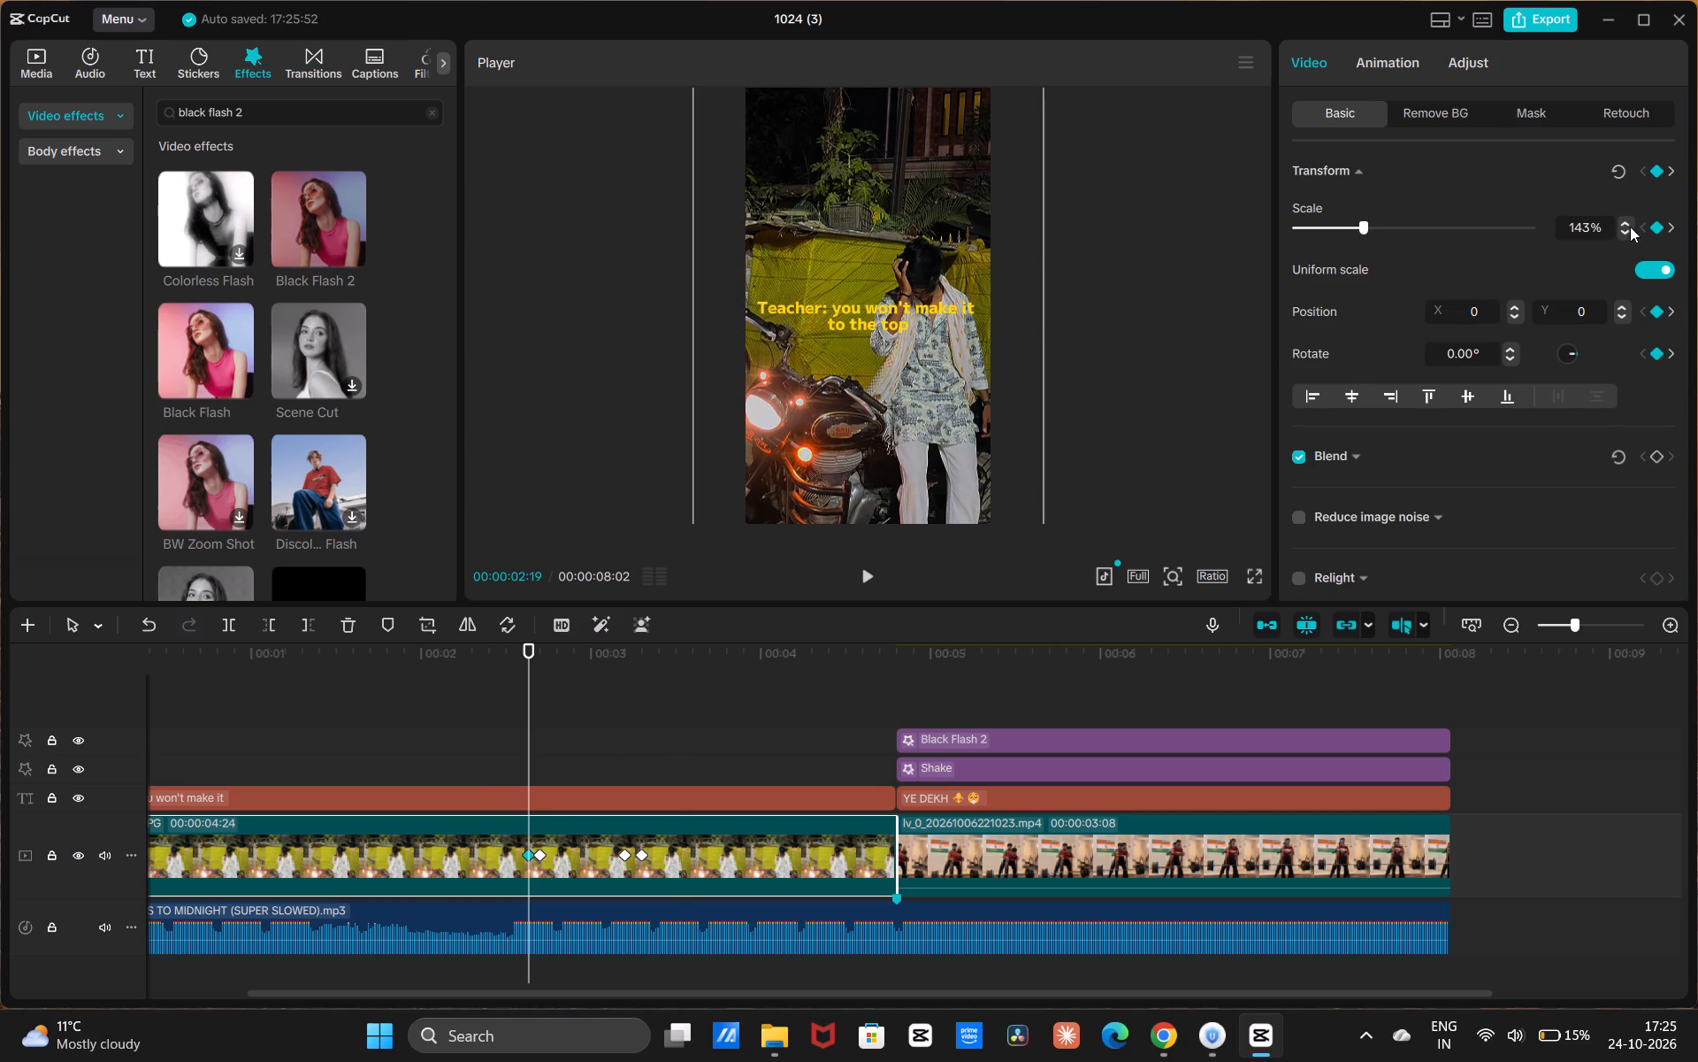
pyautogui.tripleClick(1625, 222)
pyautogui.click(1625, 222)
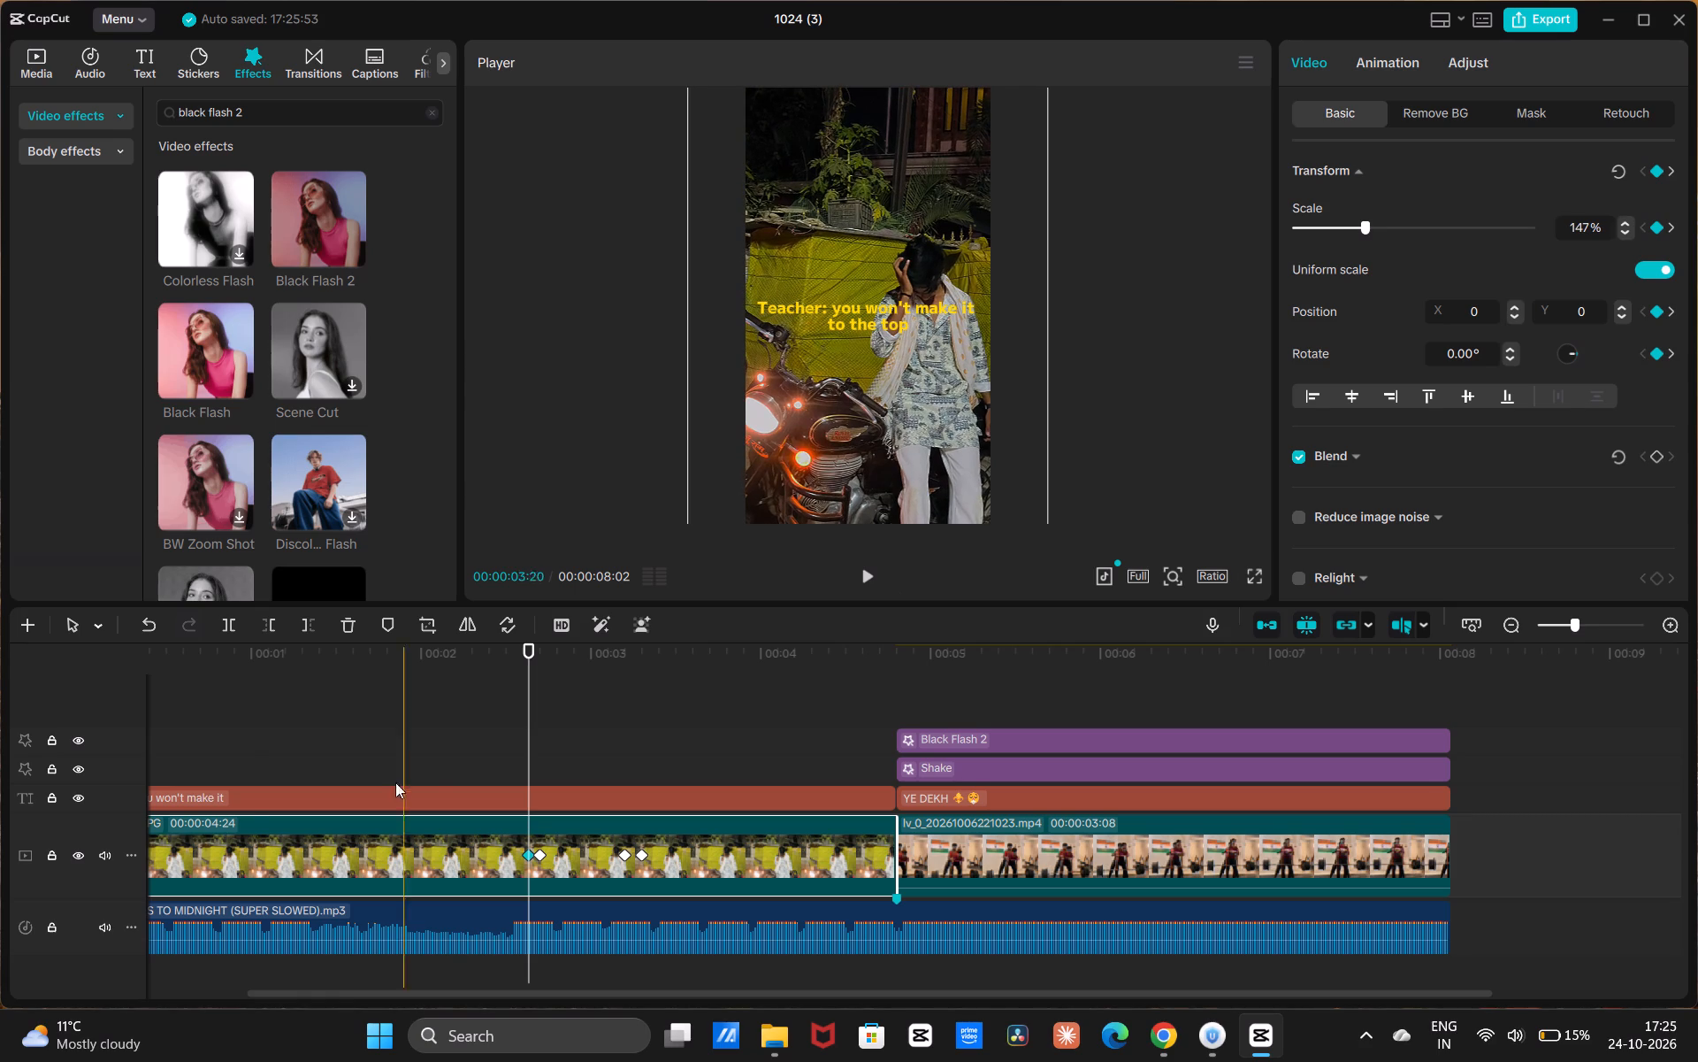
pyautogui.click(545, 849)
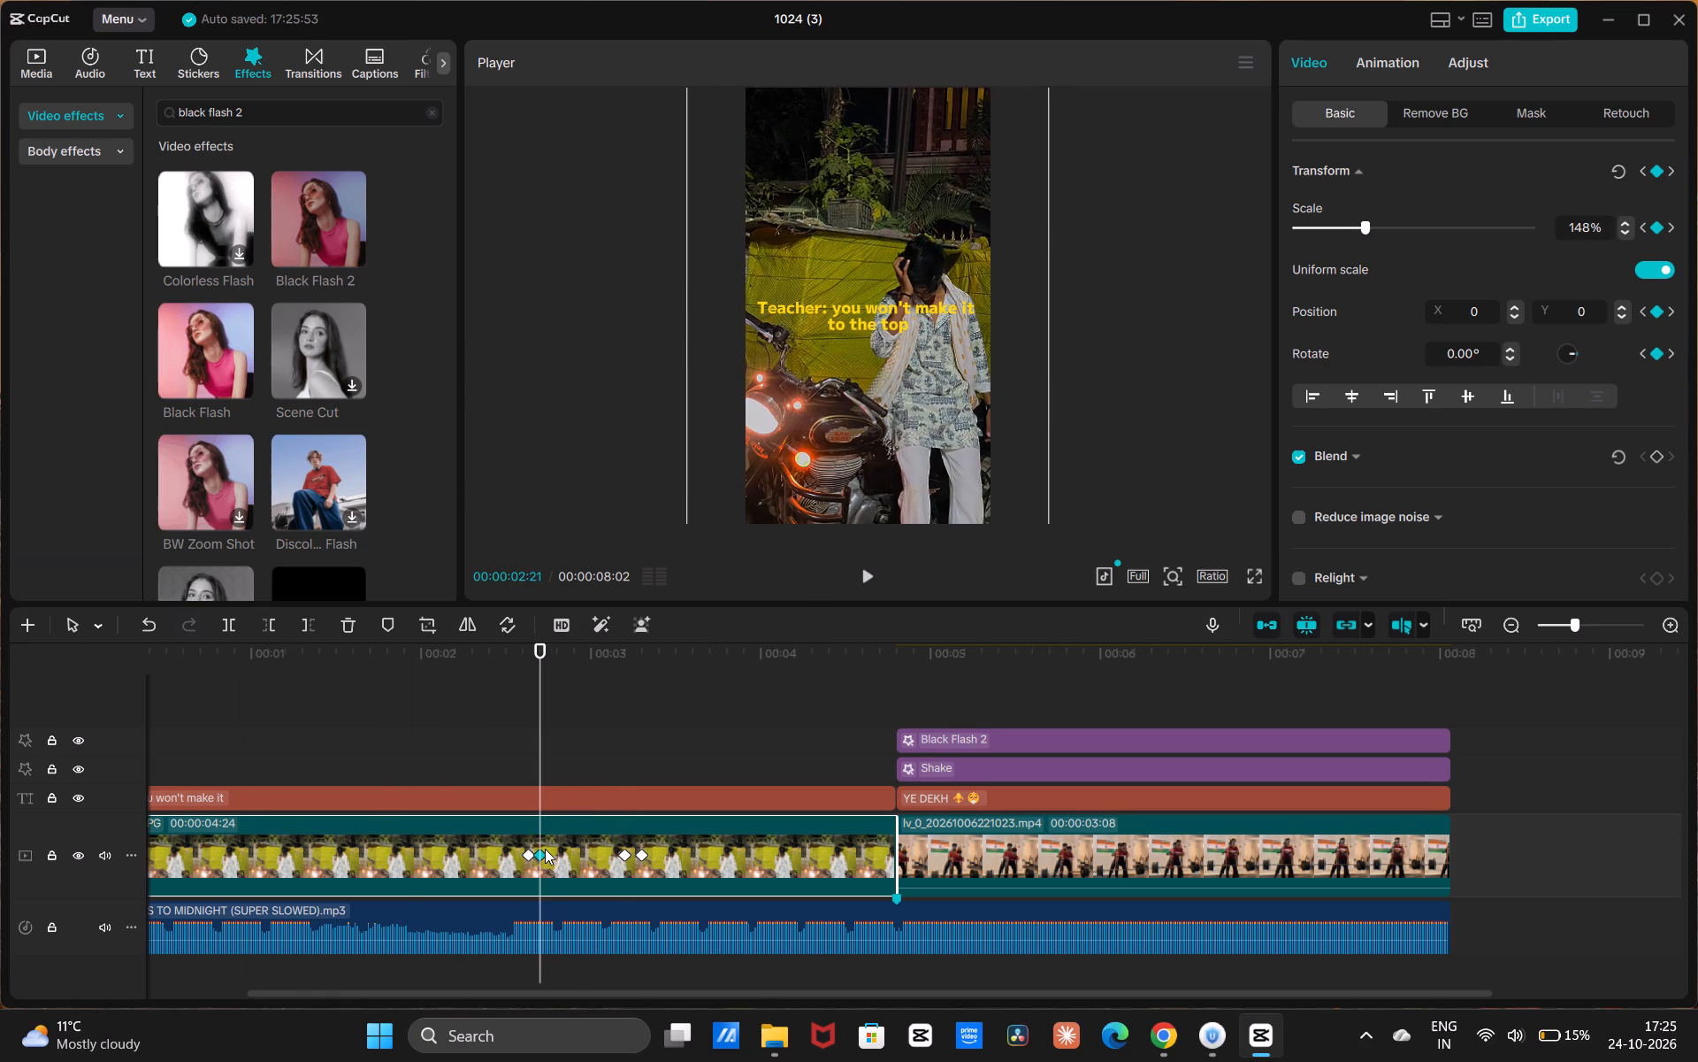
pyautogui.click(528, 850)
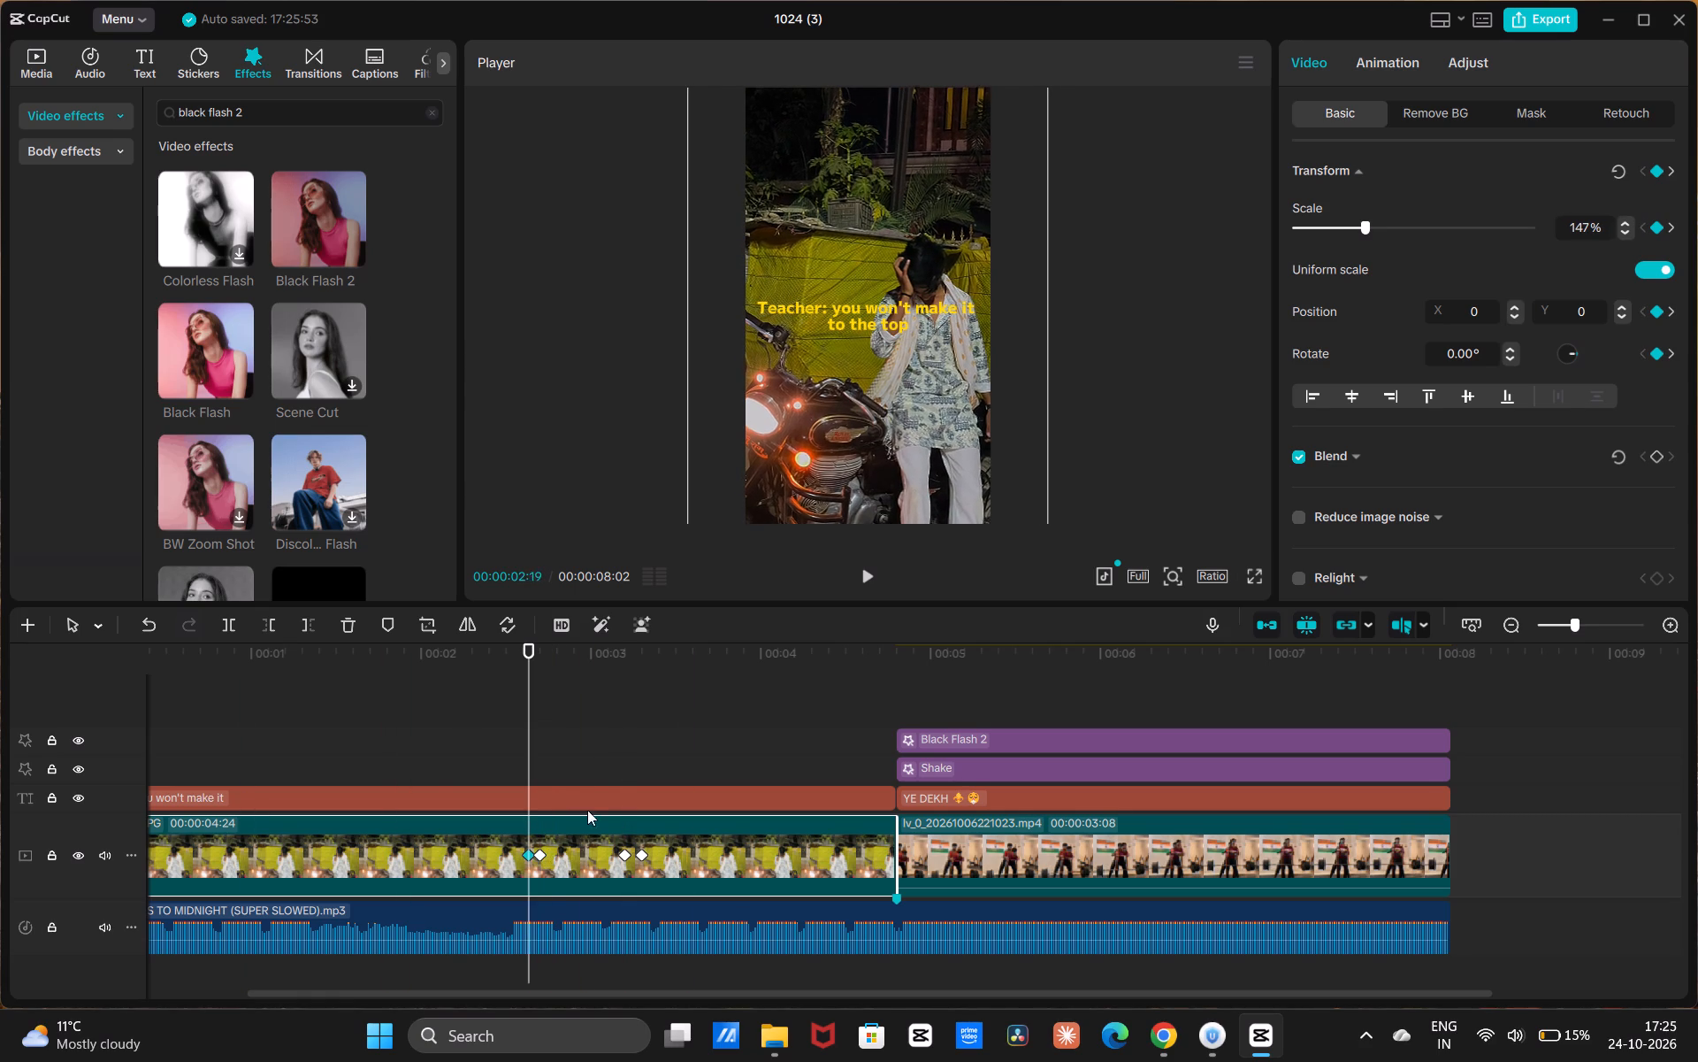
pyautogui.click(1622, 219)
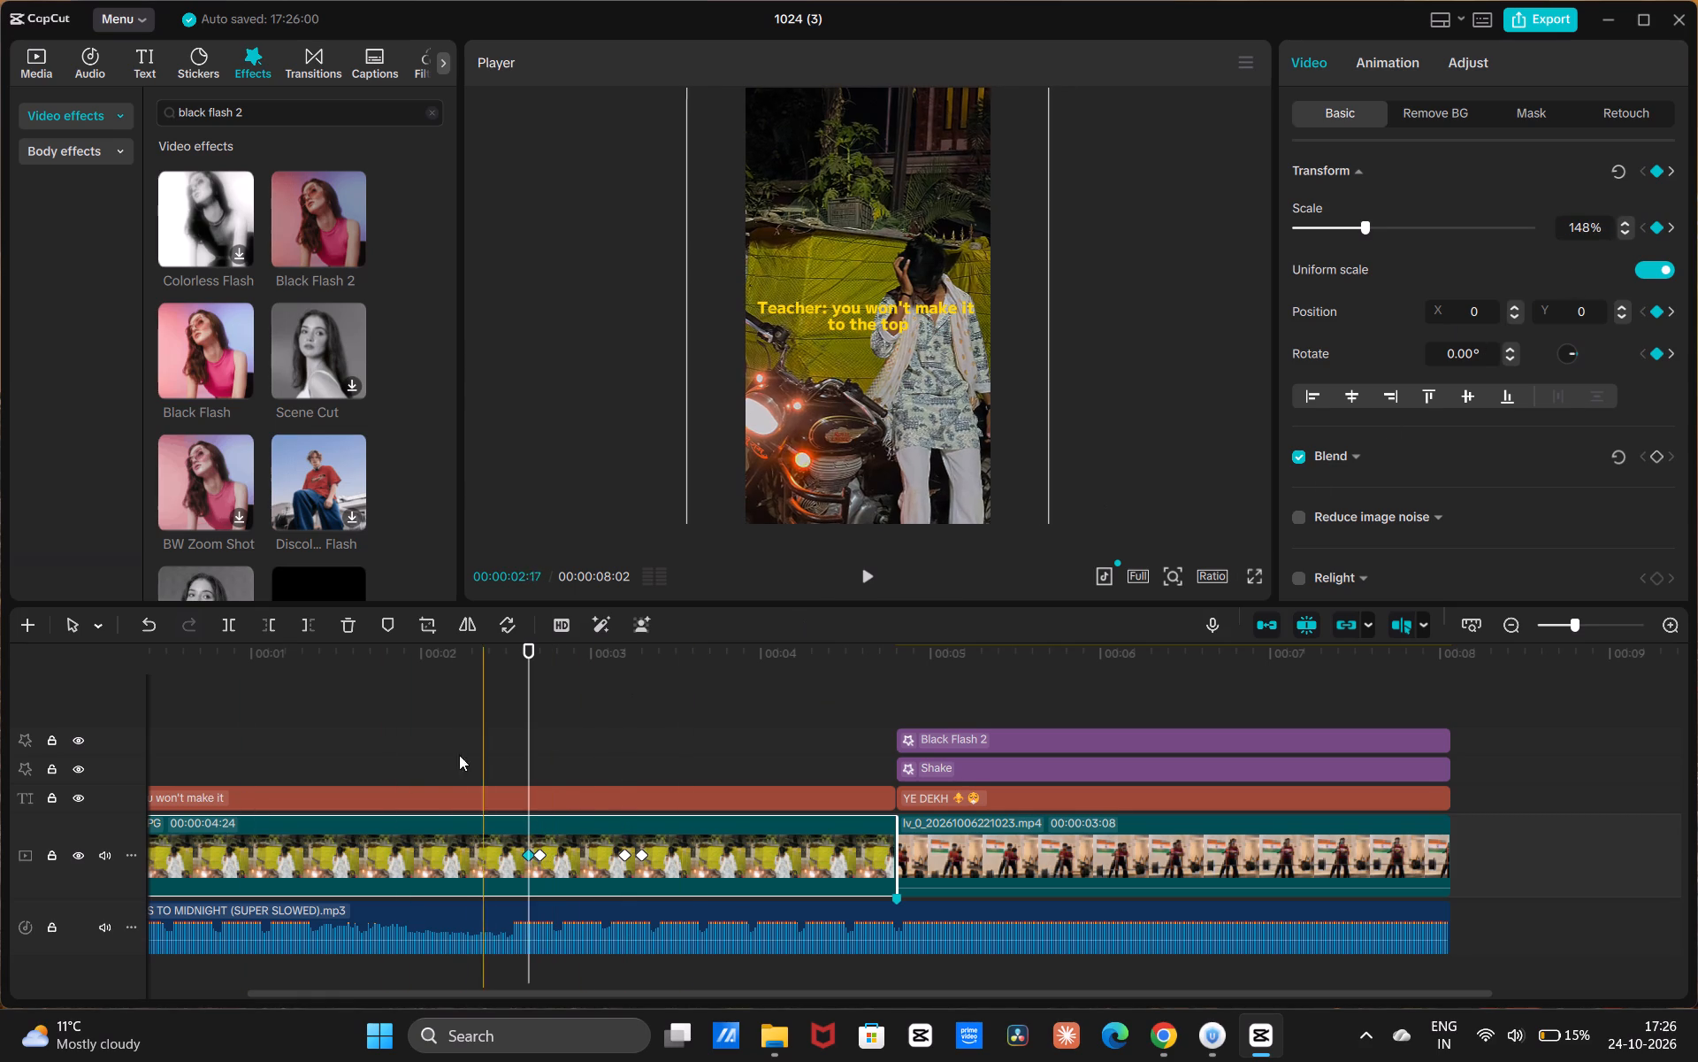
# Play the photo clip from before its first keyframe to past the last one to check the zoom.
pyautogui.doubleClick(419, 717)
pyautogui.press('space')
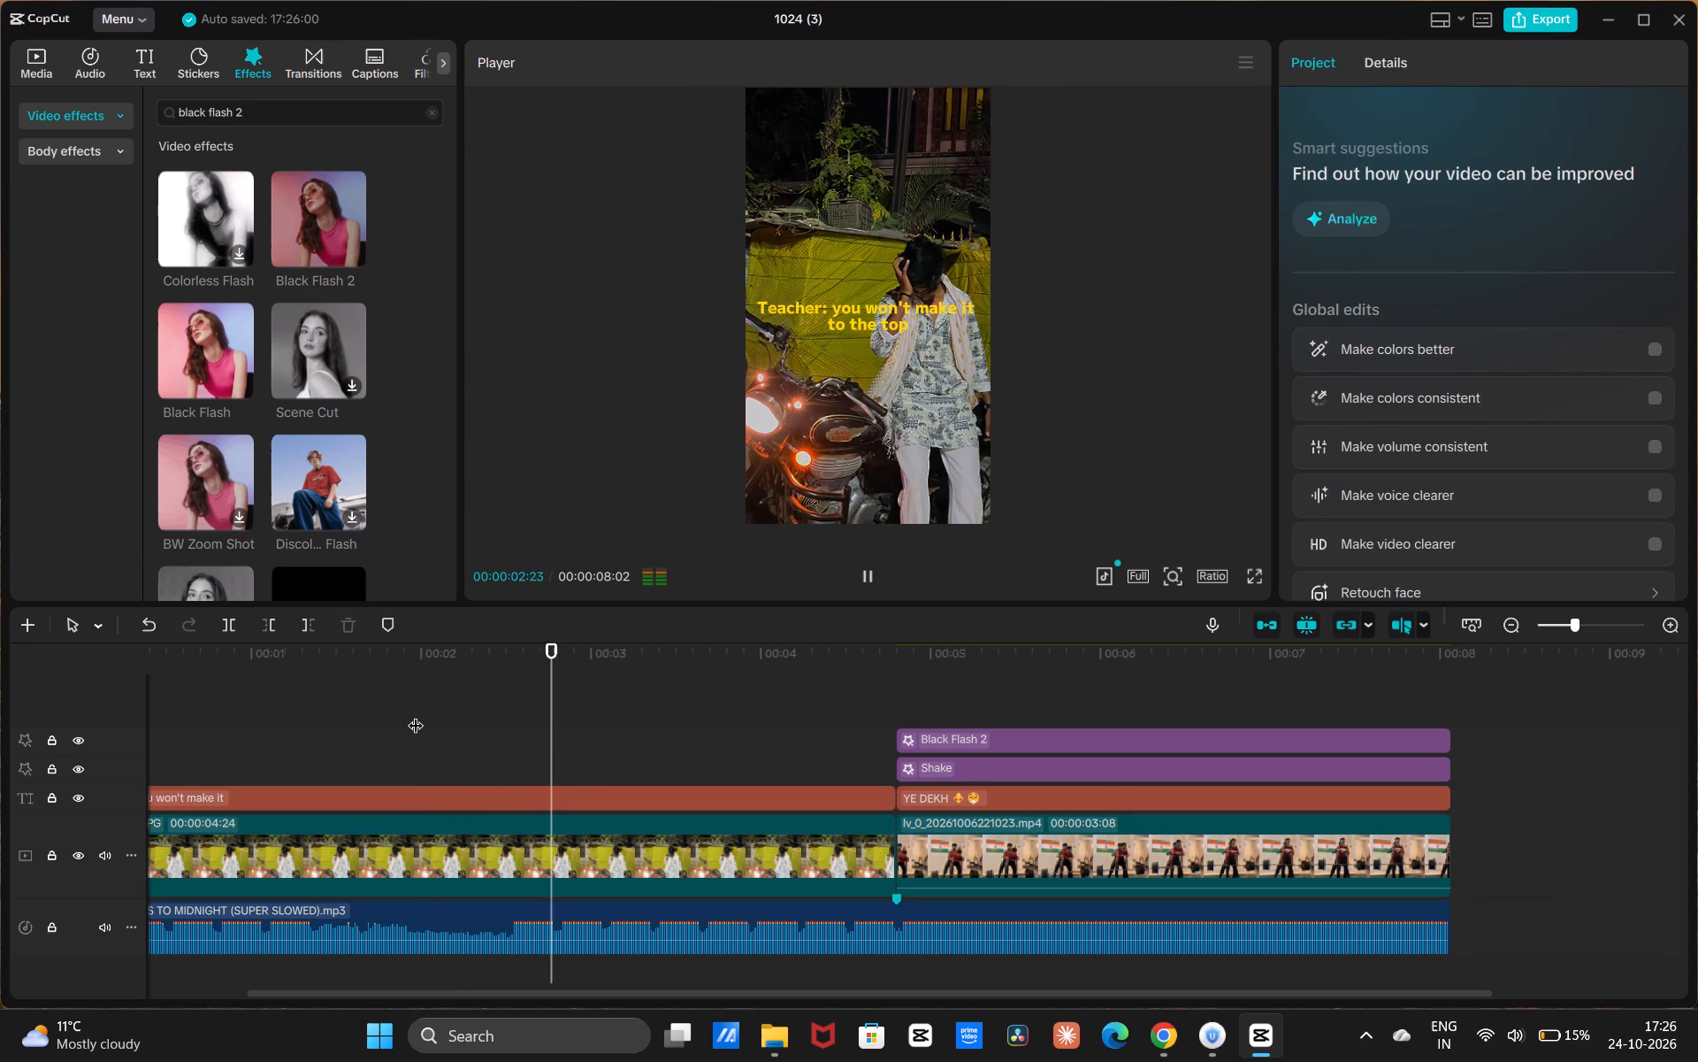
pyautogui.press('space')
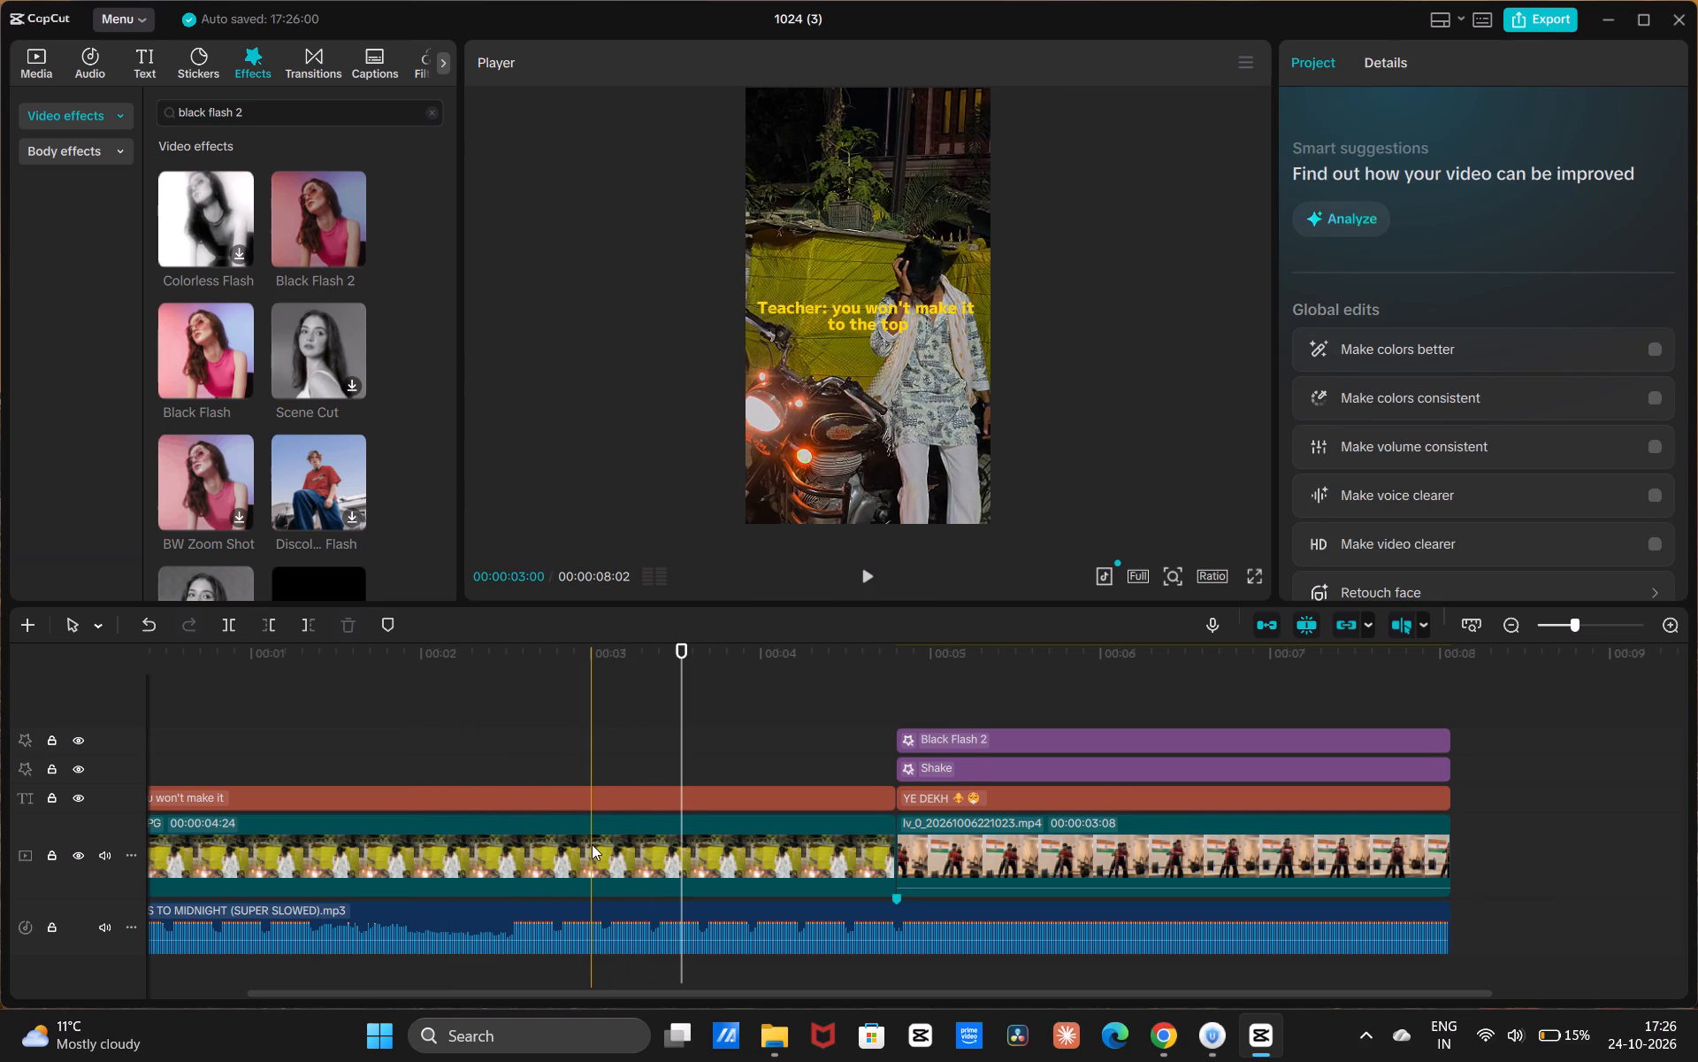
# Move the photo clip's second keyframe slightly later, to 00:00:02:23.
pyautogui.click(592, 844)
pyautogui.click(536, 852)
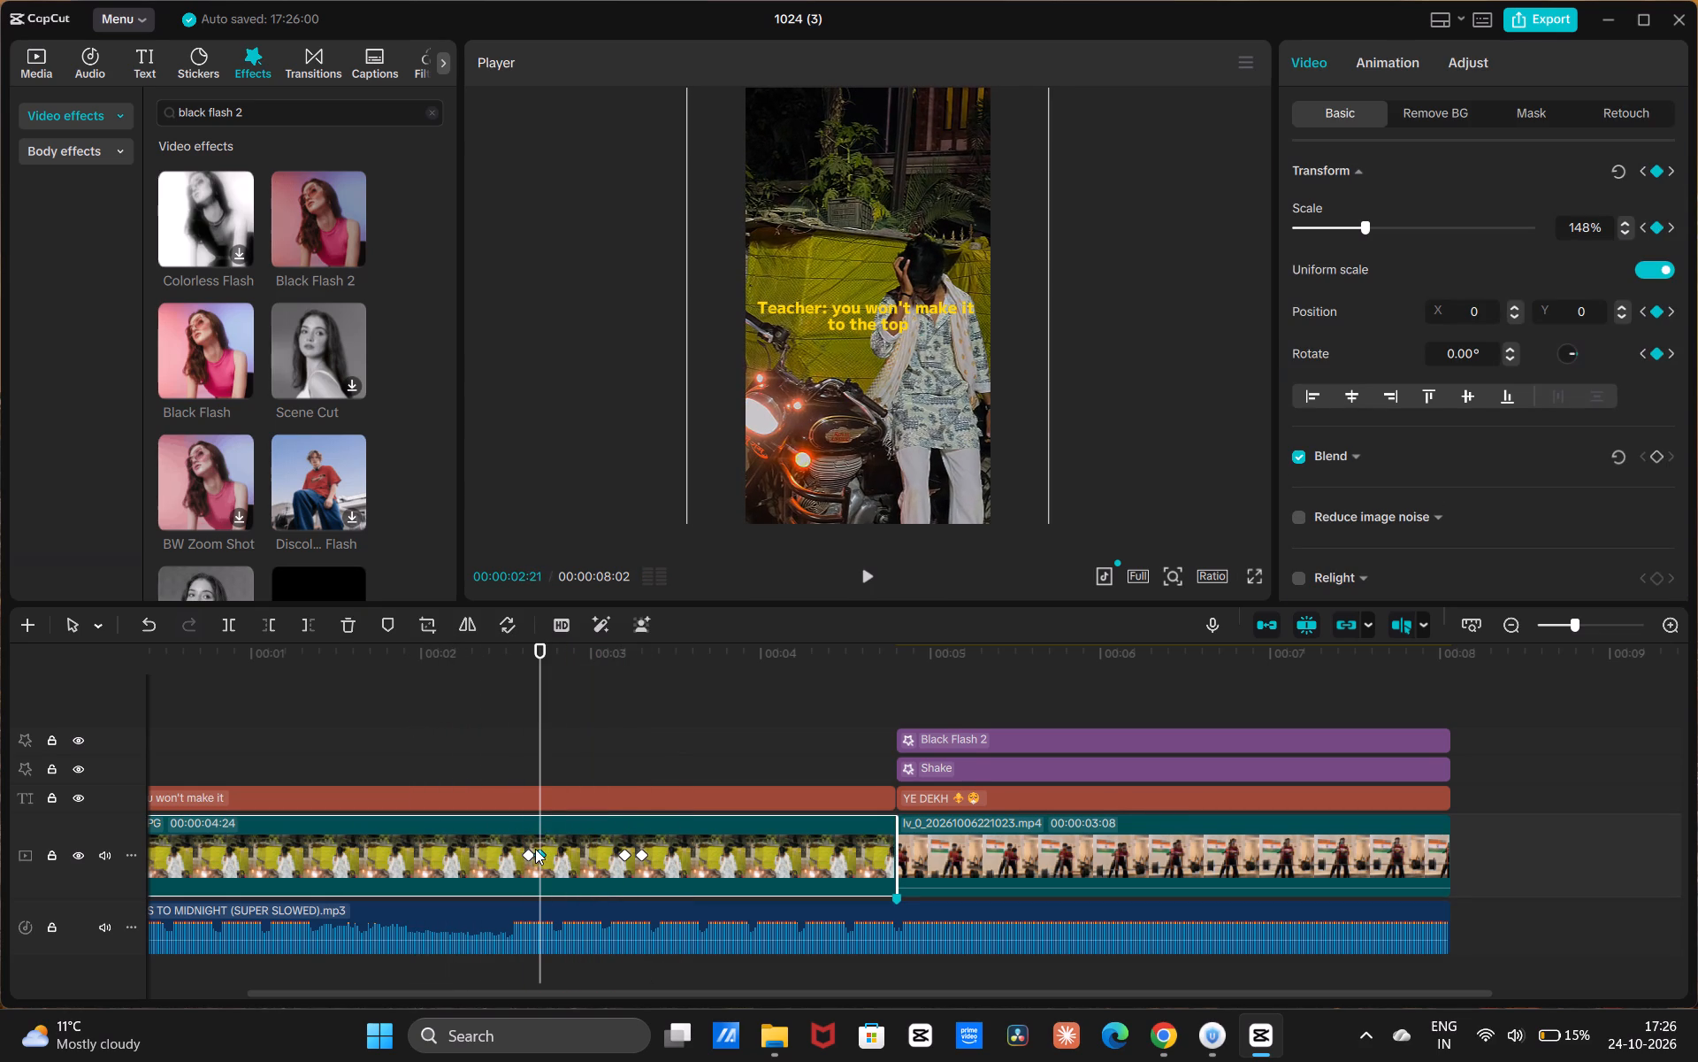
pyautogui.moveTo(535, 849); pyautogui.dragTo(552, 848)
# Play the photo clip's keyframed section to check the timing of the moved keyframe.
pyautogui.click(490, 753)
pyautogui.press('space')
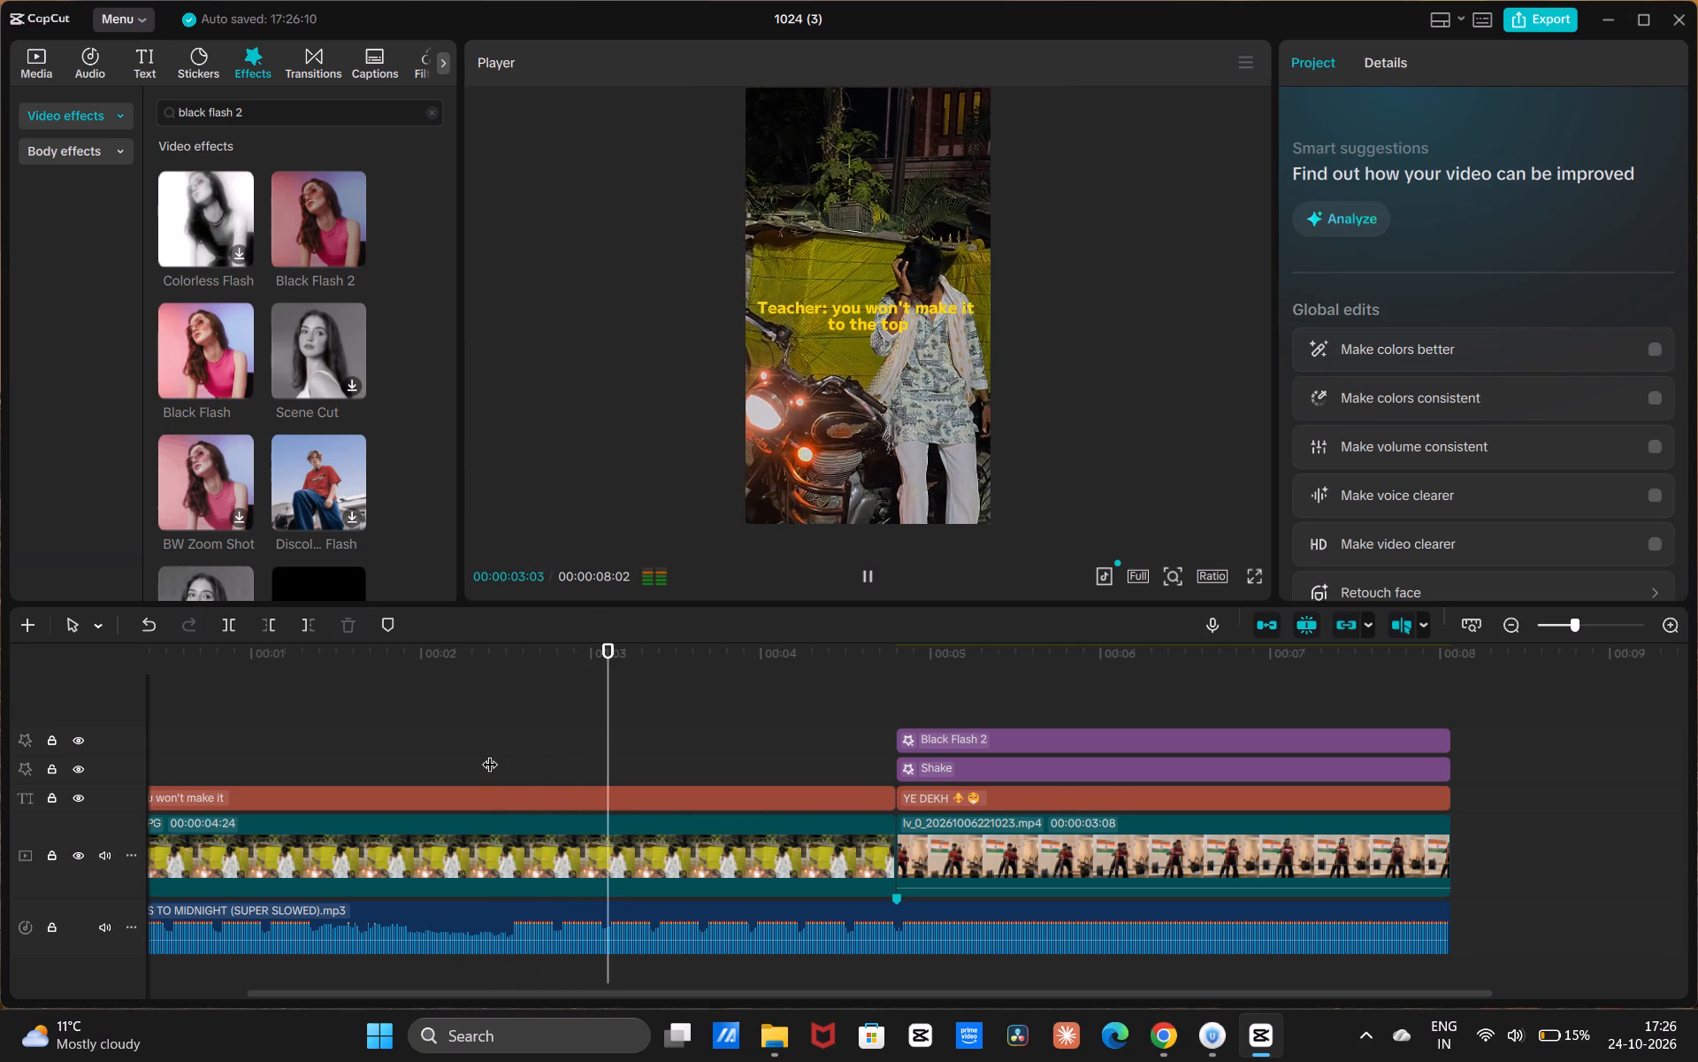
pyautogui.press('space')
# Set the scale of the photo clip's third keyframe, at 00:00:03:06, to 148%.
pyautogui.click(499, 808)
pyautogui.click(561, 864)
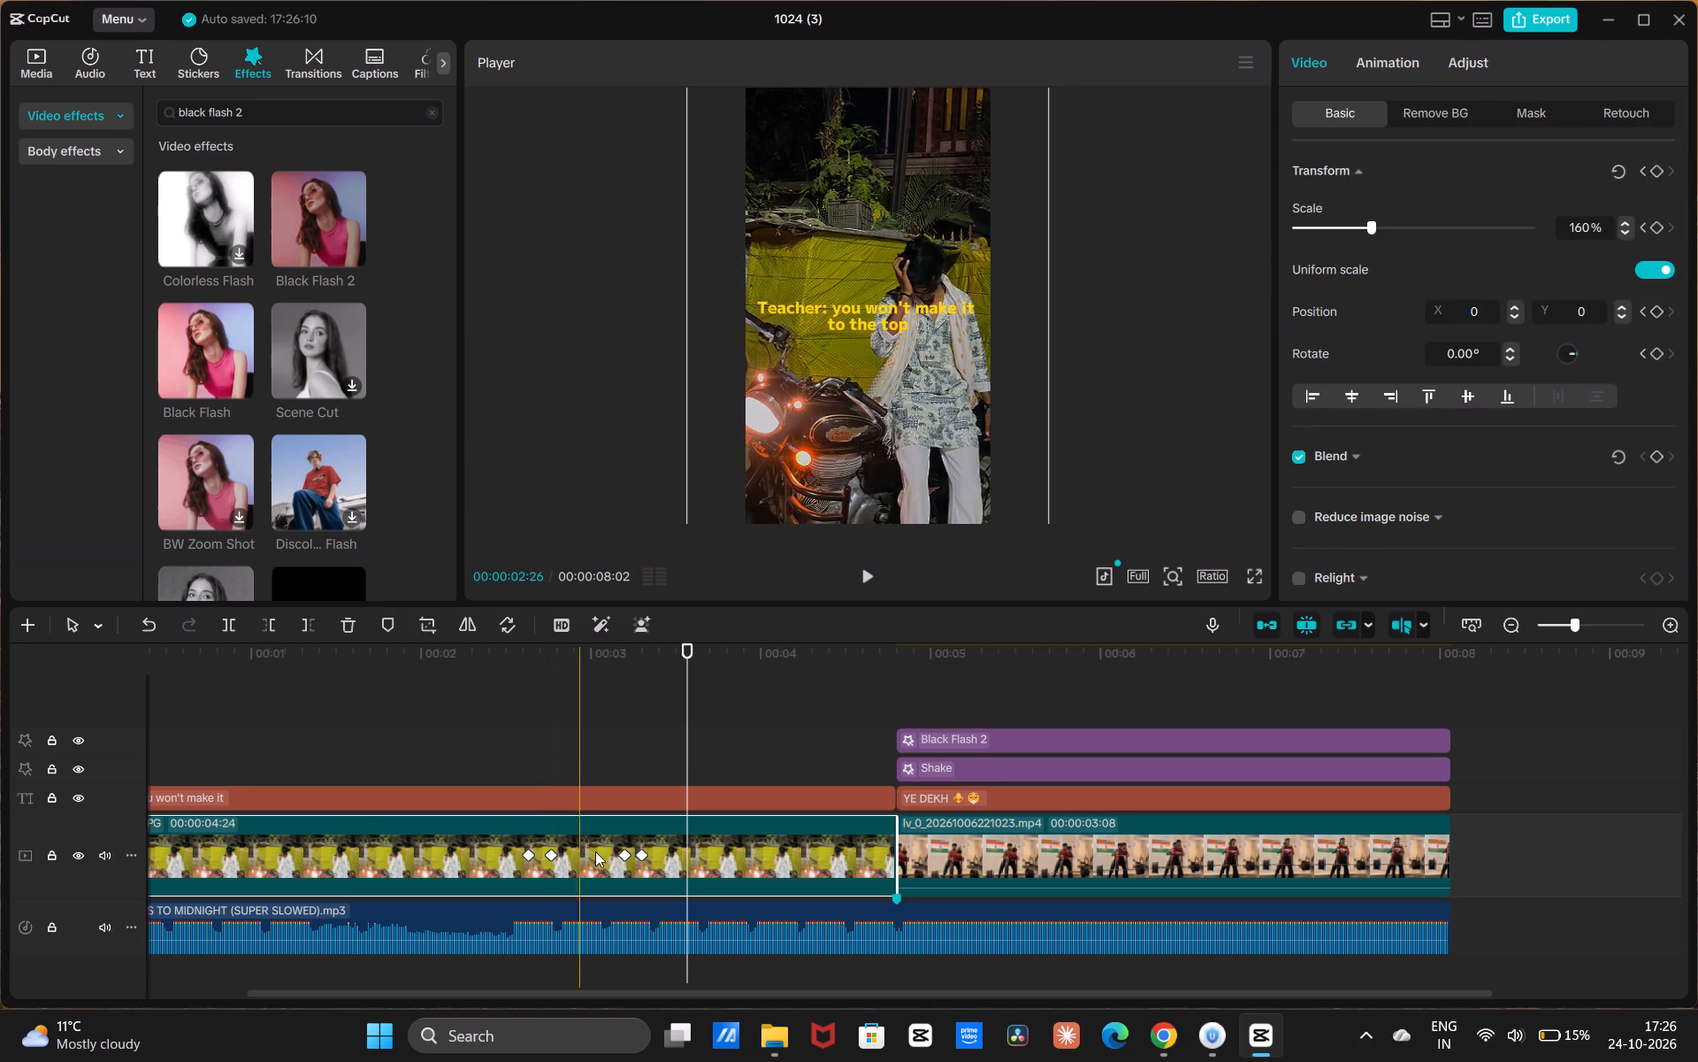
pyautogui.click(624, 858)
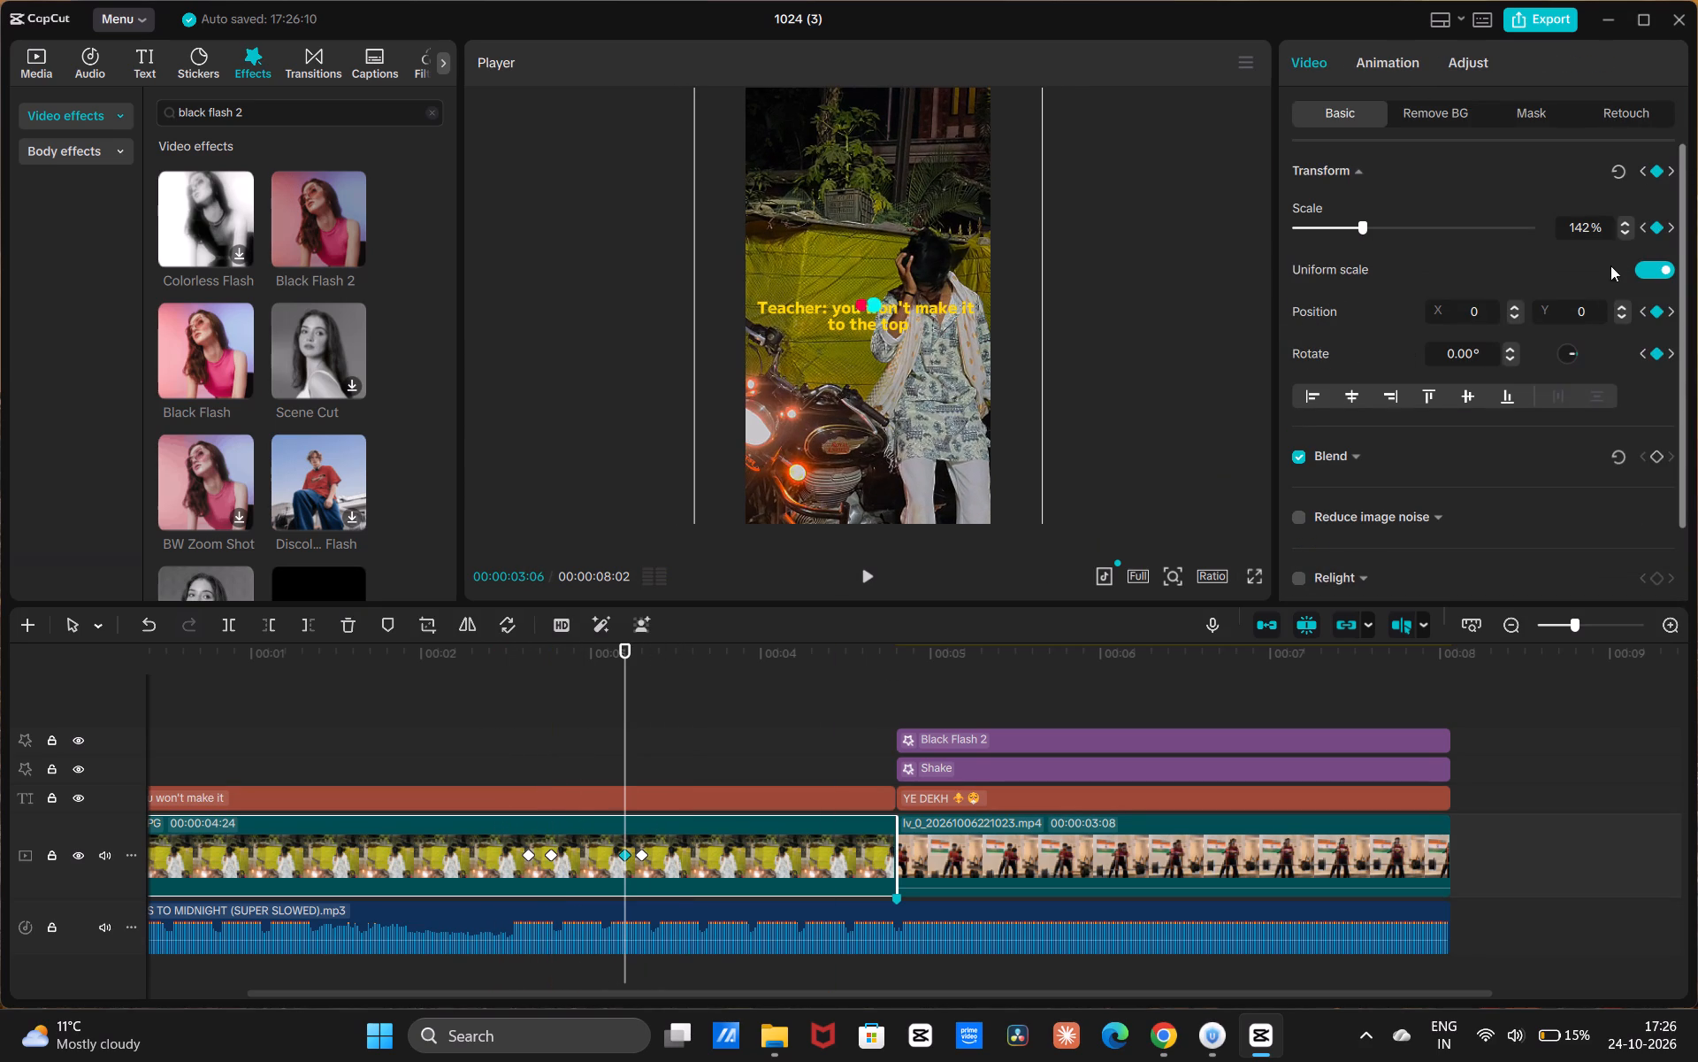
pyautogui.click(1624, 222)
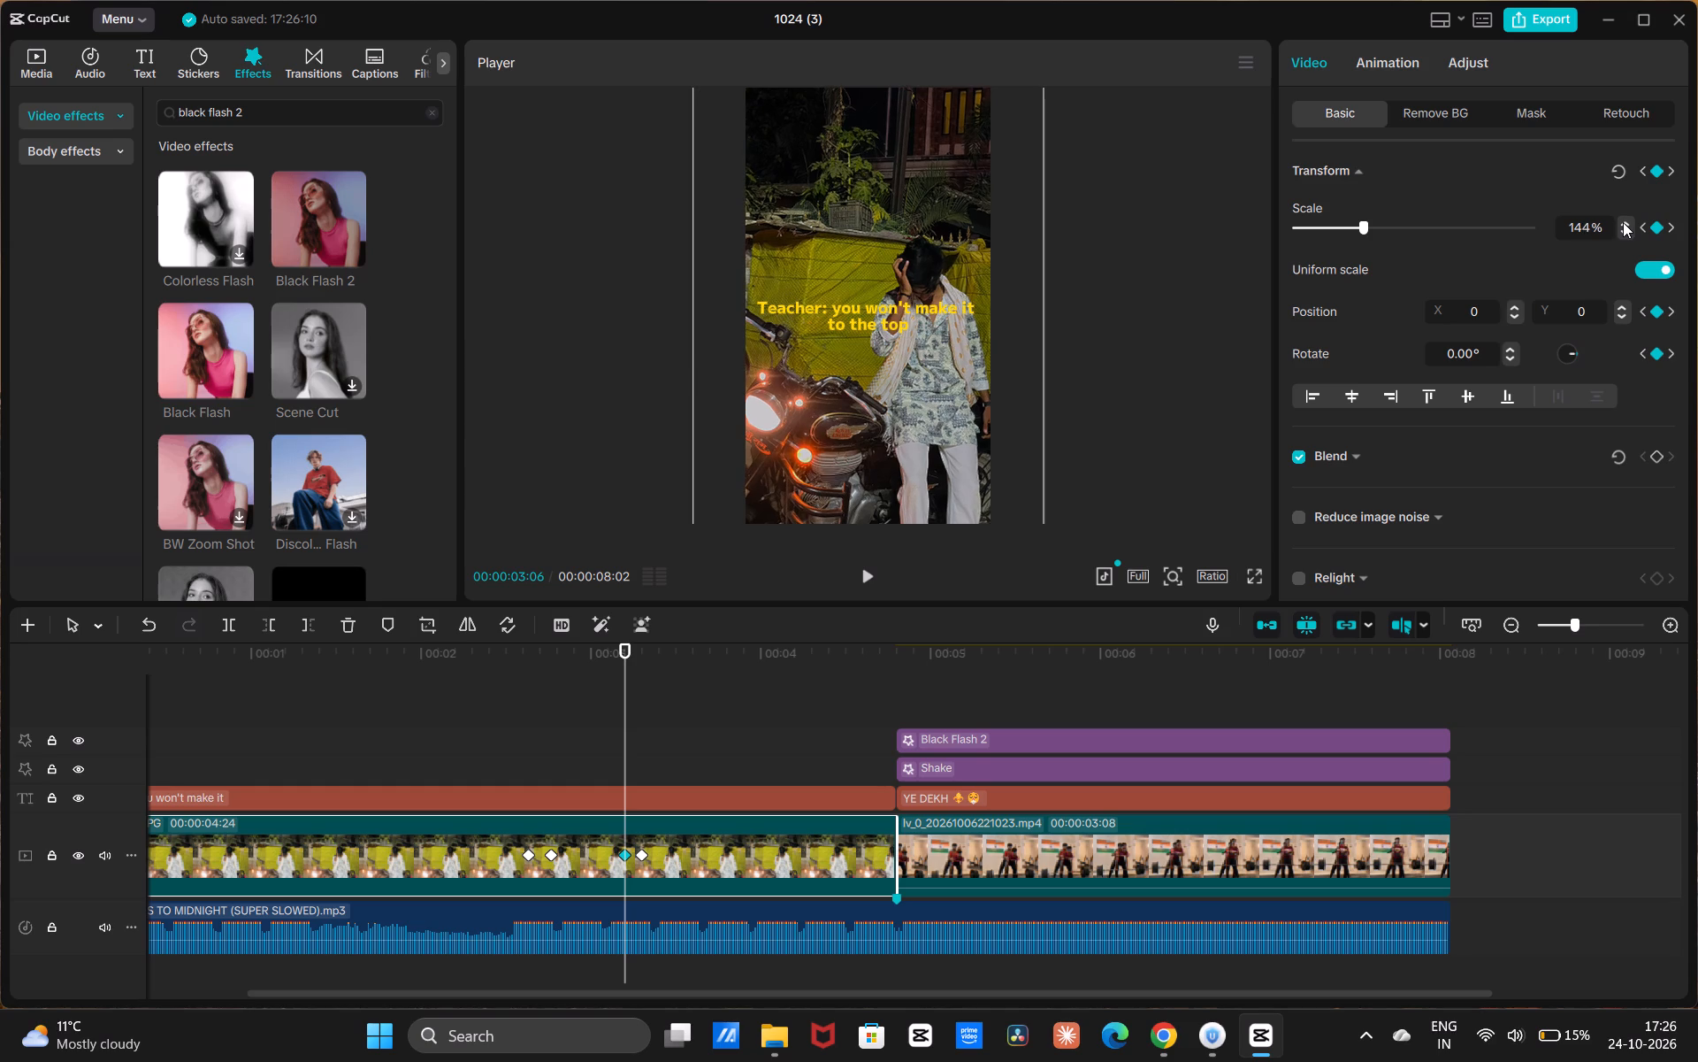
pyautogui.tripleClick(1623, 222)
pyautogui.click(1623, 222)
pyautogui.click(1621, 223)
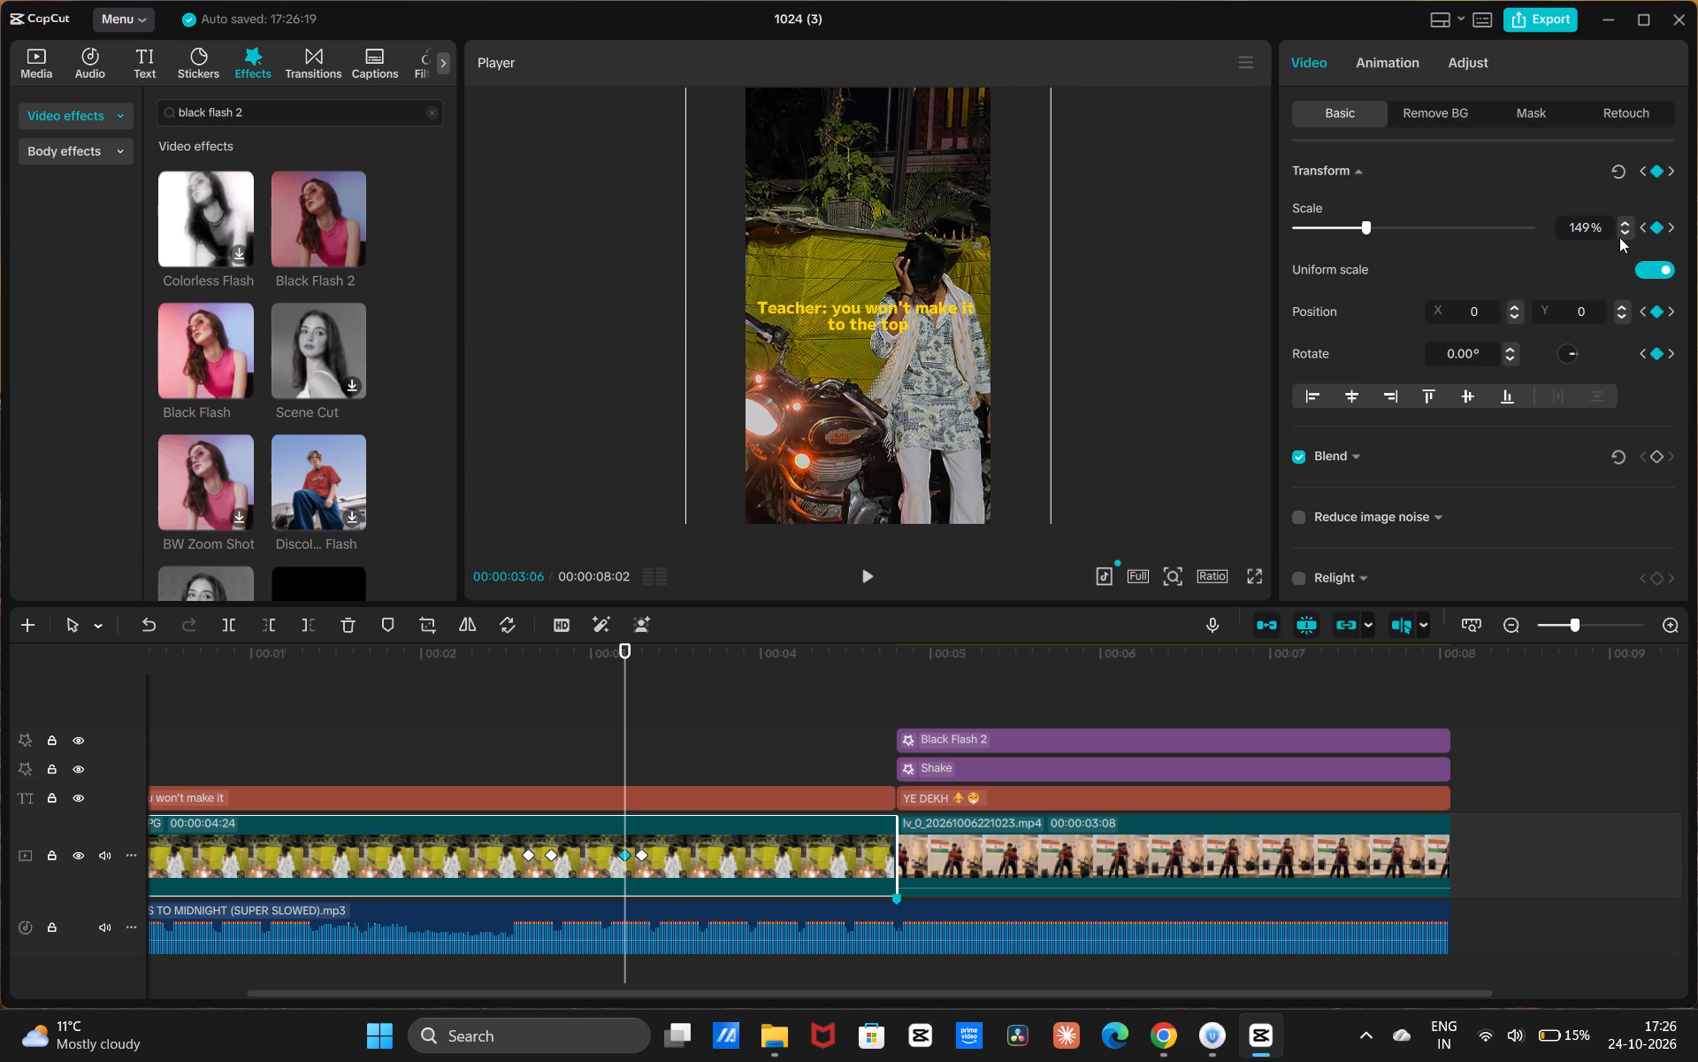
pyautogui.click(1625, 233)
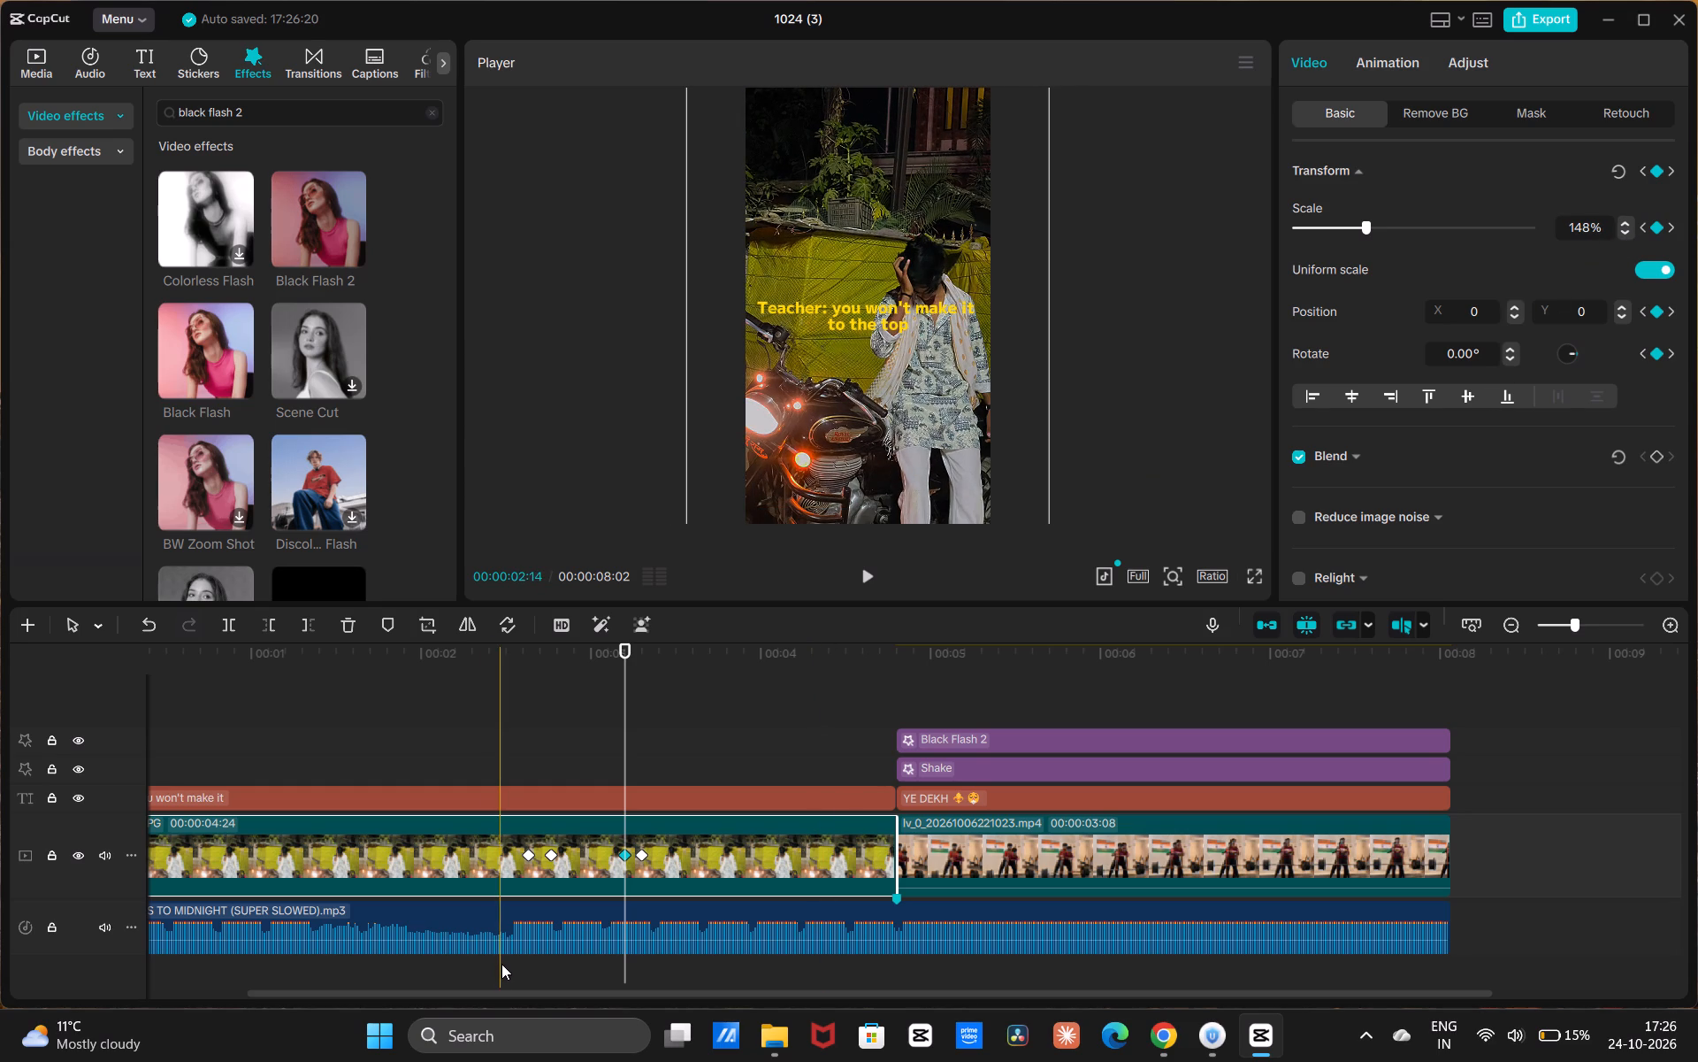
# Replay the photo clip from 00:00:02:08 twice to review the zoom against the music.
pyautogui.click(468, 763)
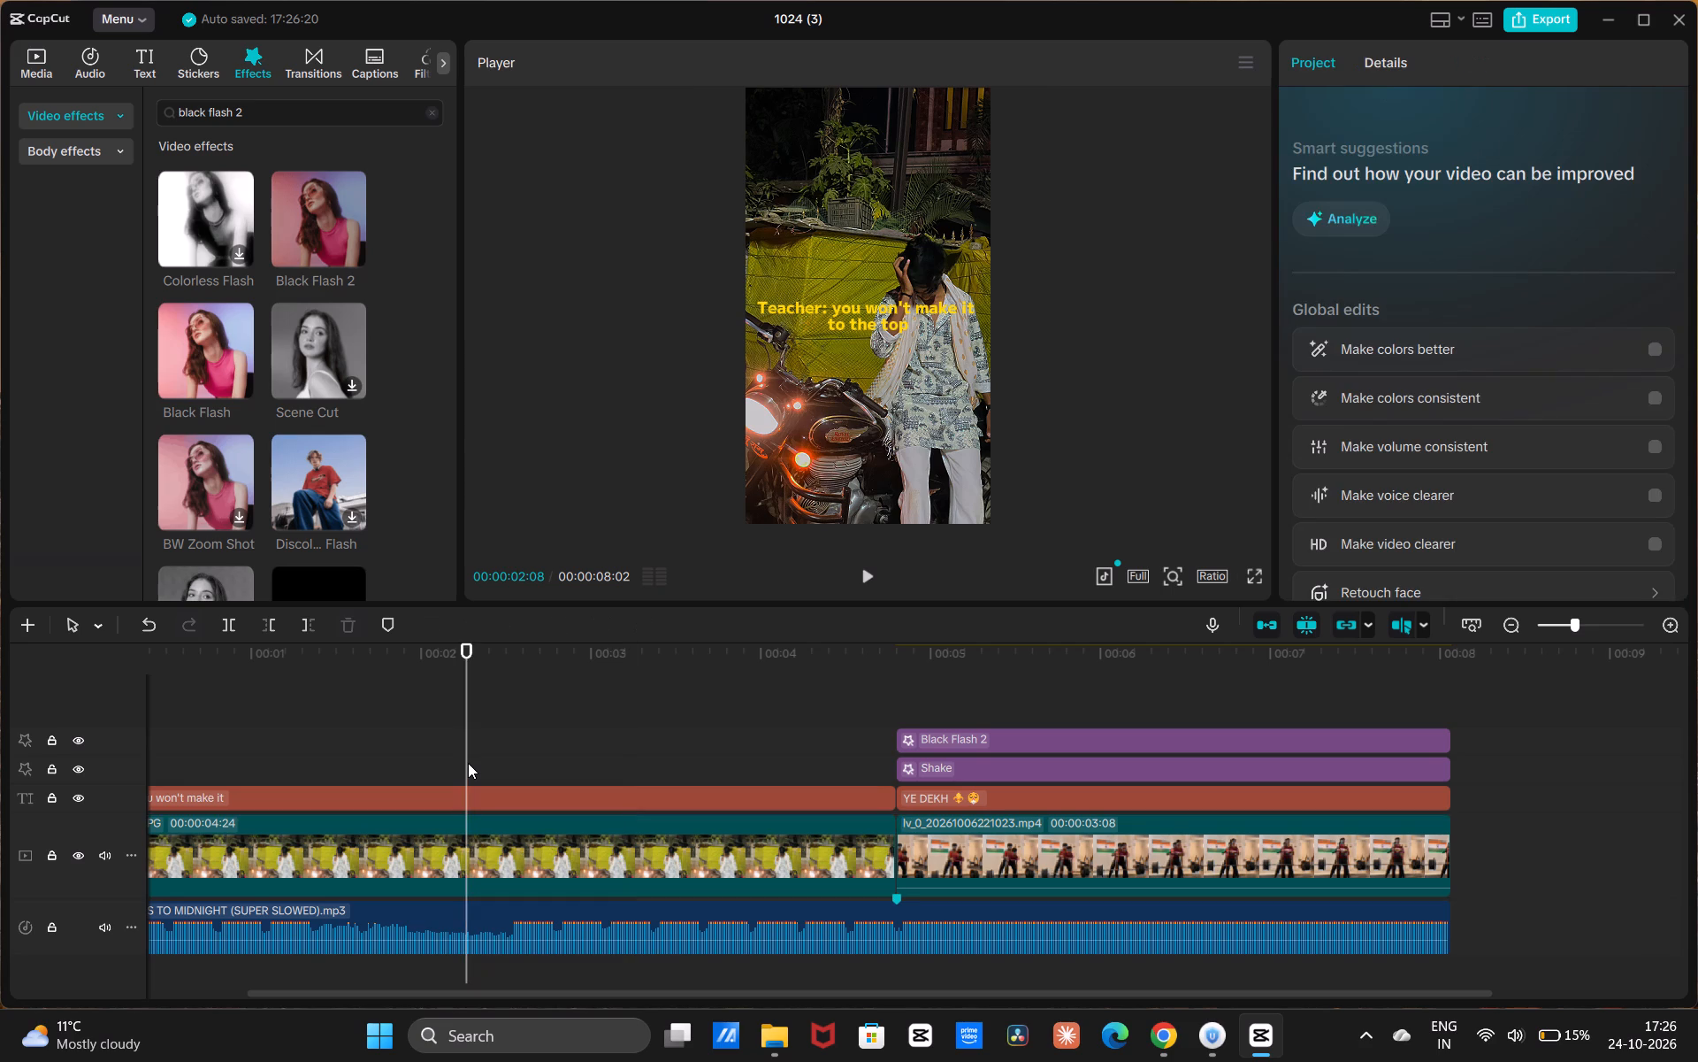
pyautogui.press('space')
pyautogui.press('space')
pyautogui.click(468, 763)
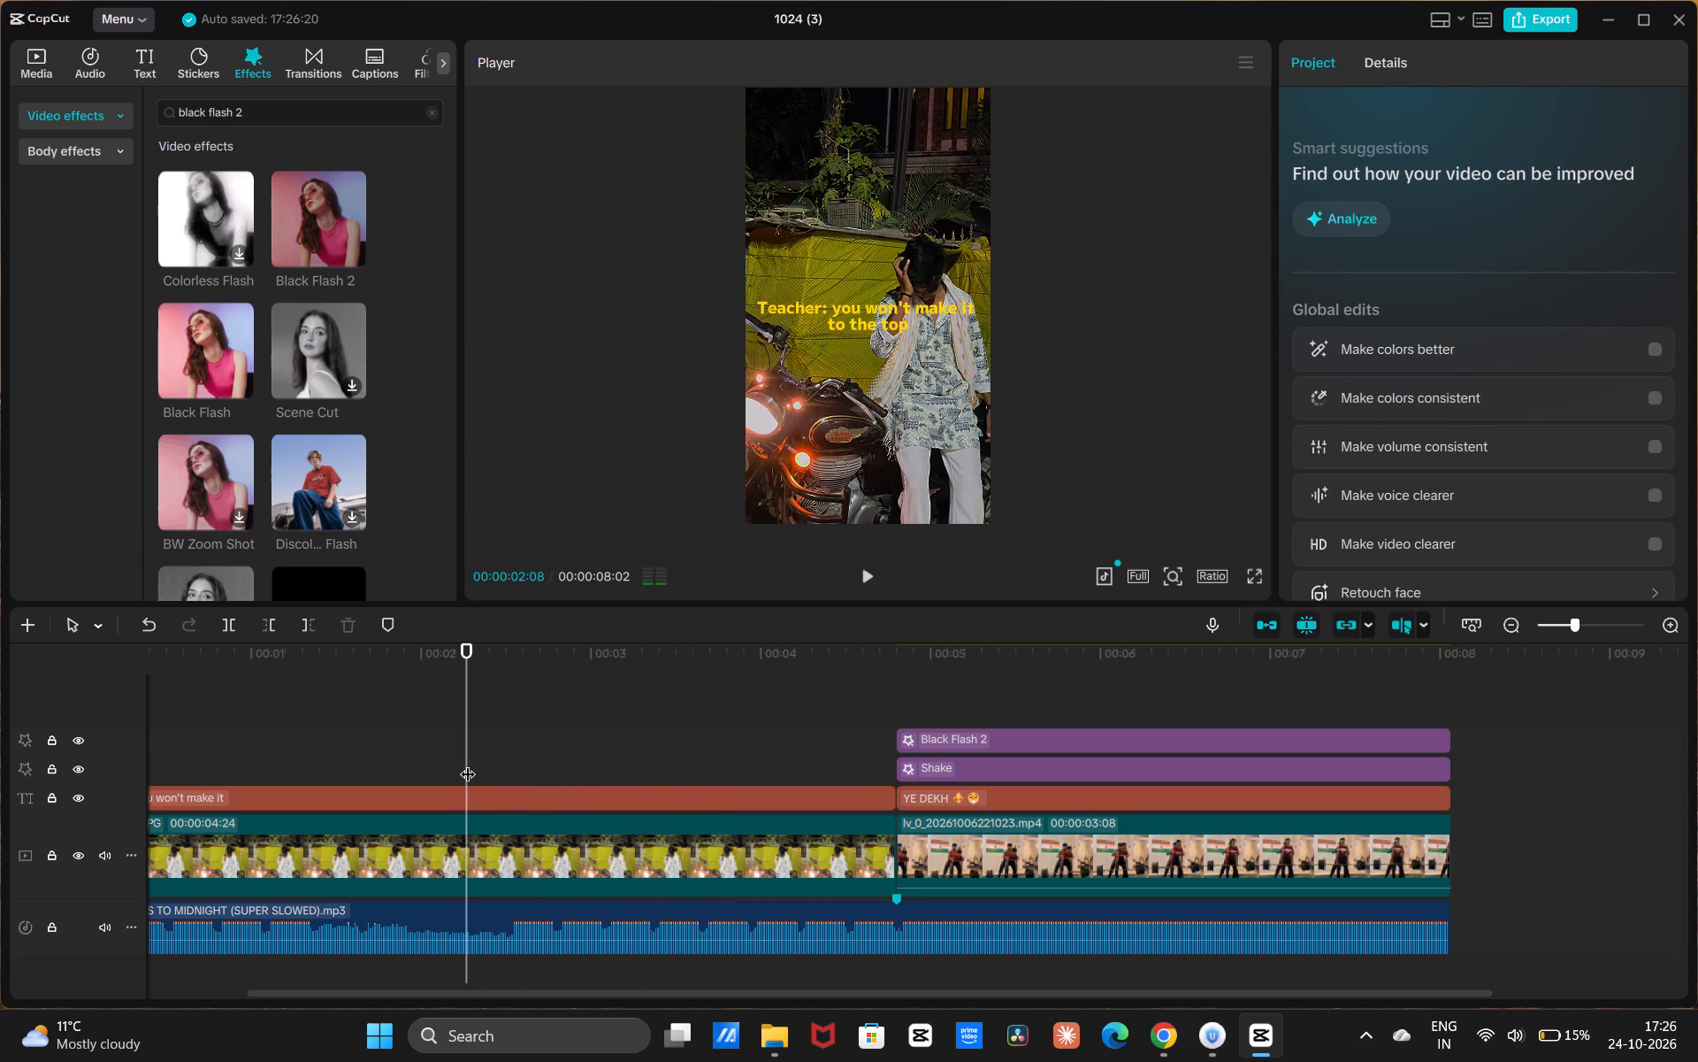
pyautogui.press('space')
pyautogui.press('space')
pyautogui.click(468, 763)
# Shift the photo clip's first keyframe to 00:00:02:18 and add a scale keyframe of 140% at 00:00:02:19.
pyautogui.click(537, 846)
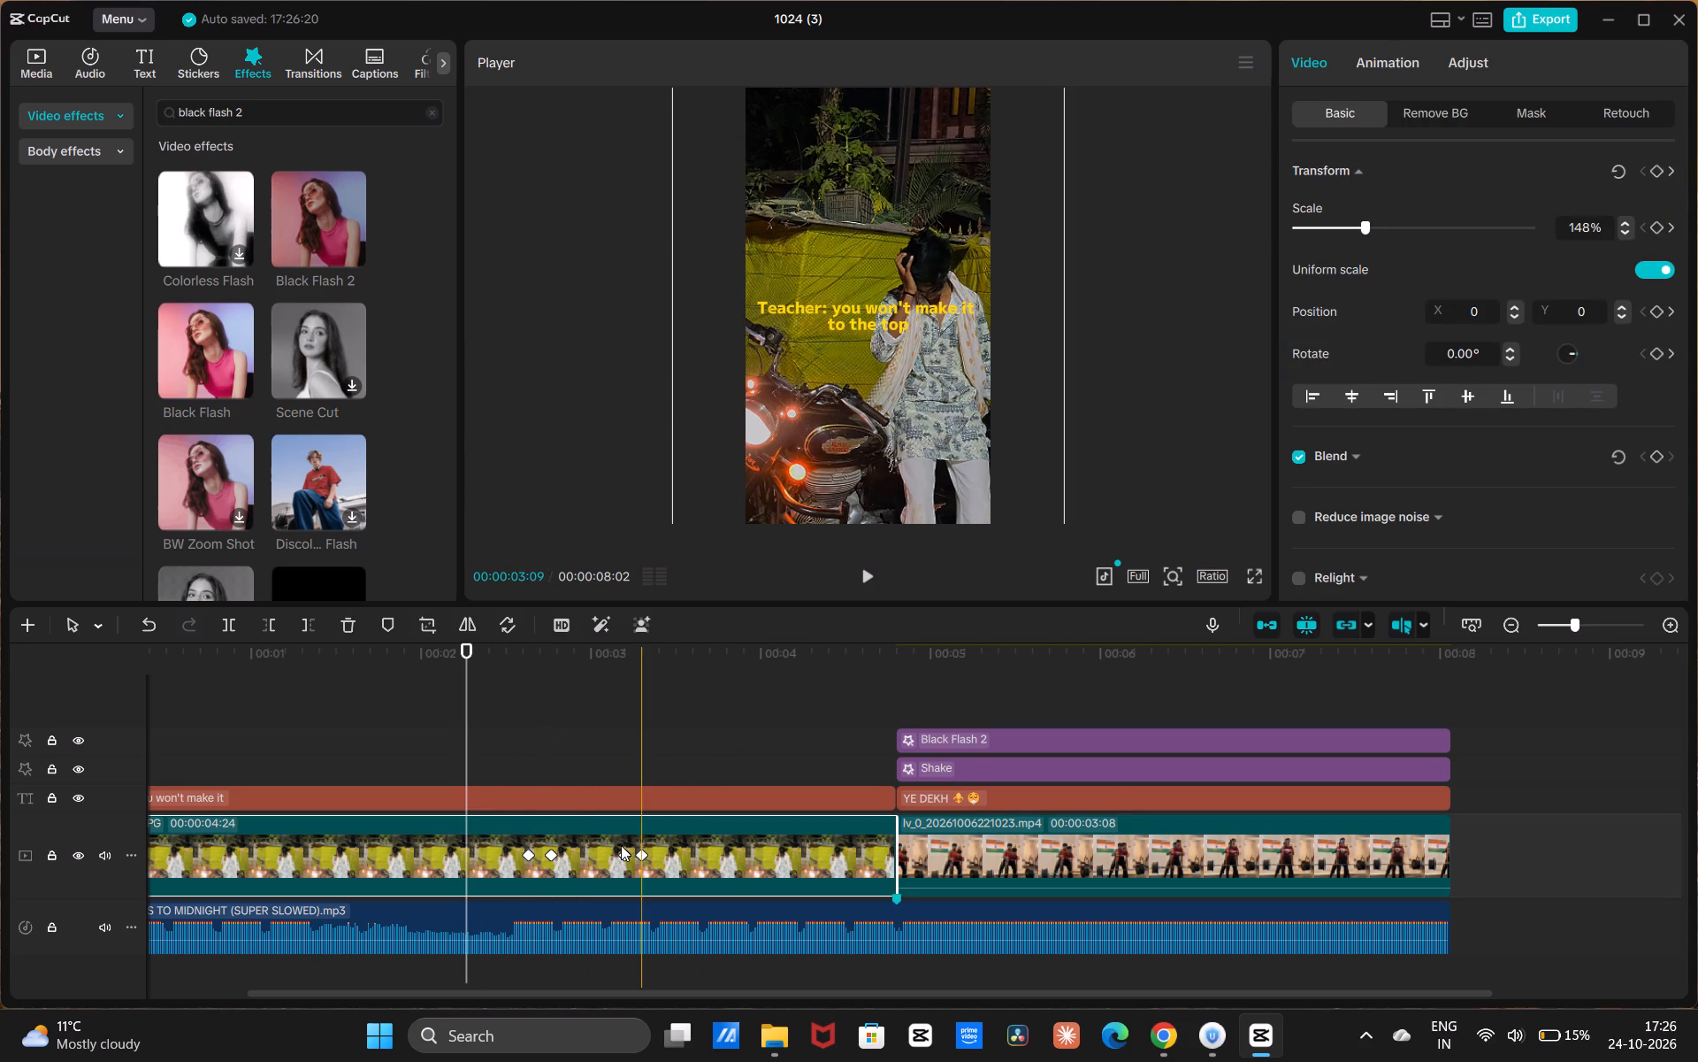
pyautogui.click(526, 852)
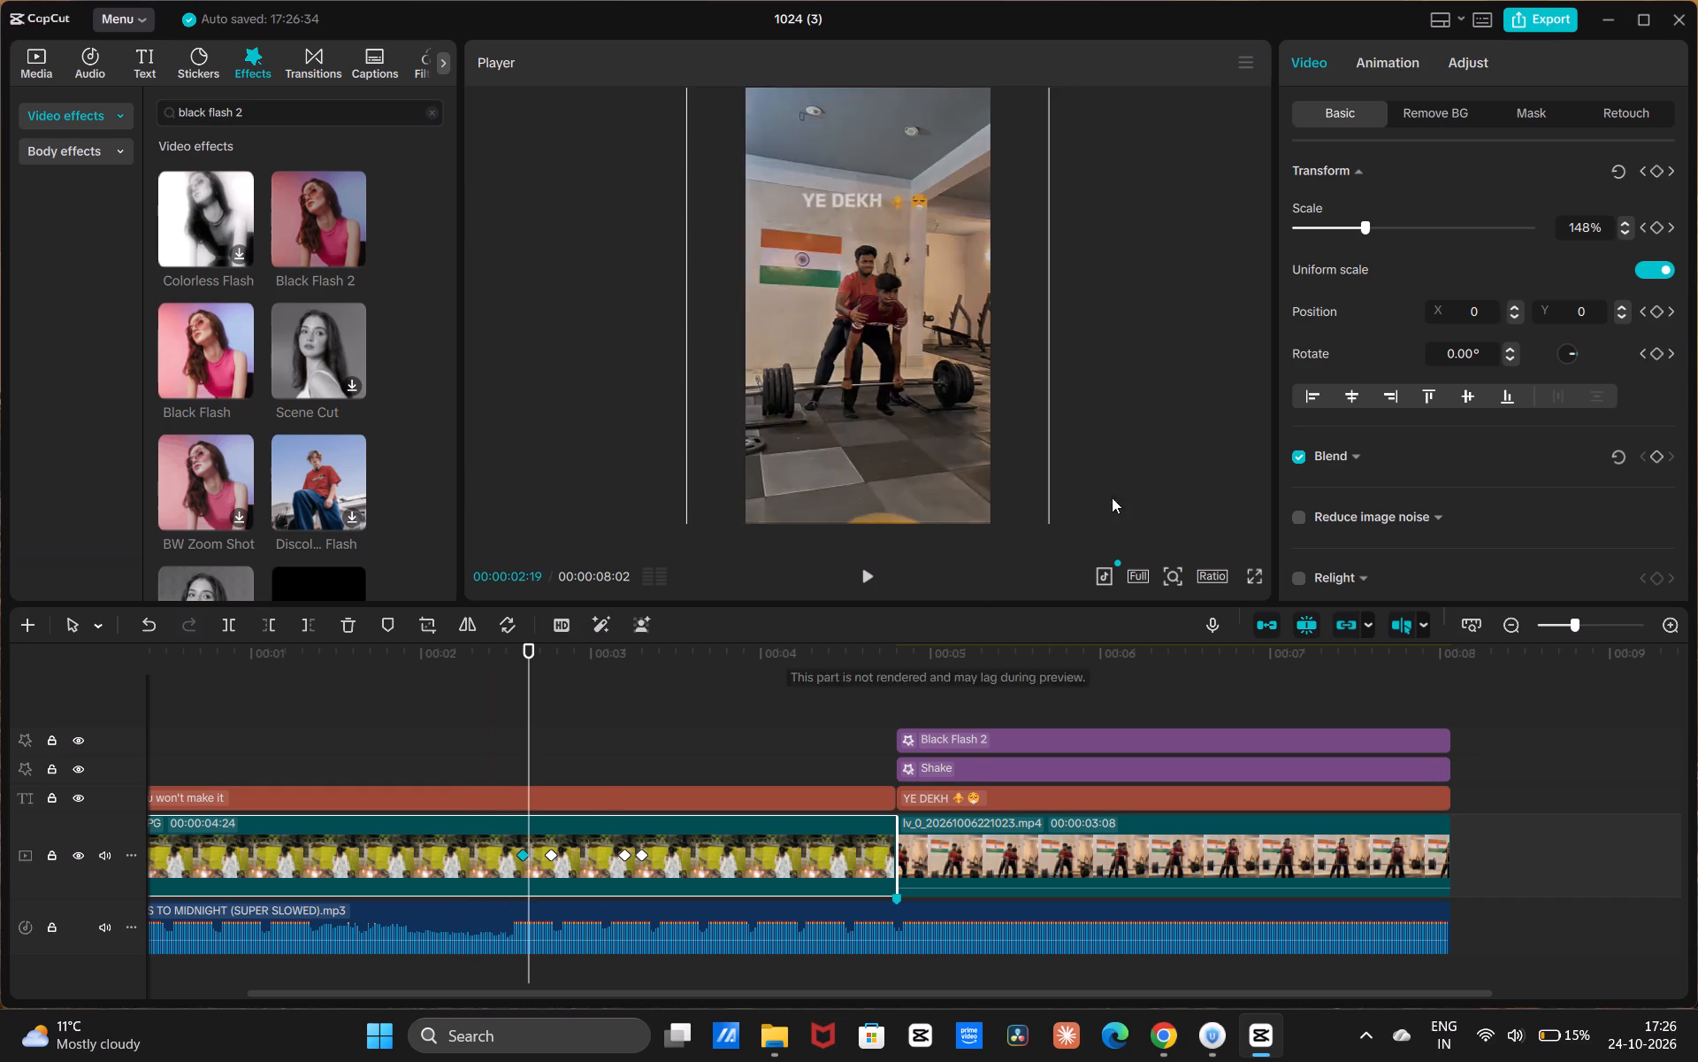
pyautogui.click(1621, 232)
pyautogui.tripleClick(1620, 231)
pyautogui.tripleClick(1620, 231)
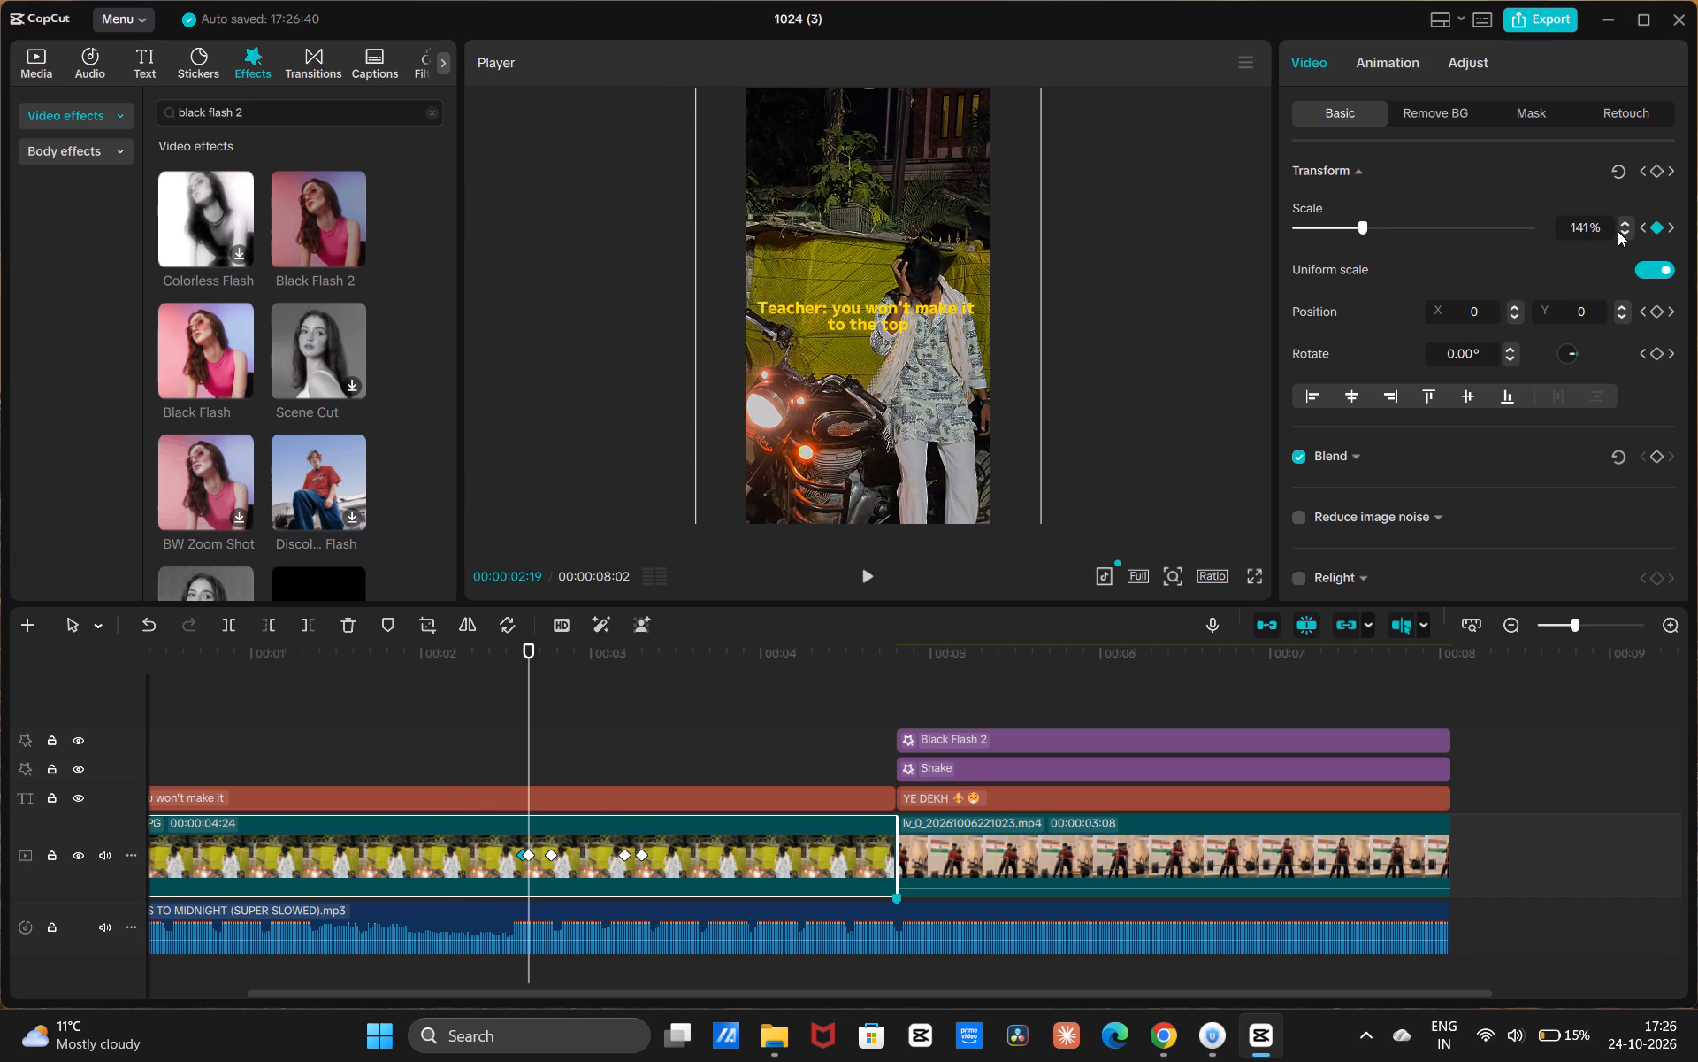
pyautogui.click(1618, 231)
# Examine the scale values of the photo clip's first three keyframes one by one.
pyautogui.click(411, 823)
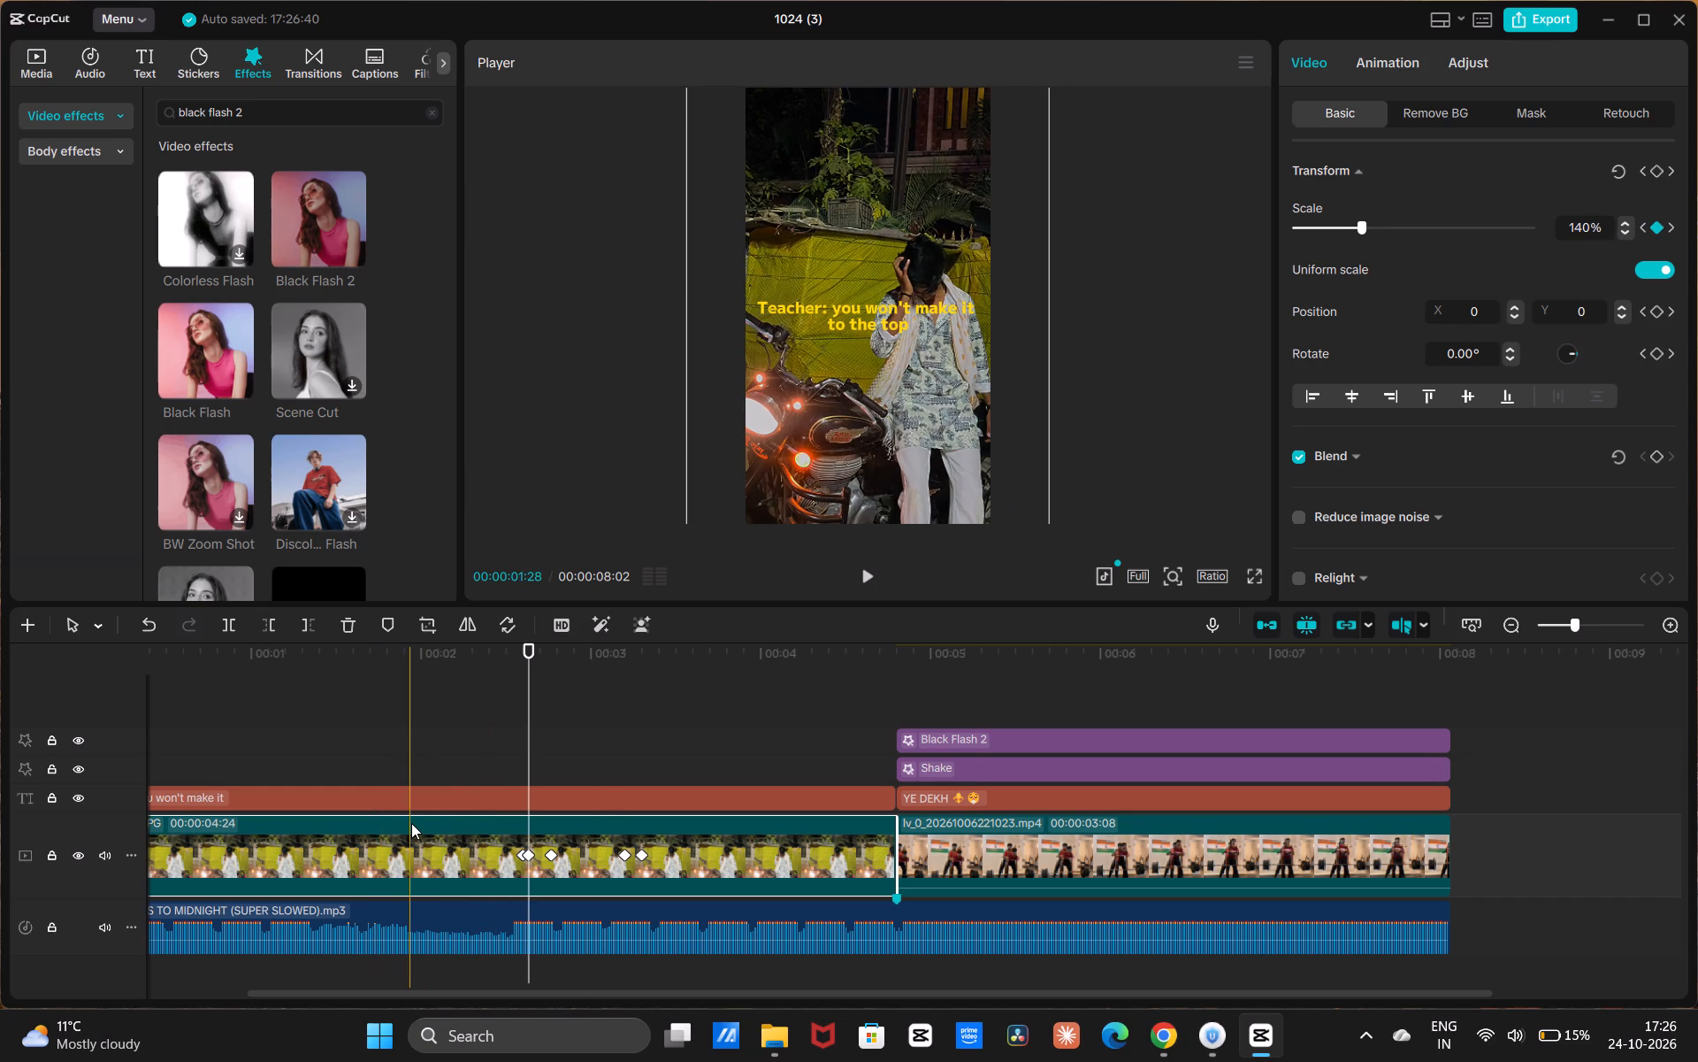
pyautogui.click(366, 843)
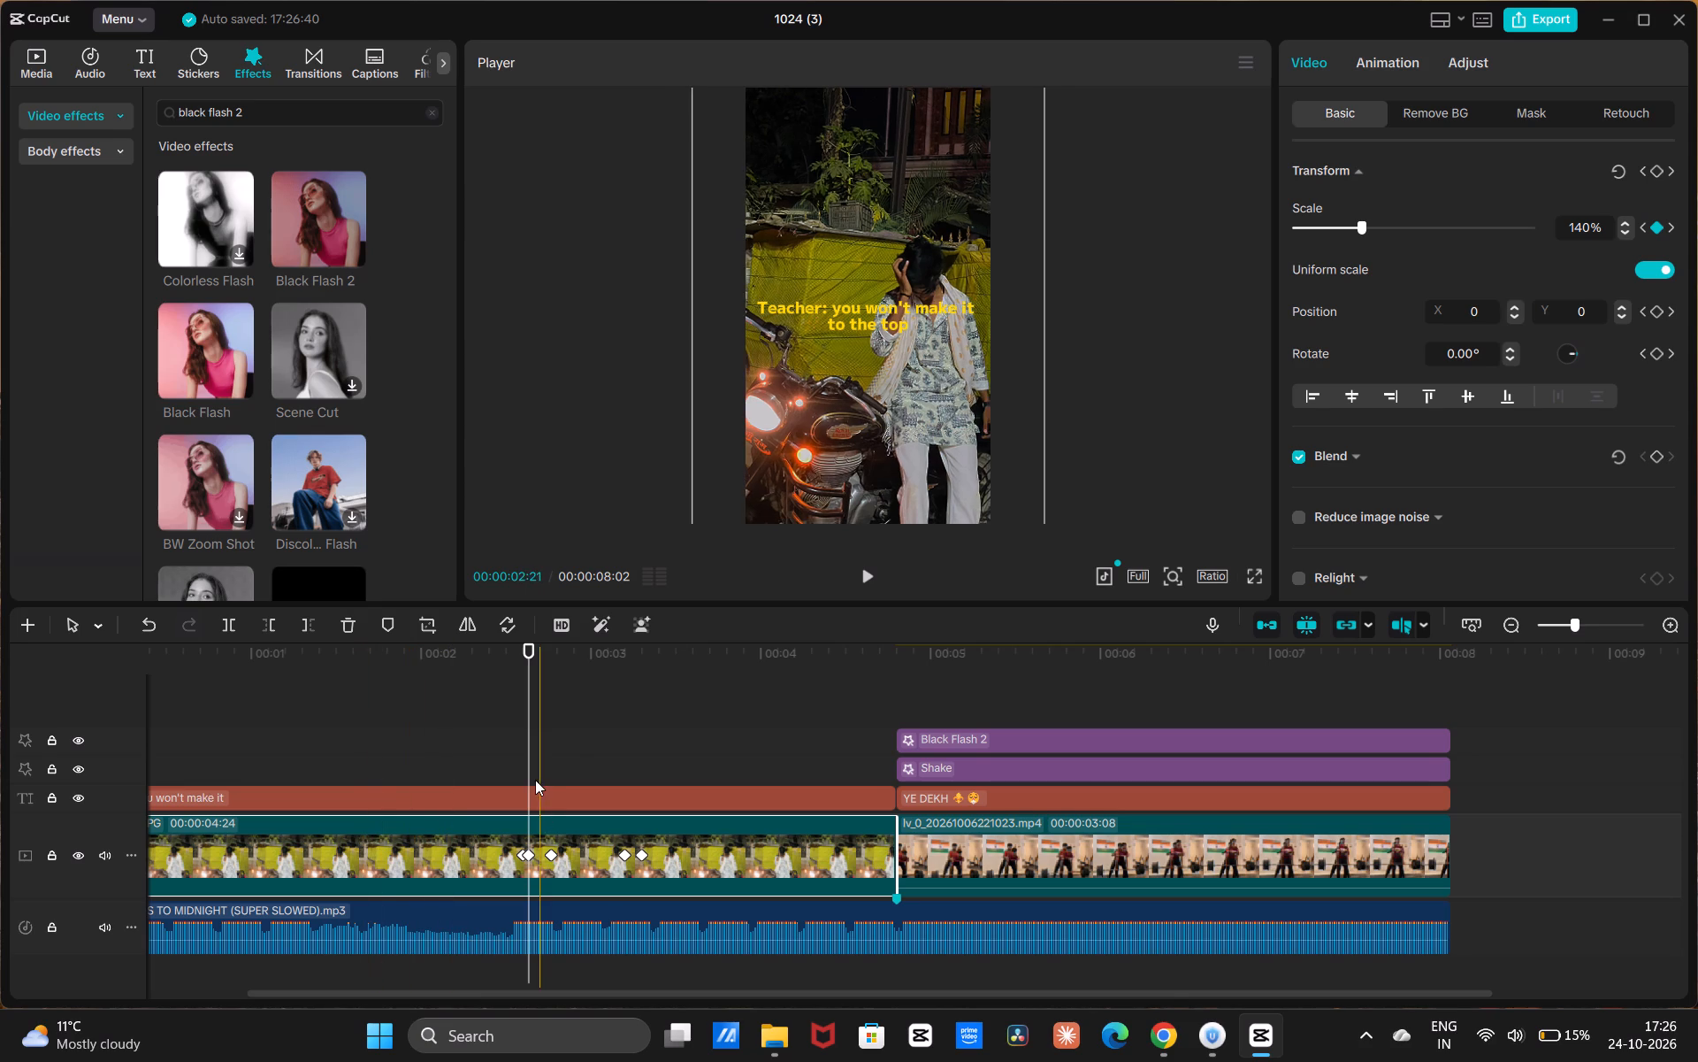
pyautogui.click(574, 735)
pyautogui.click(364, 867)
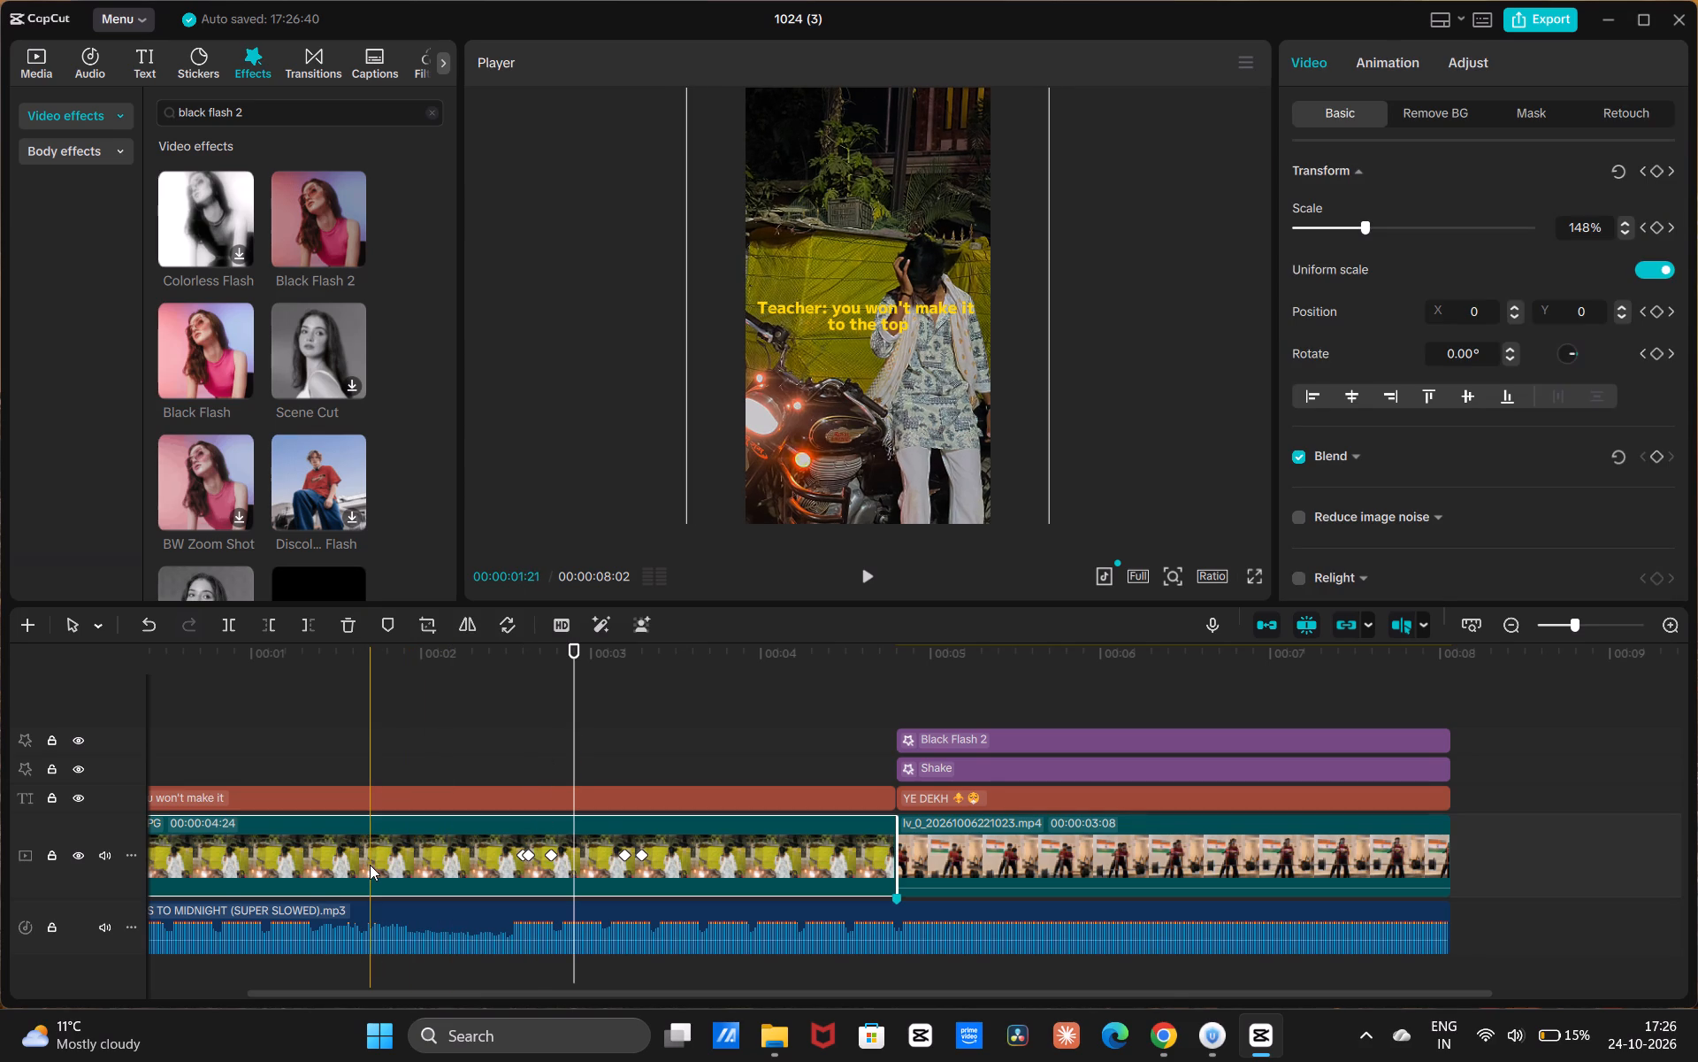
pyautogui.click(549, 852)
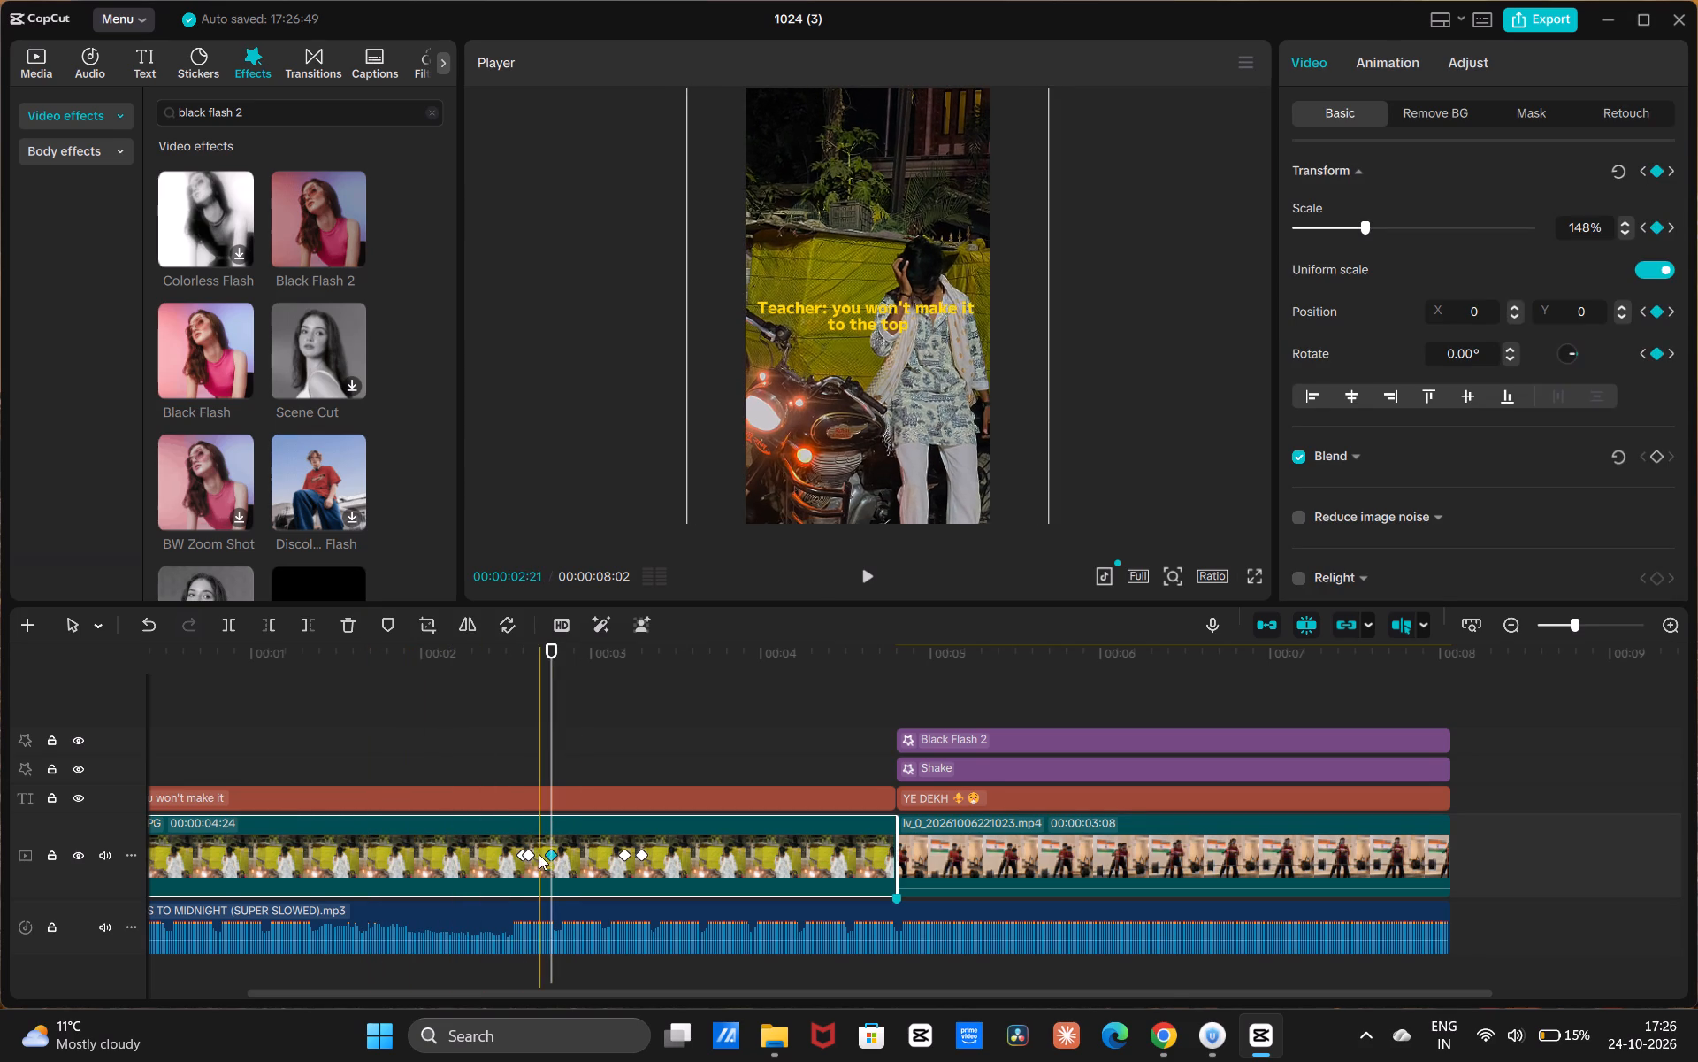
pyautogui.click(526, 848)
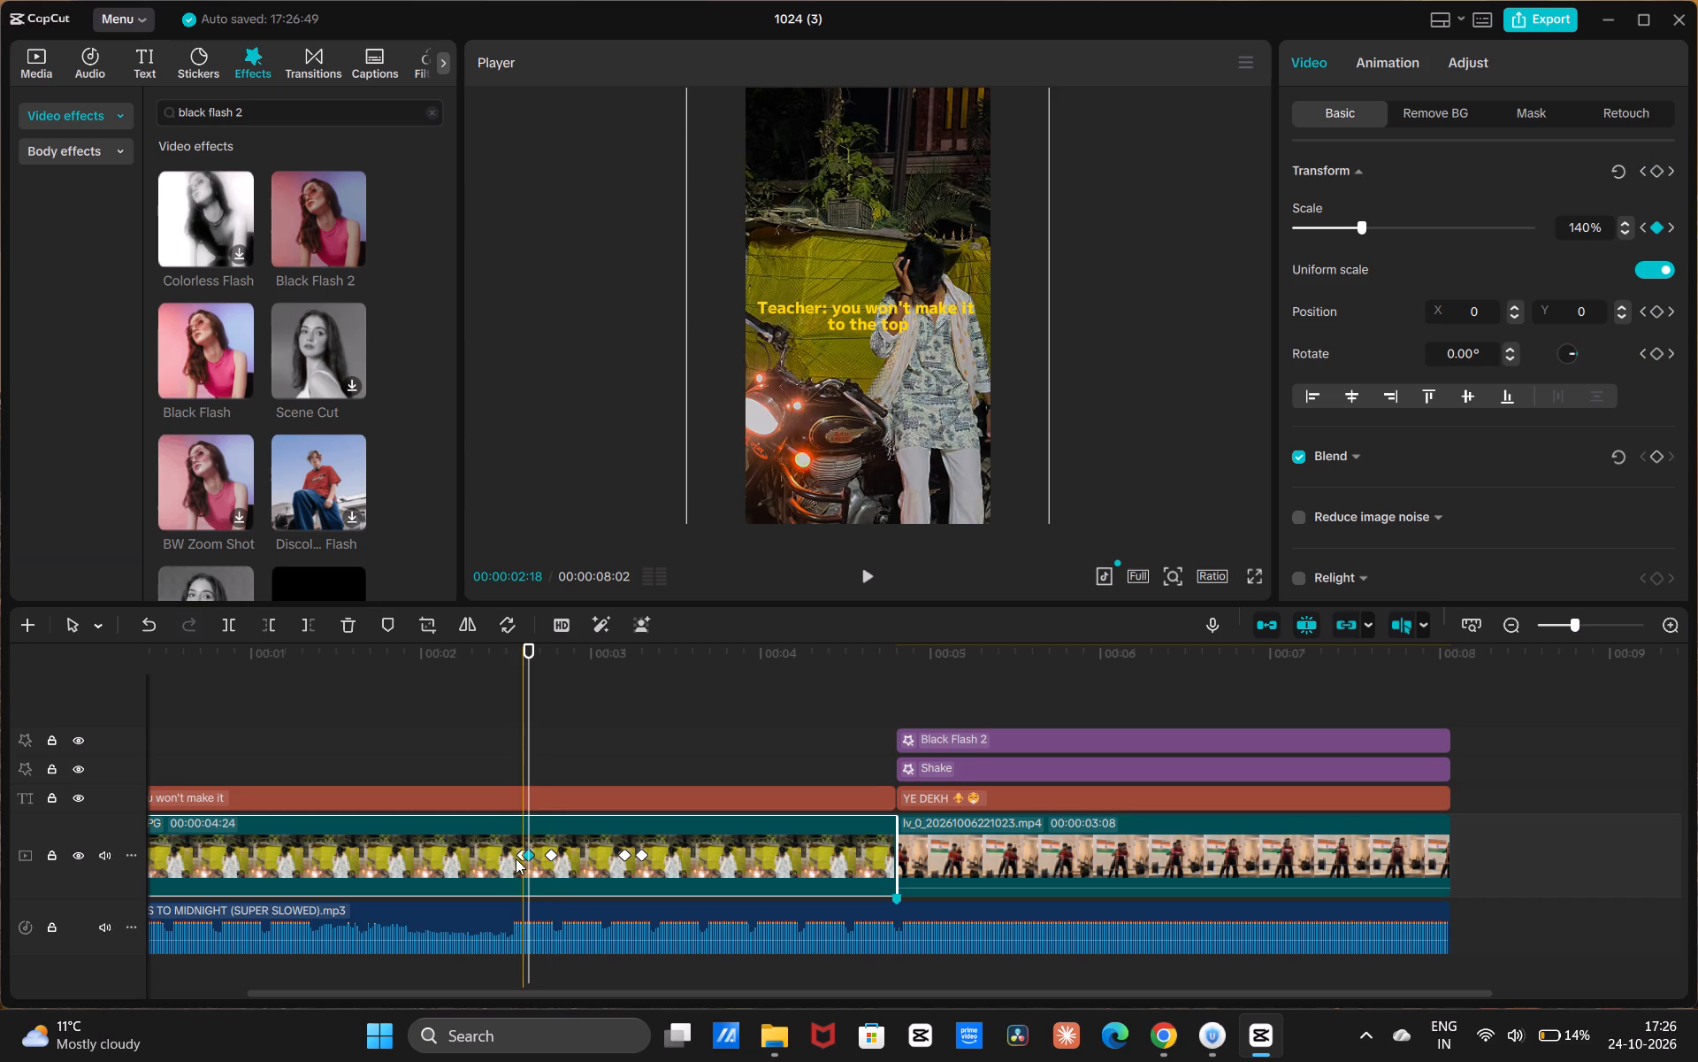
pyautogui.click(516, 850)
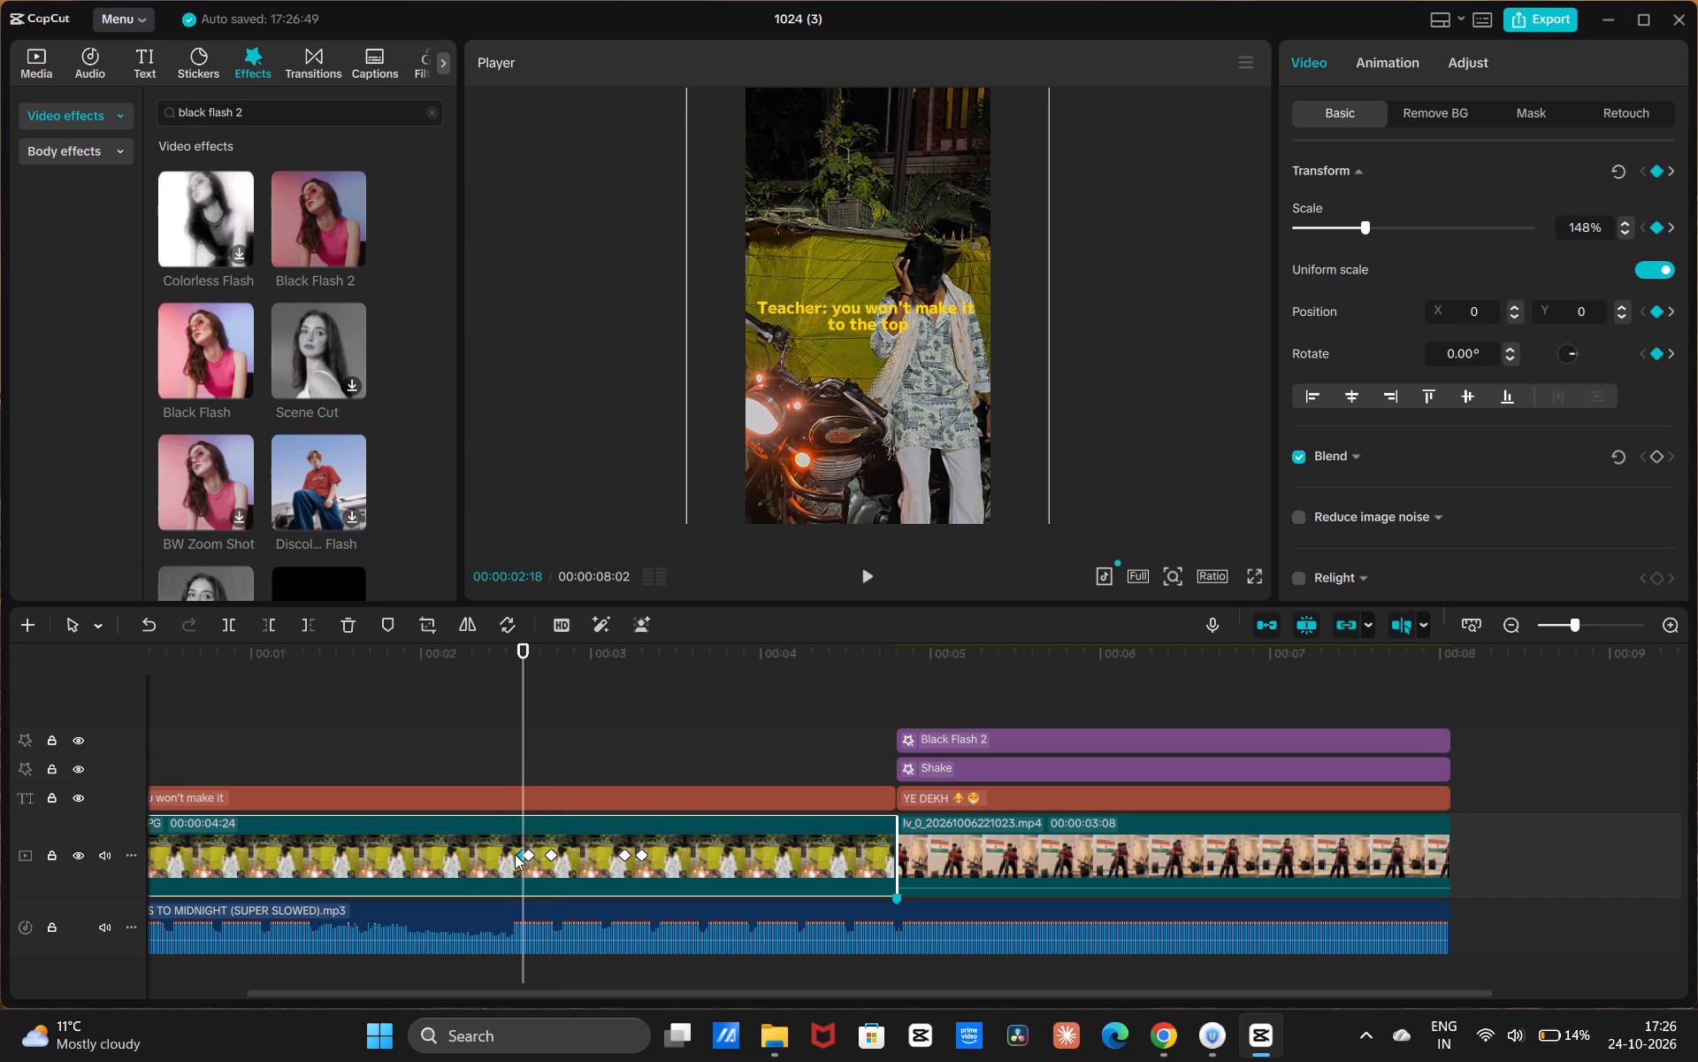
# Delete all the transform and scale keyframes from the photo clip.
pyautogui.click(526, 855)
pyautogui.rightClick(521, 850)
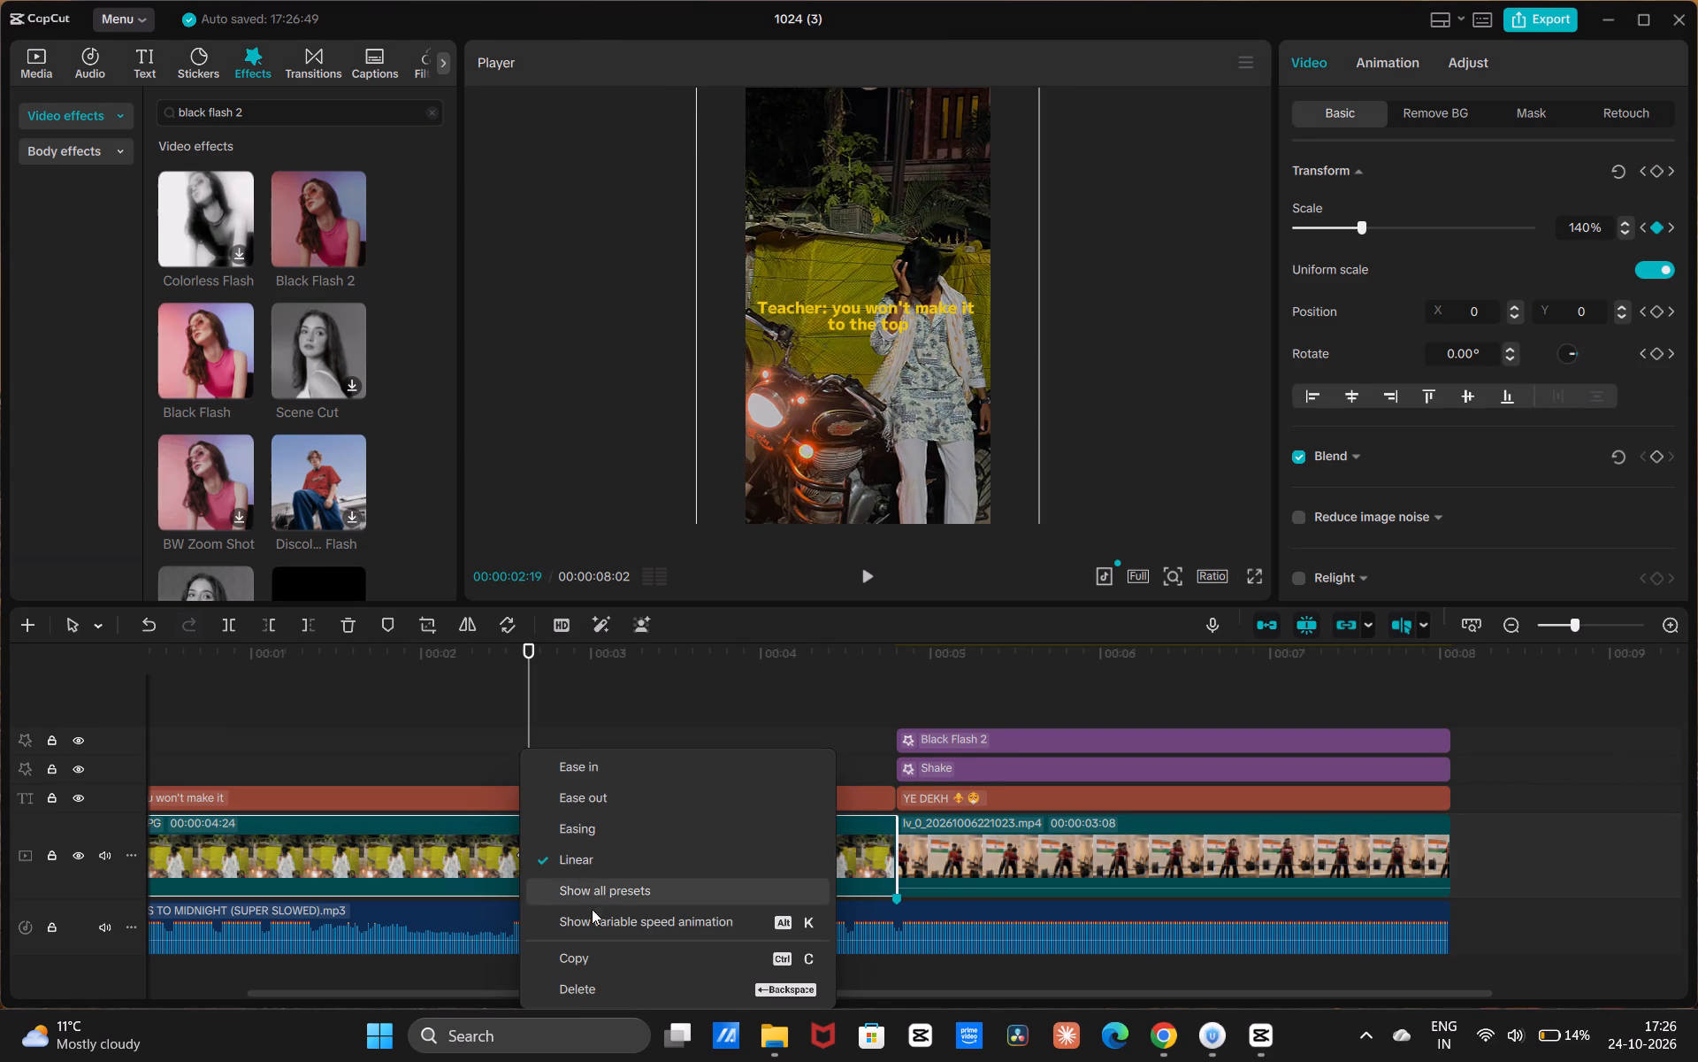
pyautogui.click(591, 982)
pyautogui.click(527, 854)
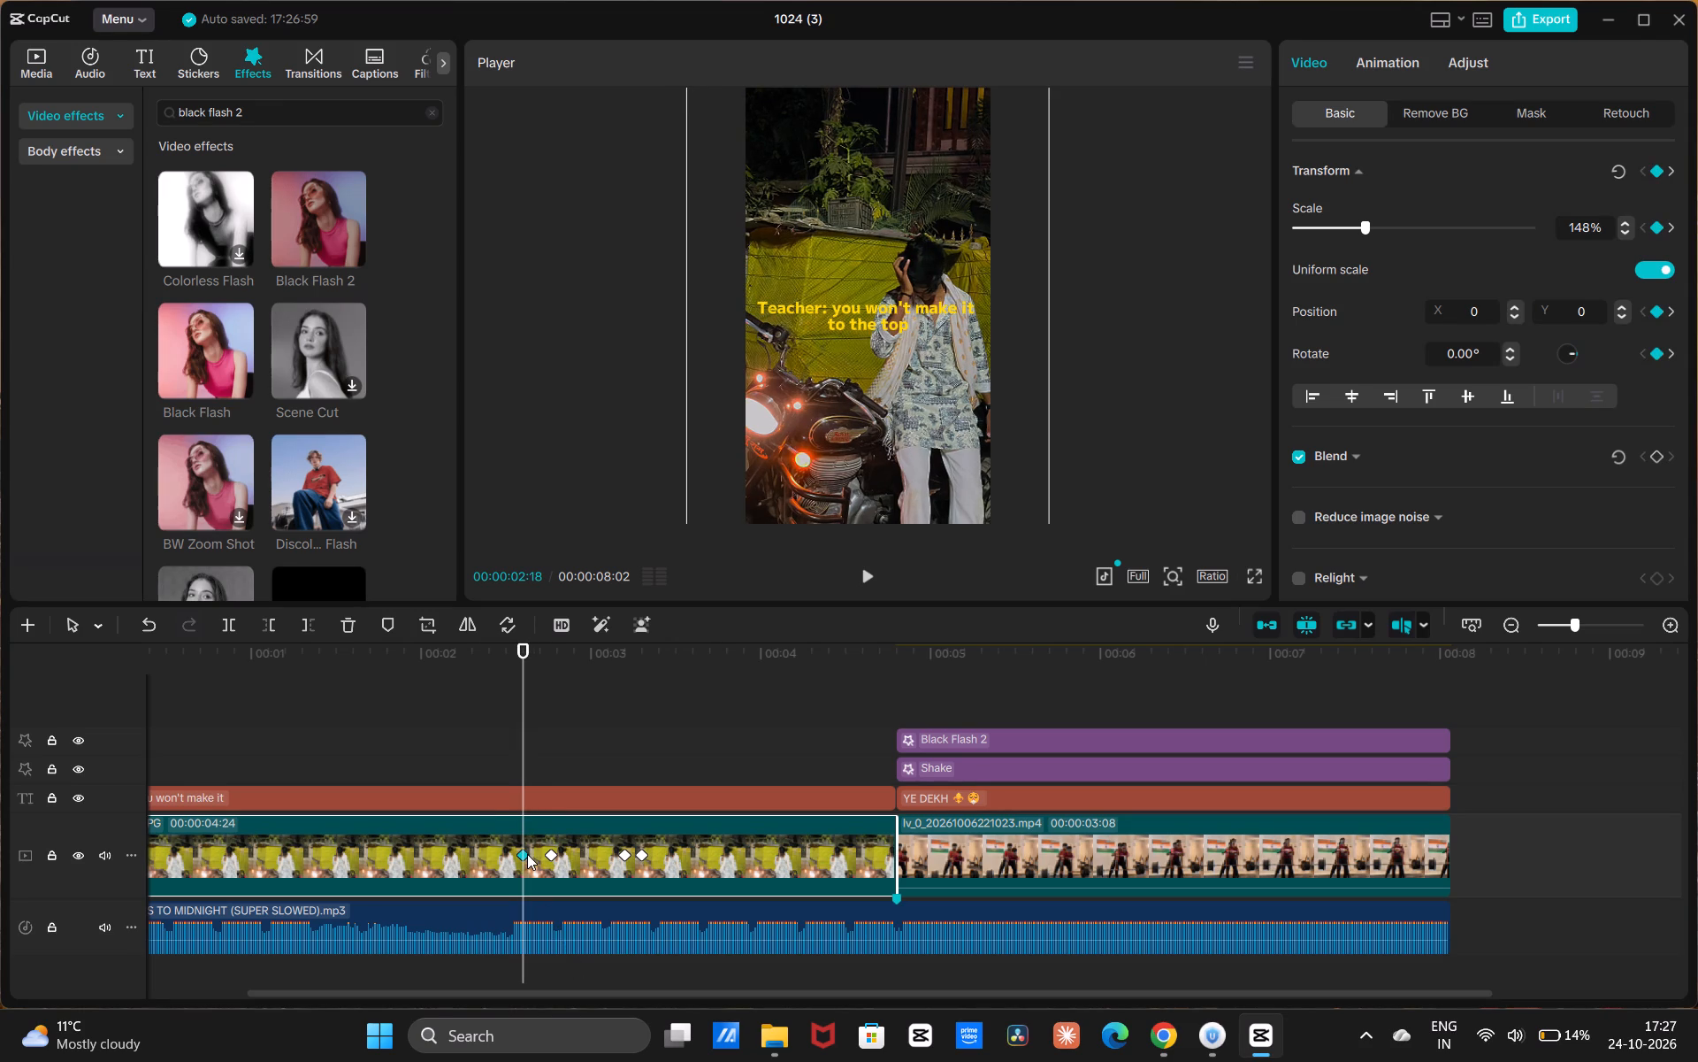
pyautogui.press('BackSpace')
pyautogui.click(545, 850)
pyautogui.press('BackSpace')
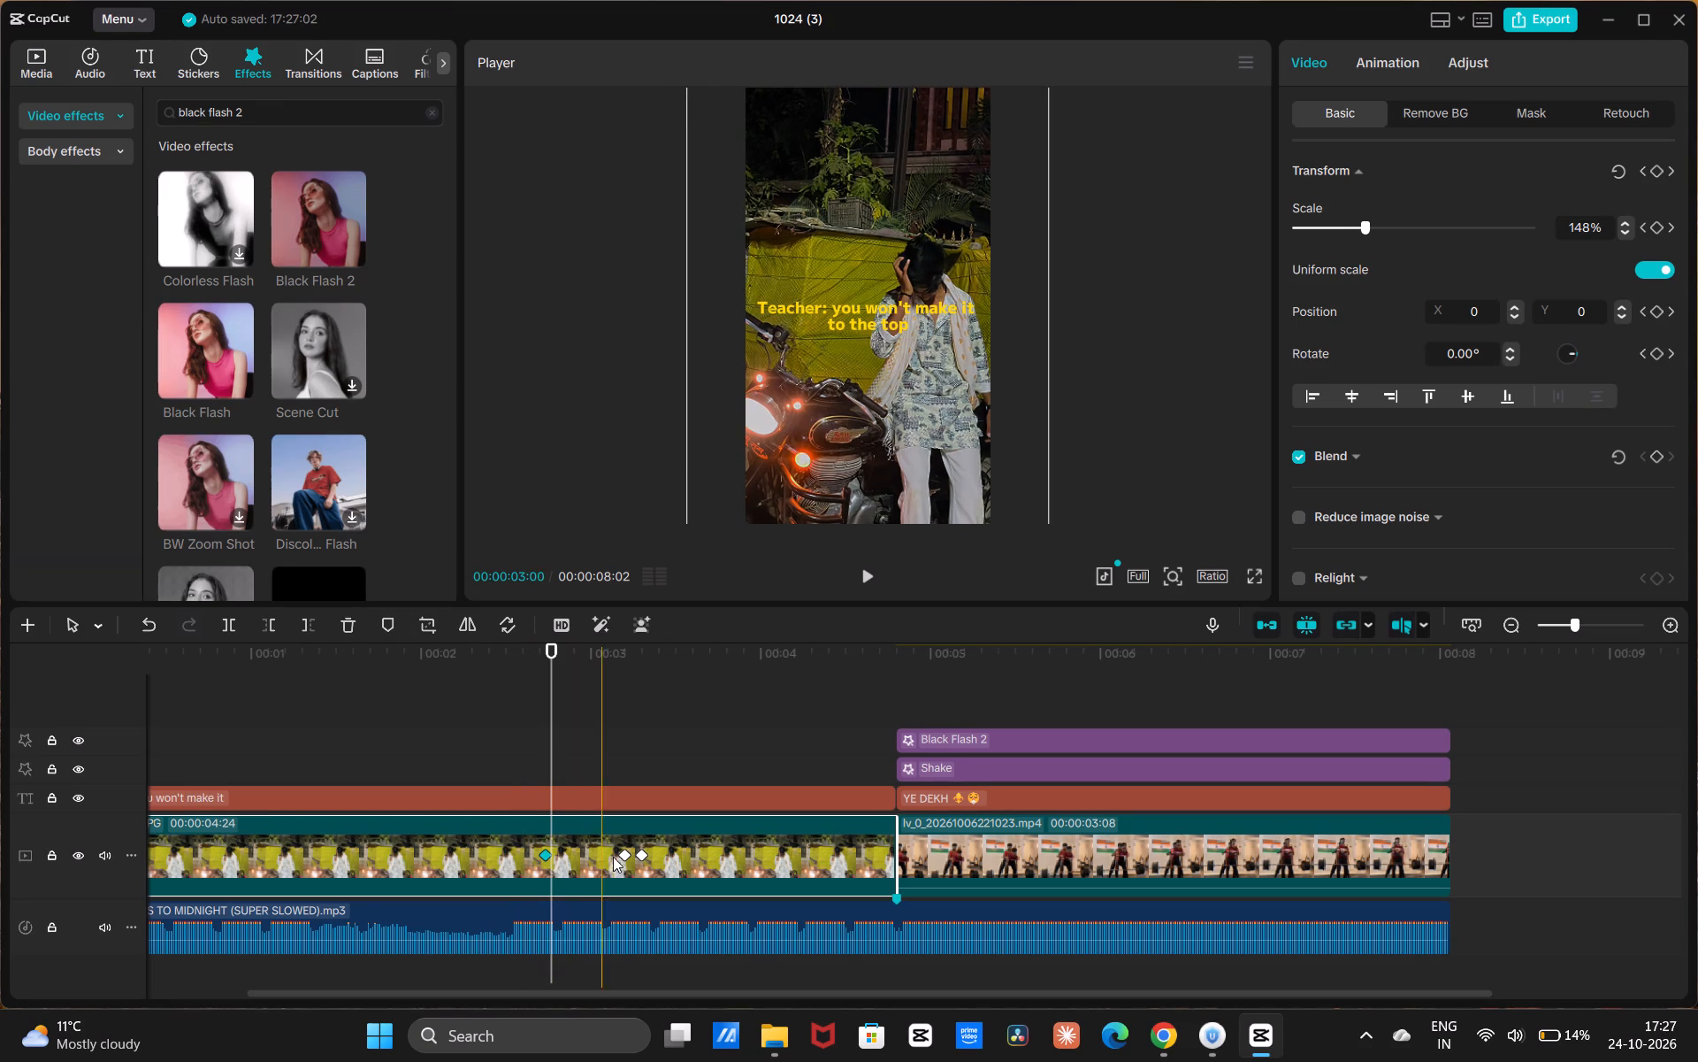
pyautogui.click(625, 852)
pyautogui.press('BackSpace')
pyautogui.click(640, 849)
pyautogui.press('BackSpace')
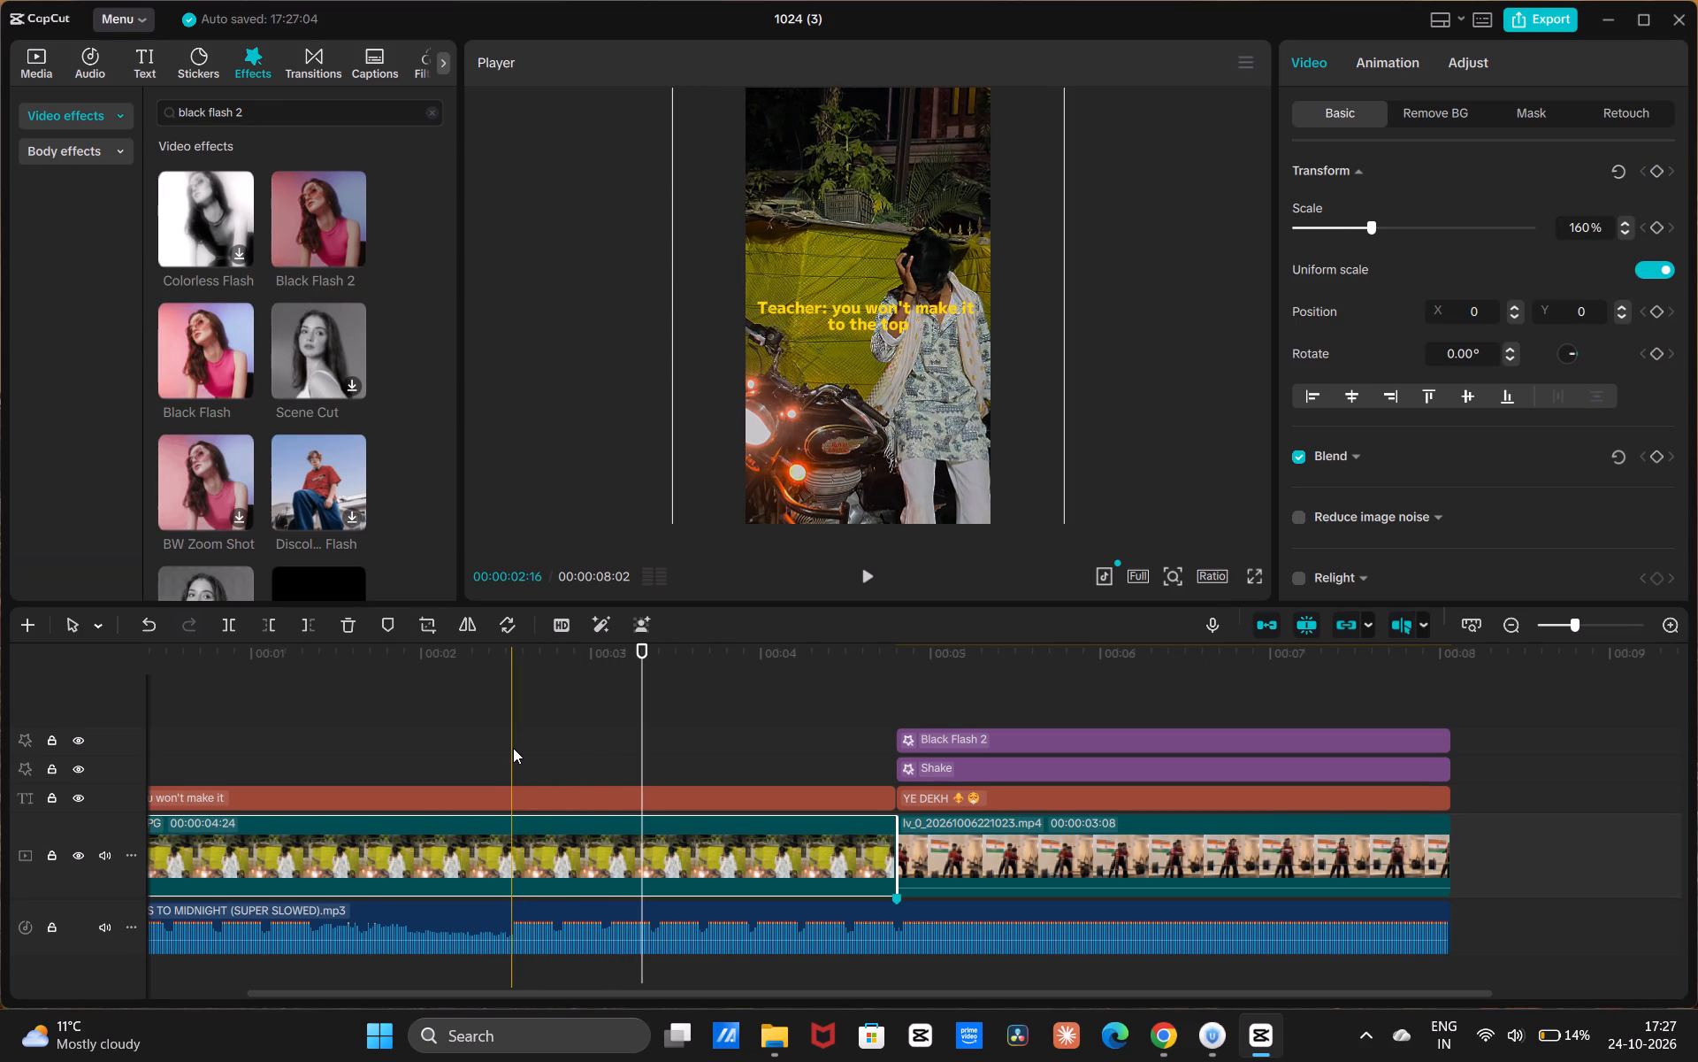
# Mark the music beats on the photo clip at 00:00:02:16, 00:00:02:25, 00:00:03:04 and 00:00:03:12.
pyautogui.press('m')
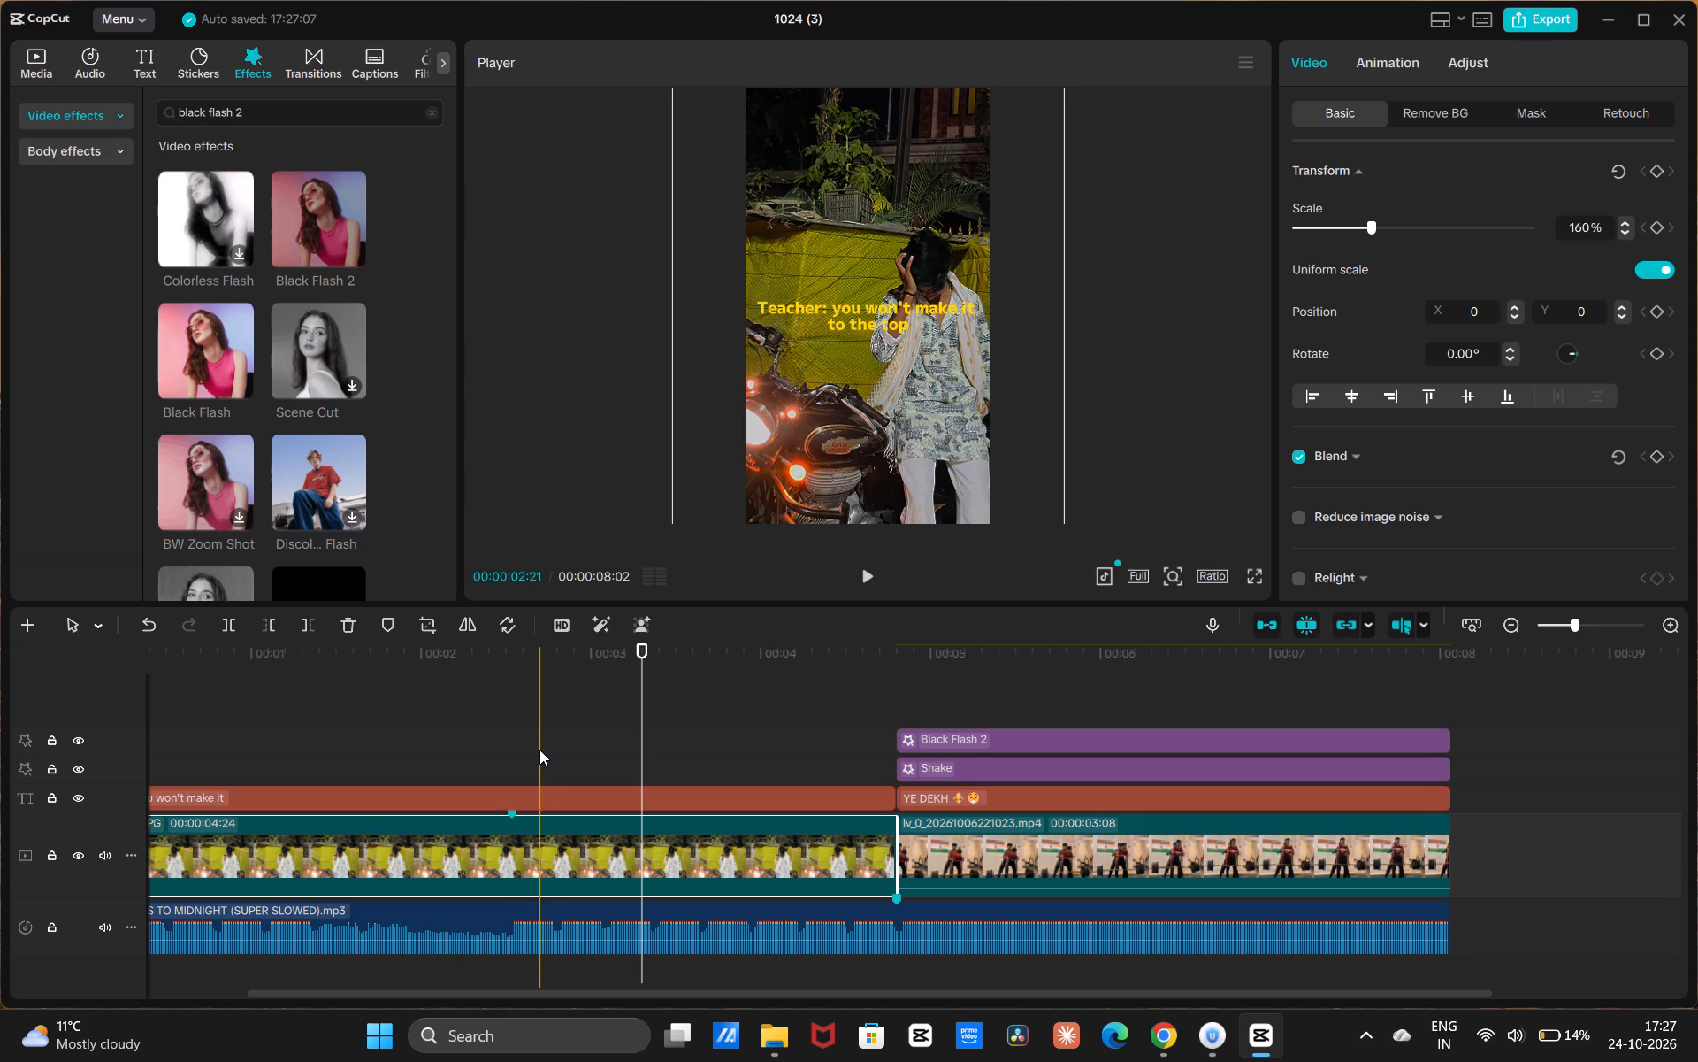
pyautogui.press('m')
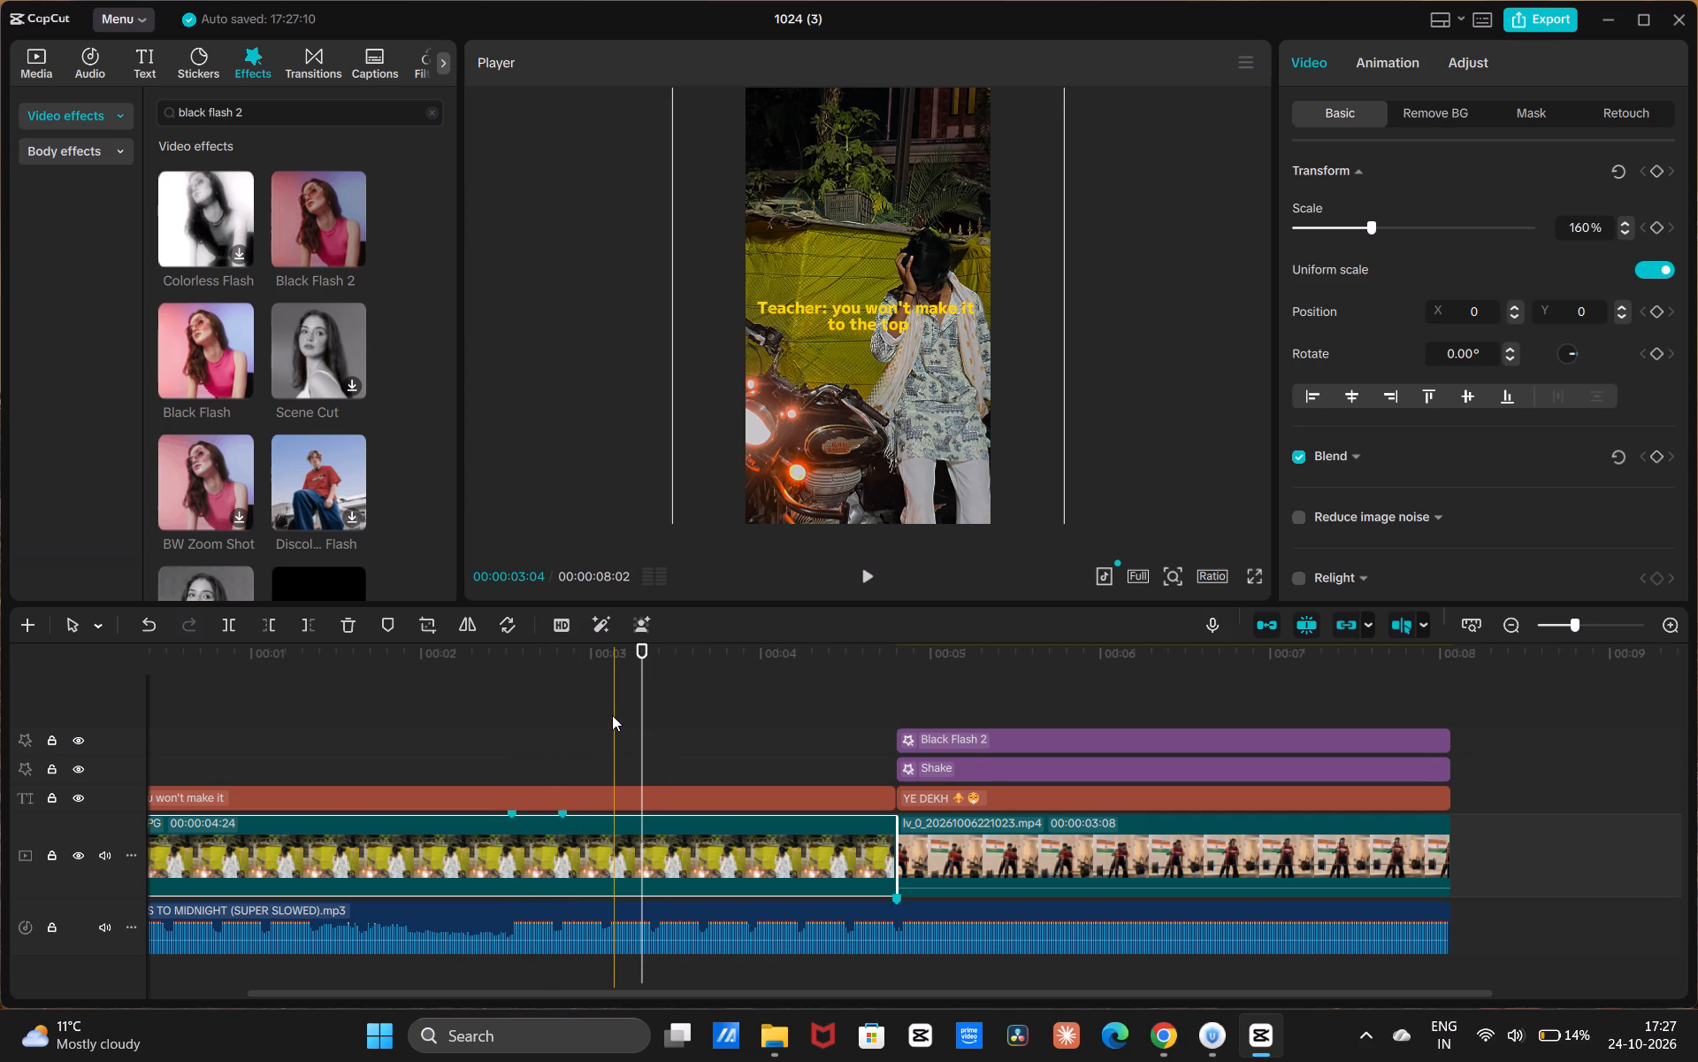
pyautogui.press('m')
pyautogui.press('m')
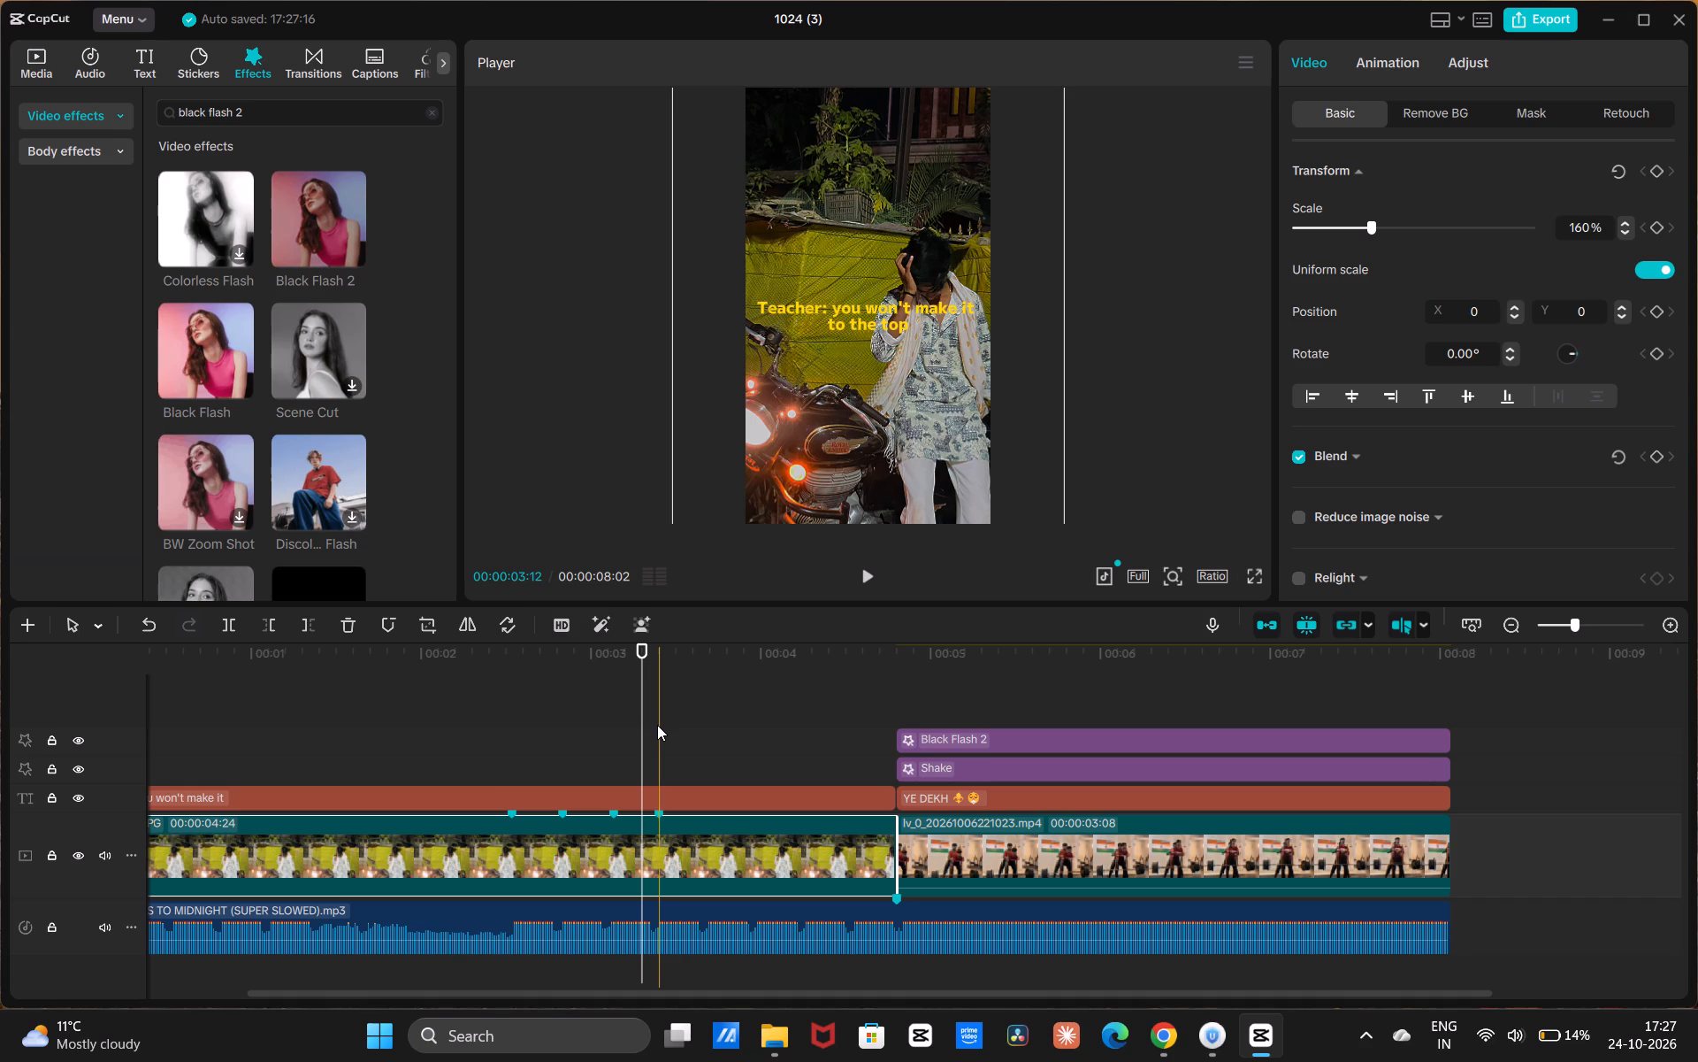
# Play the photo clip from about 00:00:02:00 into the gym video to check the beat markers against the music.
pyautogui.click(421, 708)
pyautogui.press('space')
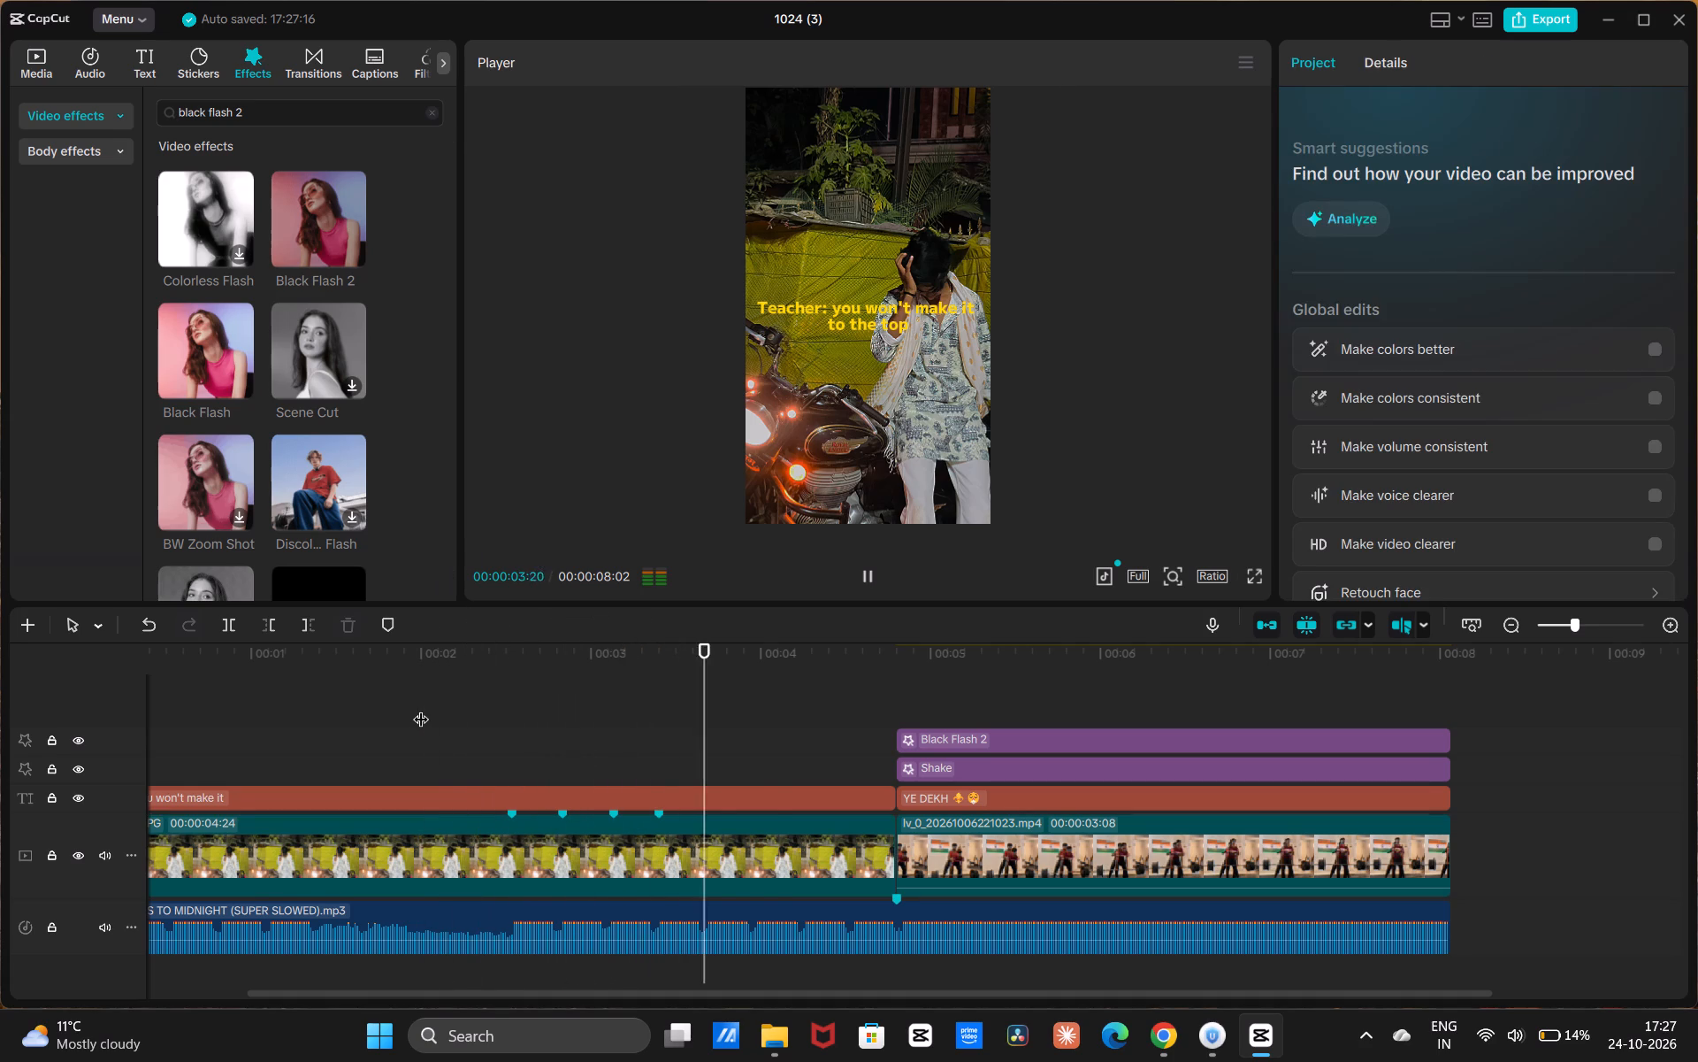
pyautogui.press('space')
pyautogui.click(417, 704)
pyautogui.press('space')
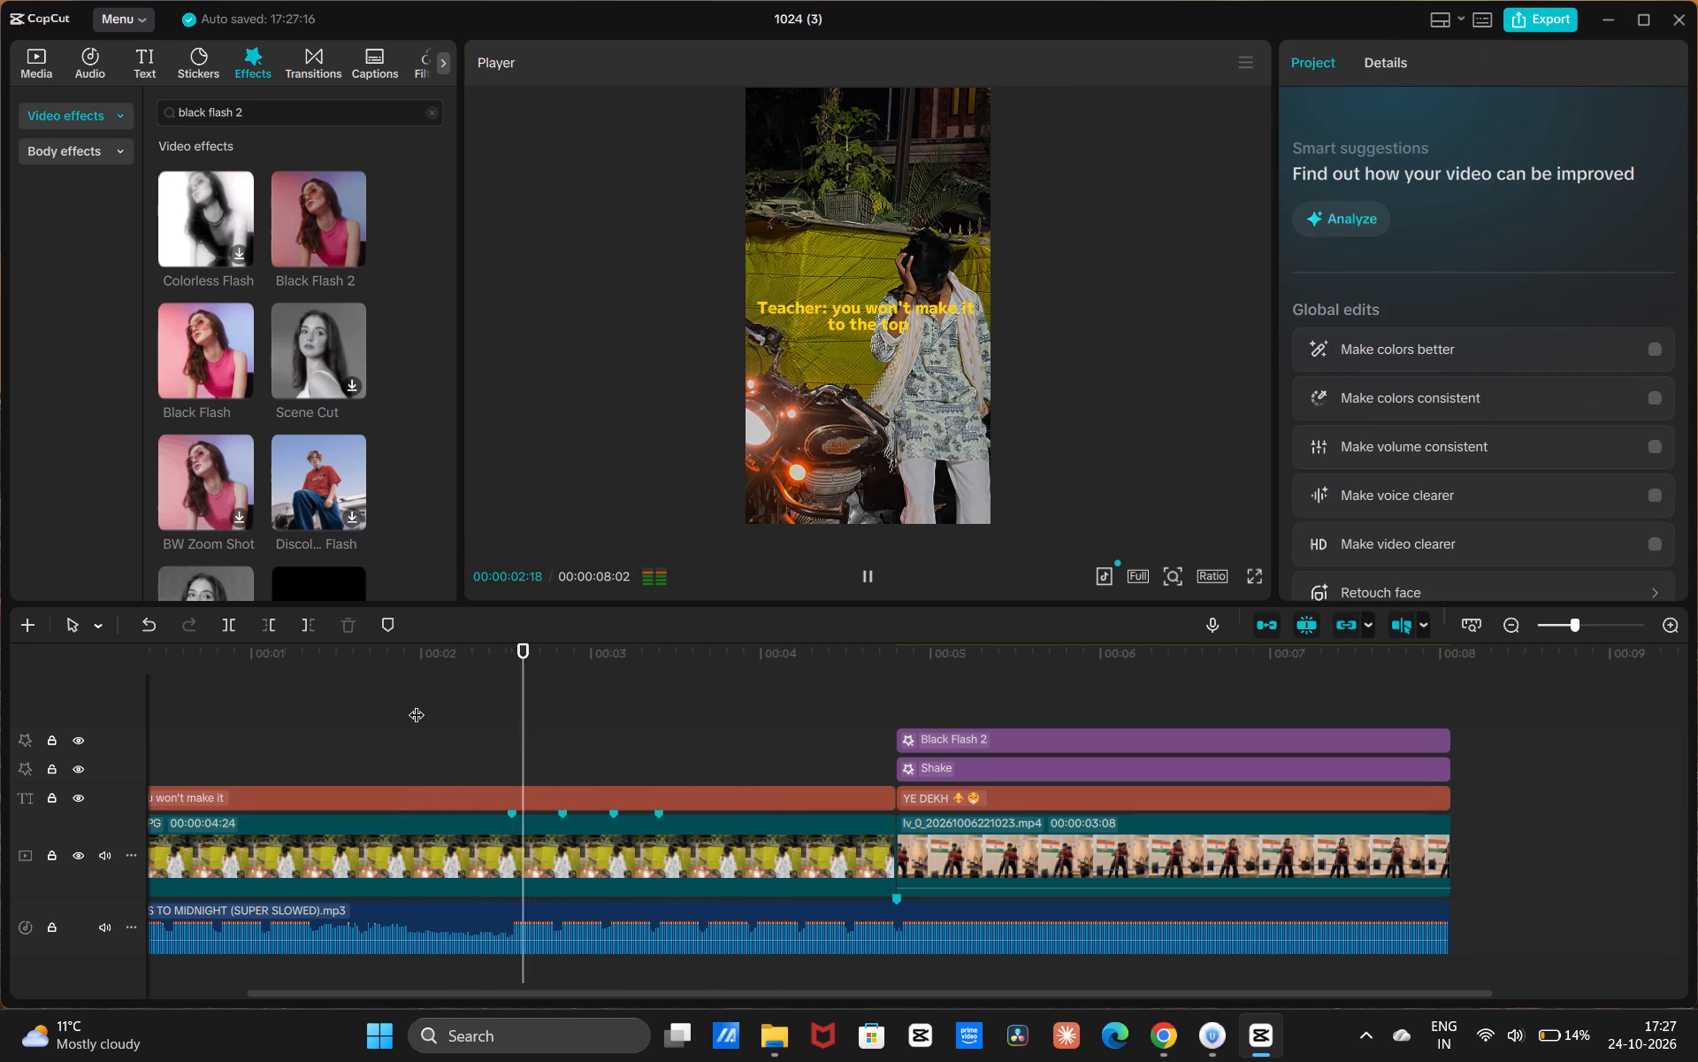
pyautogui.press('space')
pyautogui.press('space')
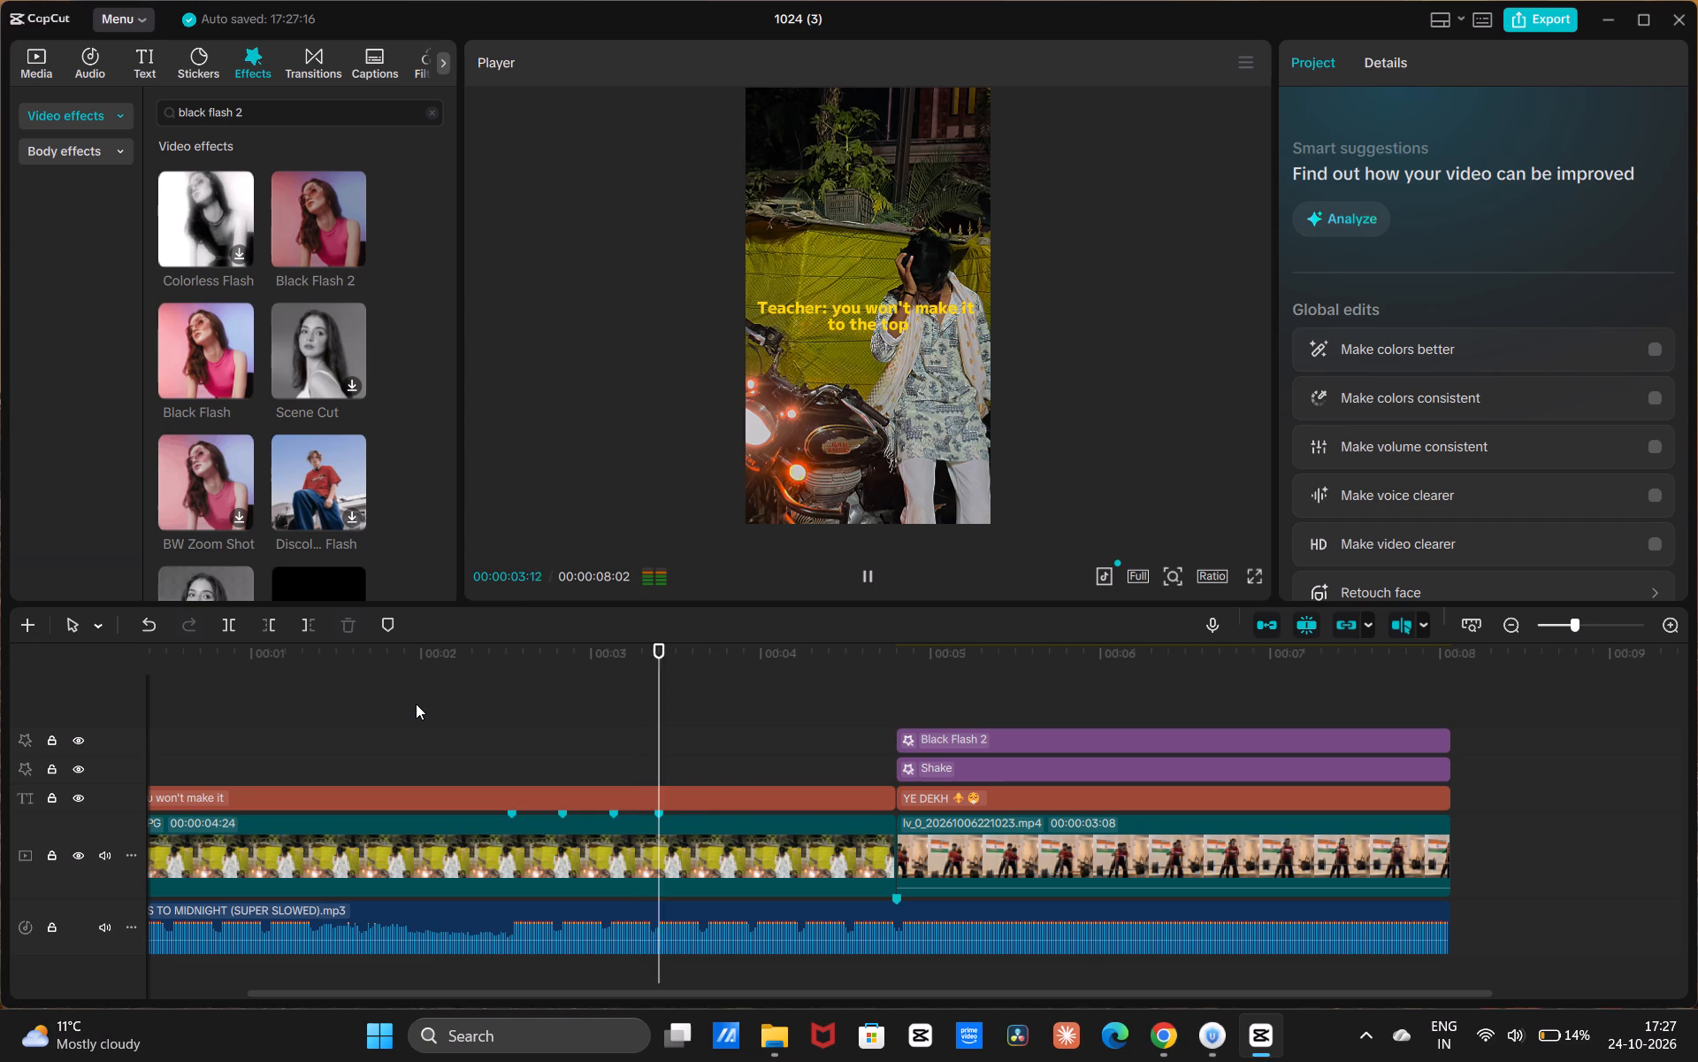
pyautogui.press('space')
pyautogui.press('space')
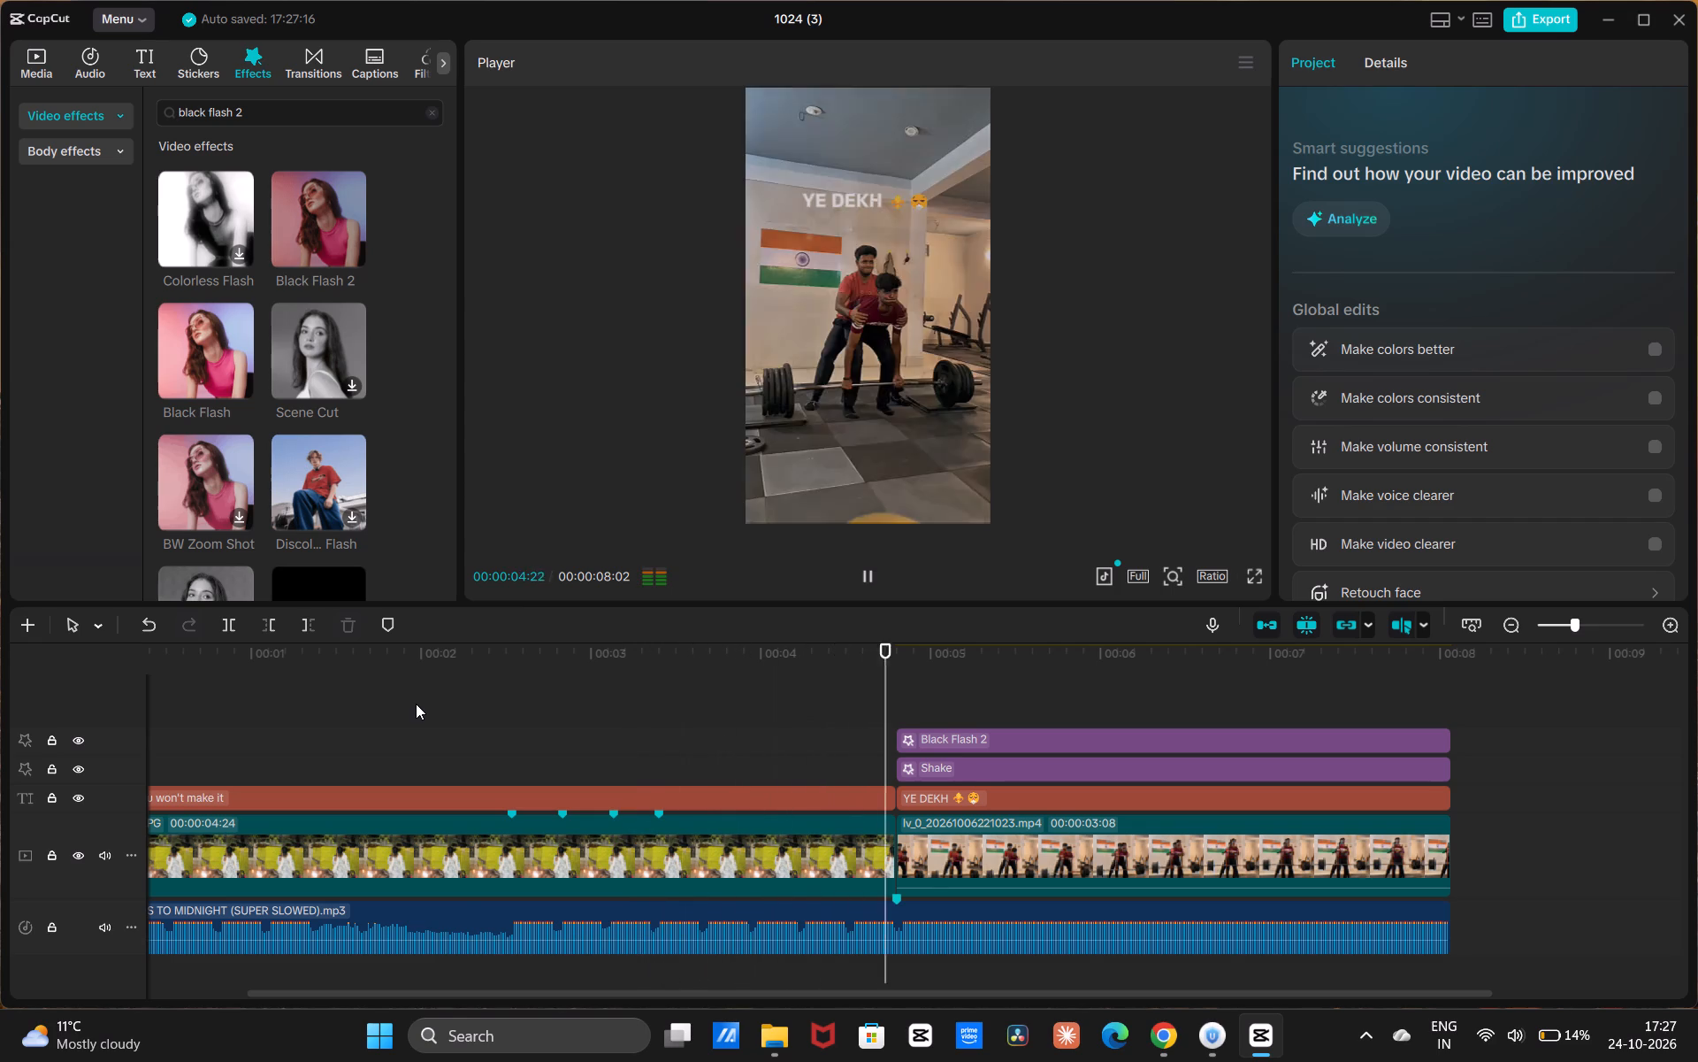
pyautogui.press('space')
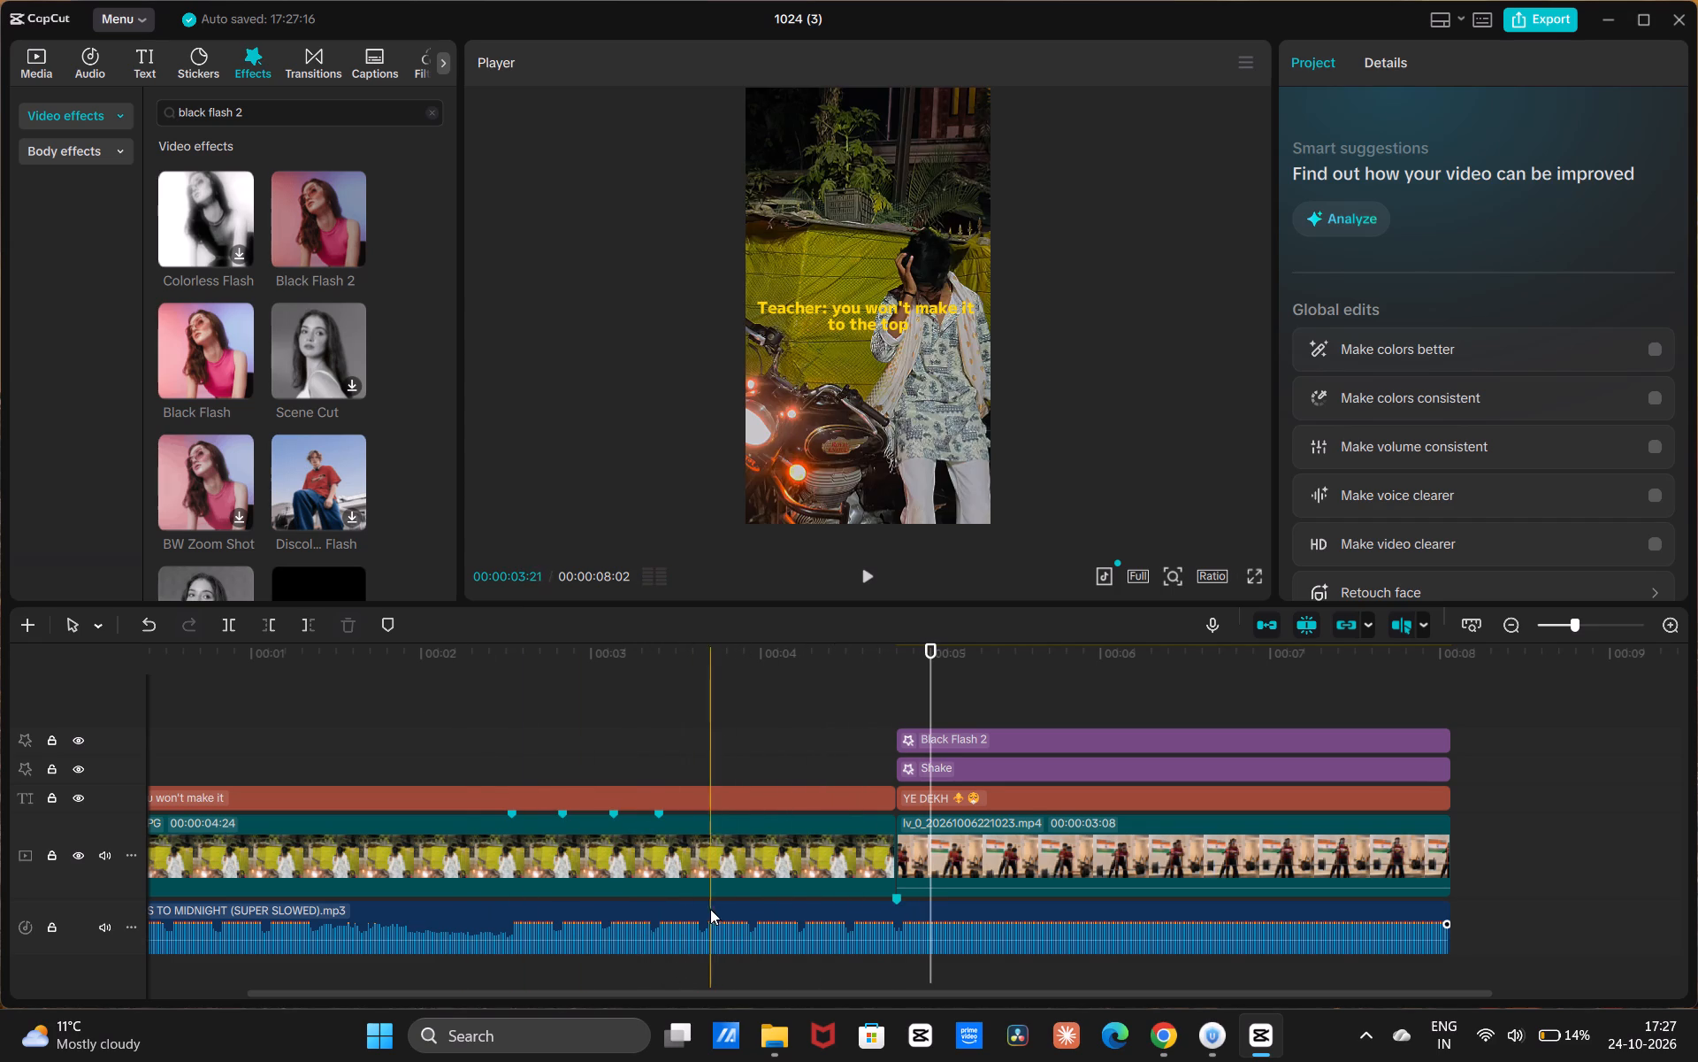
# Add eight timeline markers on the beats, including 00:00:02:16, 00:00:02:25, 00:00:03:04, 00:00:03:12 and 00:00:03:22, plus three more before the gym video.
pyautogui.press('m')
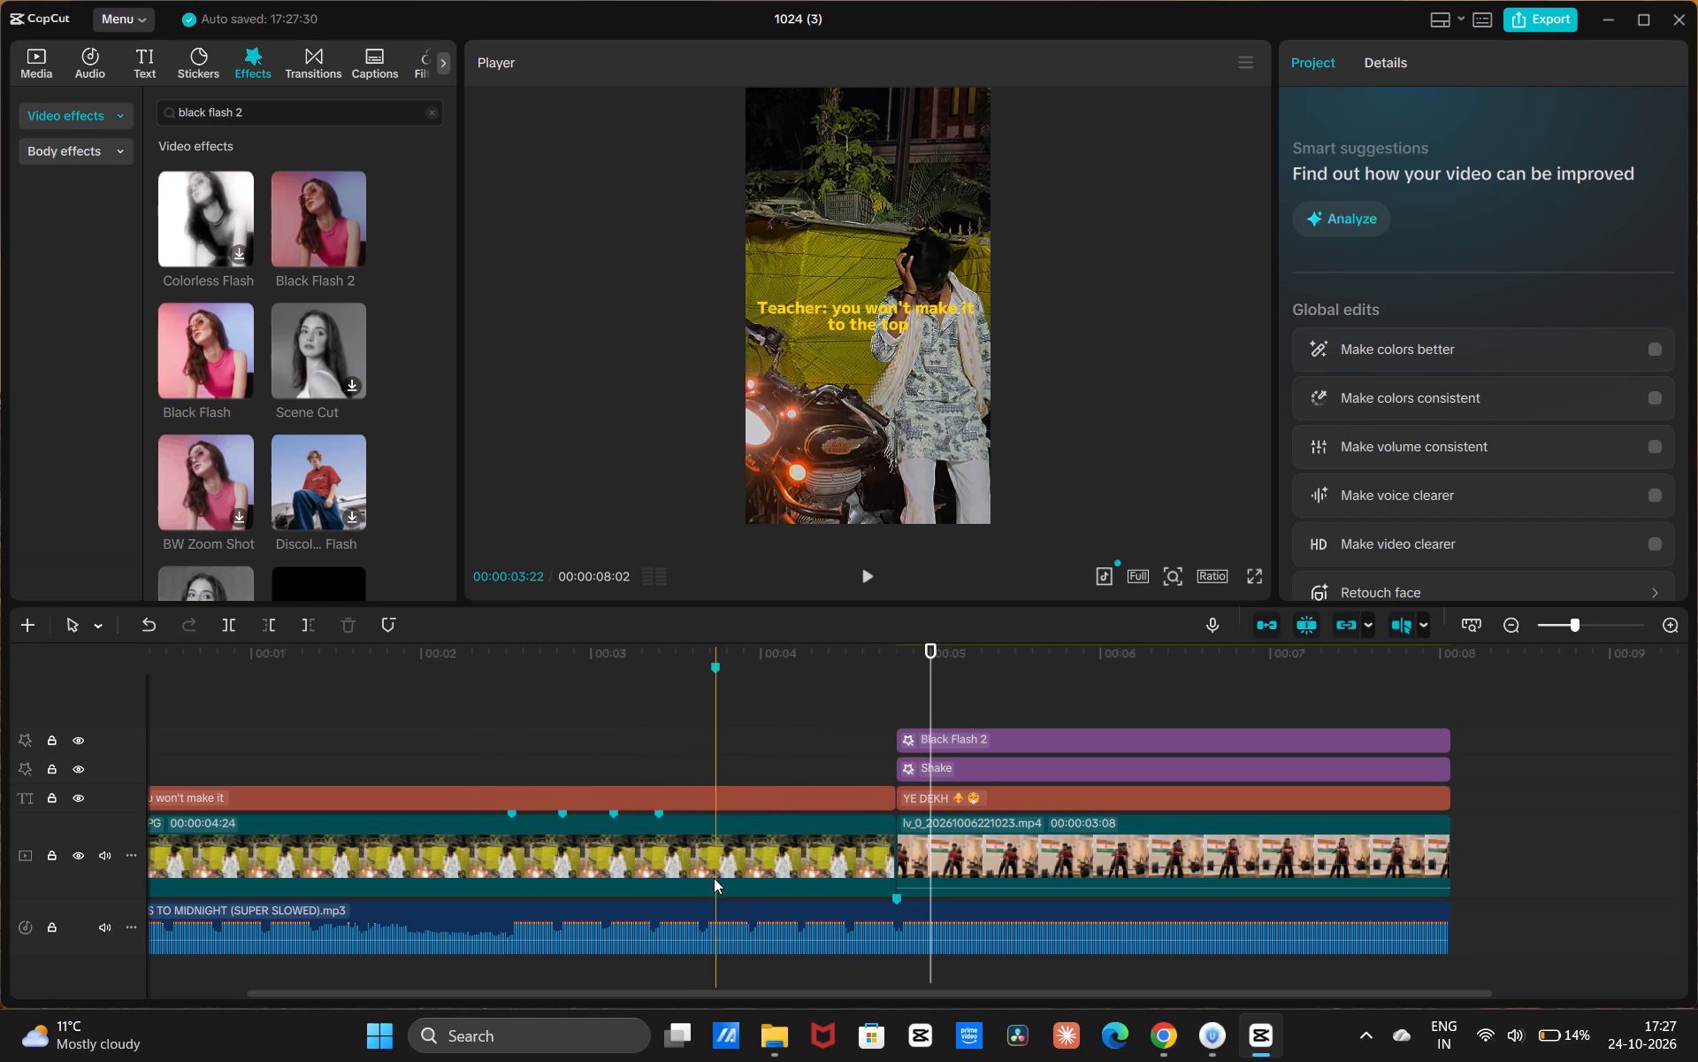
pyautogui.press('m')
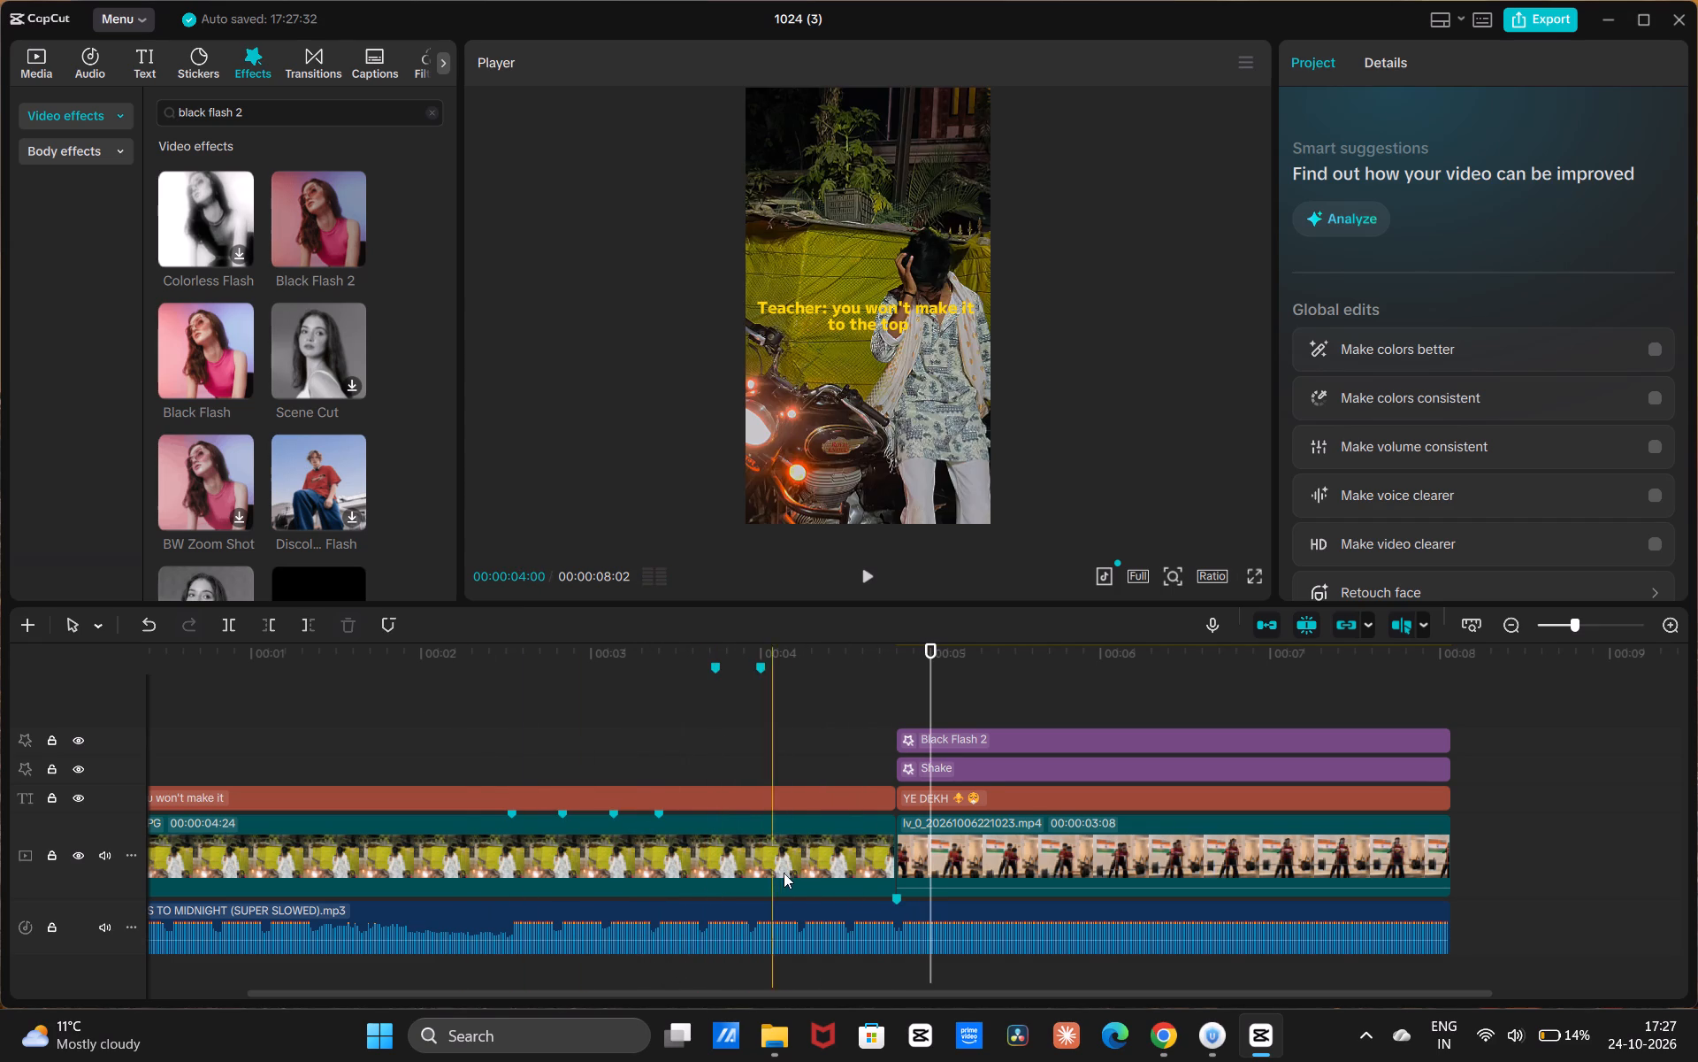
pyautogui.press('m')
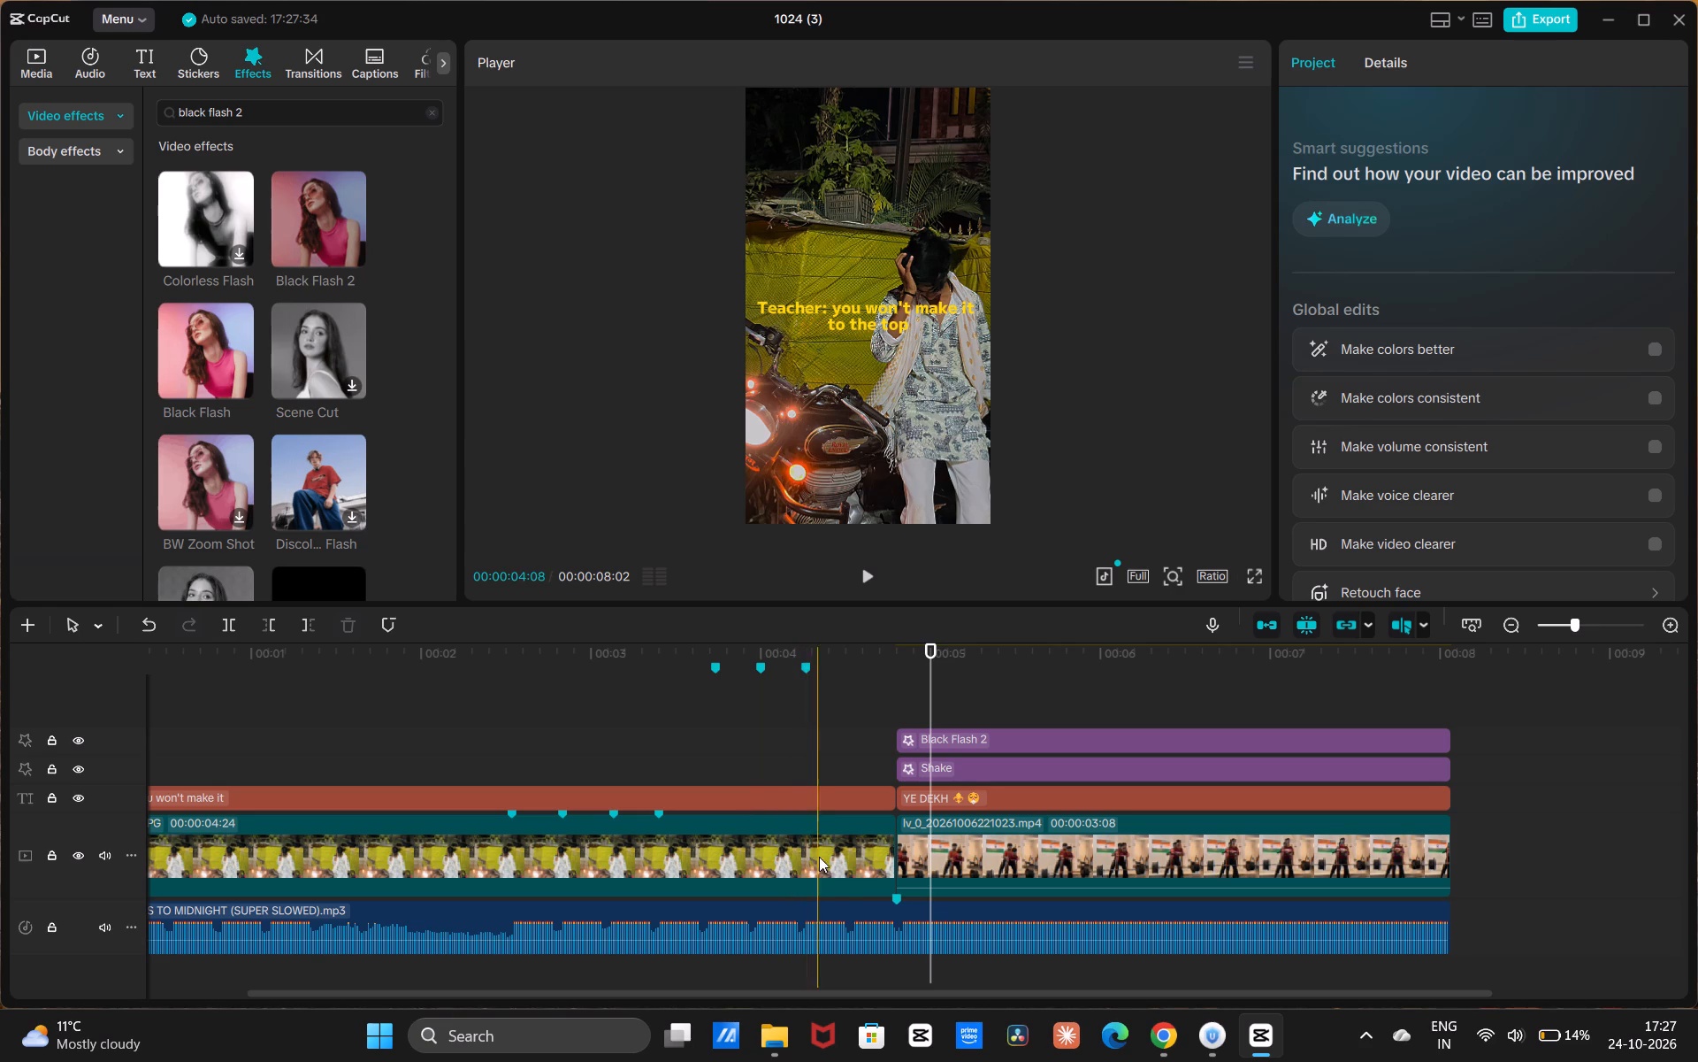
pyautogui.press('m')
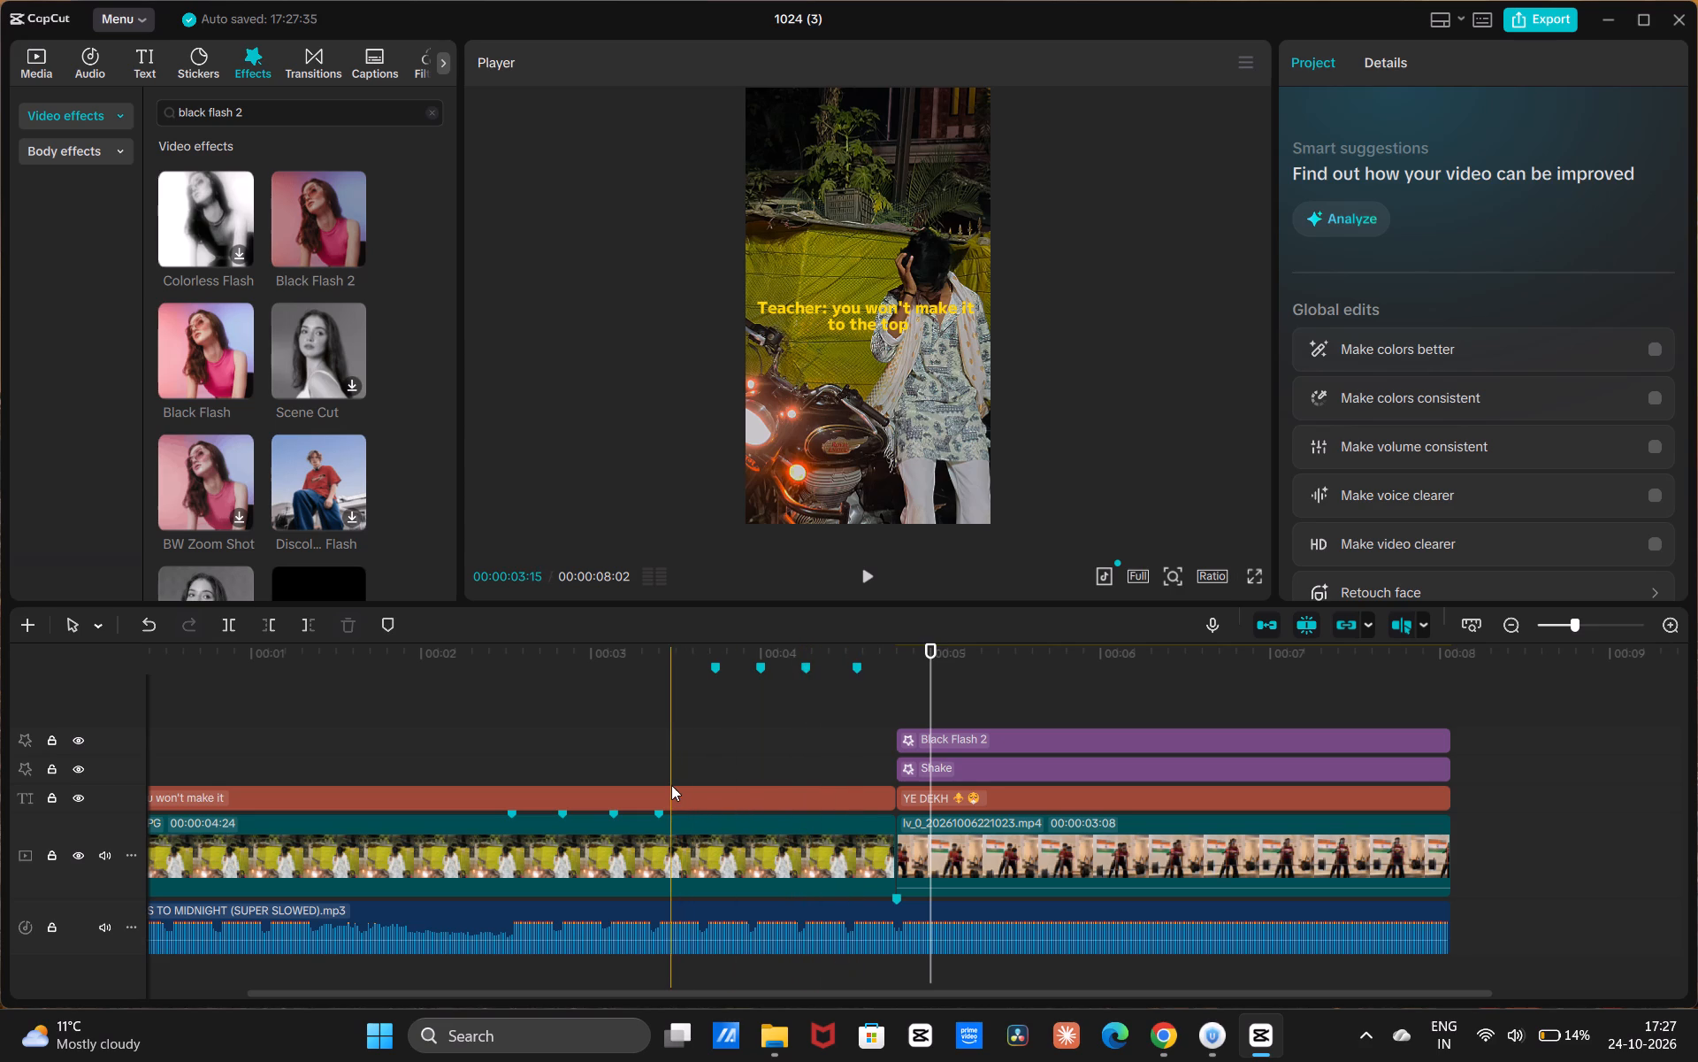
pyautogui.press('m')
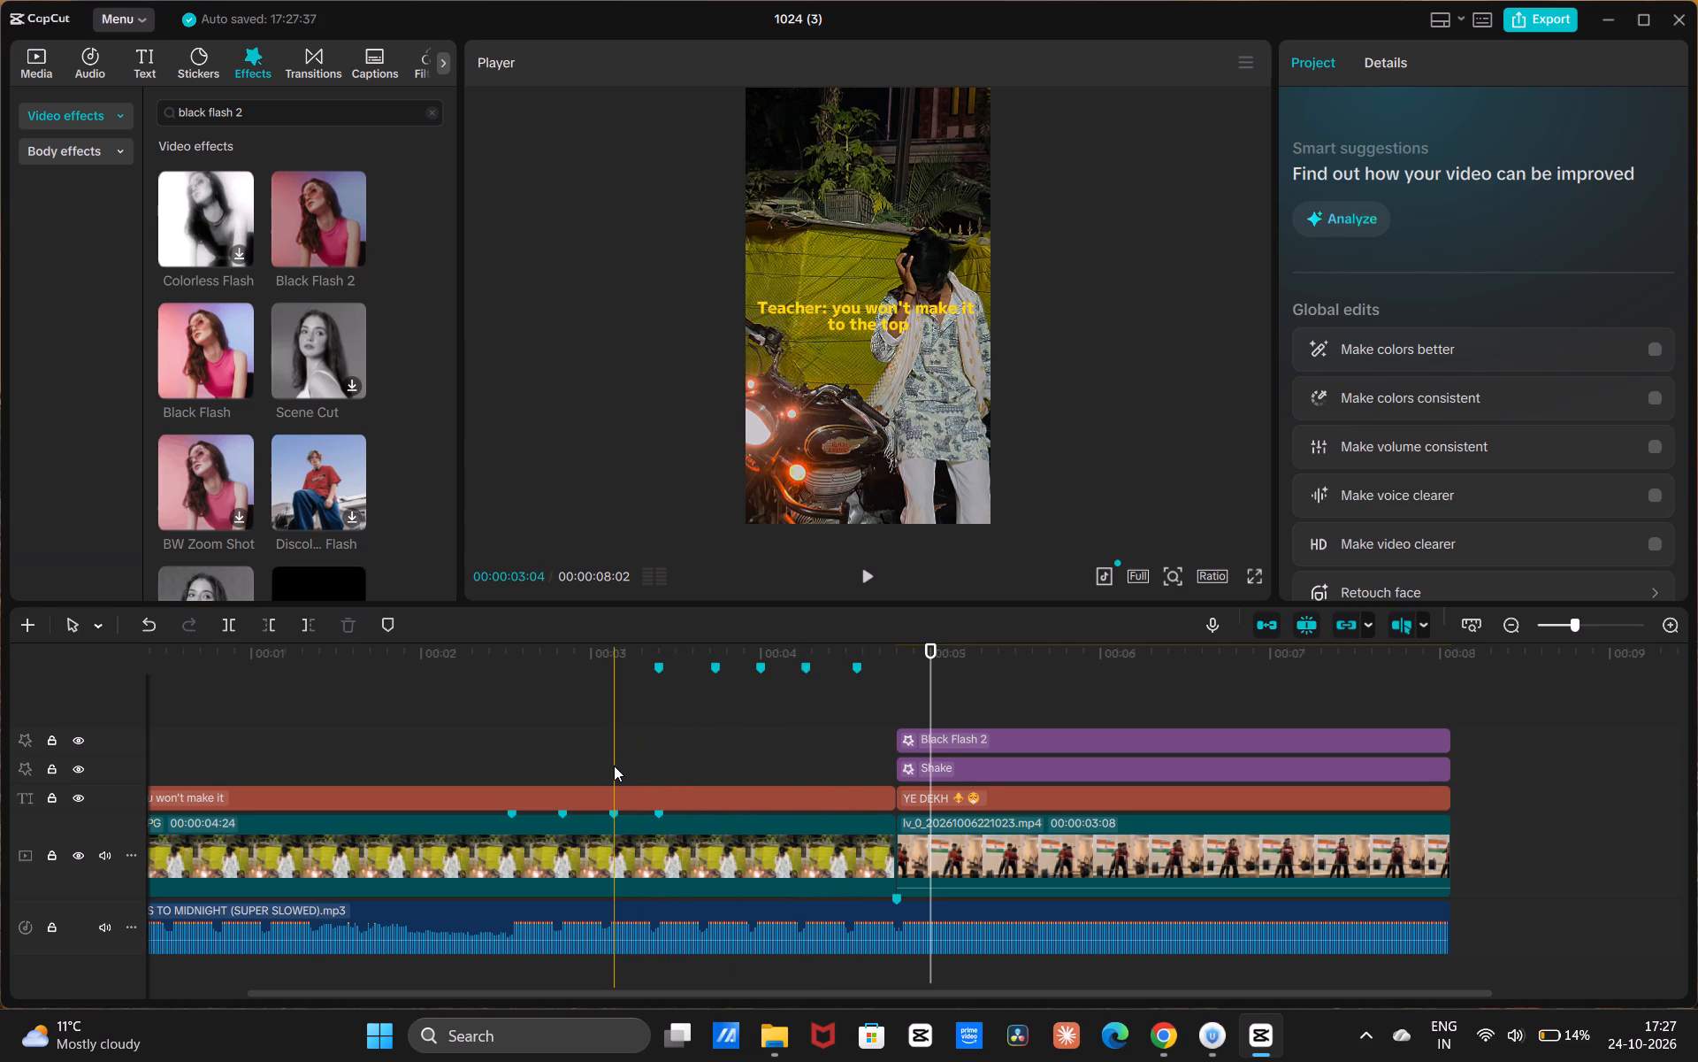
pyautogui.press('m')
pyautogui.press('m')
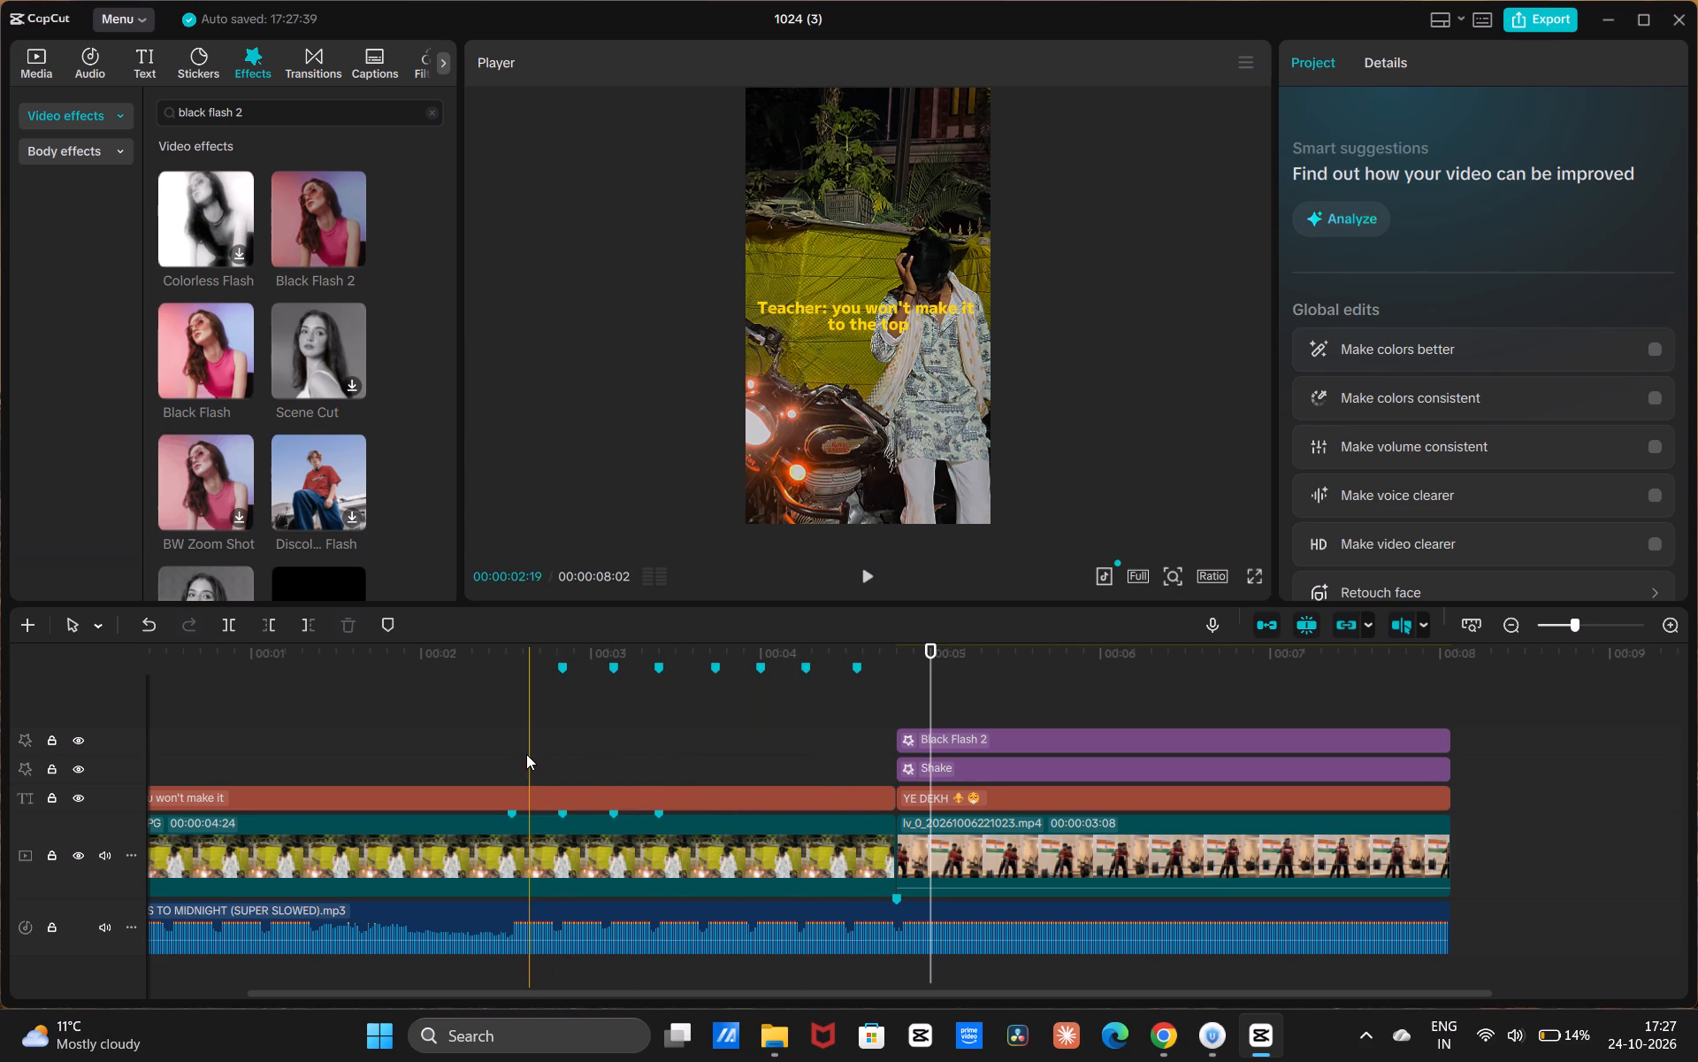
pyautogui.press('m')
# Play the music around the first markers and delete the timeline marker at 00:00:02:25.
pyautogui.click(462, 748)
pyautogui.press('space')
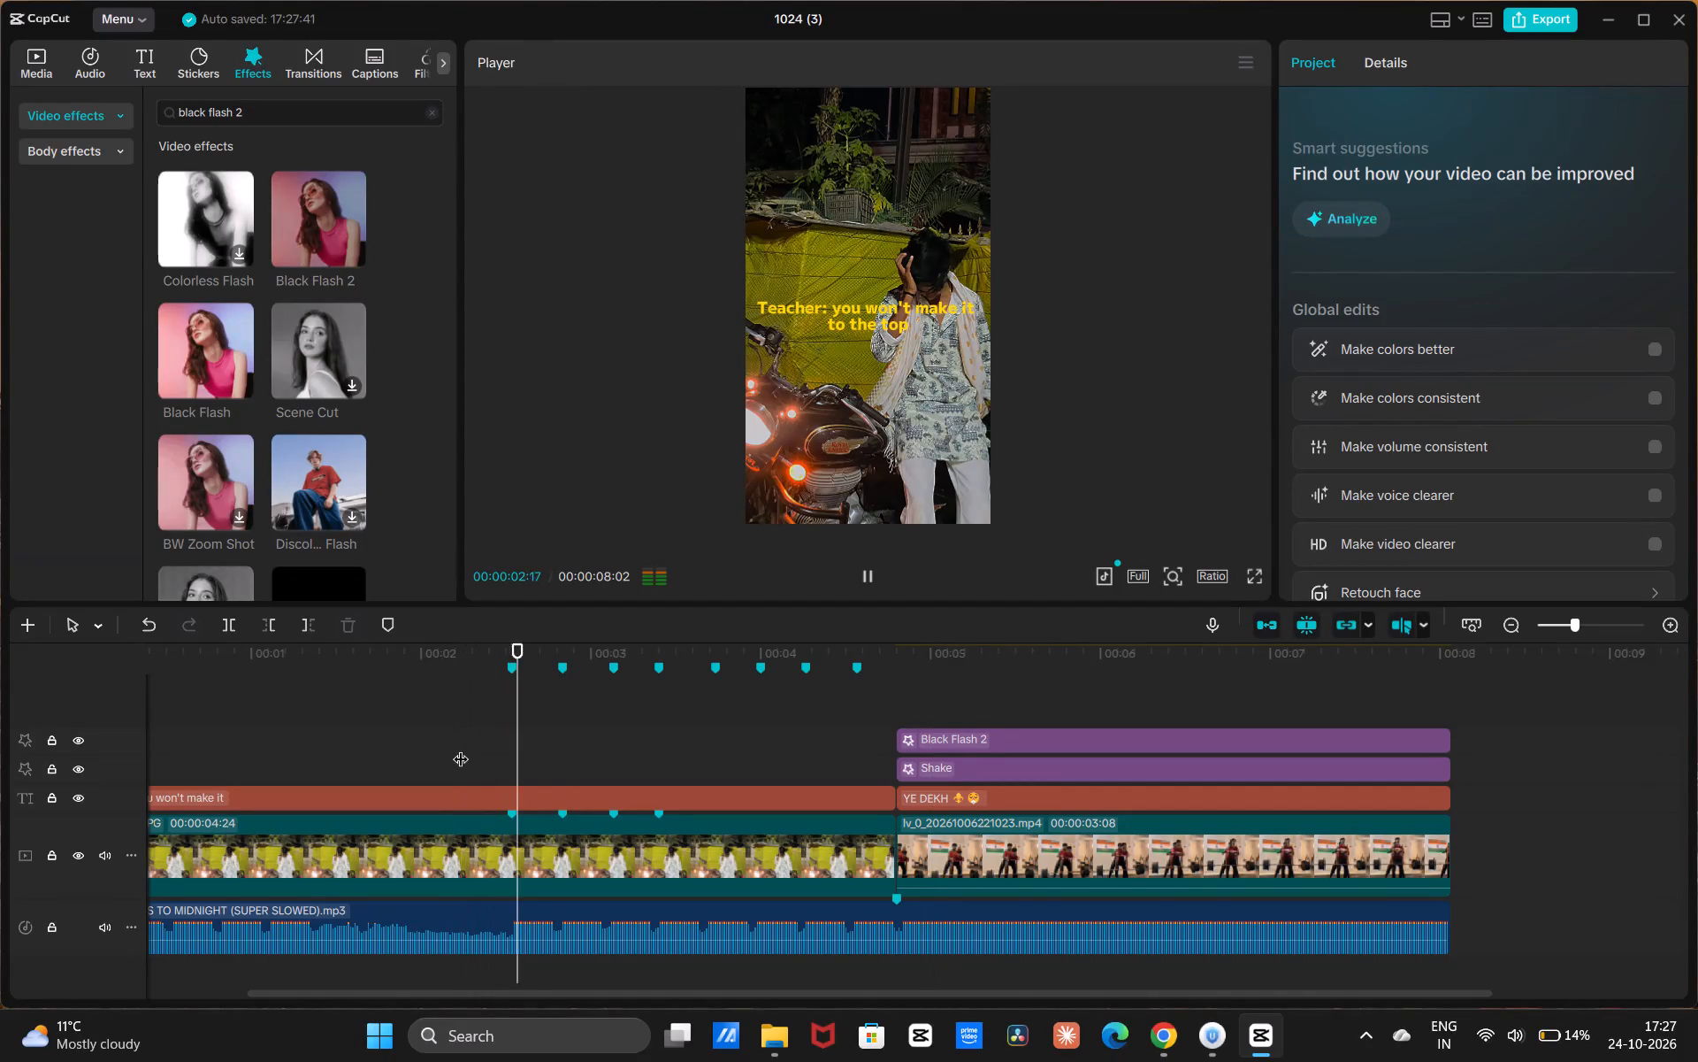
pyautogui.press('space')
pyautogui.click(384, 680)
pyautogui.press('space')
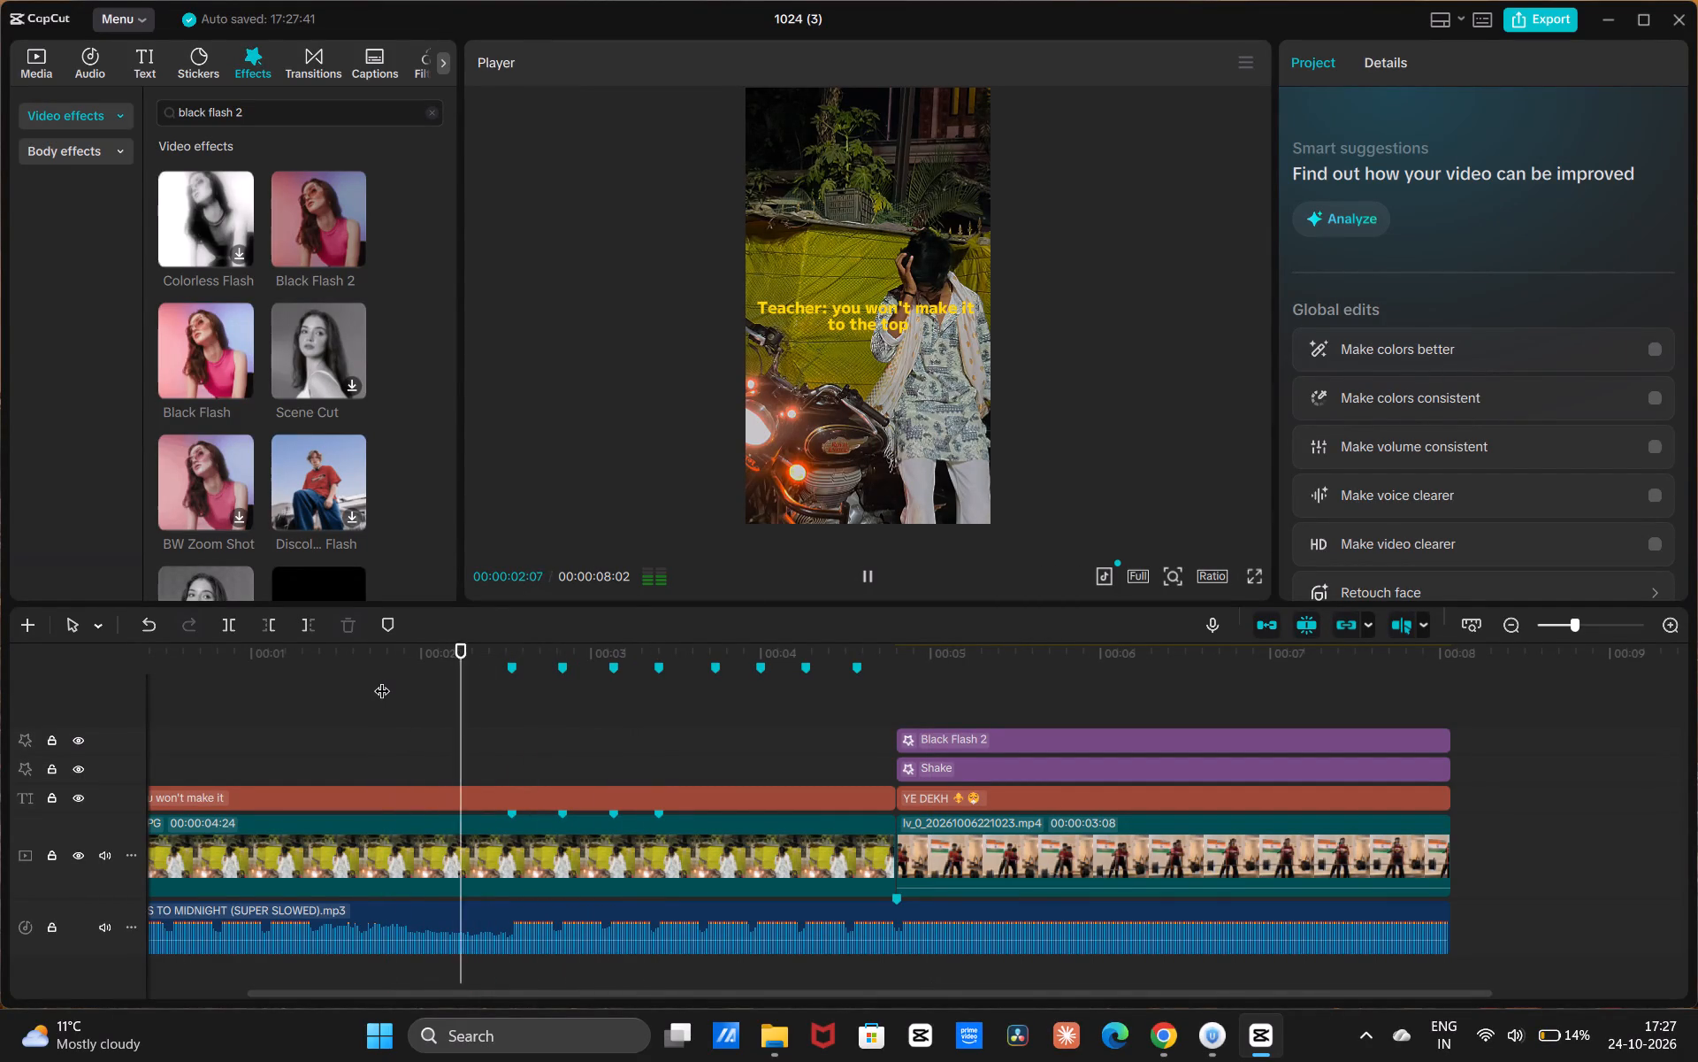
pyautogui.press('space')
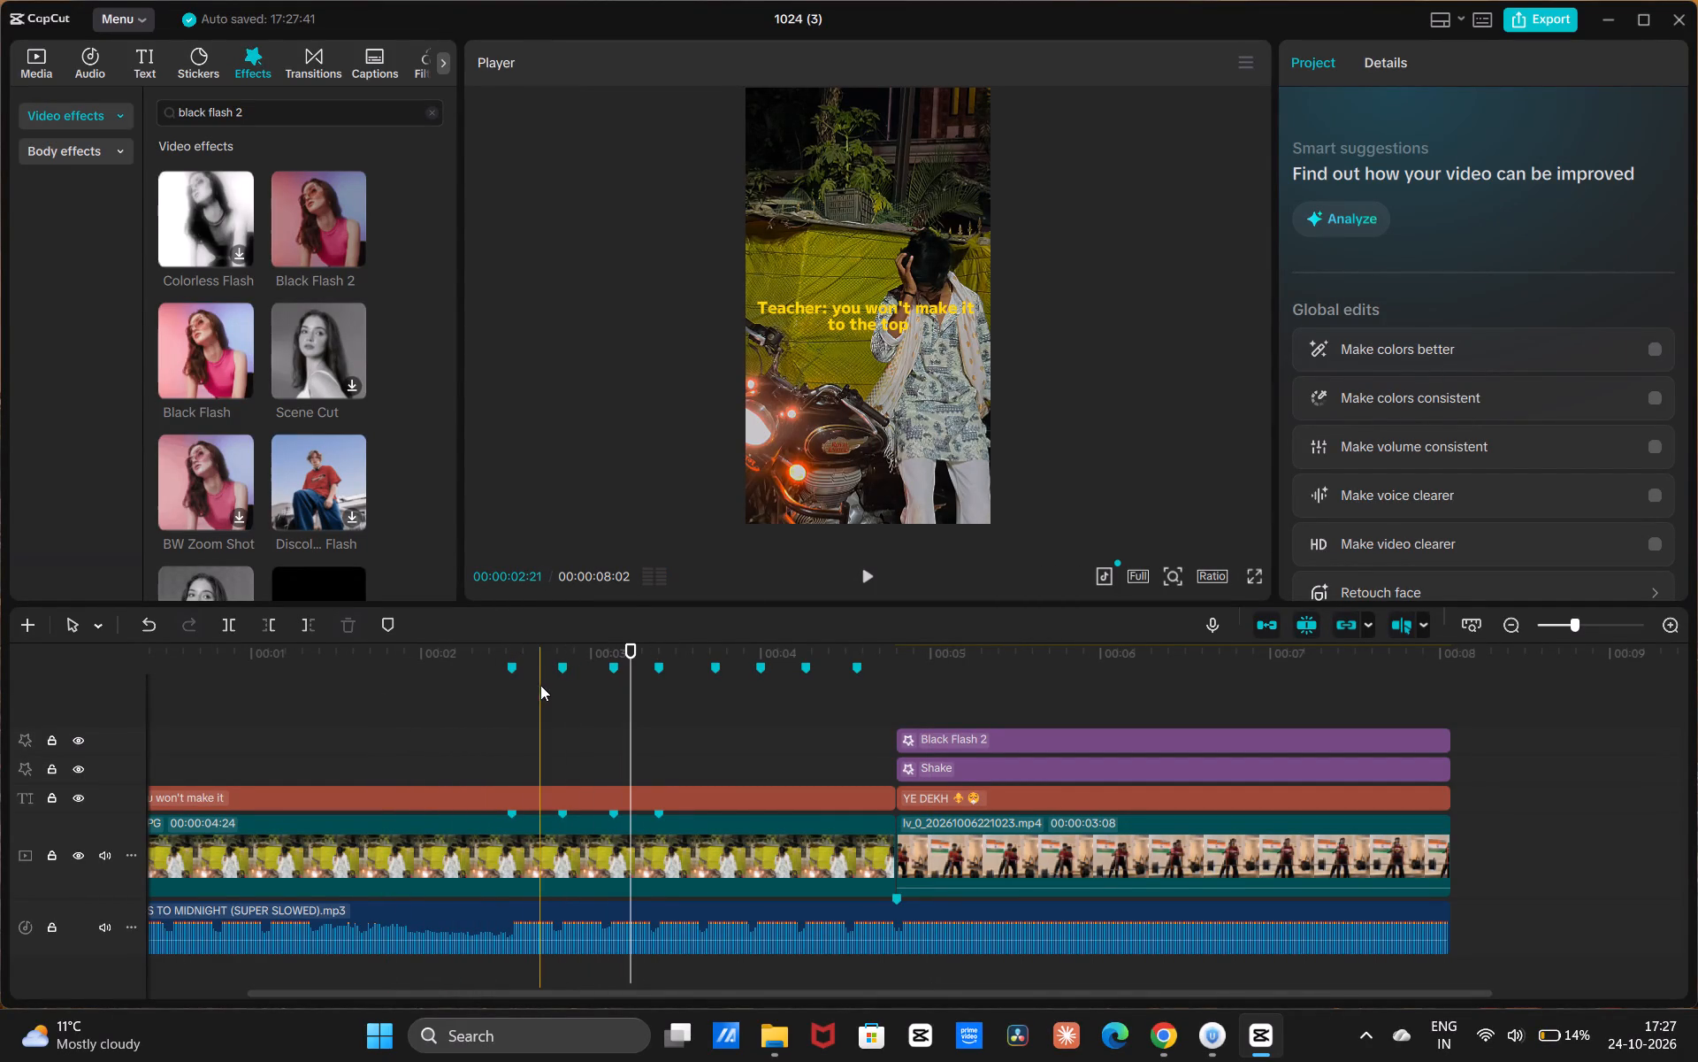
pyautogui.rightClick(555, 666)
pyautogui.rightClick(561, 668)
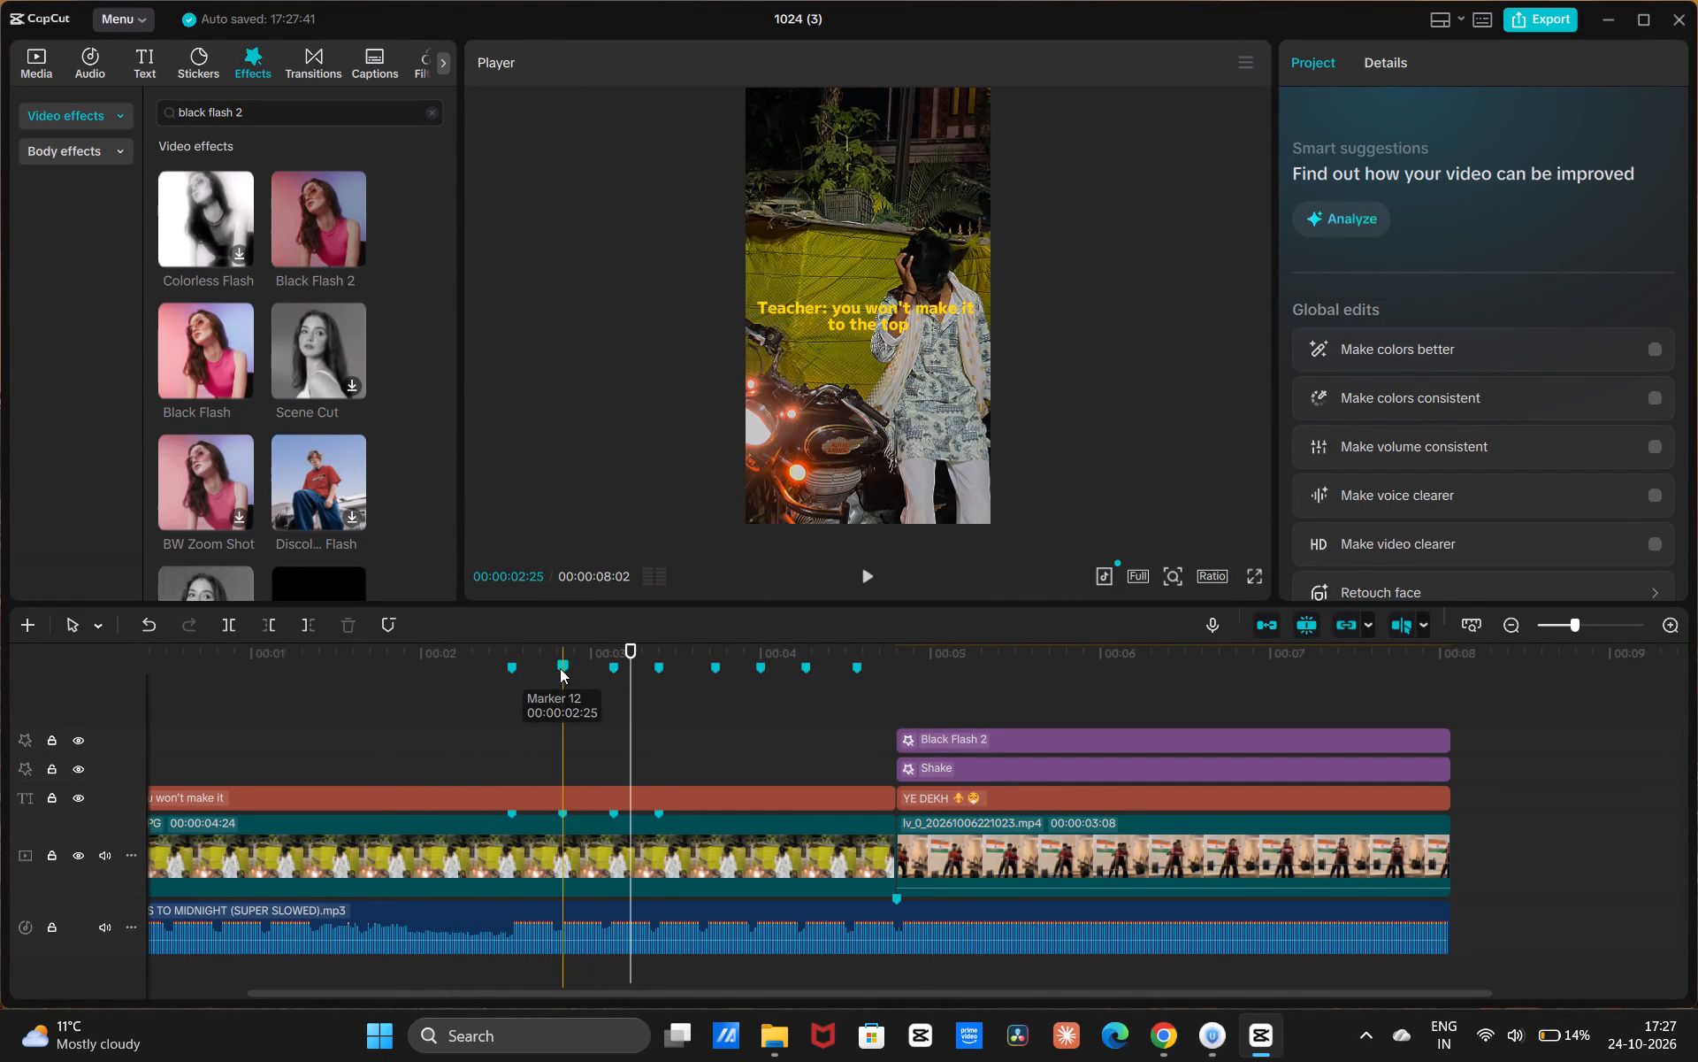
pyautogui.click(595, 687)
# Replay the beat section and delete the timeline marker at 00:00:03:12.
pyautogui.click(445, 698)
pyautogui.press('space')
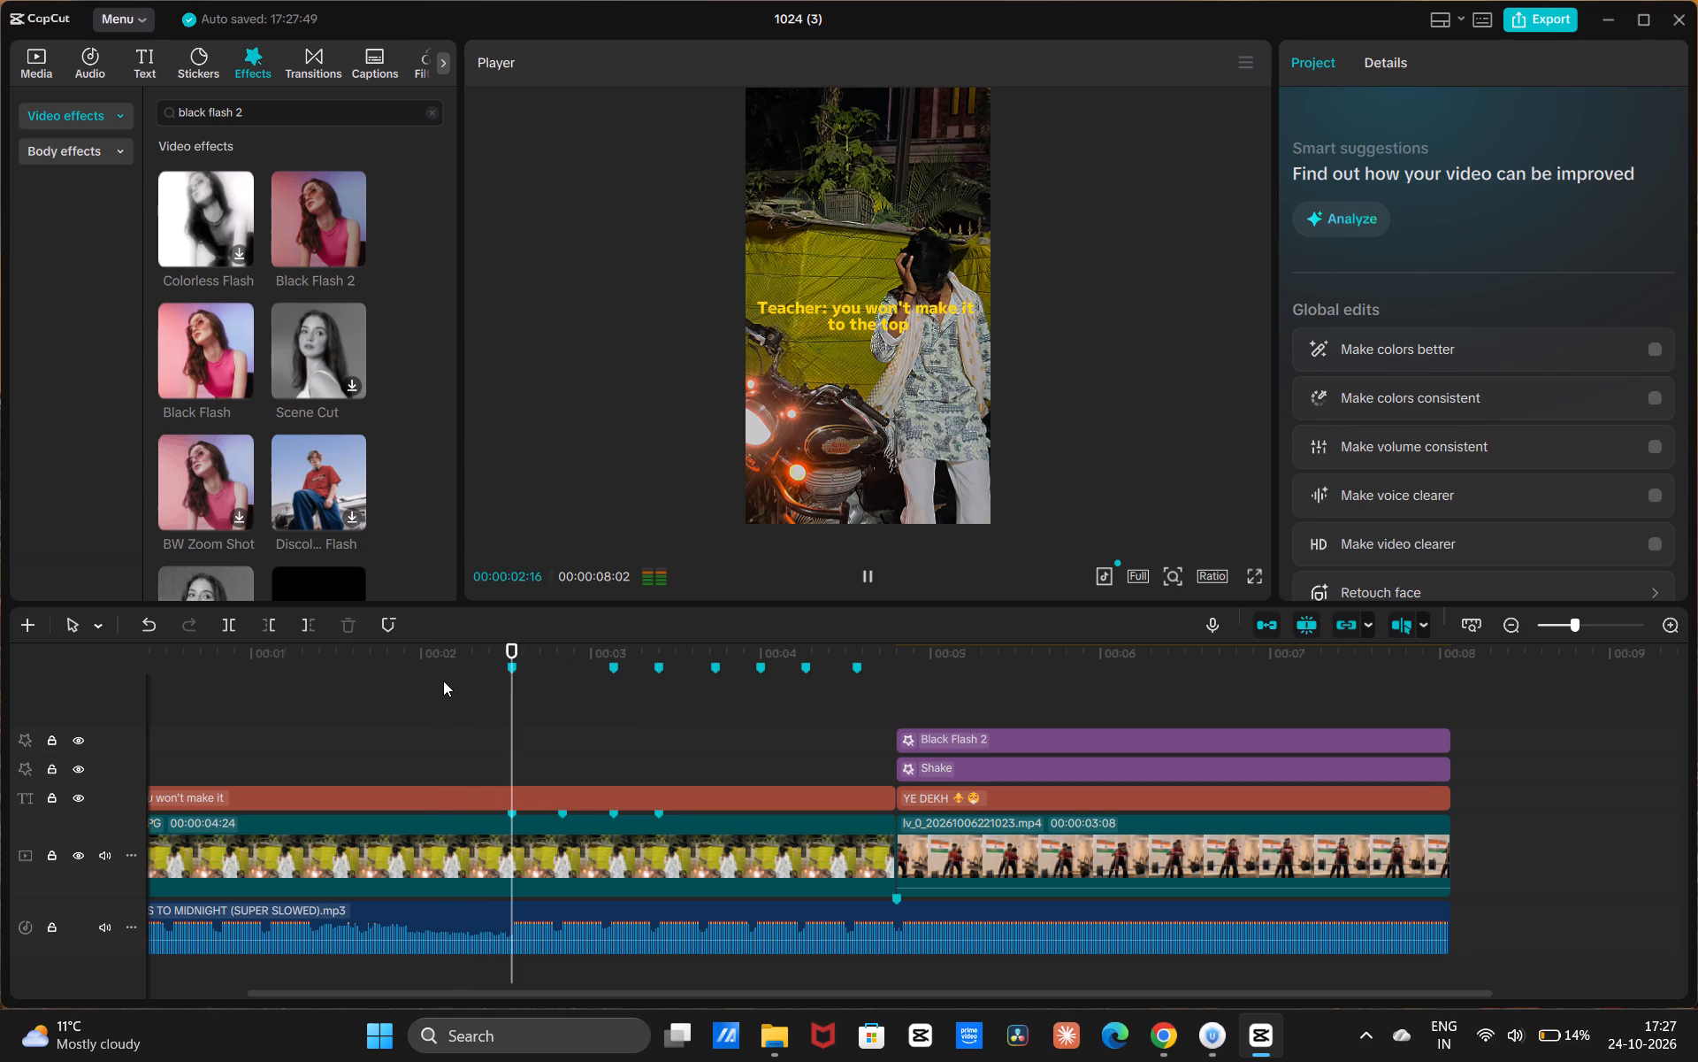
pyautogui.press('space')
pyautogui.rightClick(654, 661)
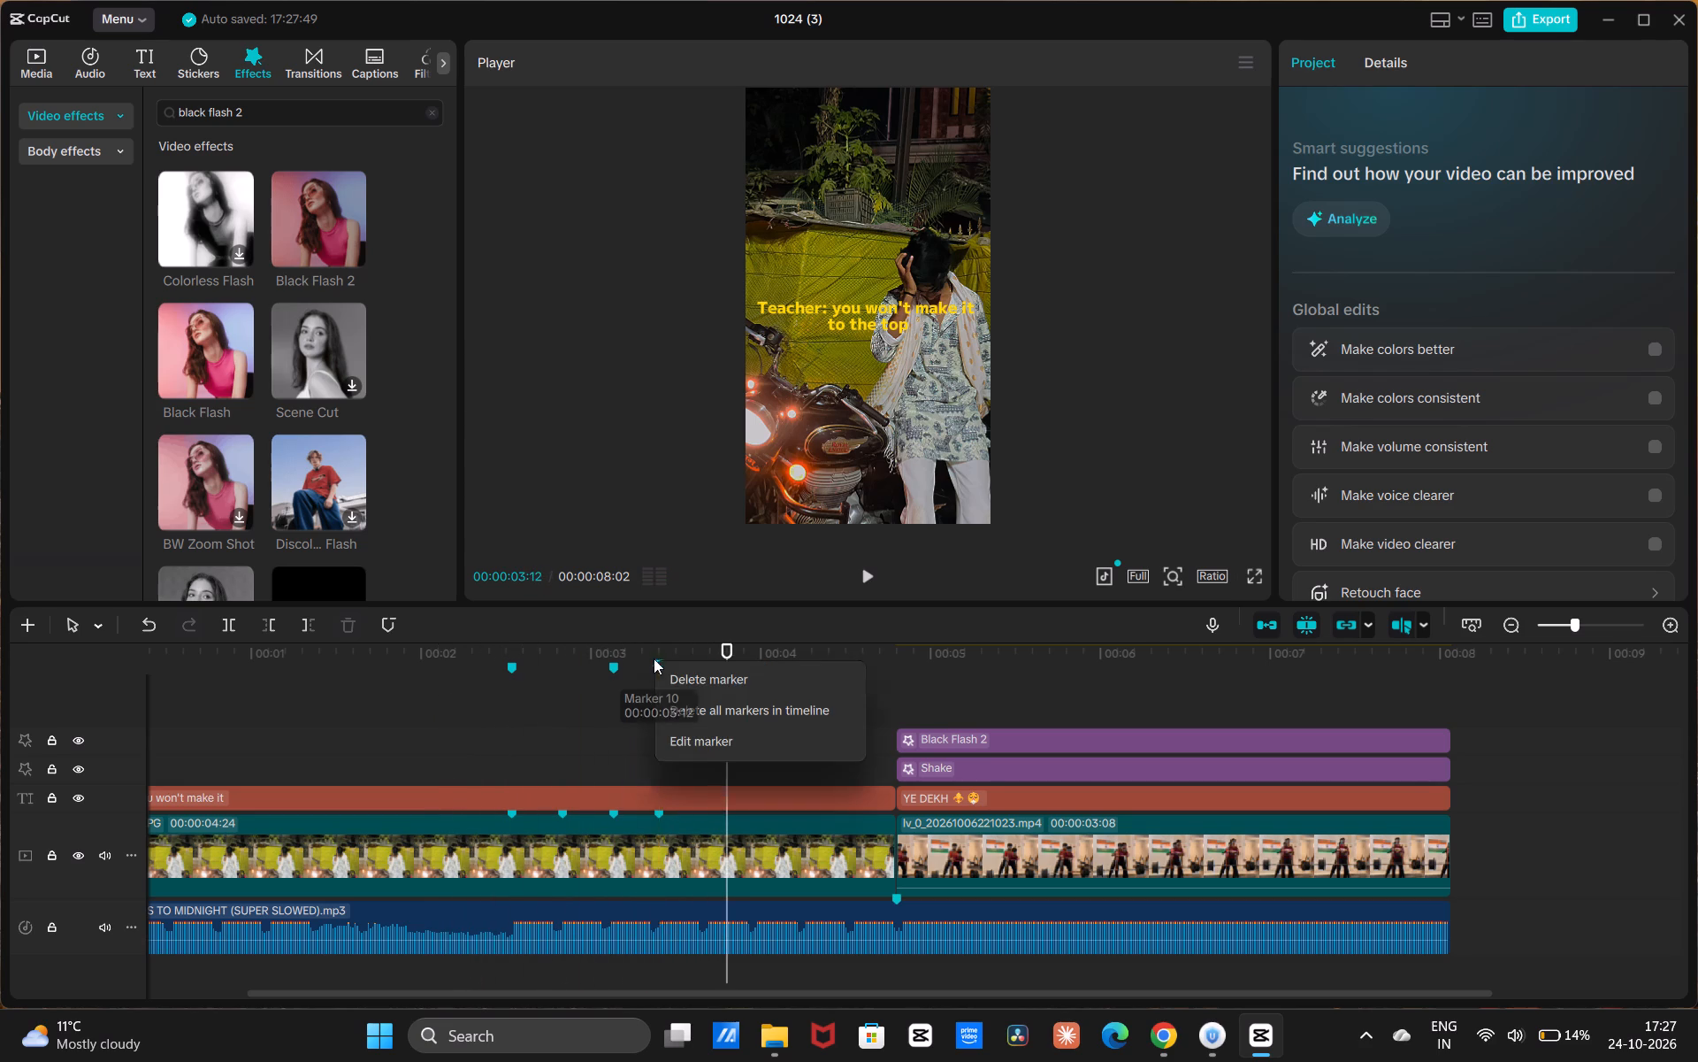
pyautogui.moveTo(697, 661); pyautogui.dragTo(666, 689)
pyautogui.click(707, 681)
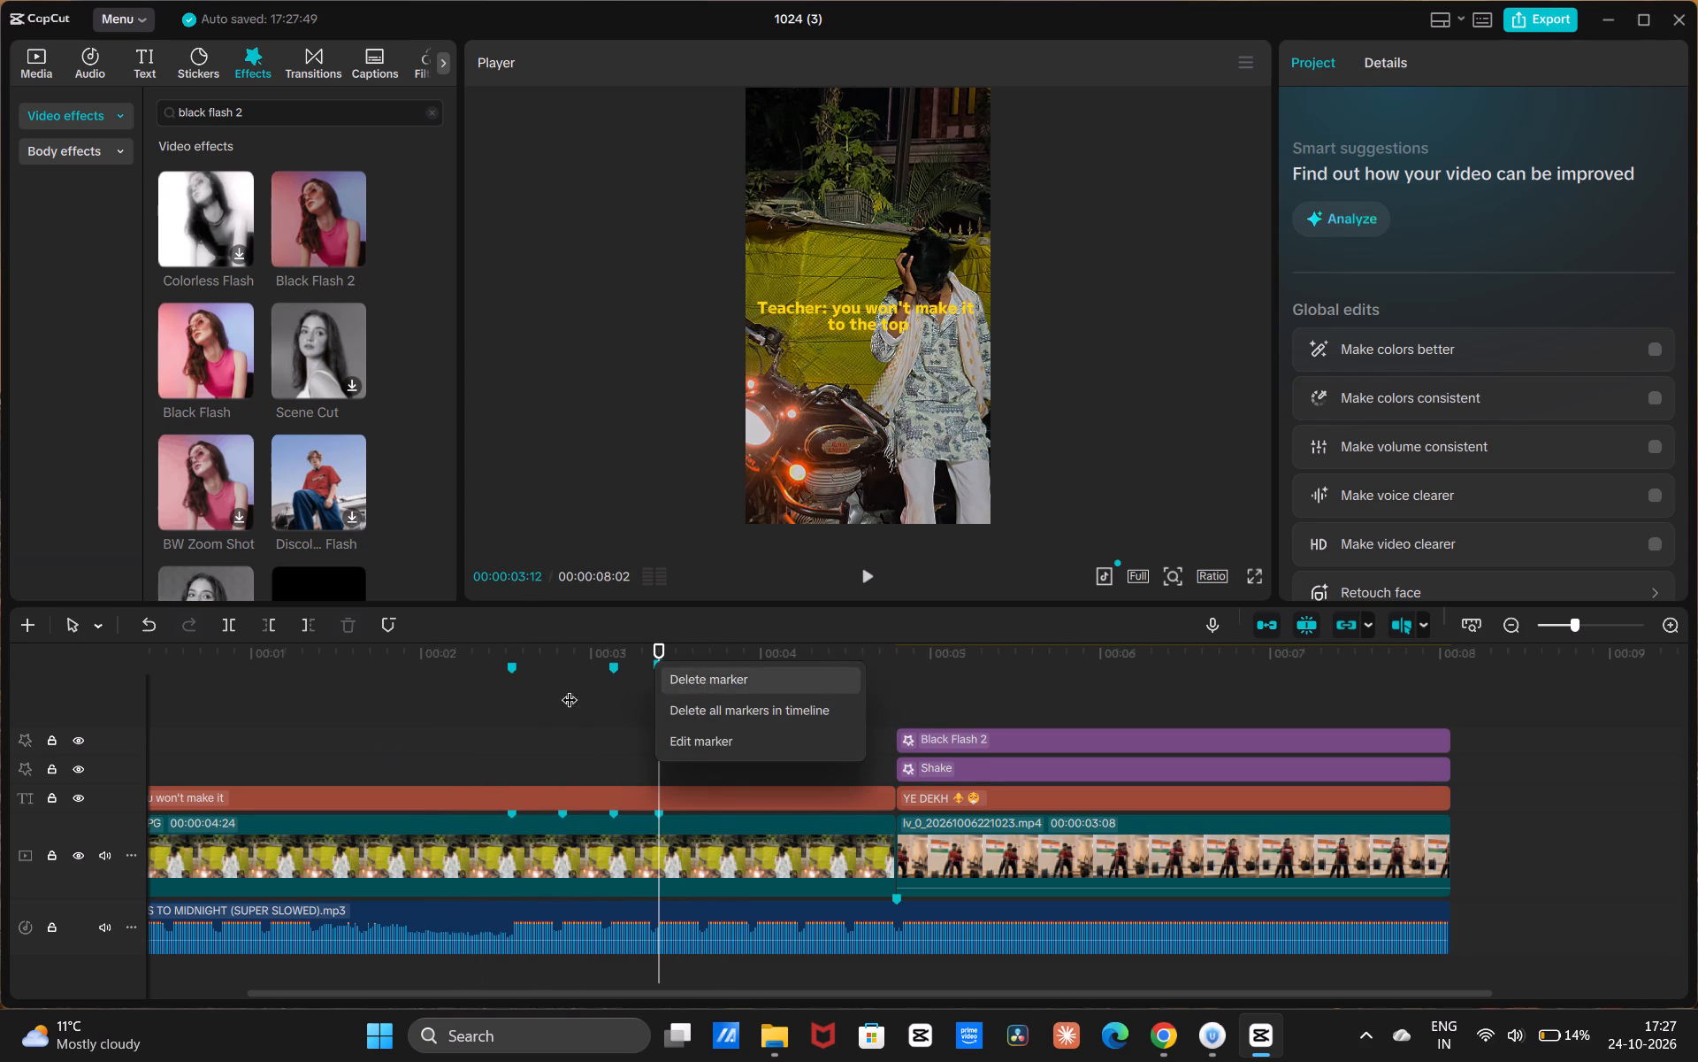
# Delete the timeline marker at about 00:00:04:00 and the last one before the gym video, checking the rest by playback.
pyautogui.click(393, 686)
pyautogui.press('space')
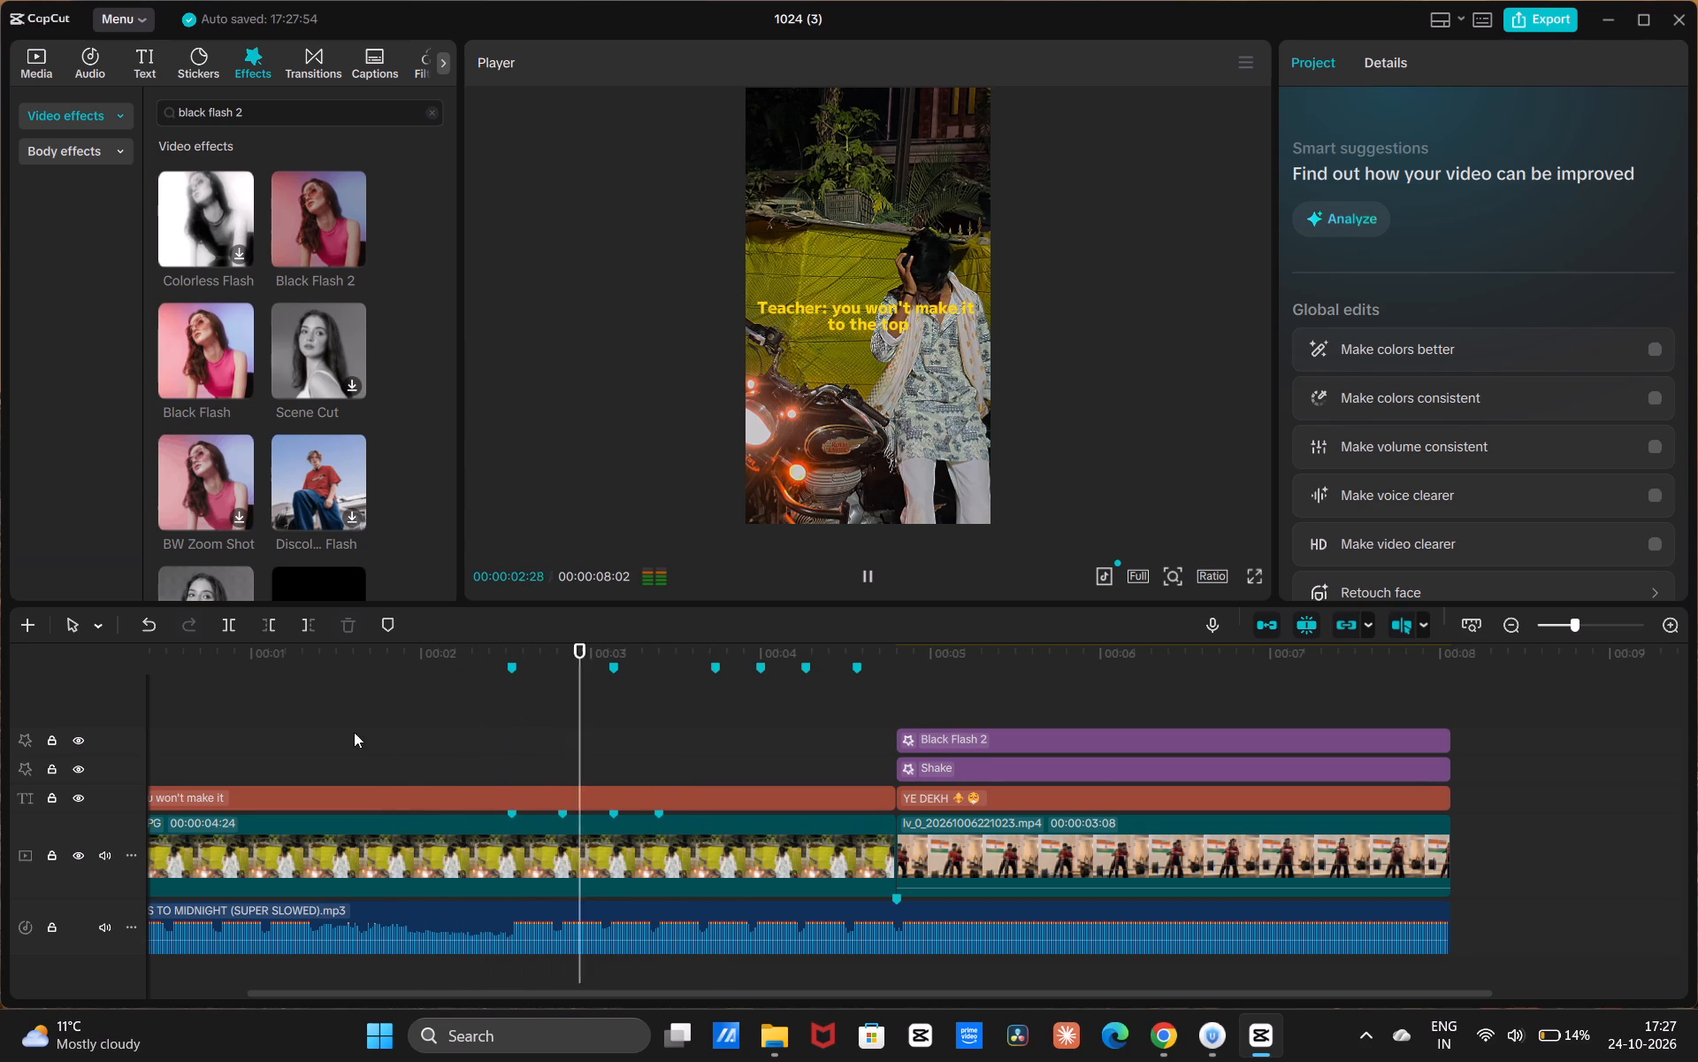
pyautogui.press('space')
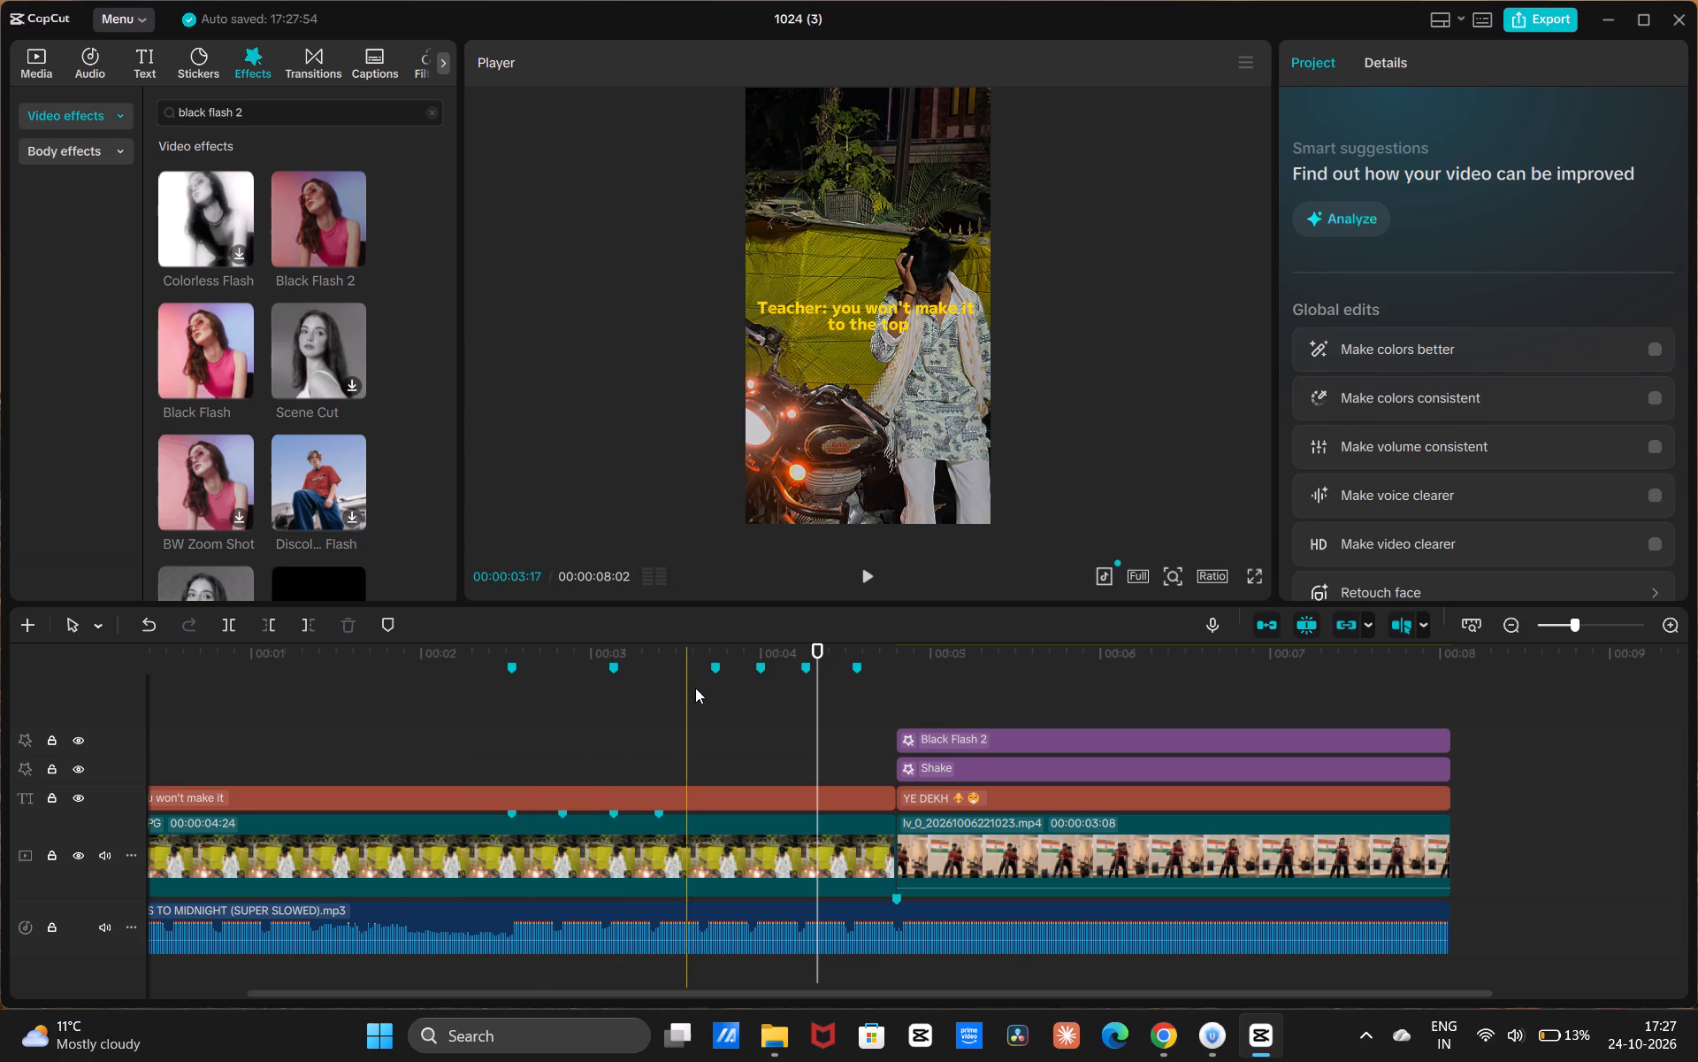
pyautogui.rightClick(748, 659)
pyautogui.rightClick(761, 662)
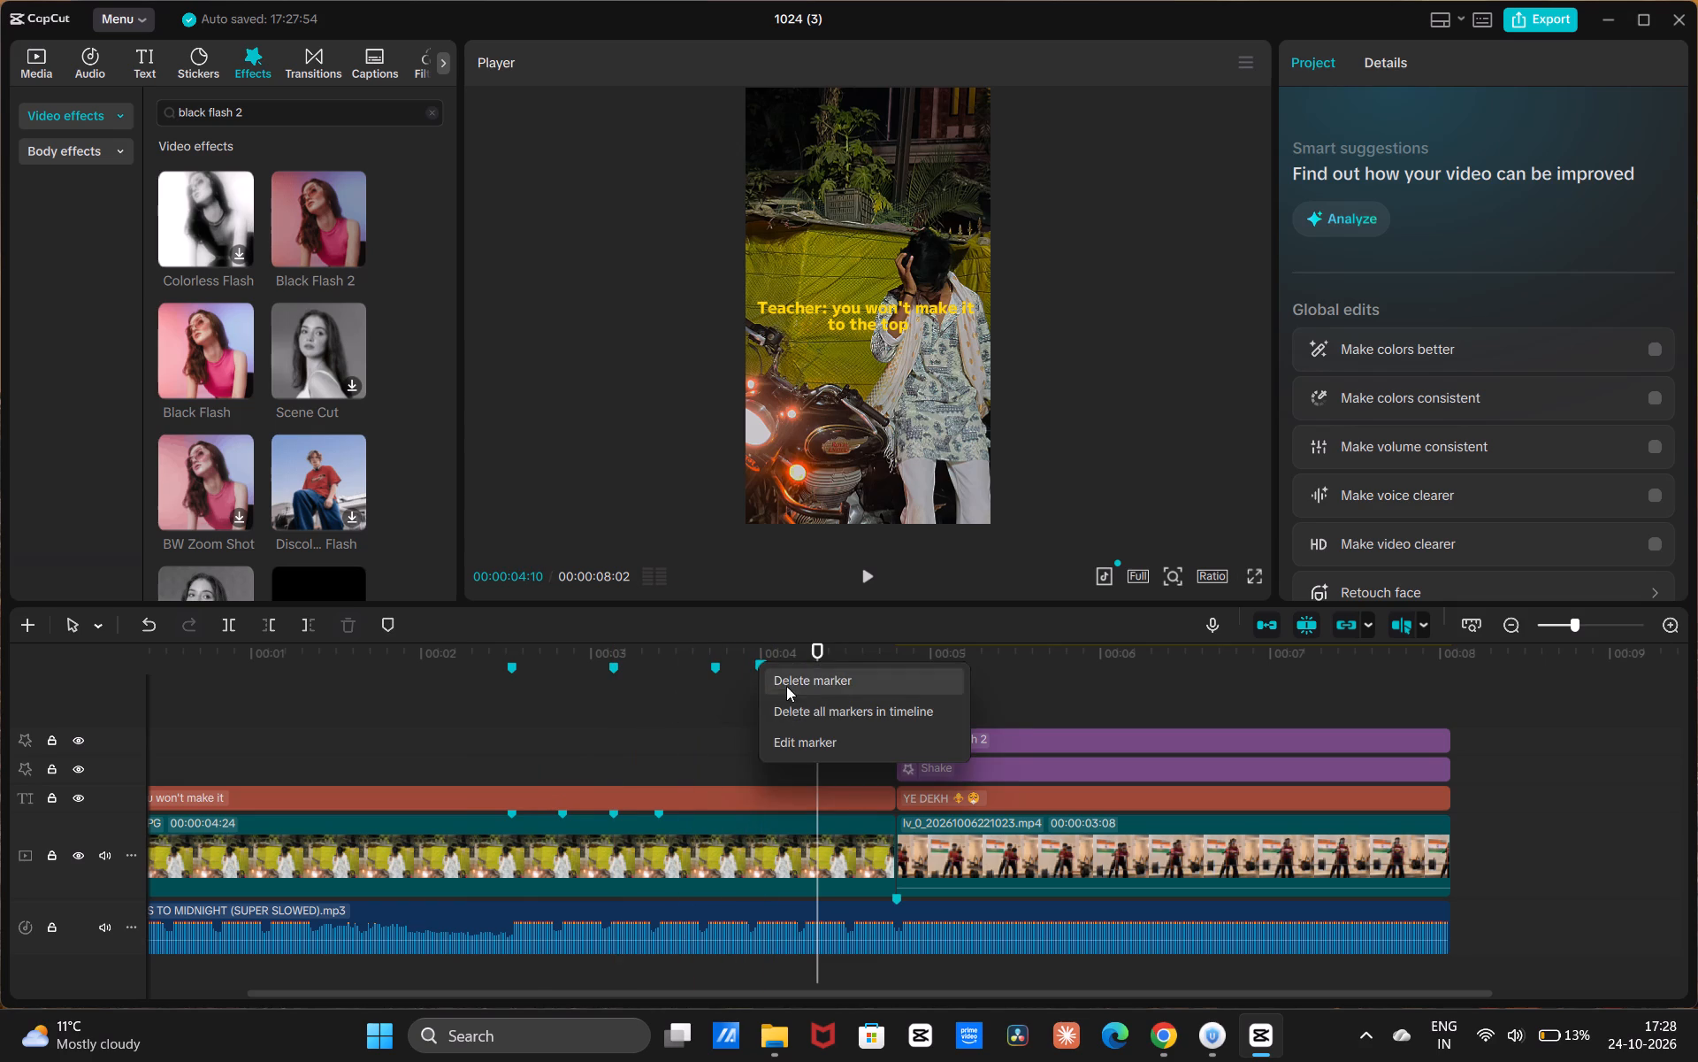
pyautogui.click(786, 686)
pyautogui.rightClick(855, 664)
pyautogui.click(885, 681)
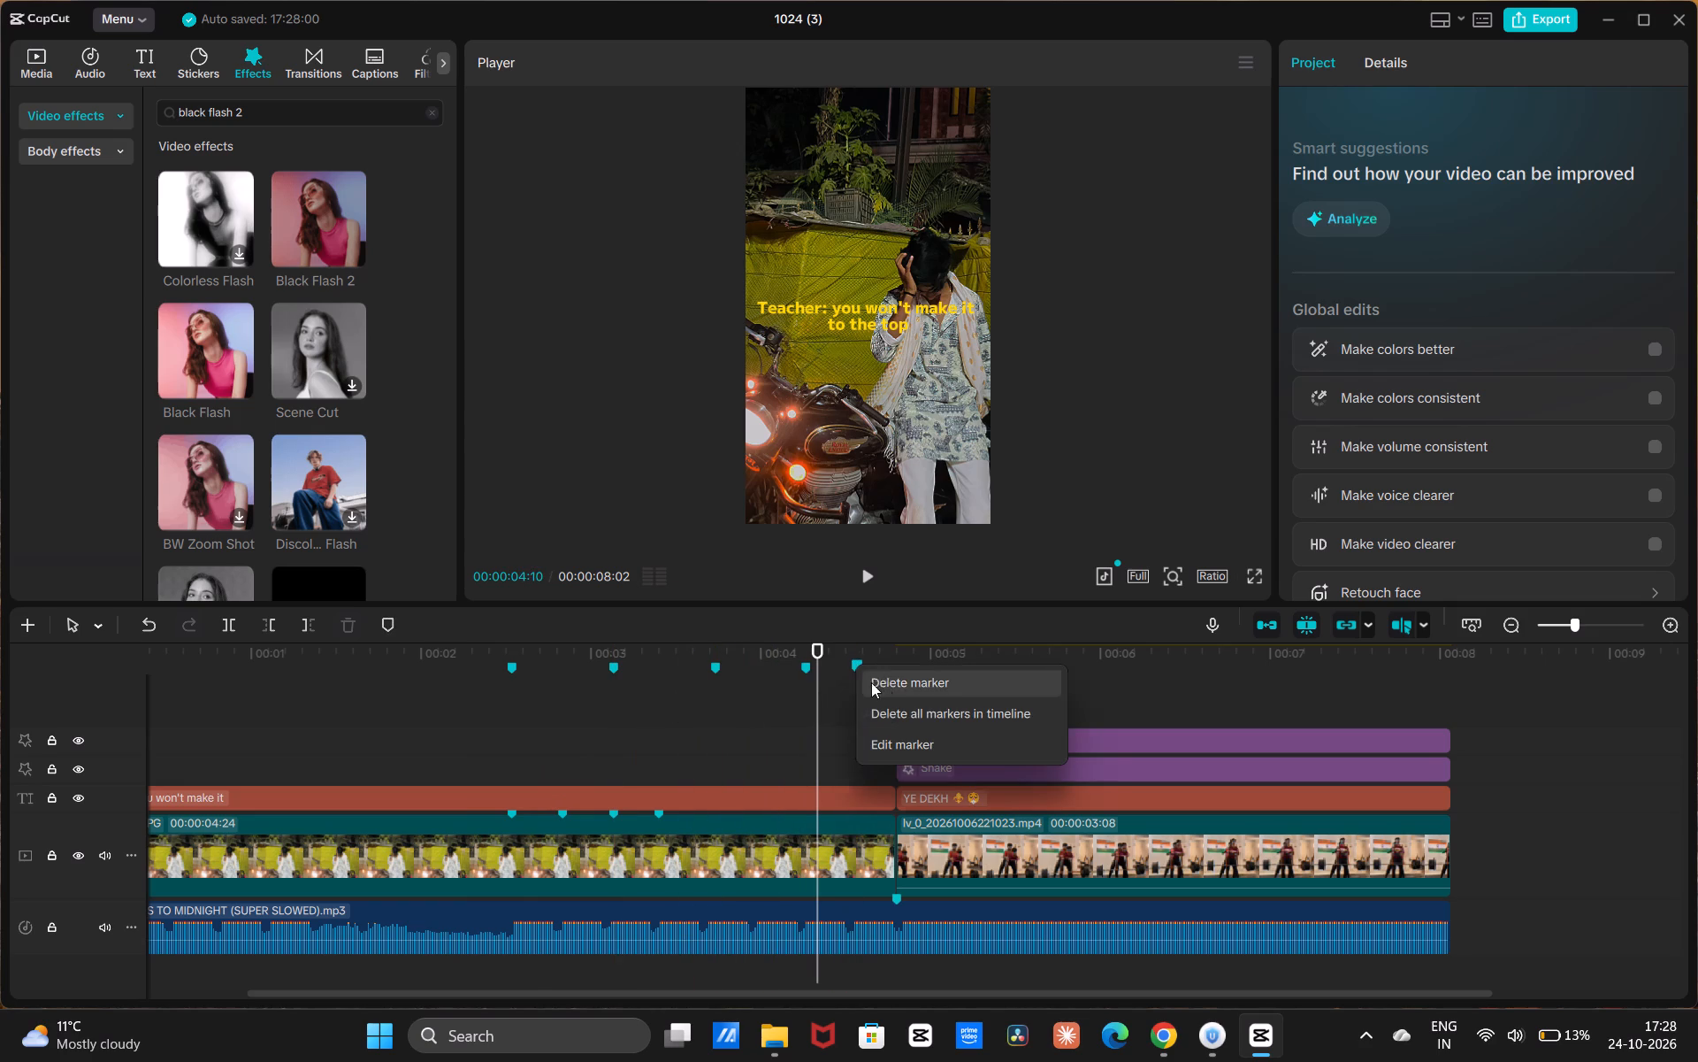
pyautogui.click(293, 690)
pyautogui.press('space')
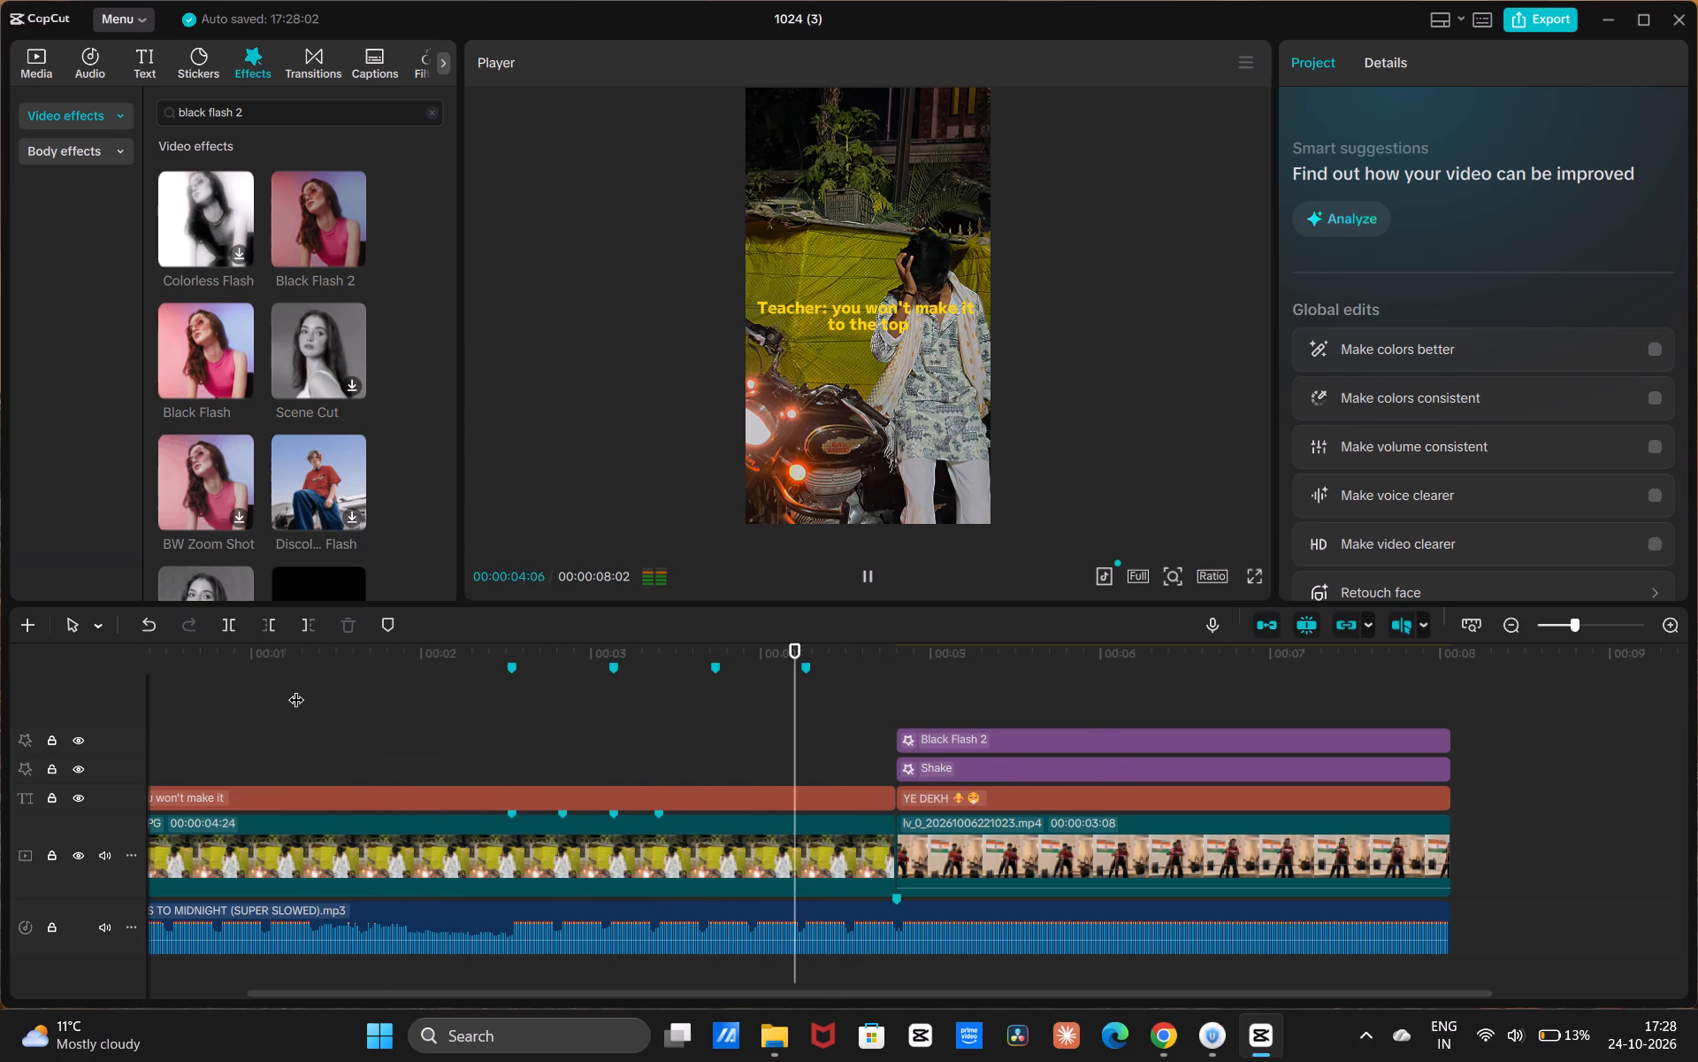
pyautogui.press('space')
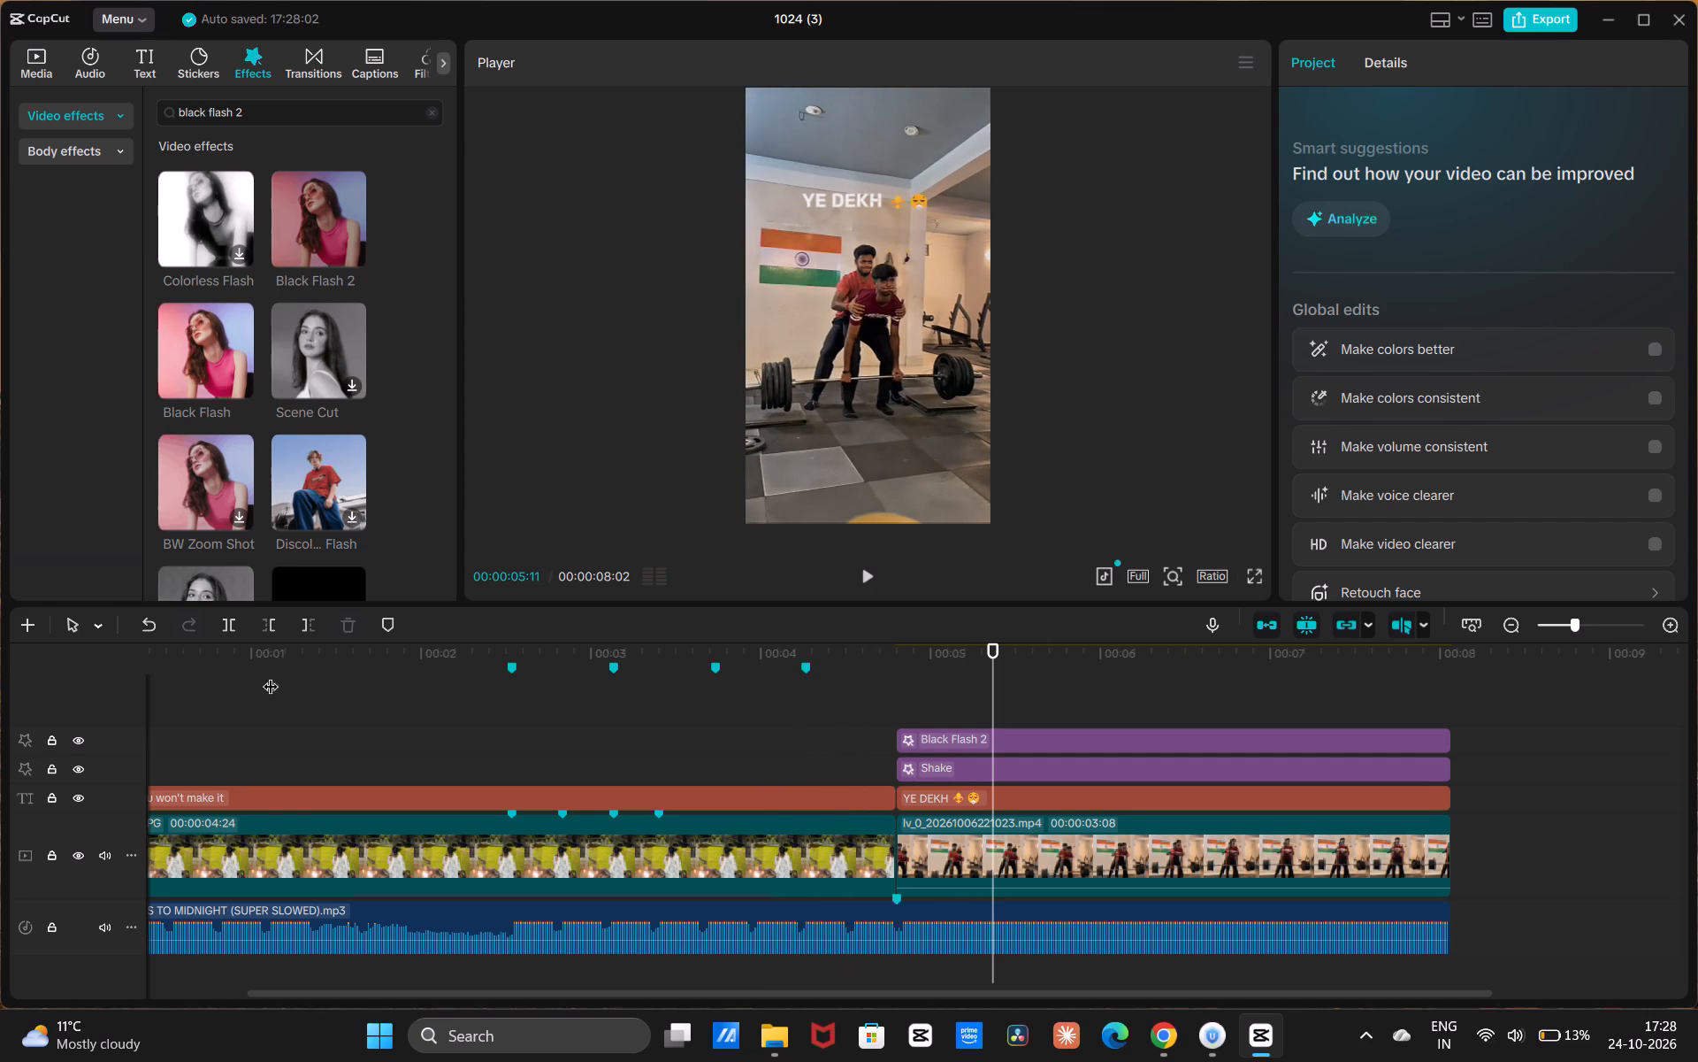
# Split the photo clip at the timeline markers at 00:00:02:16, 00:00:03:04 and 00:00:03:22.
pyautogui.click(509, 850)
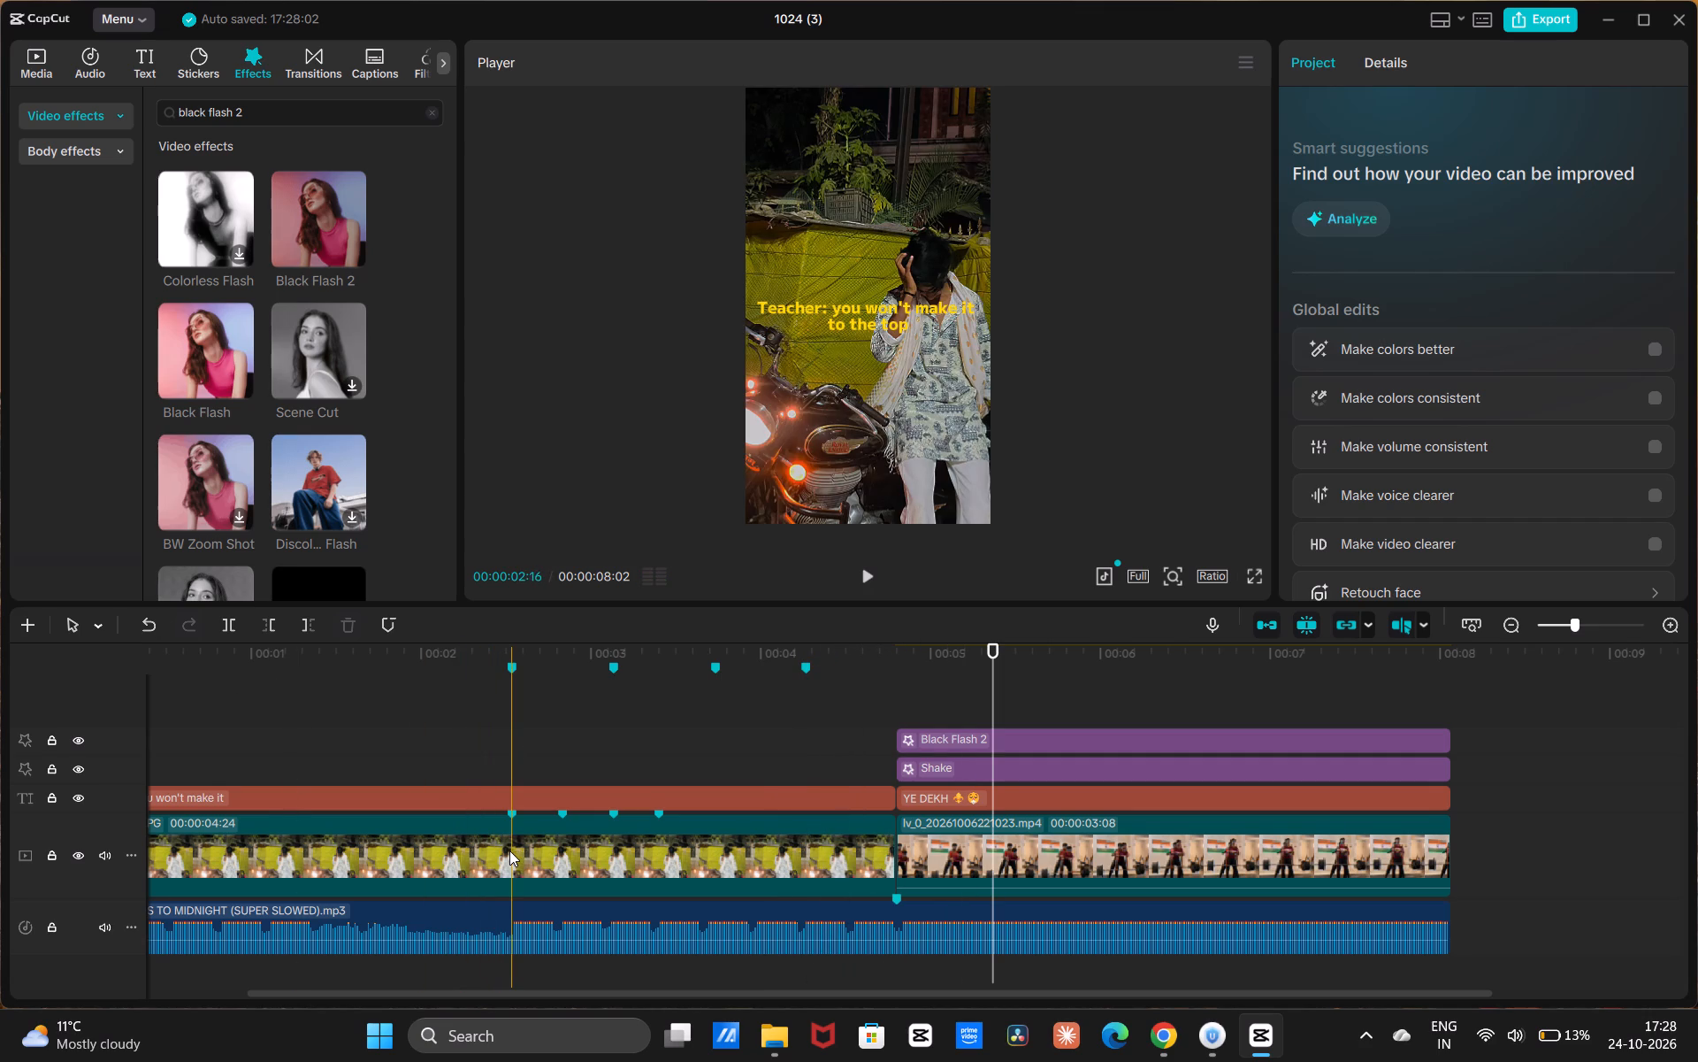
pyautogui.press('b')
pyautogui.click(508, 851)
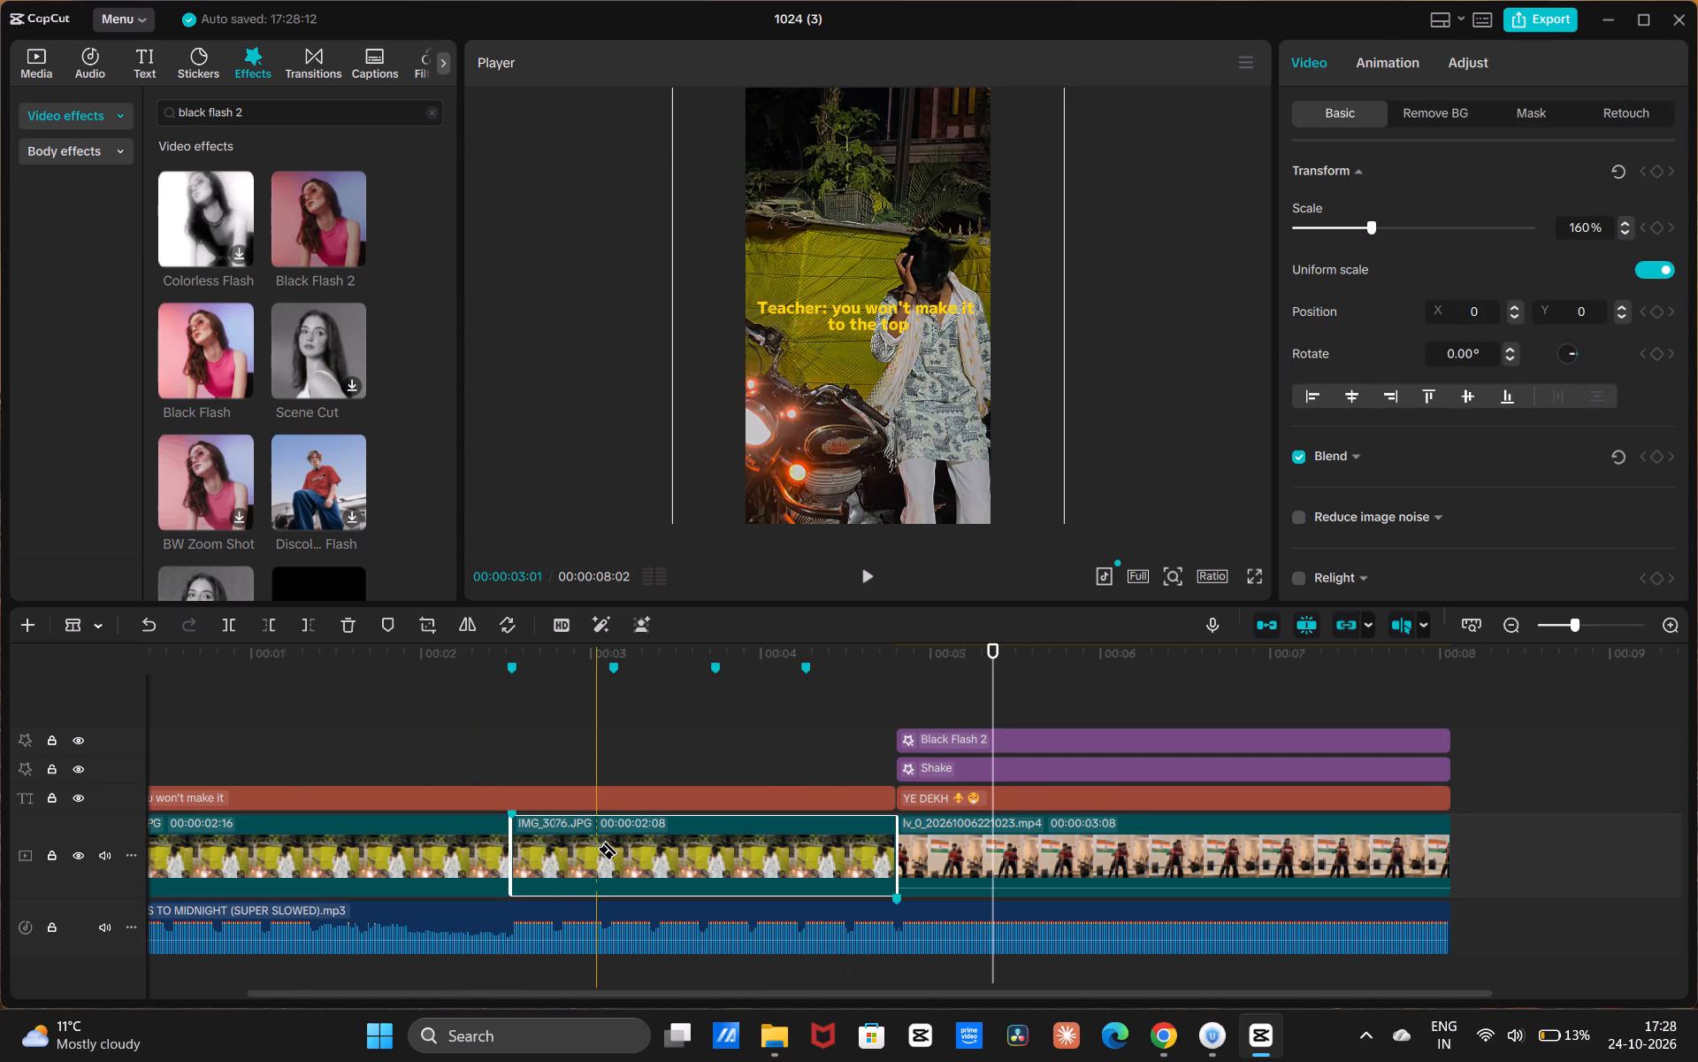
pyautogui.click(611, 850)
pyautogui.press('b')
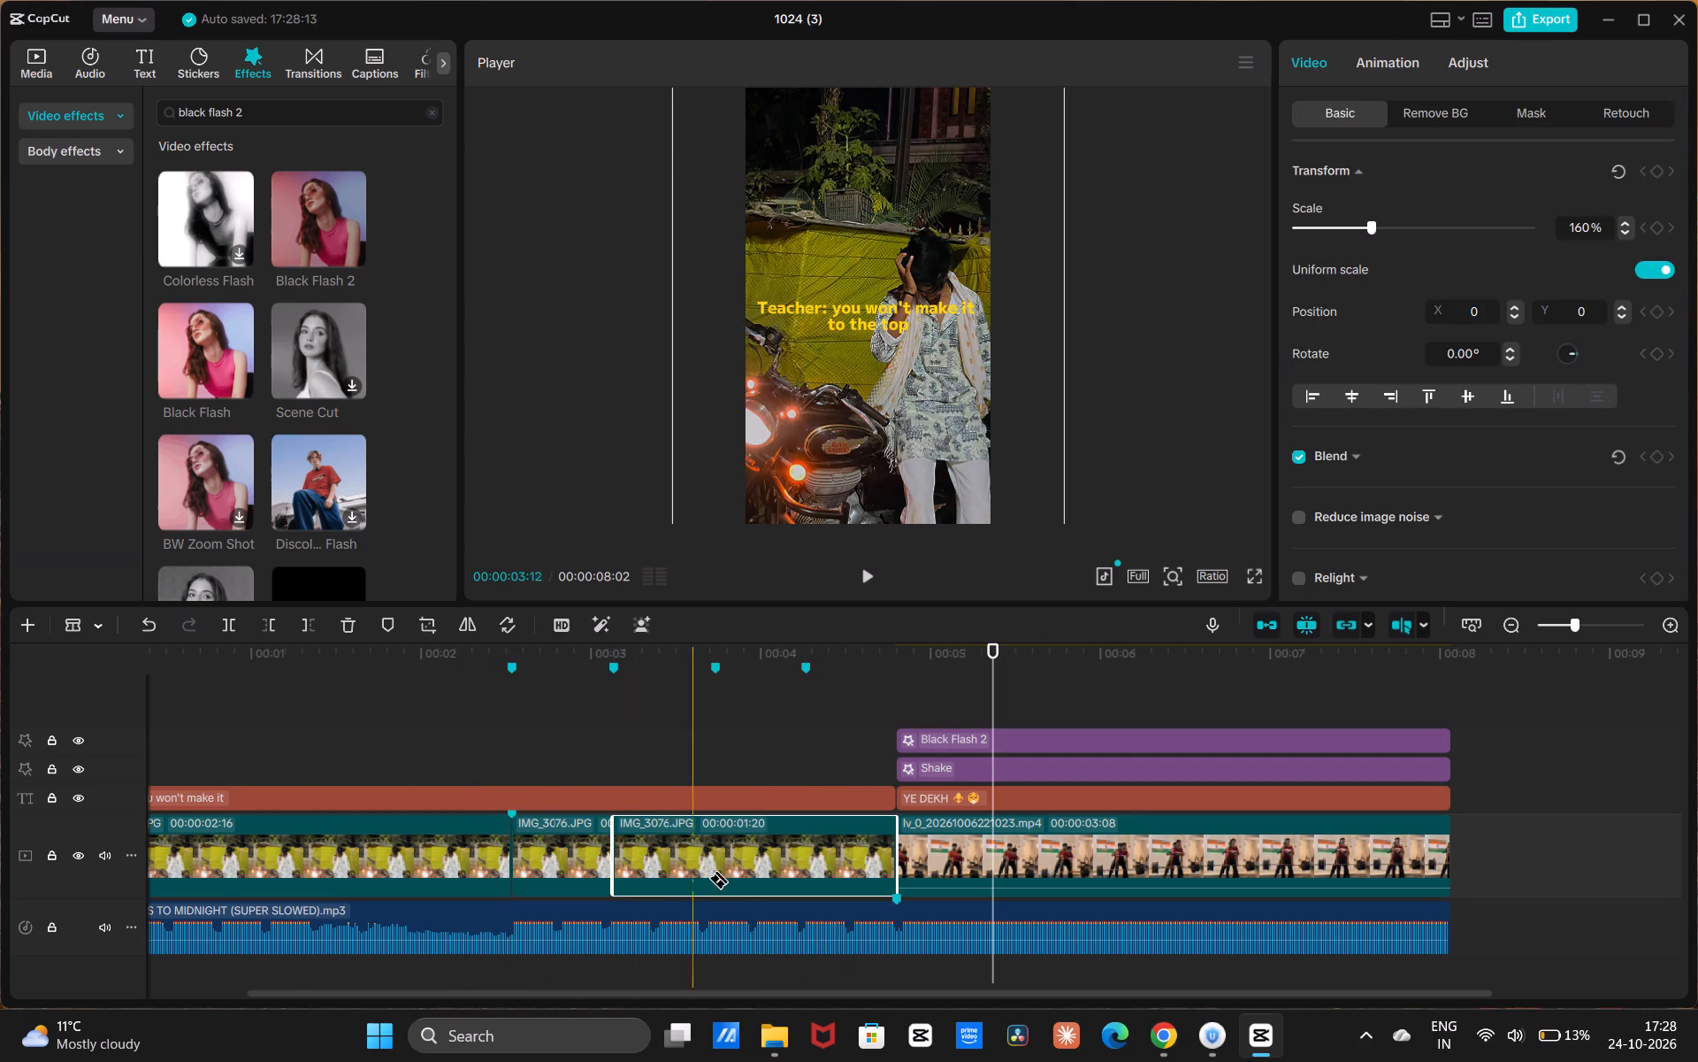
pyautogui.click(720, 853)
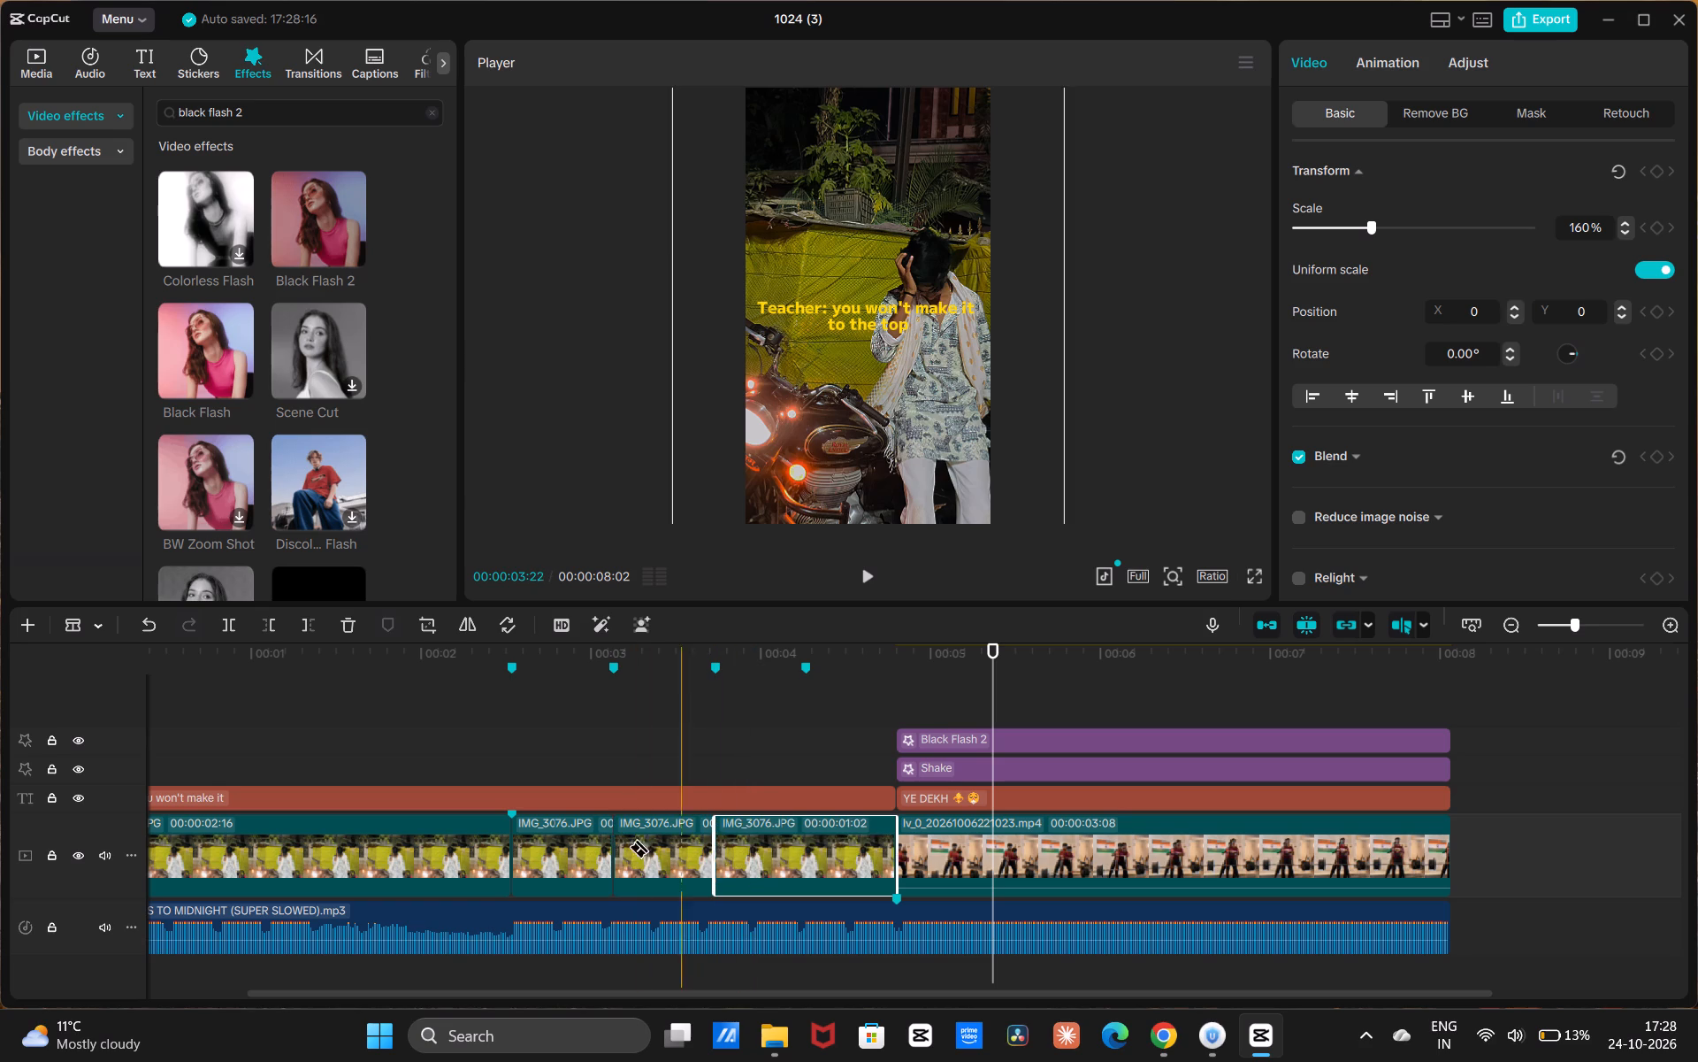
pyautogui.press('a')
# Reduce the scale of the first photo segment so the photo still just fills the vertical frame.
pyautogui.click(532, 833)
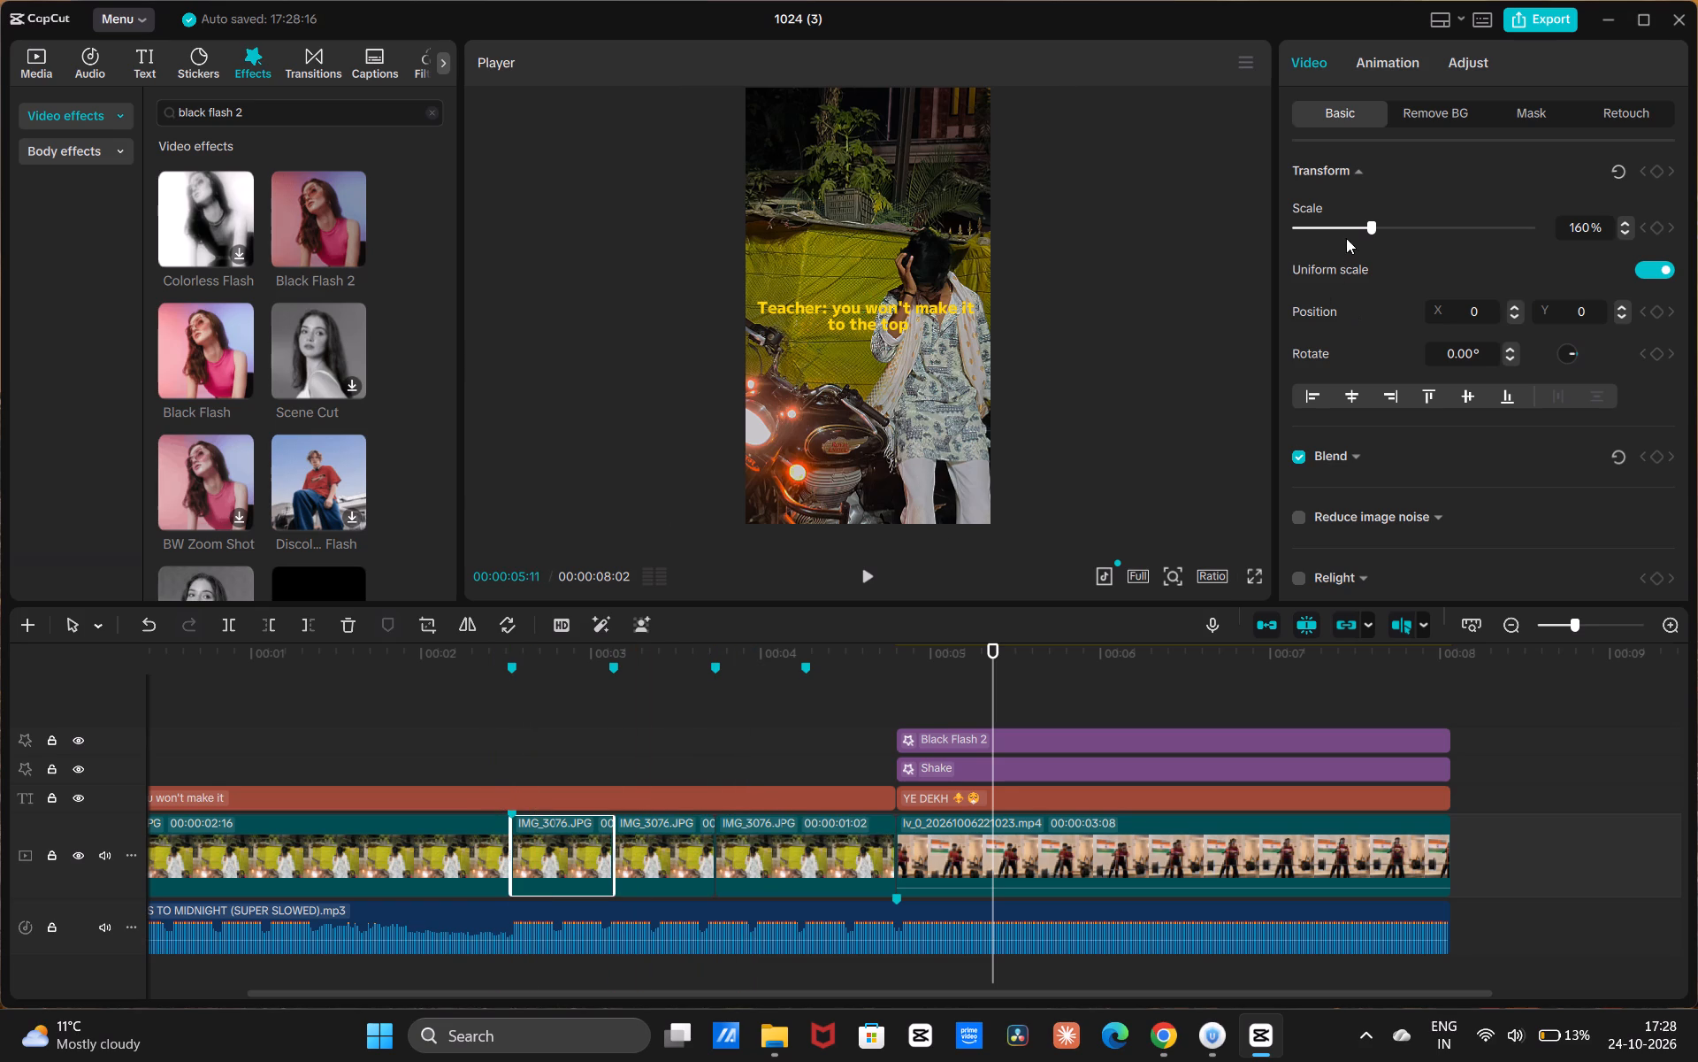
pyautogui.click(365, 850)
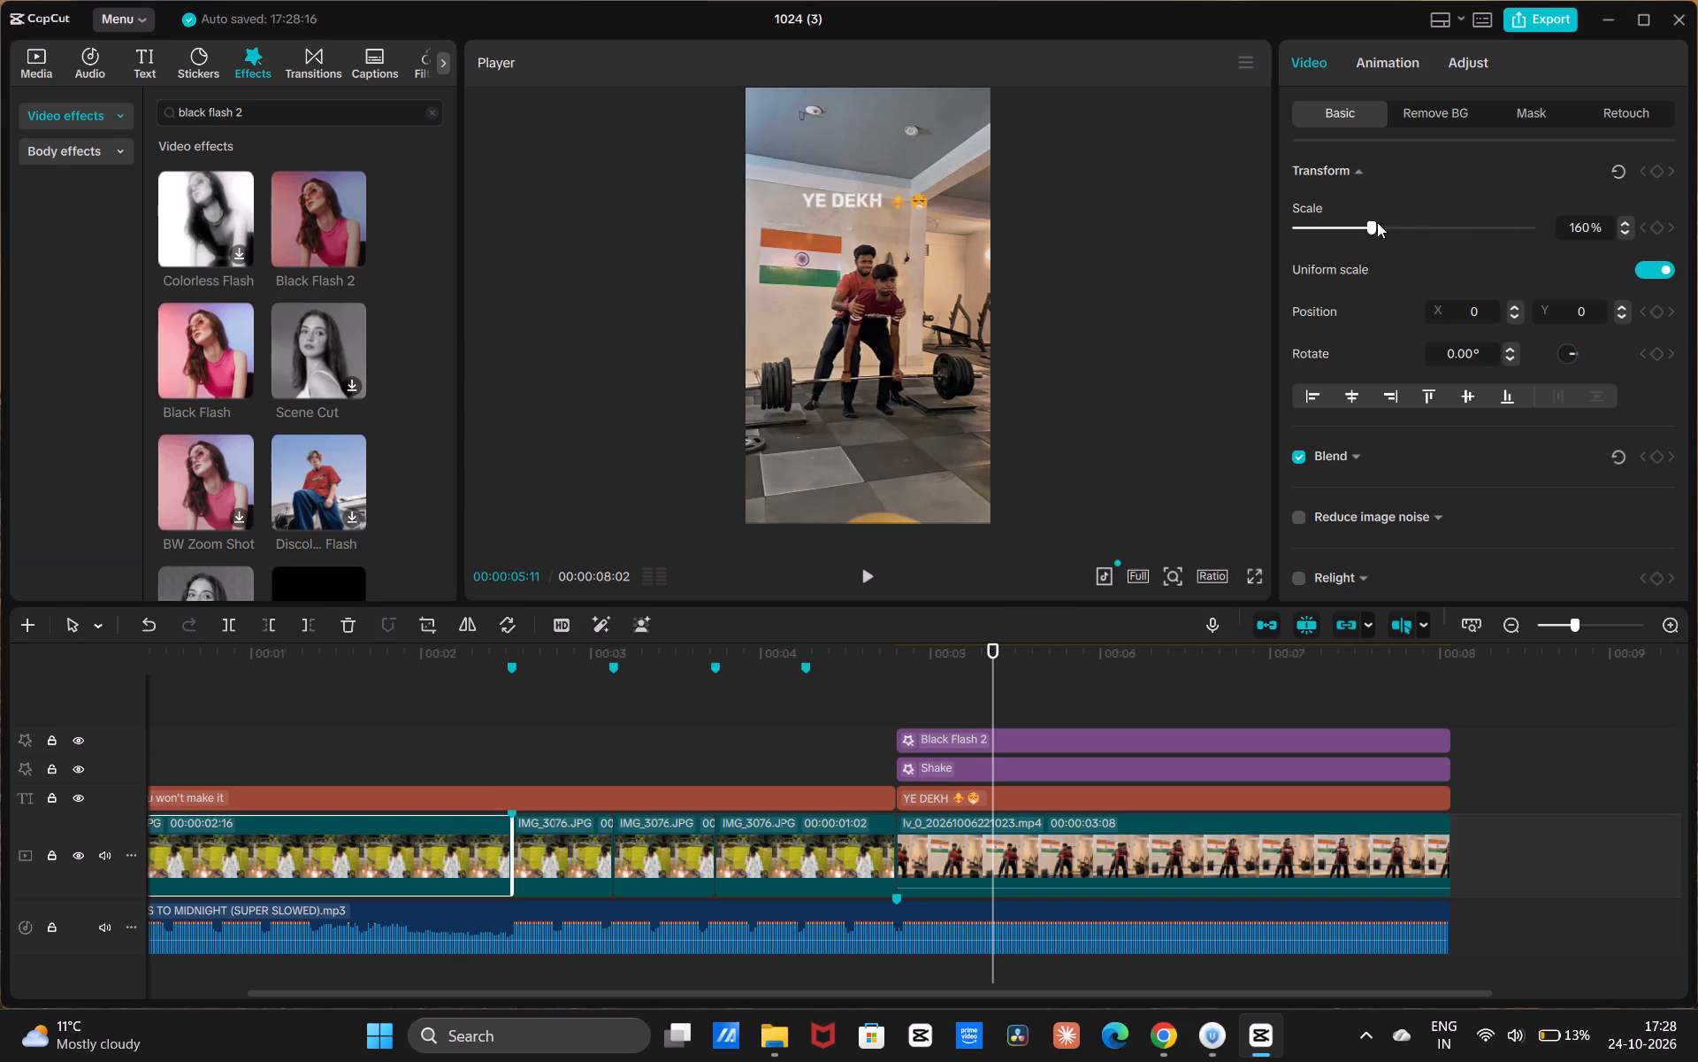
pyautogui.click(326, 777)
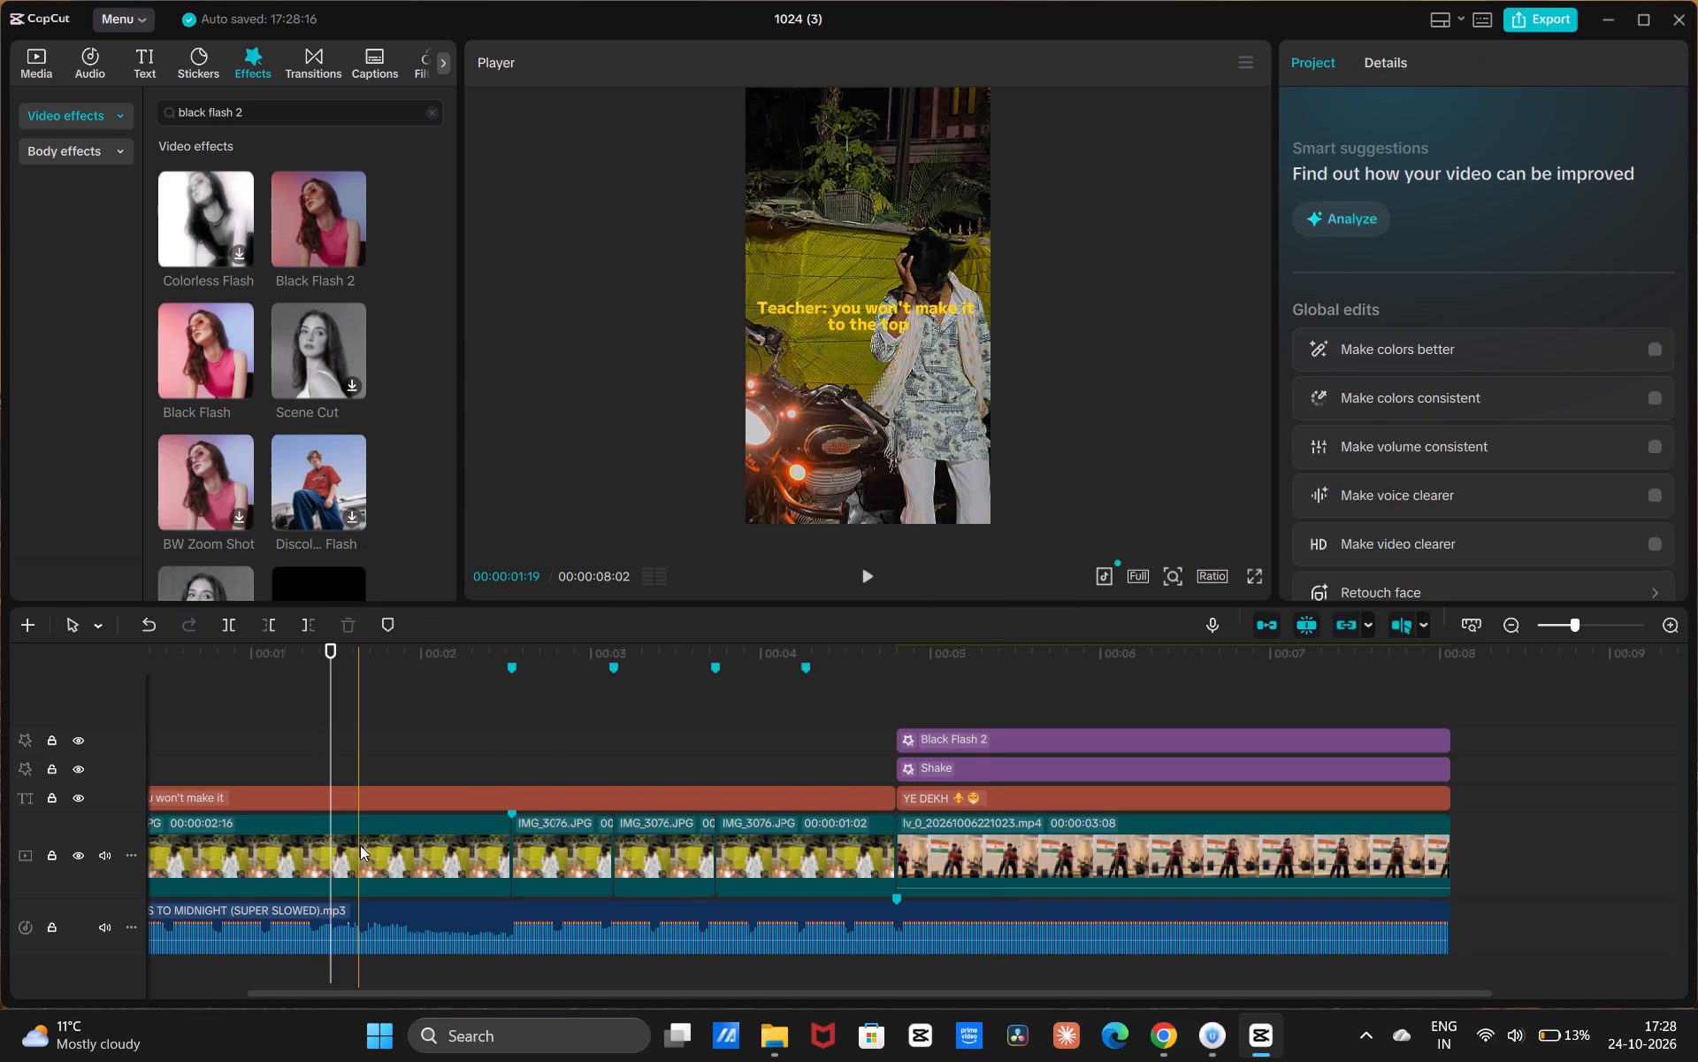
pyautogui.click(360, 845)
pyautogui.moveTo(1368, 228); pyautogui.dragTo(1365, 241)
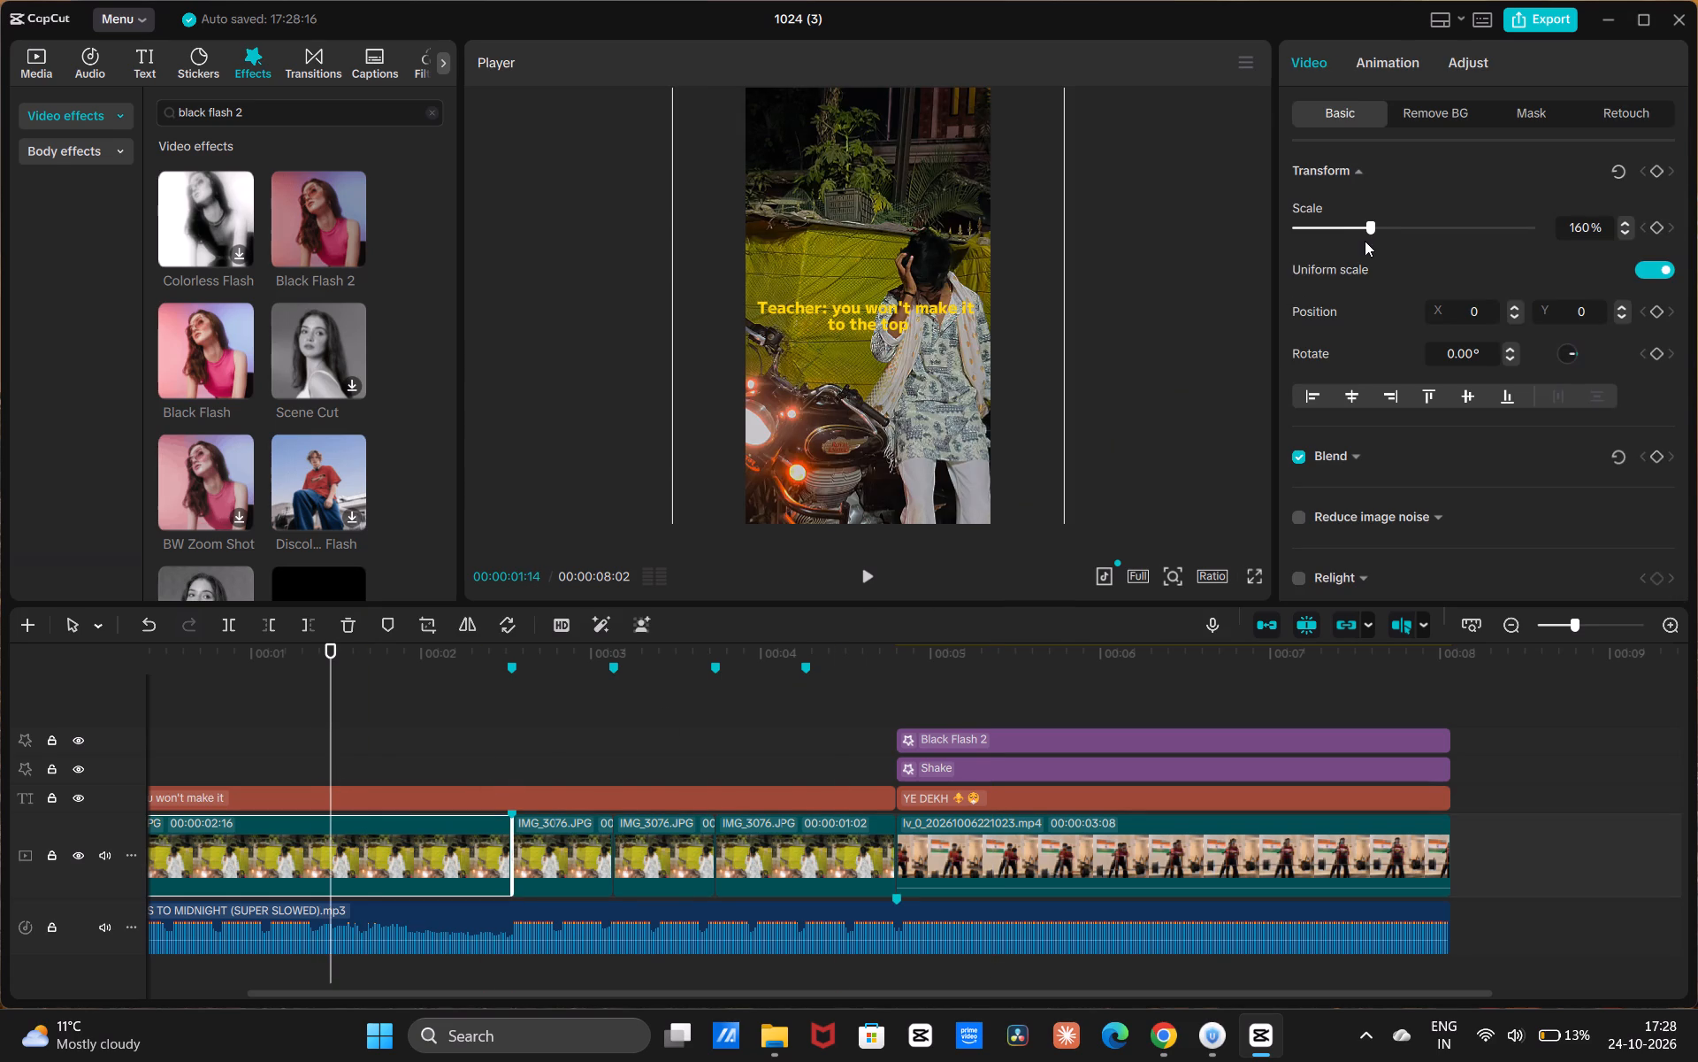
pyautogui.moveTo(1365, 241); pyautogui.dragTo(1353, 256)
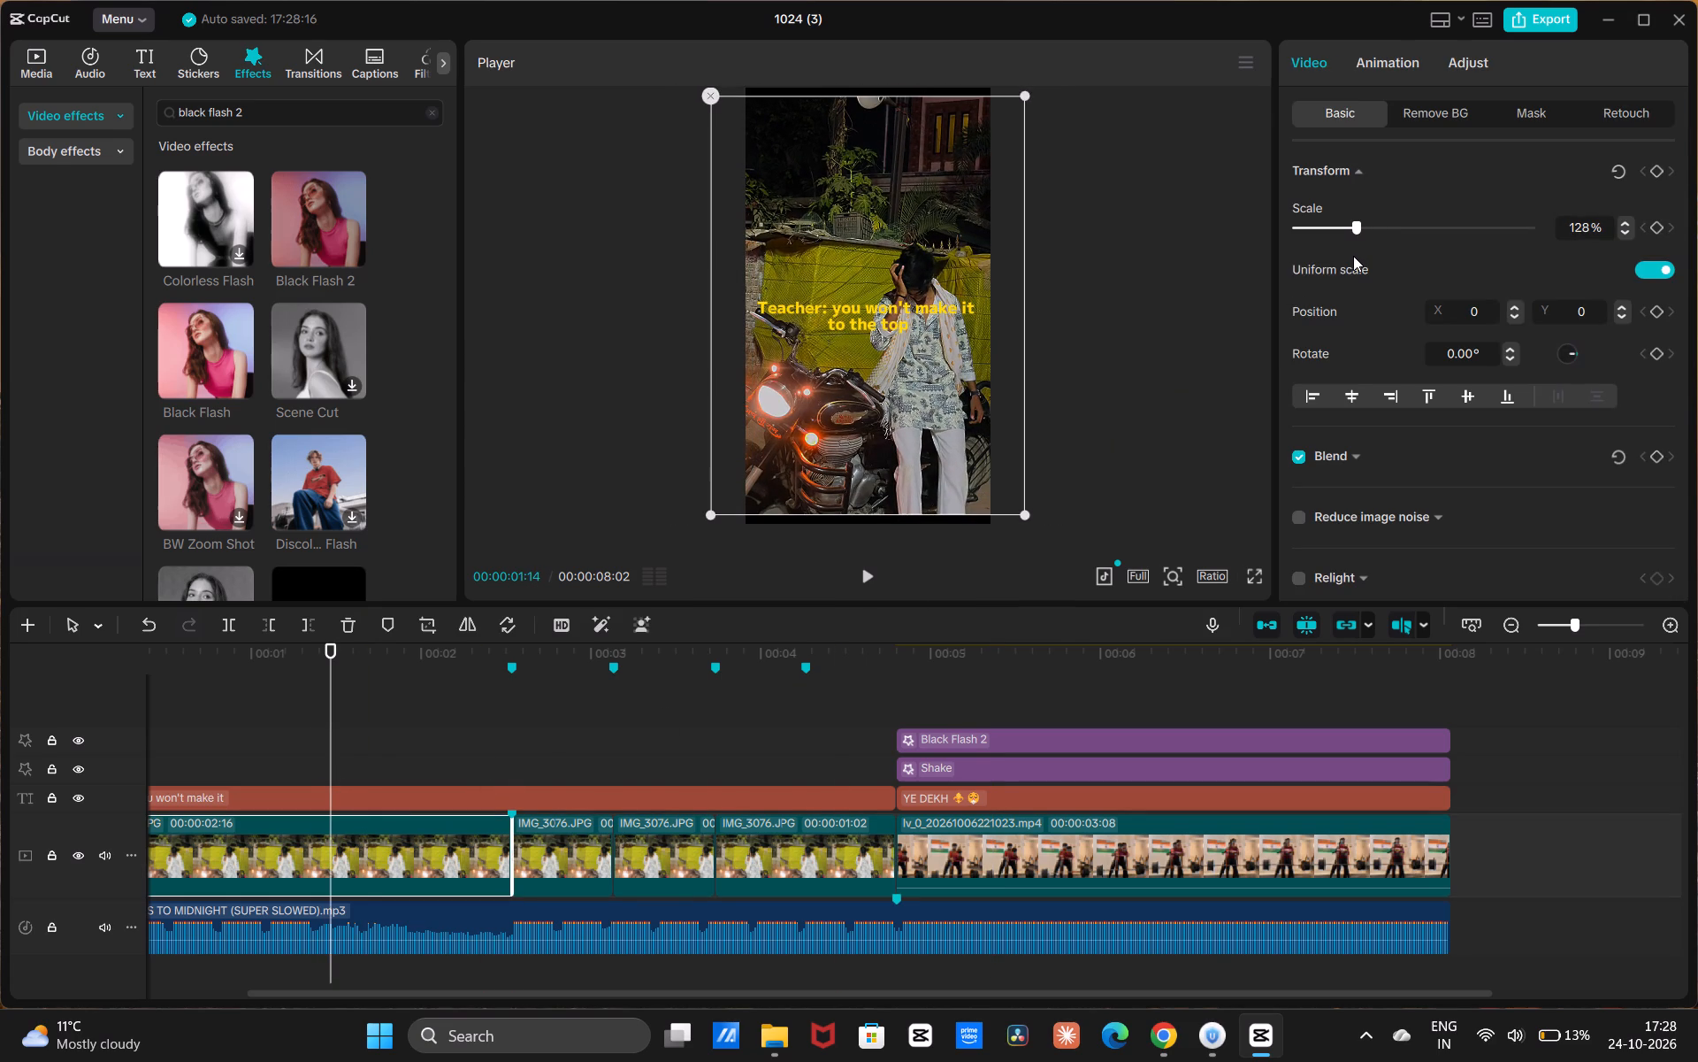
pyautogui.moveTo(1353, 256); pyautogui.dragTo(1358, 249)
# Set the scale of the second photo segment, starting at the 00:00:02:16 marker, to 145%.
pyautogui.click(557, 883)
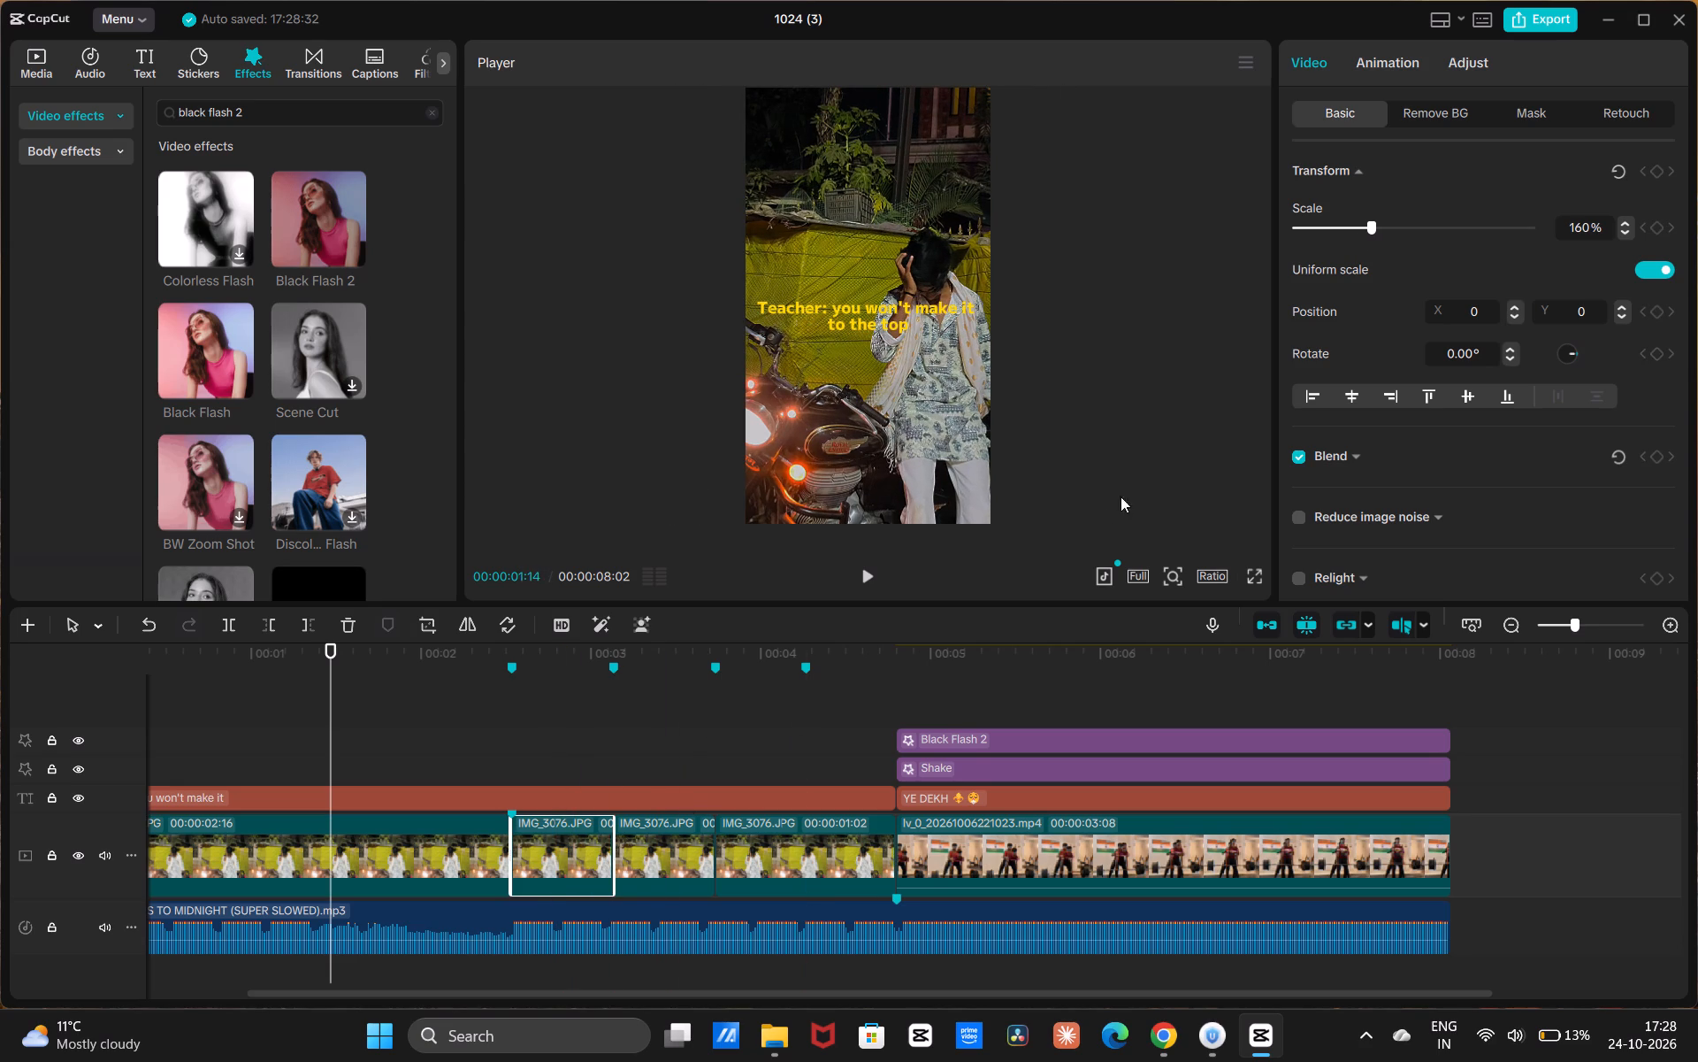
pyautogui.moveTo(1370, 227); pyautogui.dragTo(1367, 228)
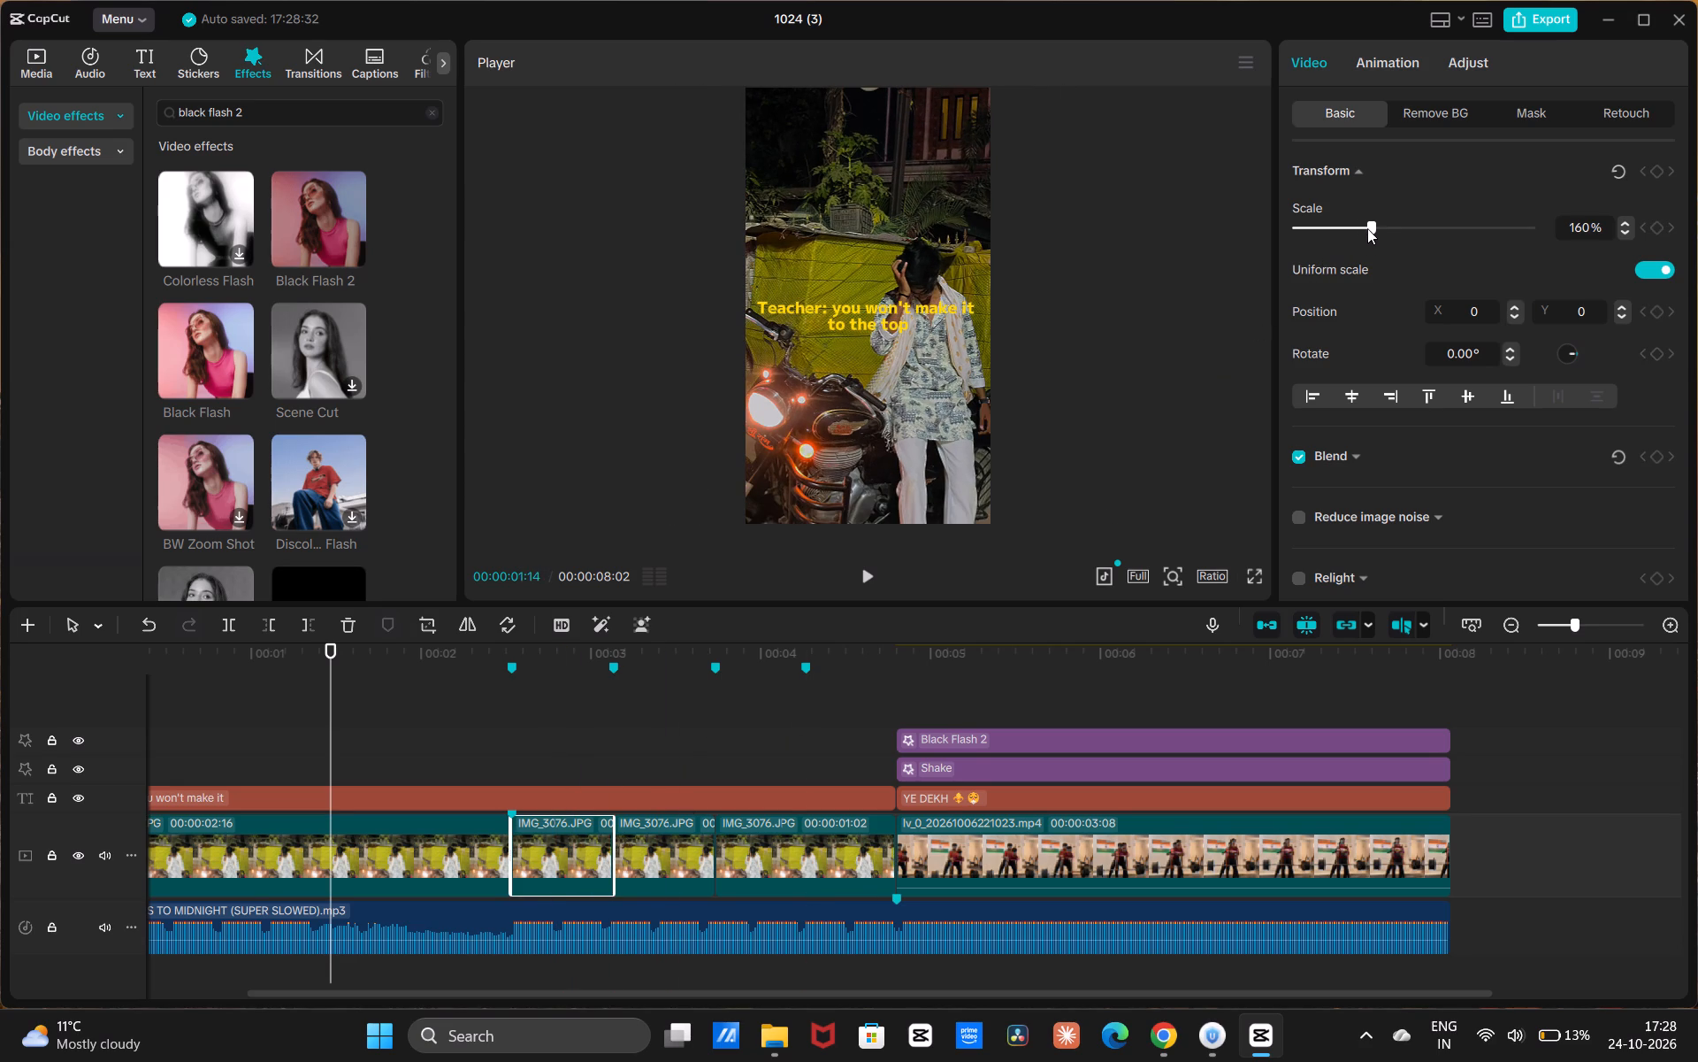
pyautogui.moveTo(1367, 228); pyautogui.dragTo(1354, 228)
pyautogui.moveTo(1354, 228); pyautogui.dragTo(1362, 224)
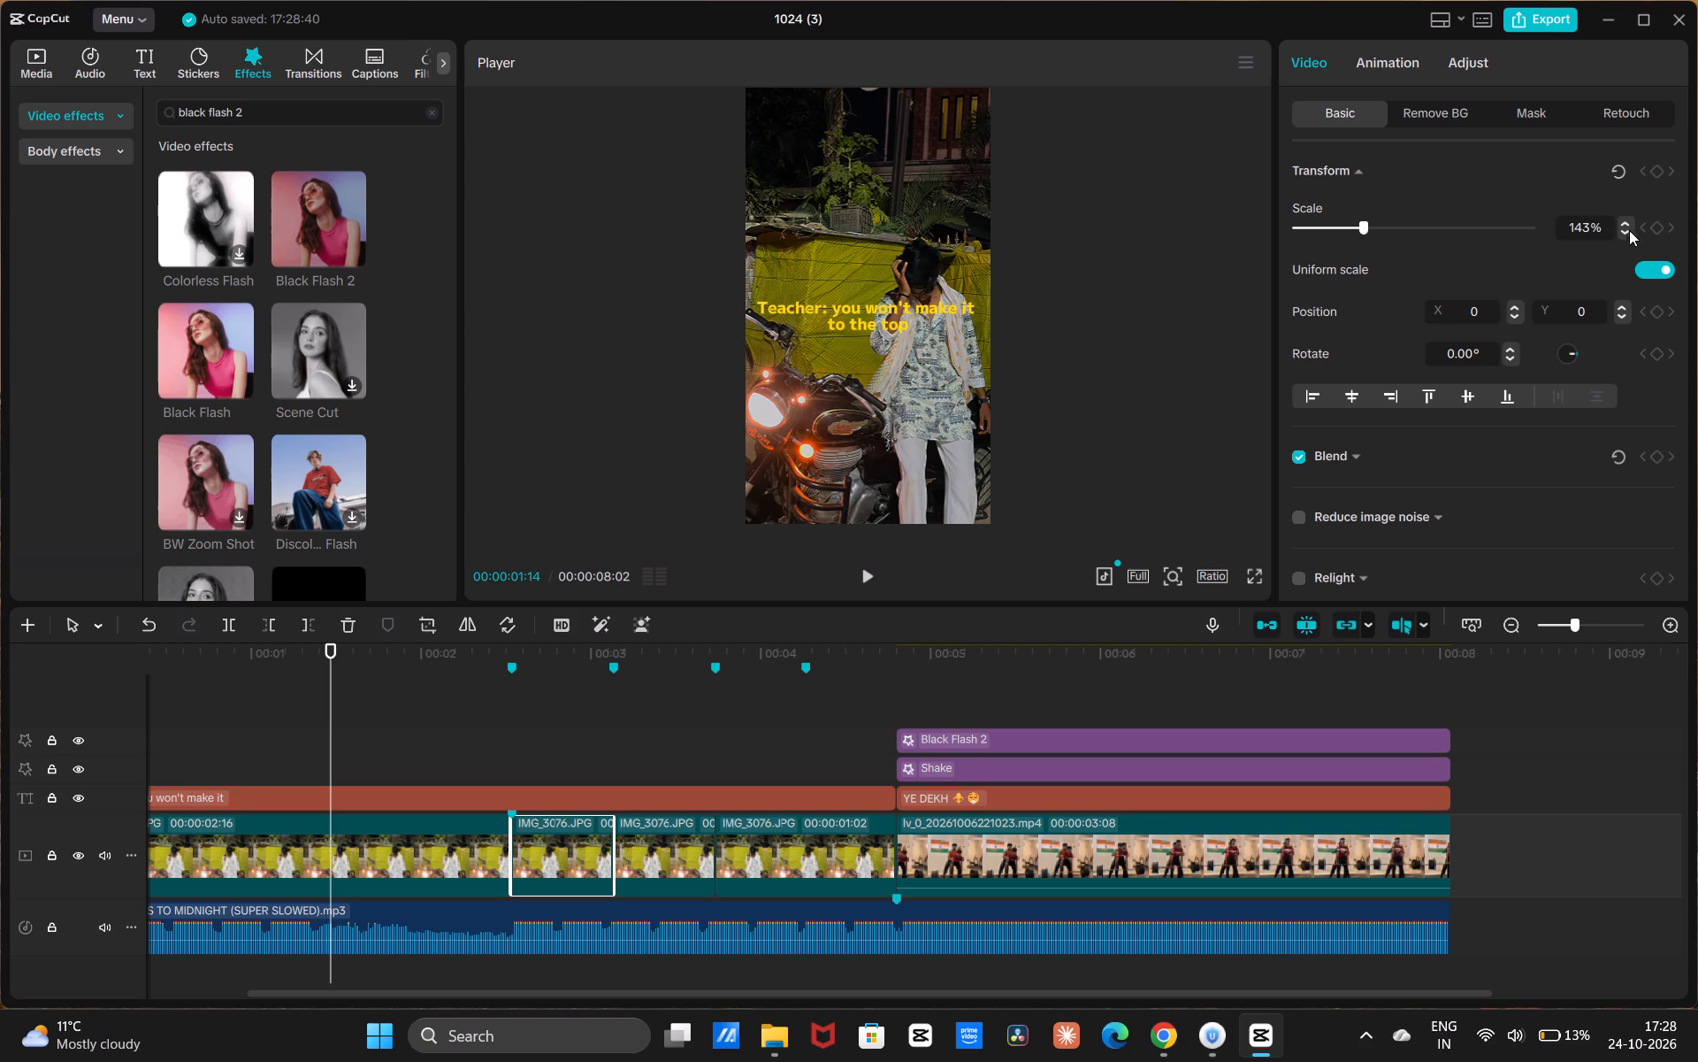
pyautogui.click(1625, 226)
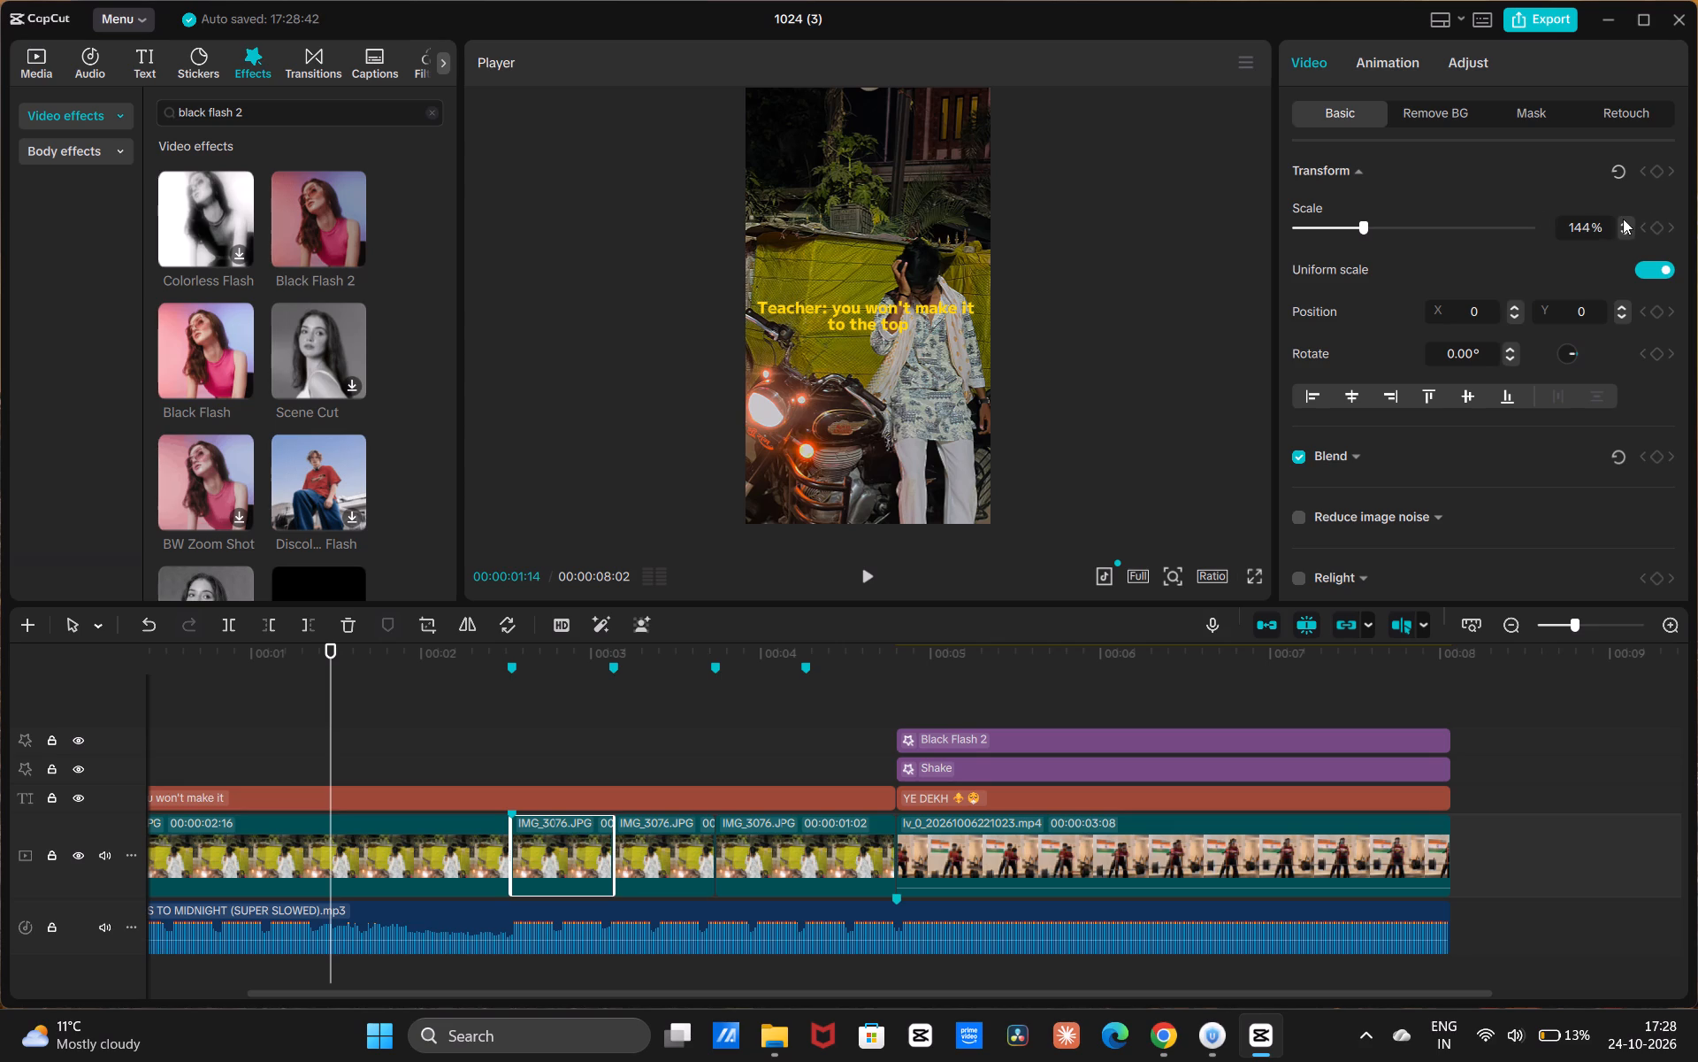
pyautogui.click(1623, 219)
pyautogui.click(1620, 221)
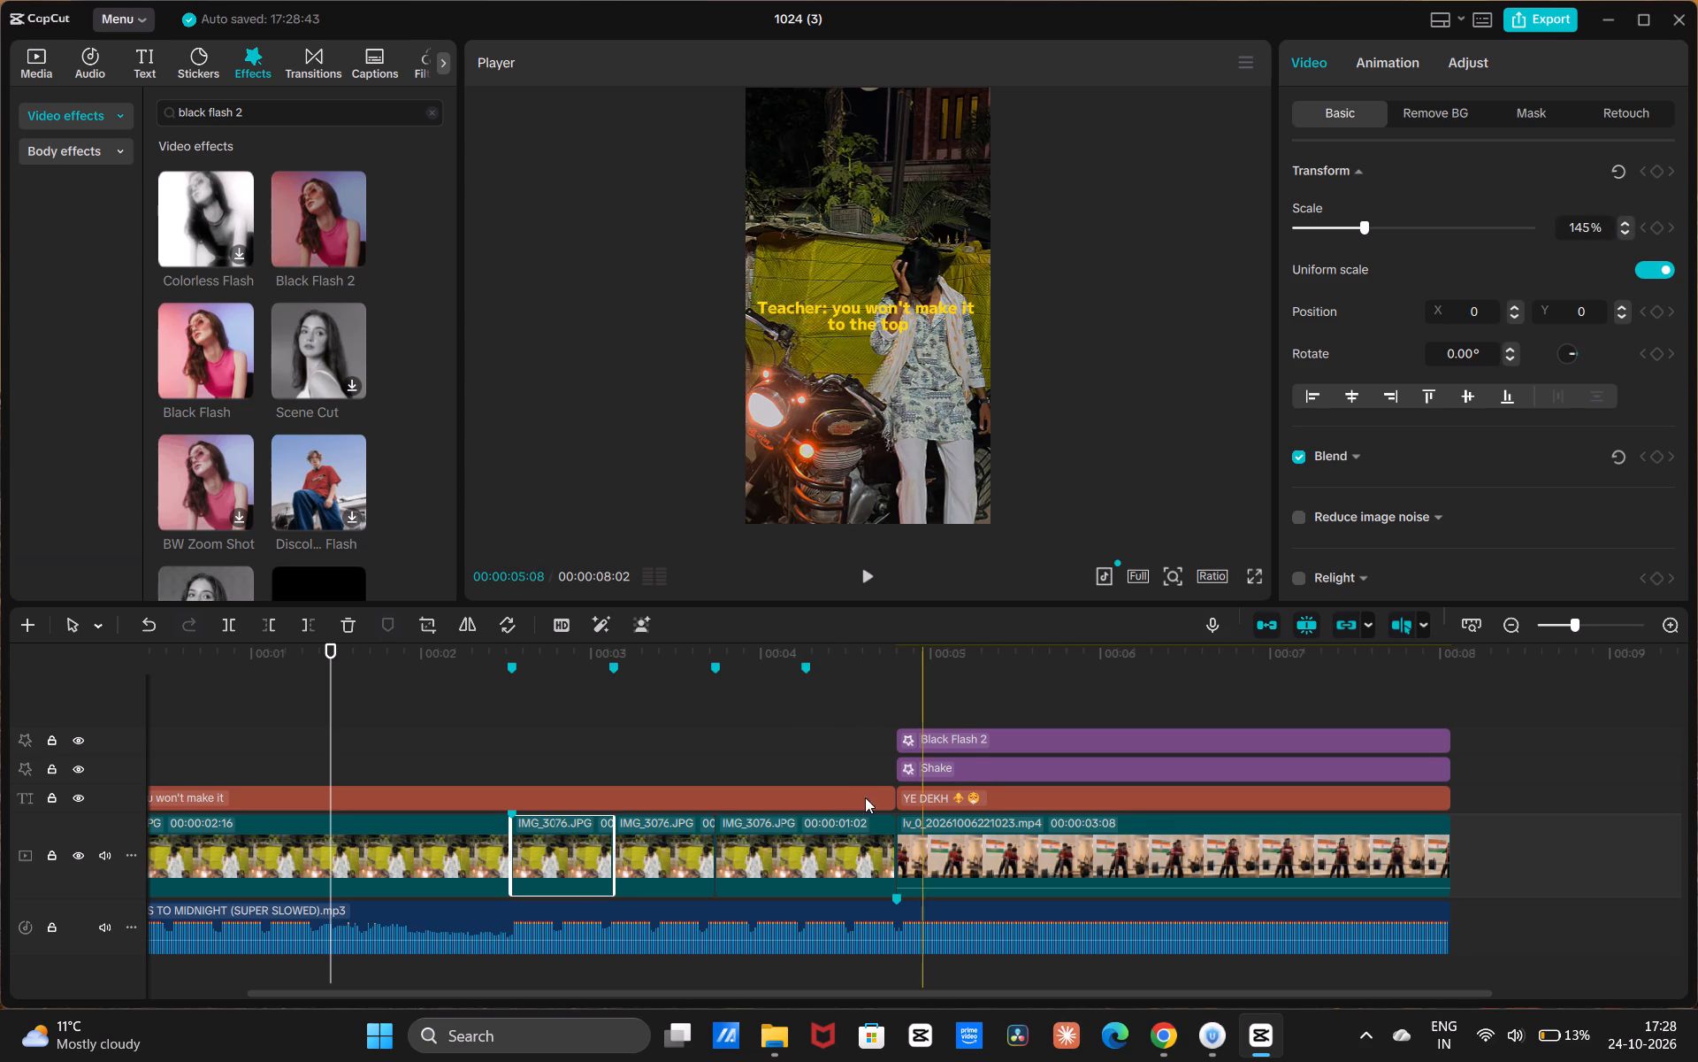
# Set the scale of the third photo segment, starting at the 00:00:03:04 marker, to about 150%.
pyautogui.click(688, 853)
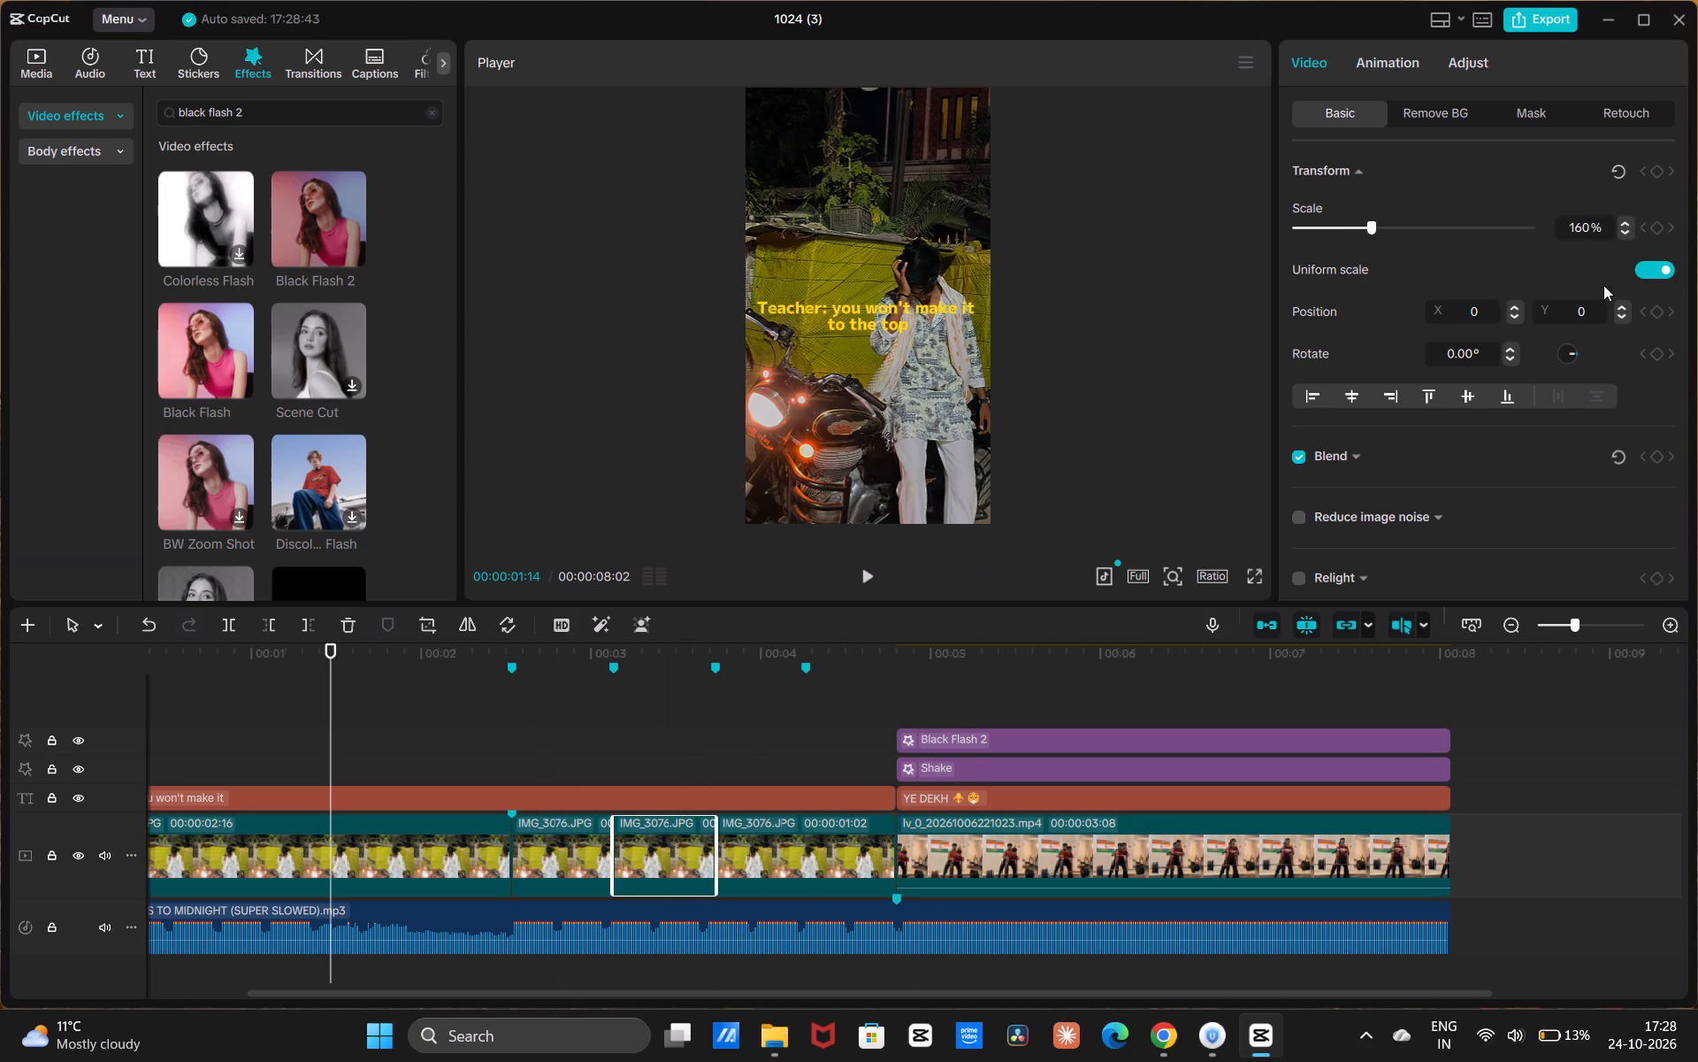
pyautogui.tripleClick(1624, 220)
pyautogui.click(1624, 219)
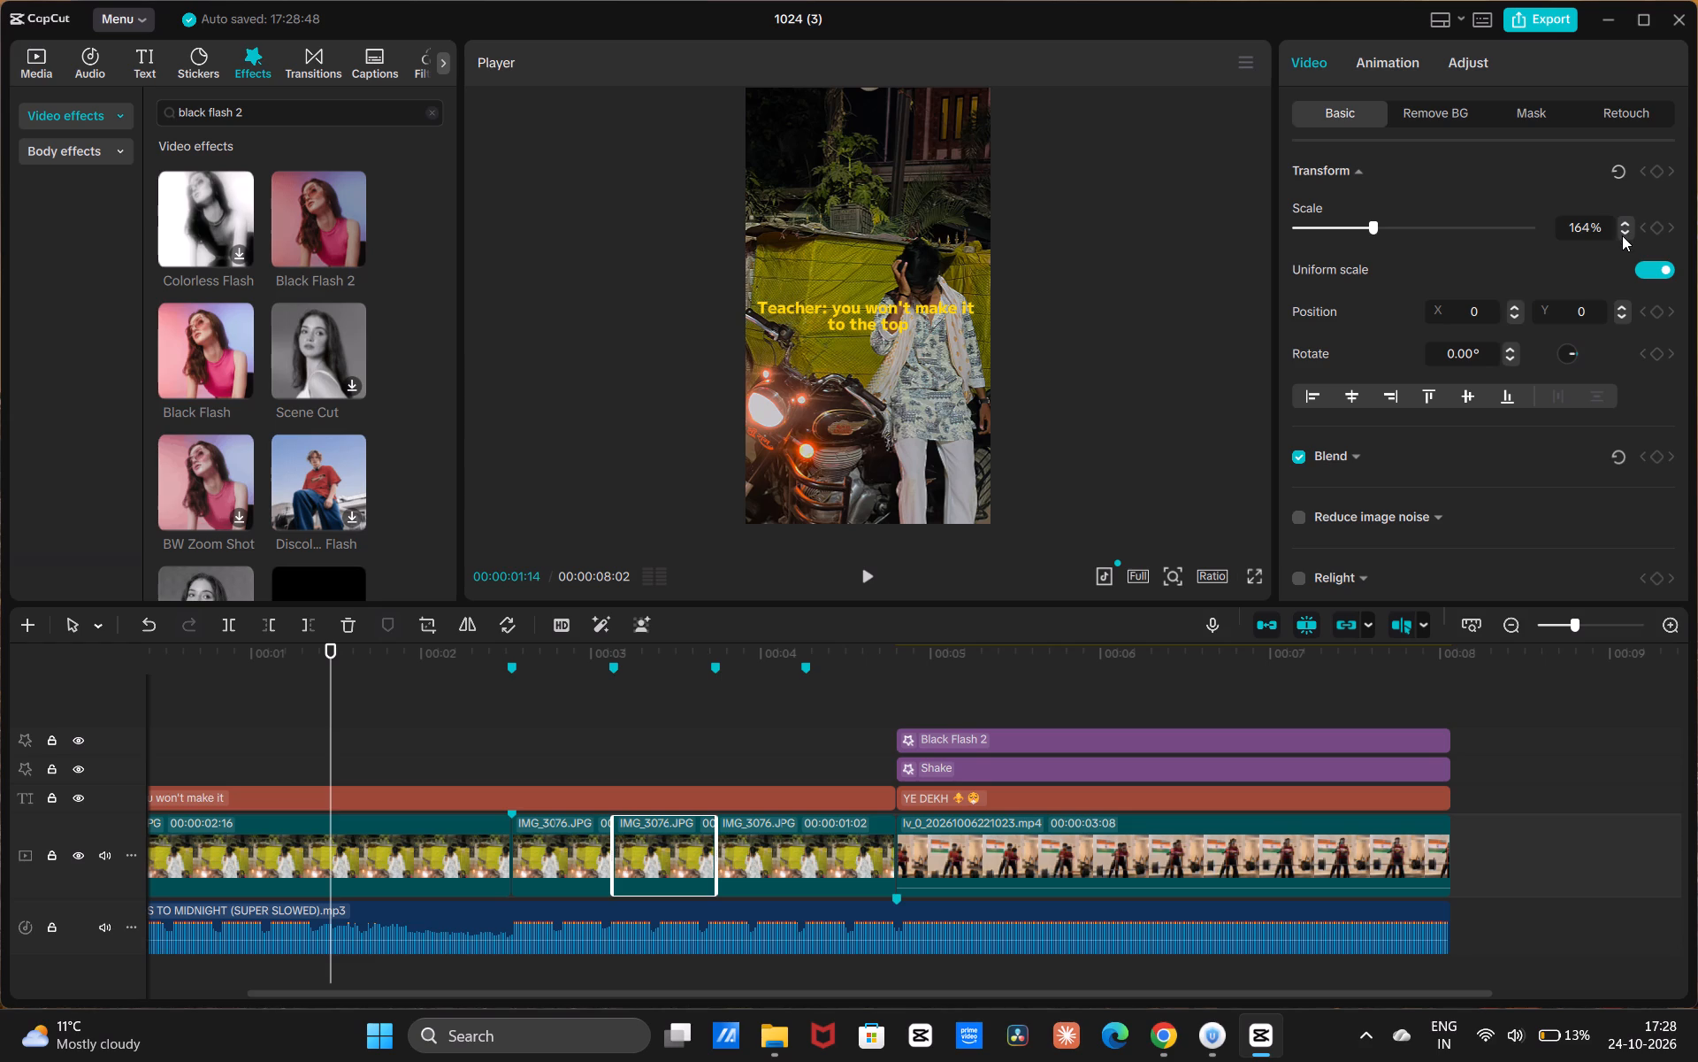
pyautogui.click(1622, 235)
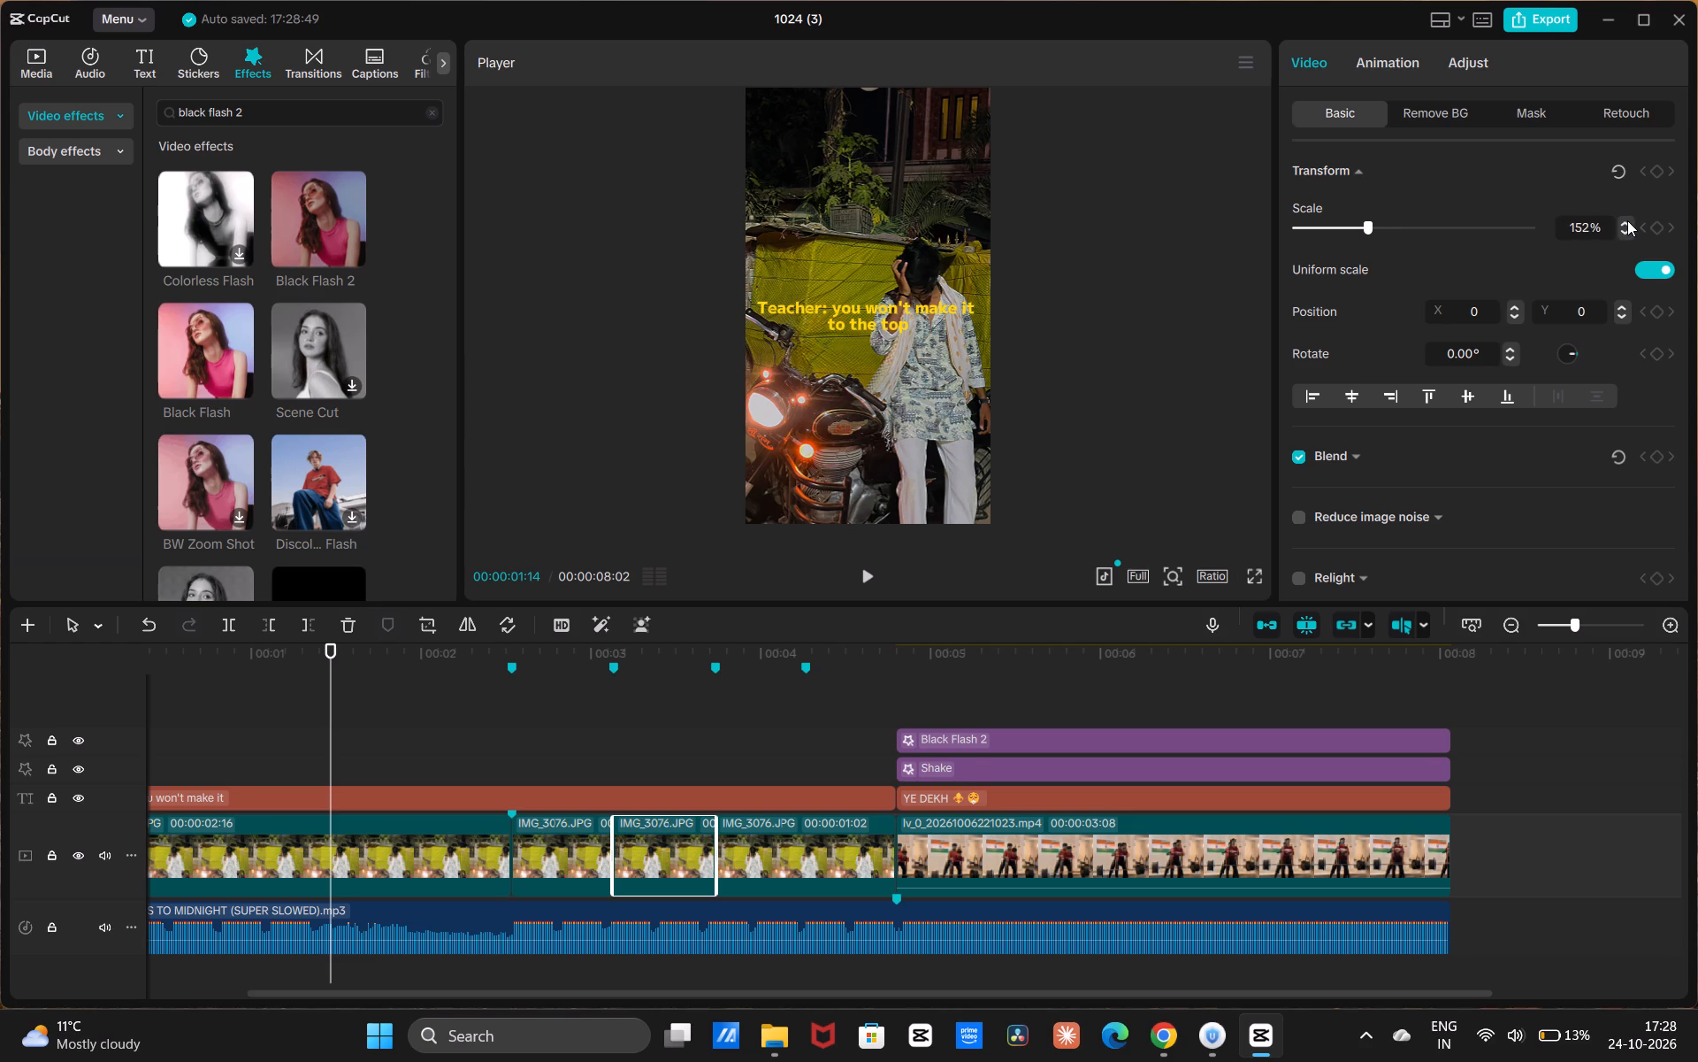
pyautogui.doubleClick(1627, 220)
pyautogui.tripleClick(1625, 230)
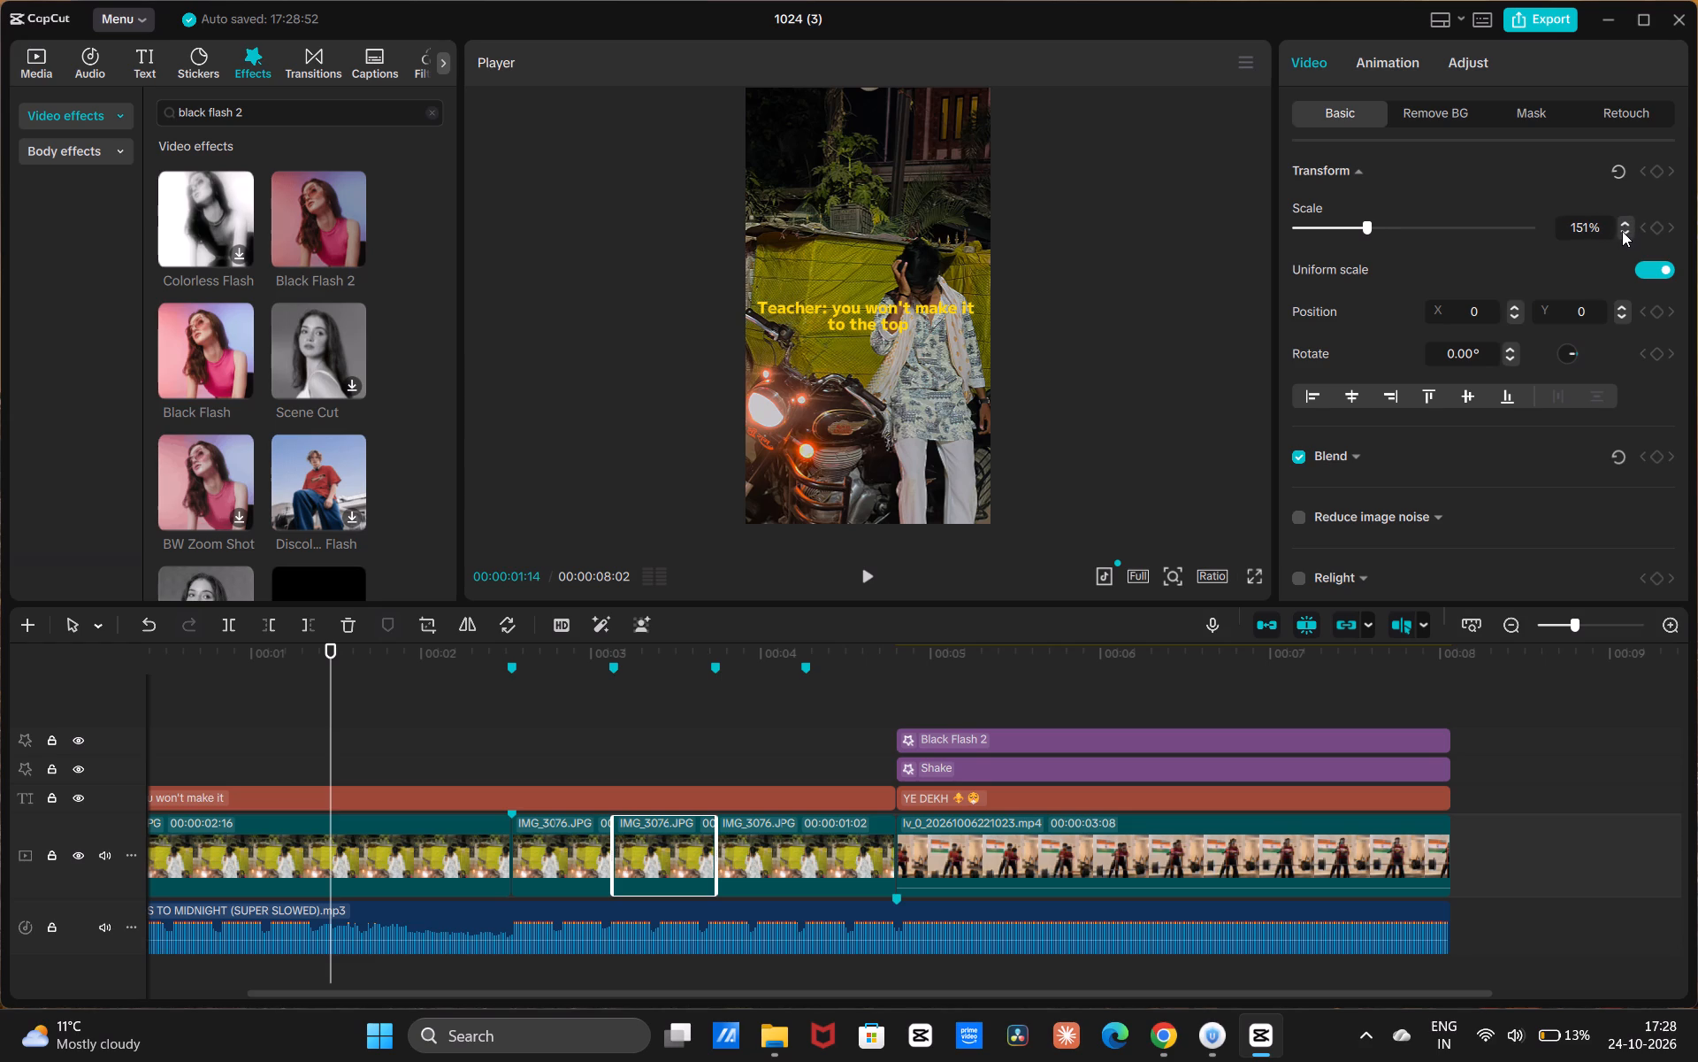
pyautogui.click(1622, 231)
# Set the scale of the last photo segment before the gym video, starting at 00:00:03:22, to 155%.
pyautogui.click(793, 829)
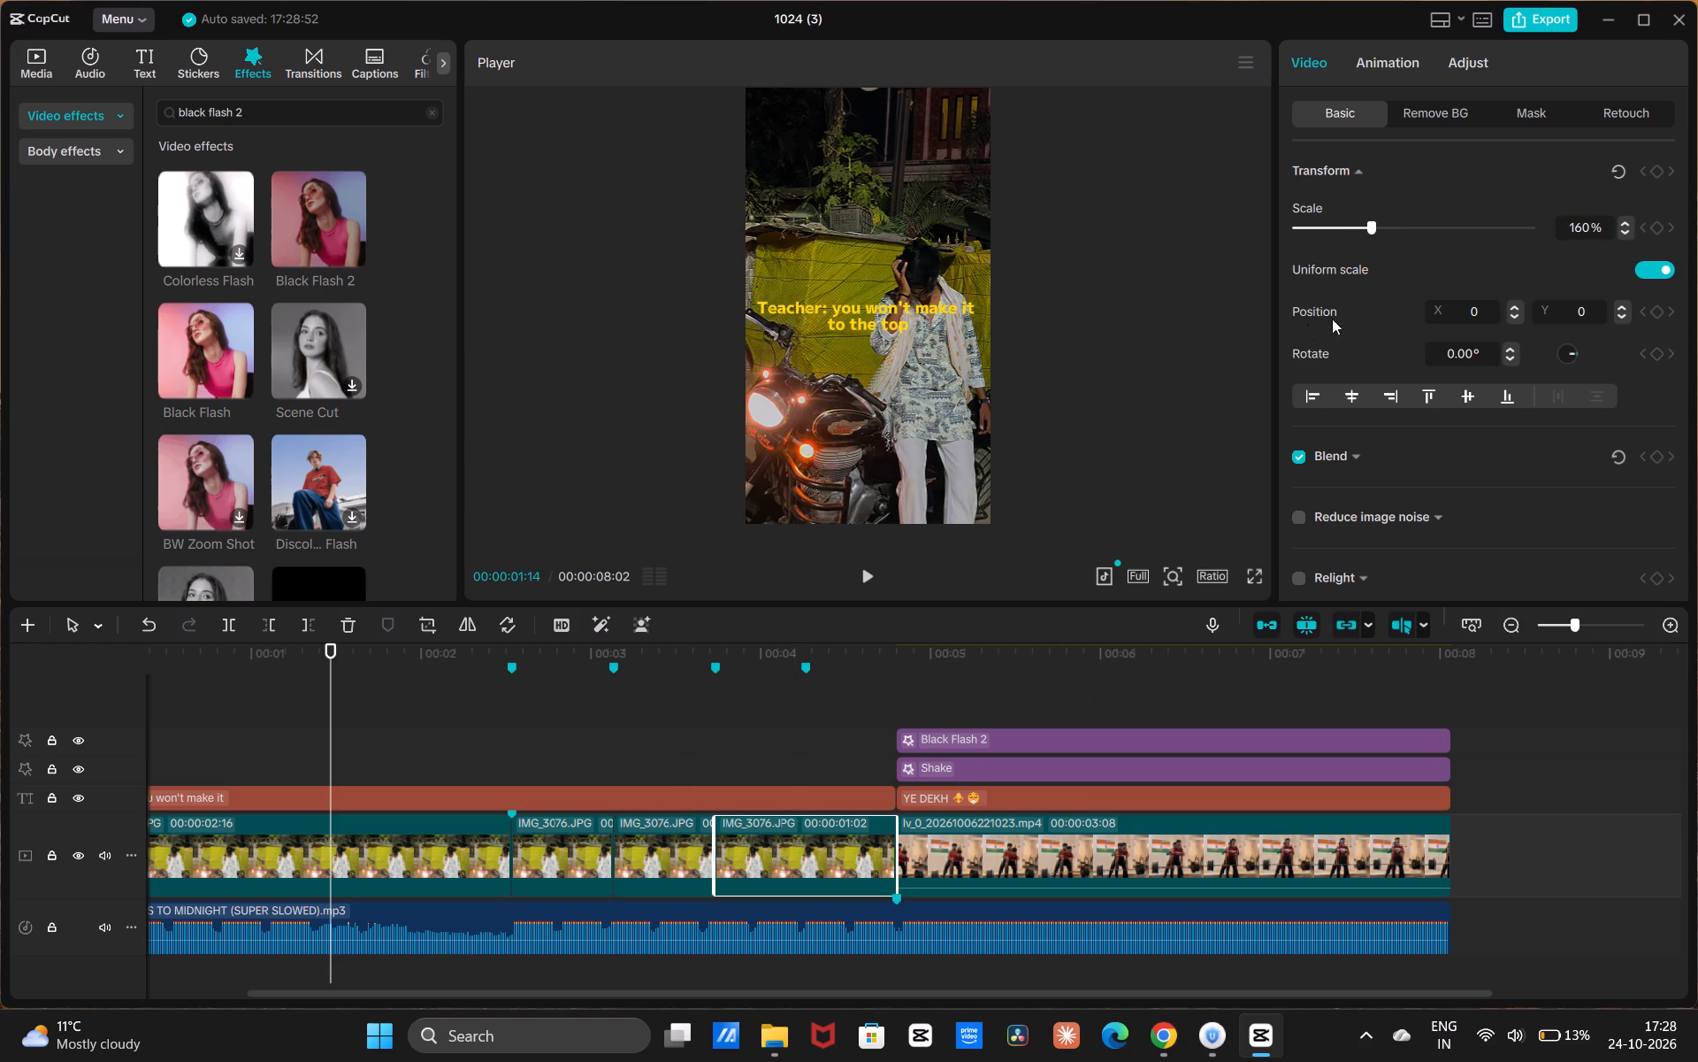
pyautogui.tripleClick(1621, 235)
pyautogui.tripleClick(1619, 235)
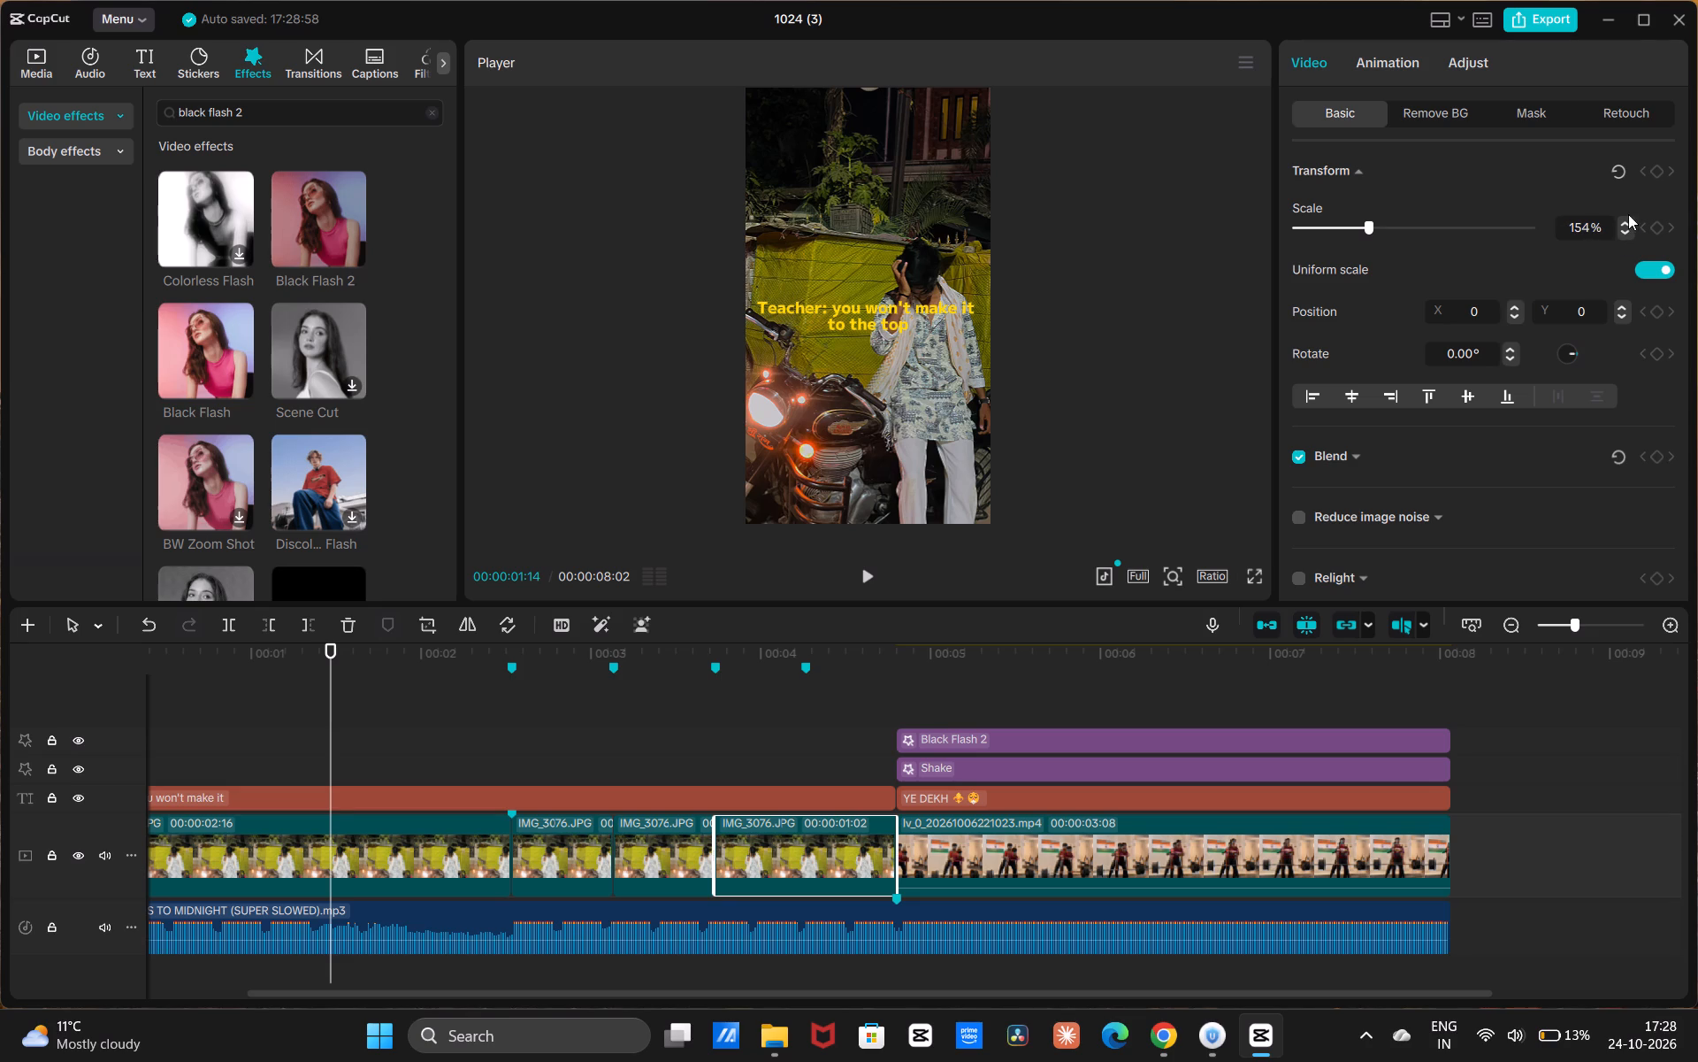
pyautogui.click(1627, 219)
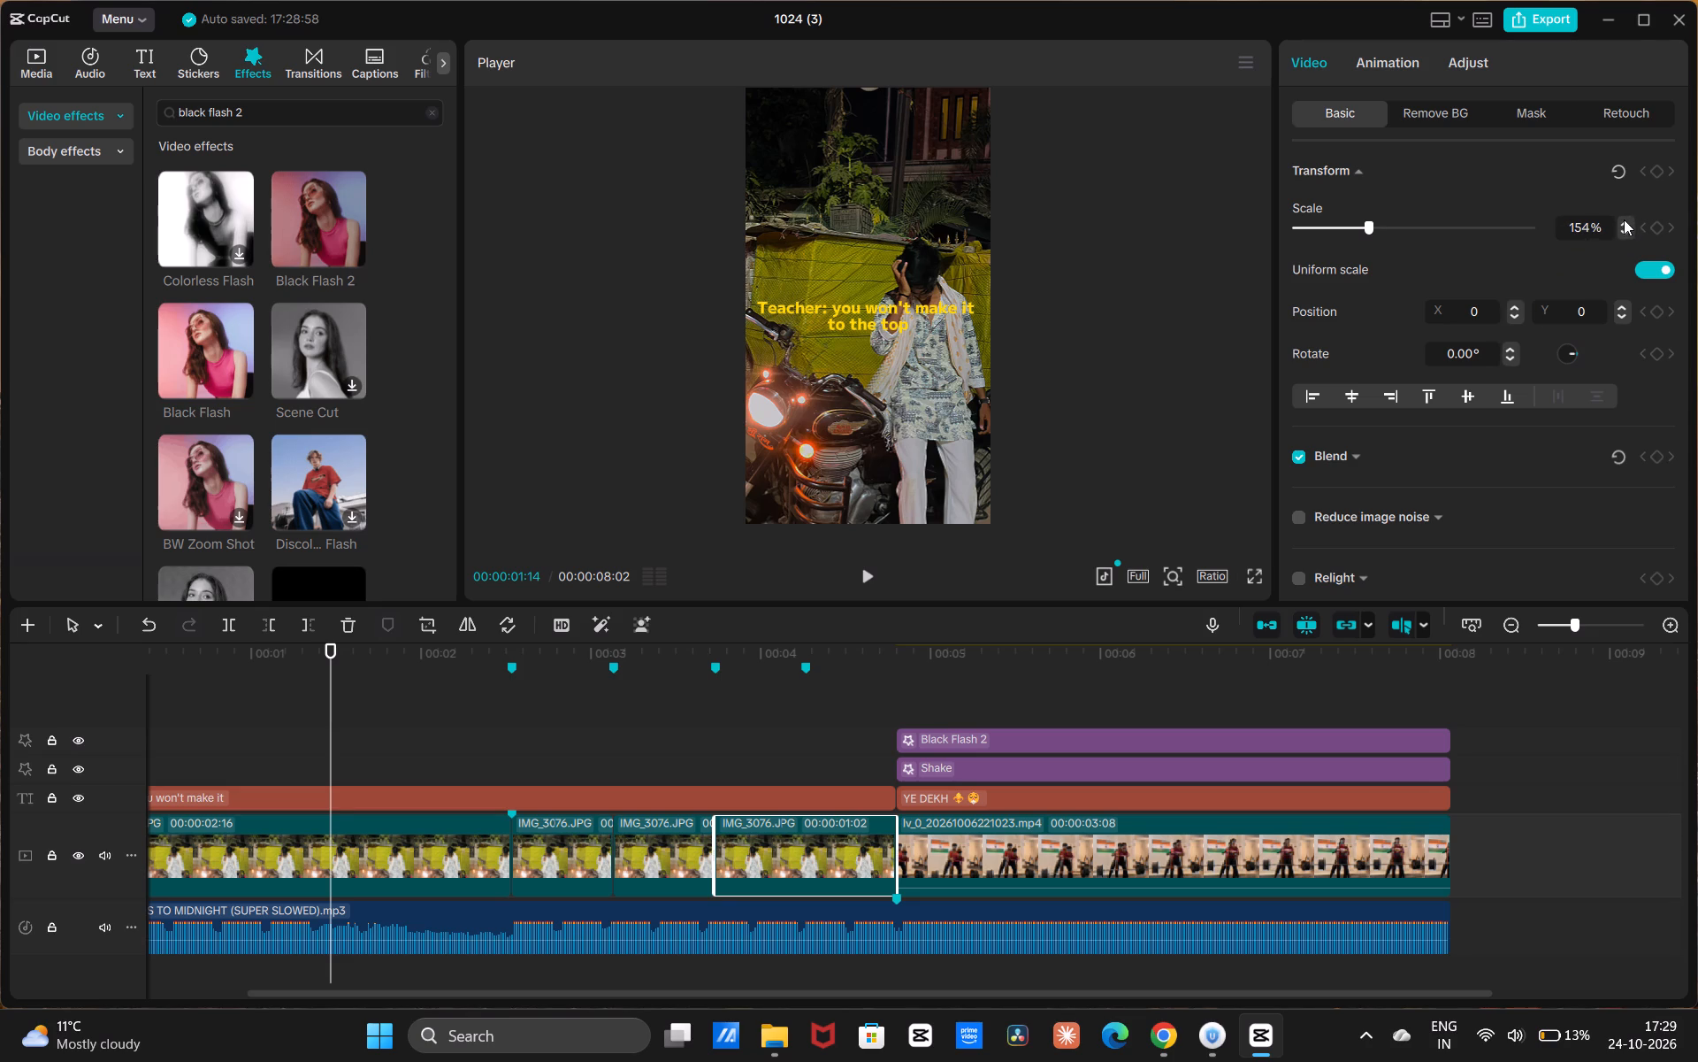
pyautogui.click(1624, 219)
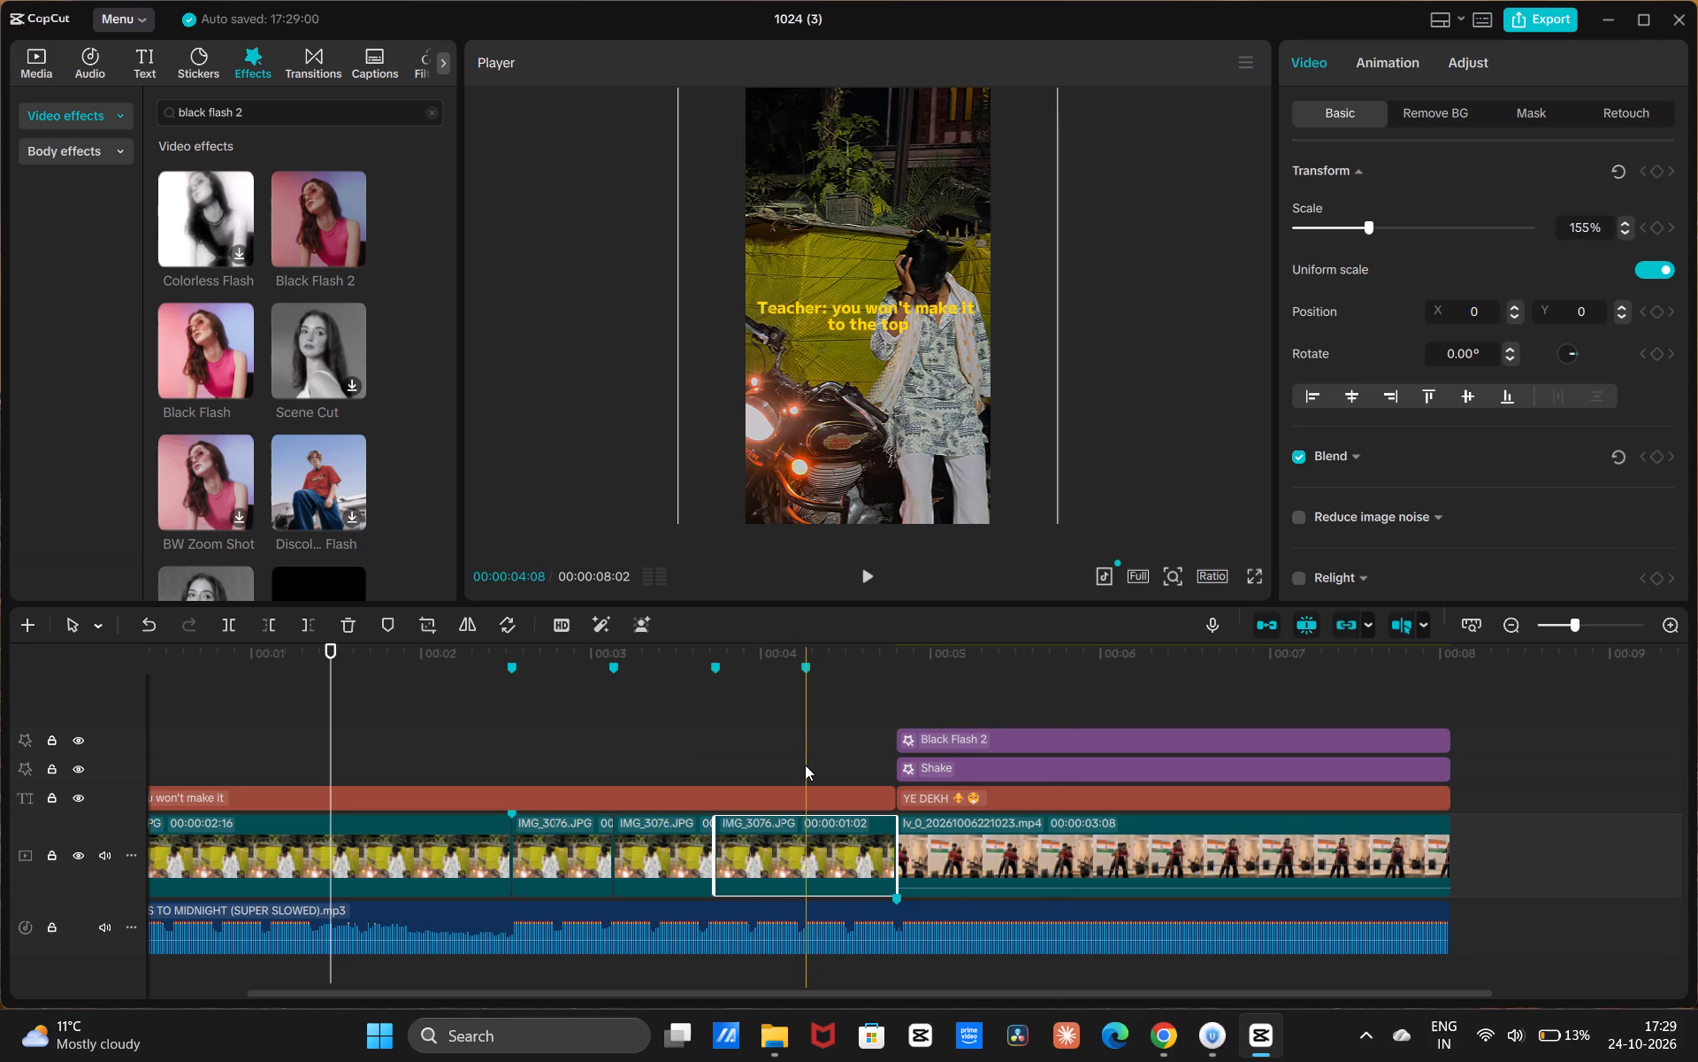
# Split the last photo segment at the 00:00:04:08 marker and set the new final photo segment's scale to 161%.
pyautogui.press('b')
pyautogui.click(800, 826)
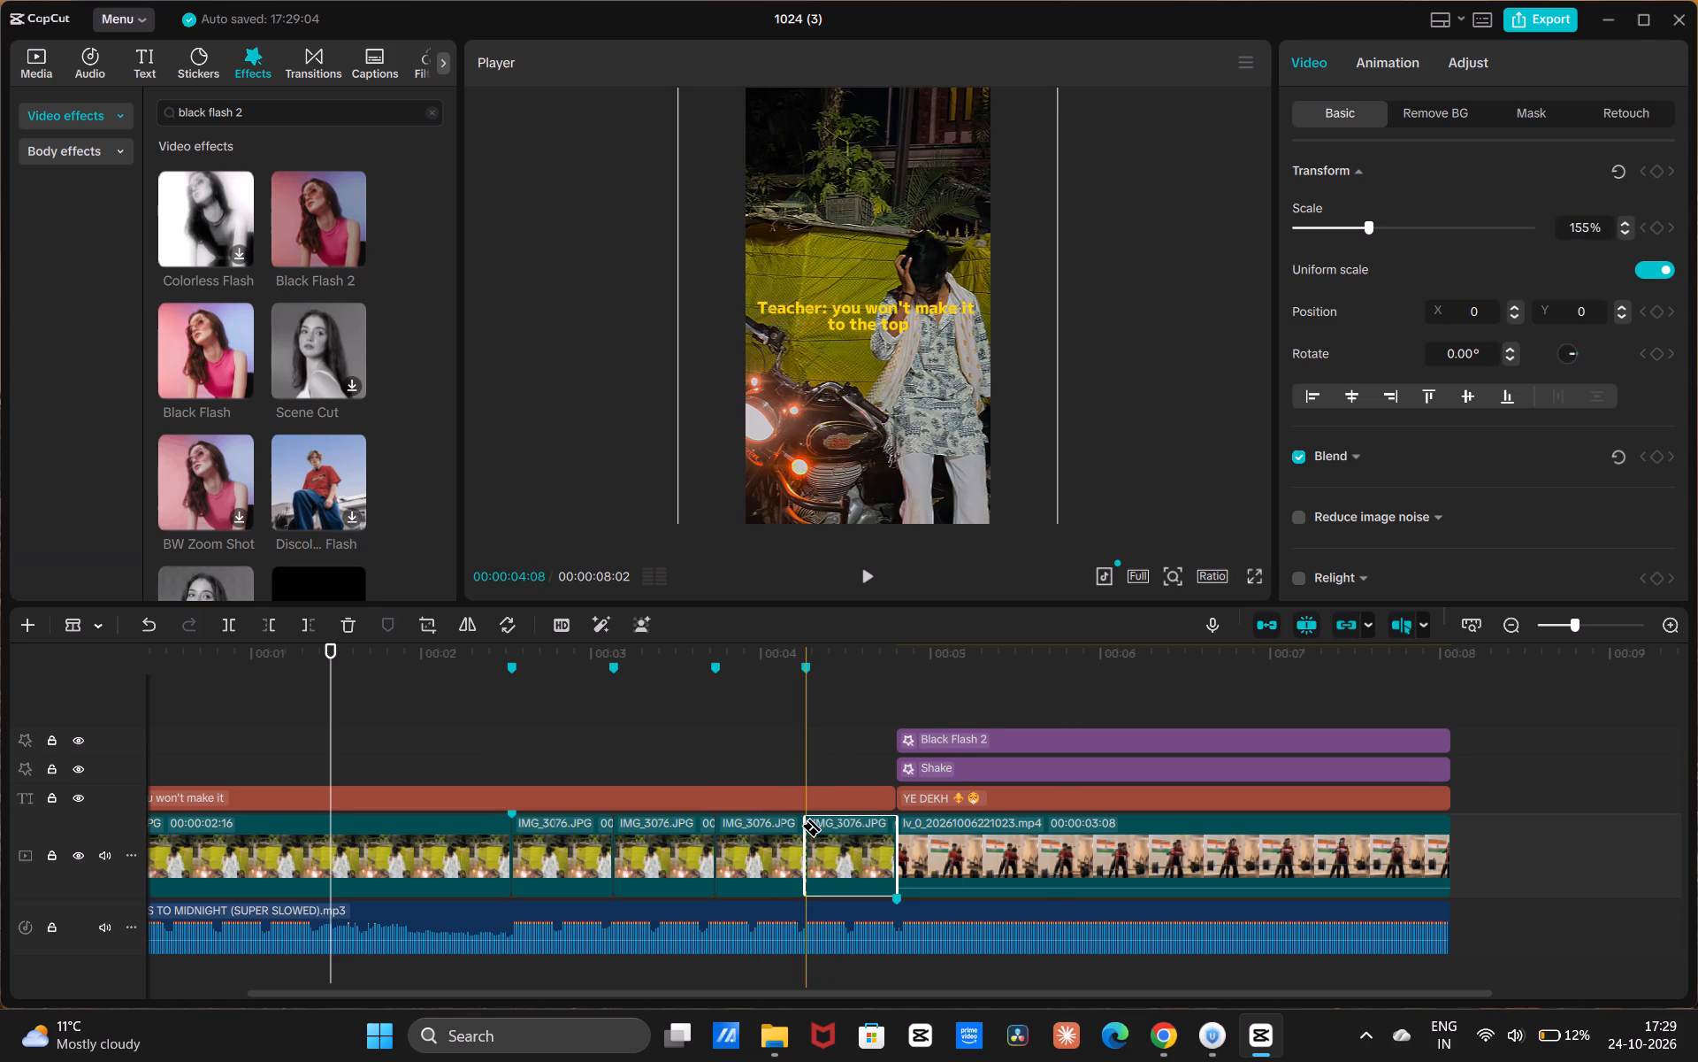
pyautogui.doubleClick(1624, 216)
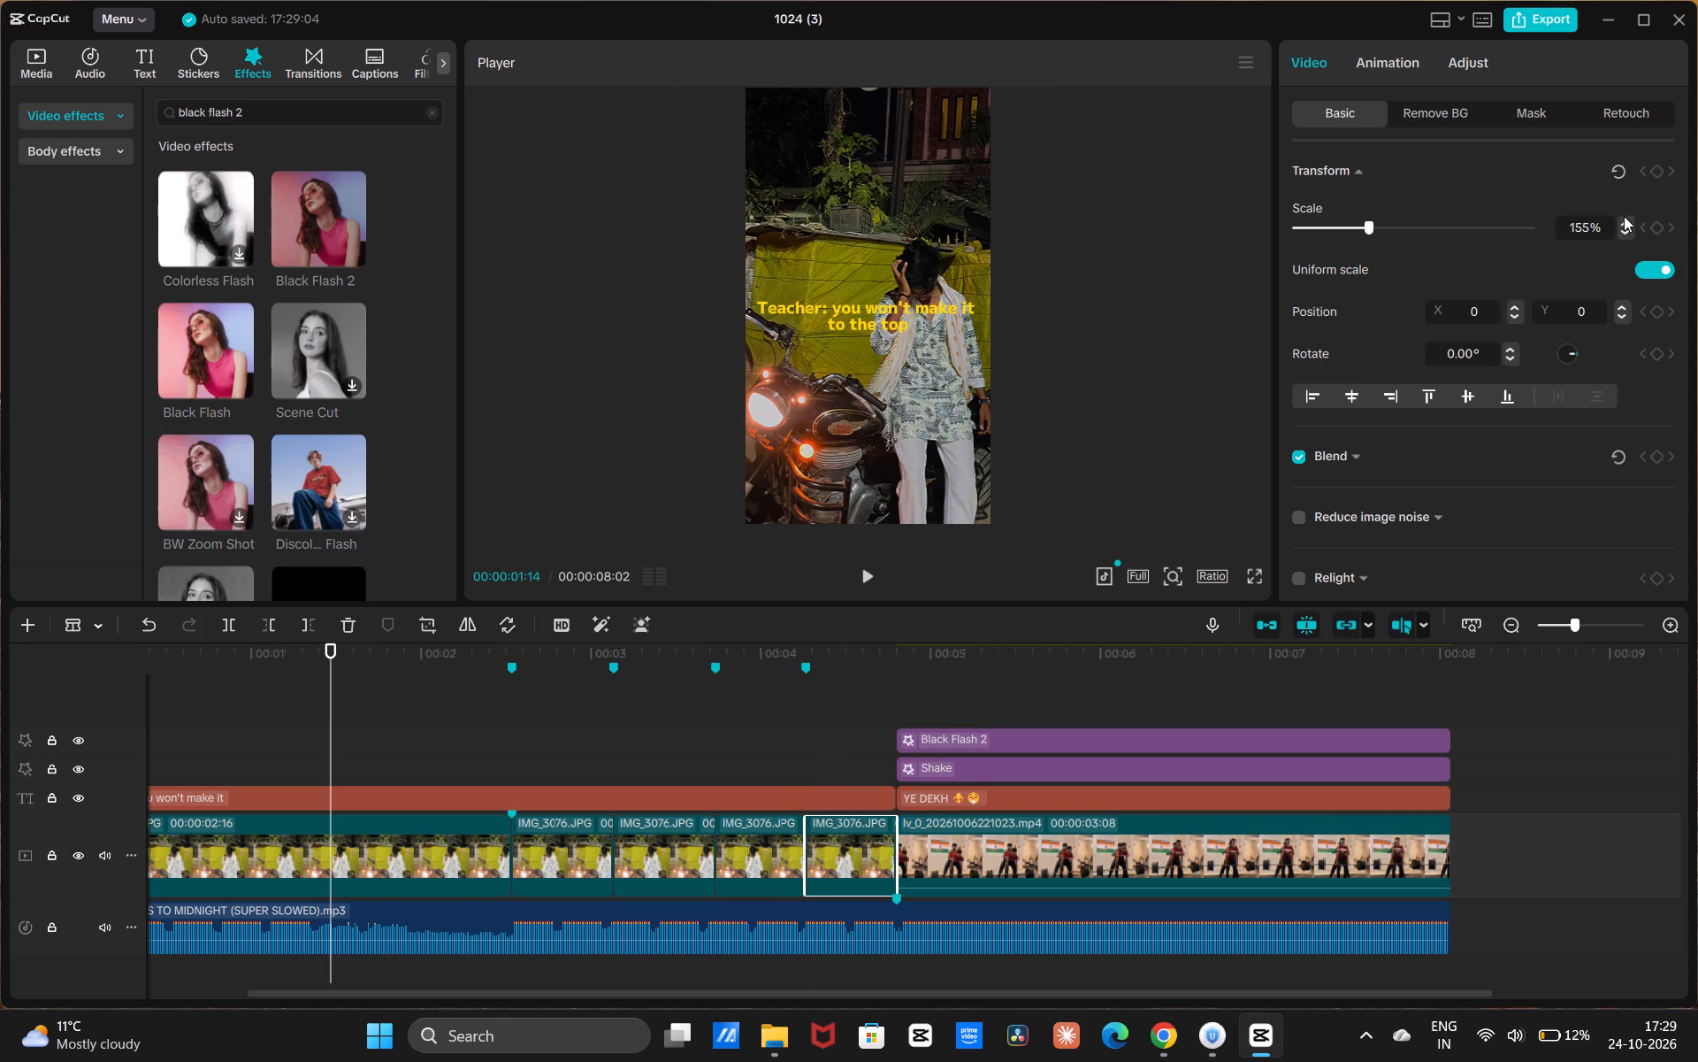
pyautogui.tripleClick(1624, 221)
pyautogui.tripleClick(1624, 222)
# Play the cut from about 00:00:01:16 into the gym video to check the stepped photo zooms against the beat.
pyautogui.click(342, 716)
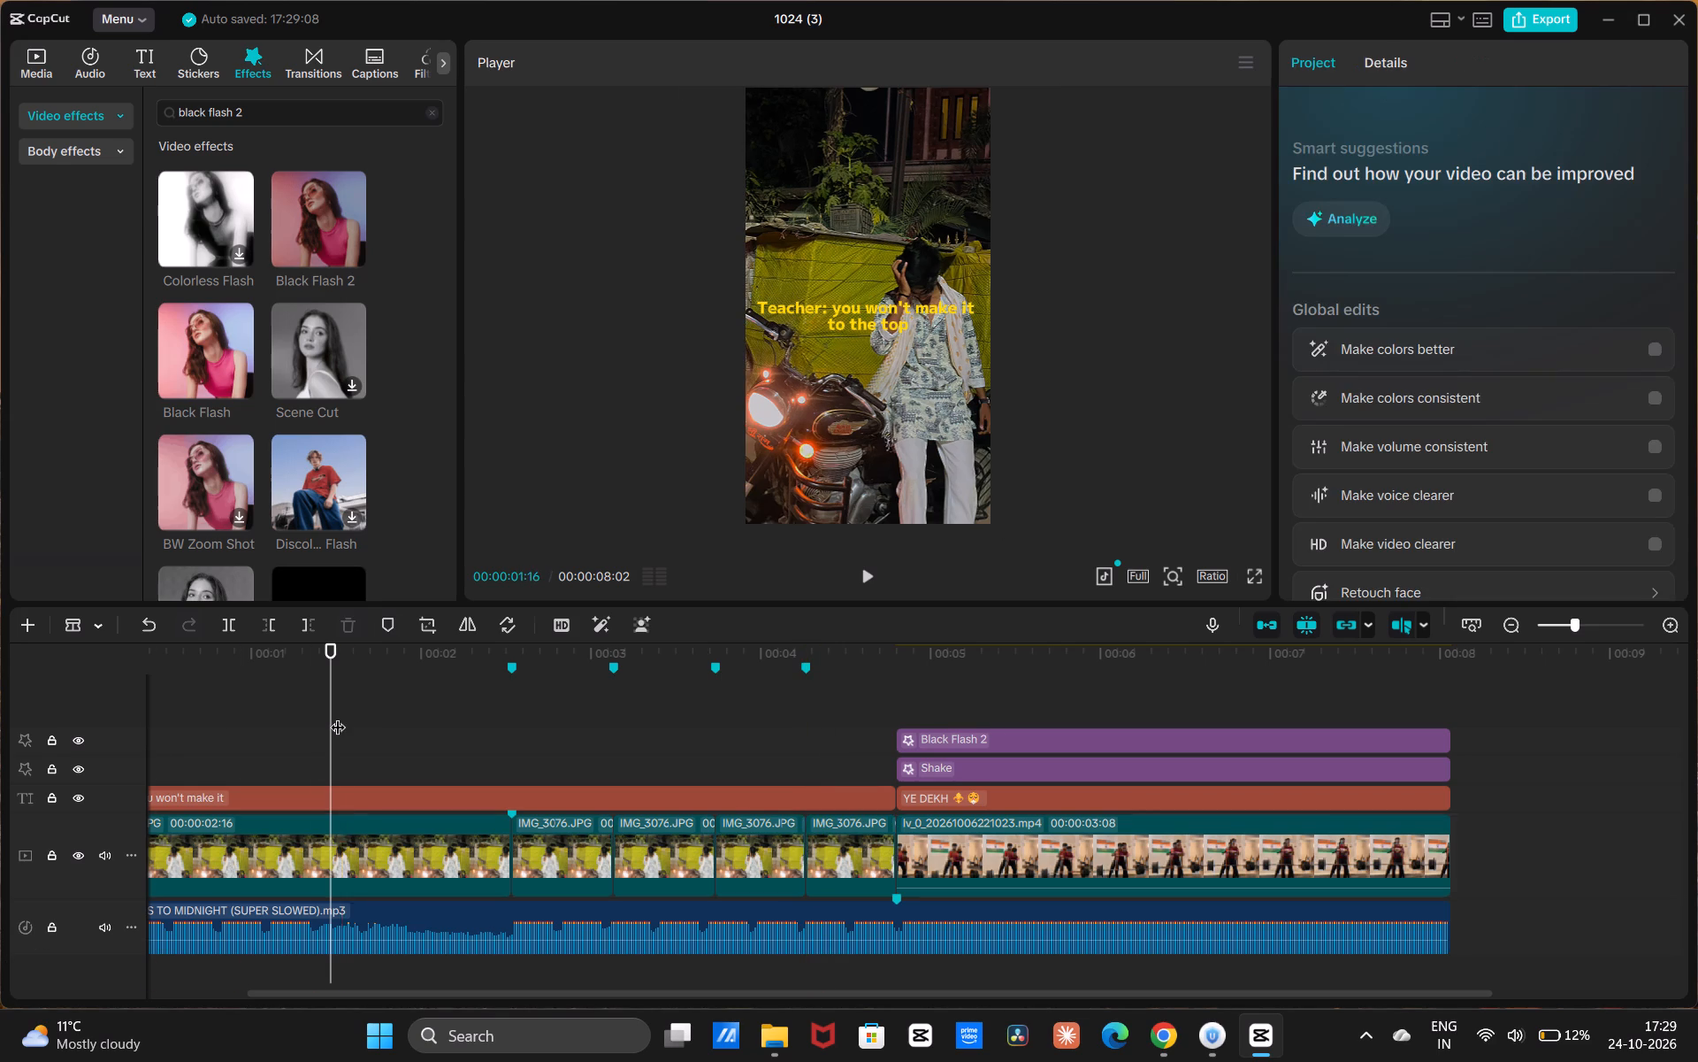
pyautogui.write('A')
pyautogui.press('space')
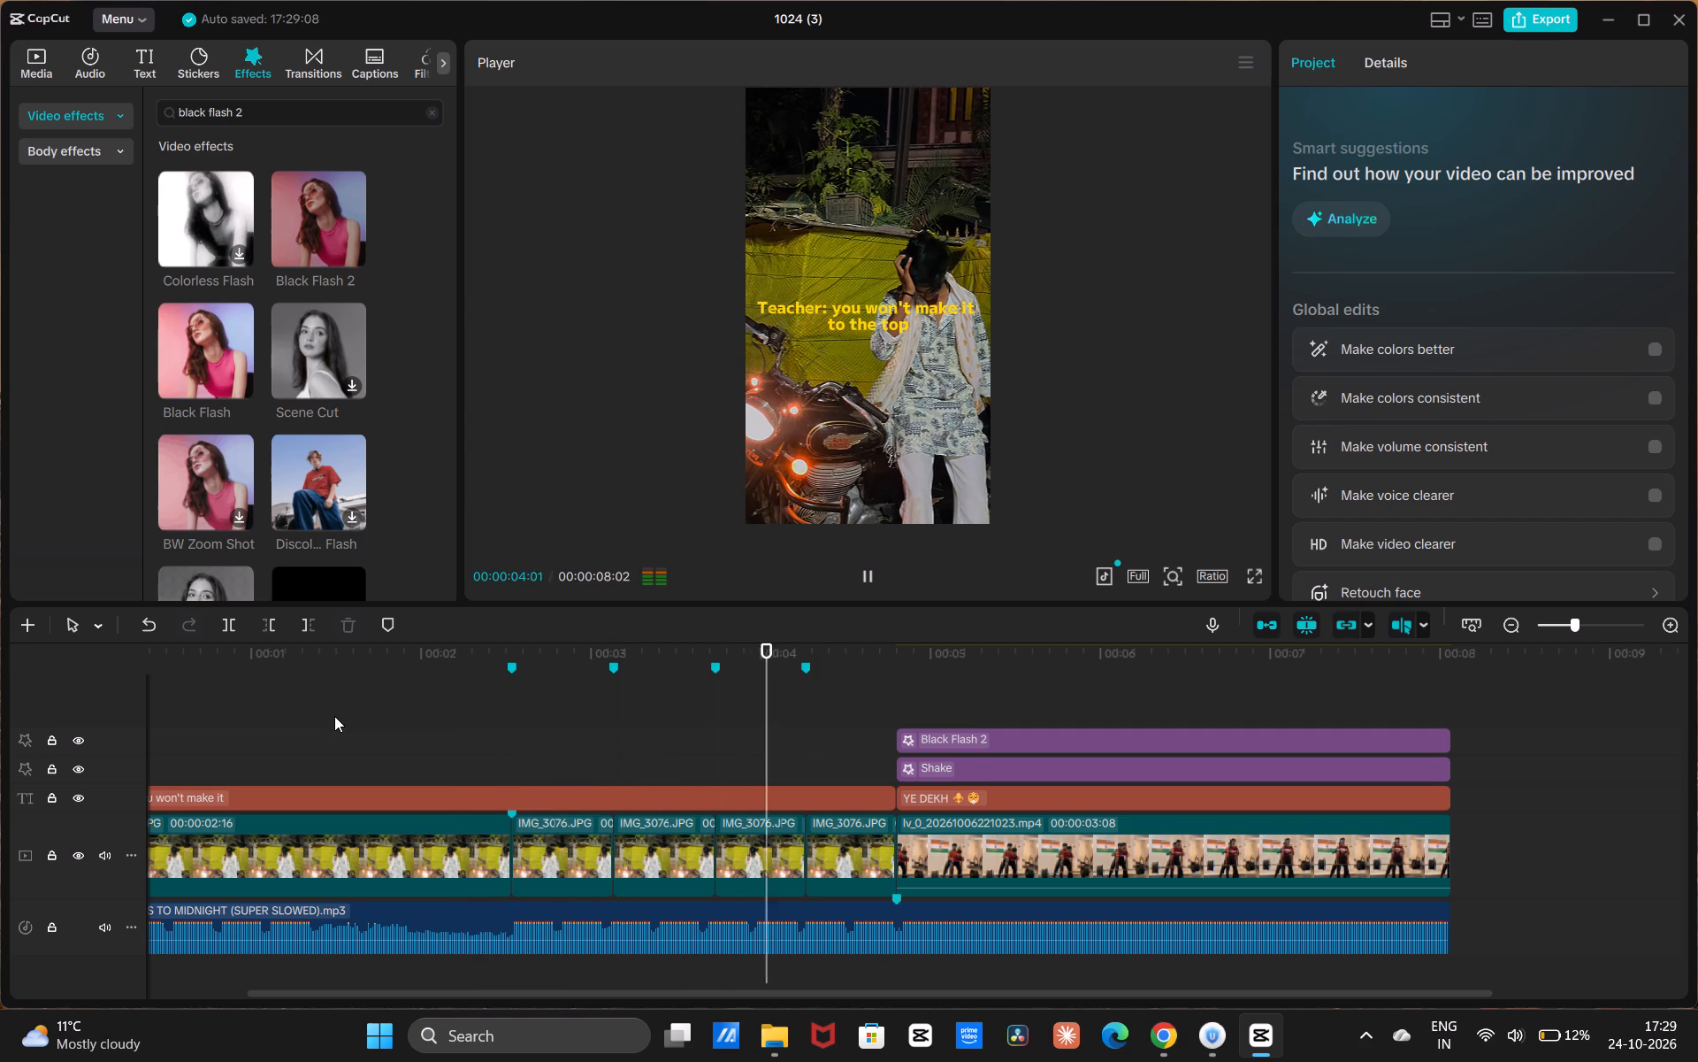
pyautogui.press('space')
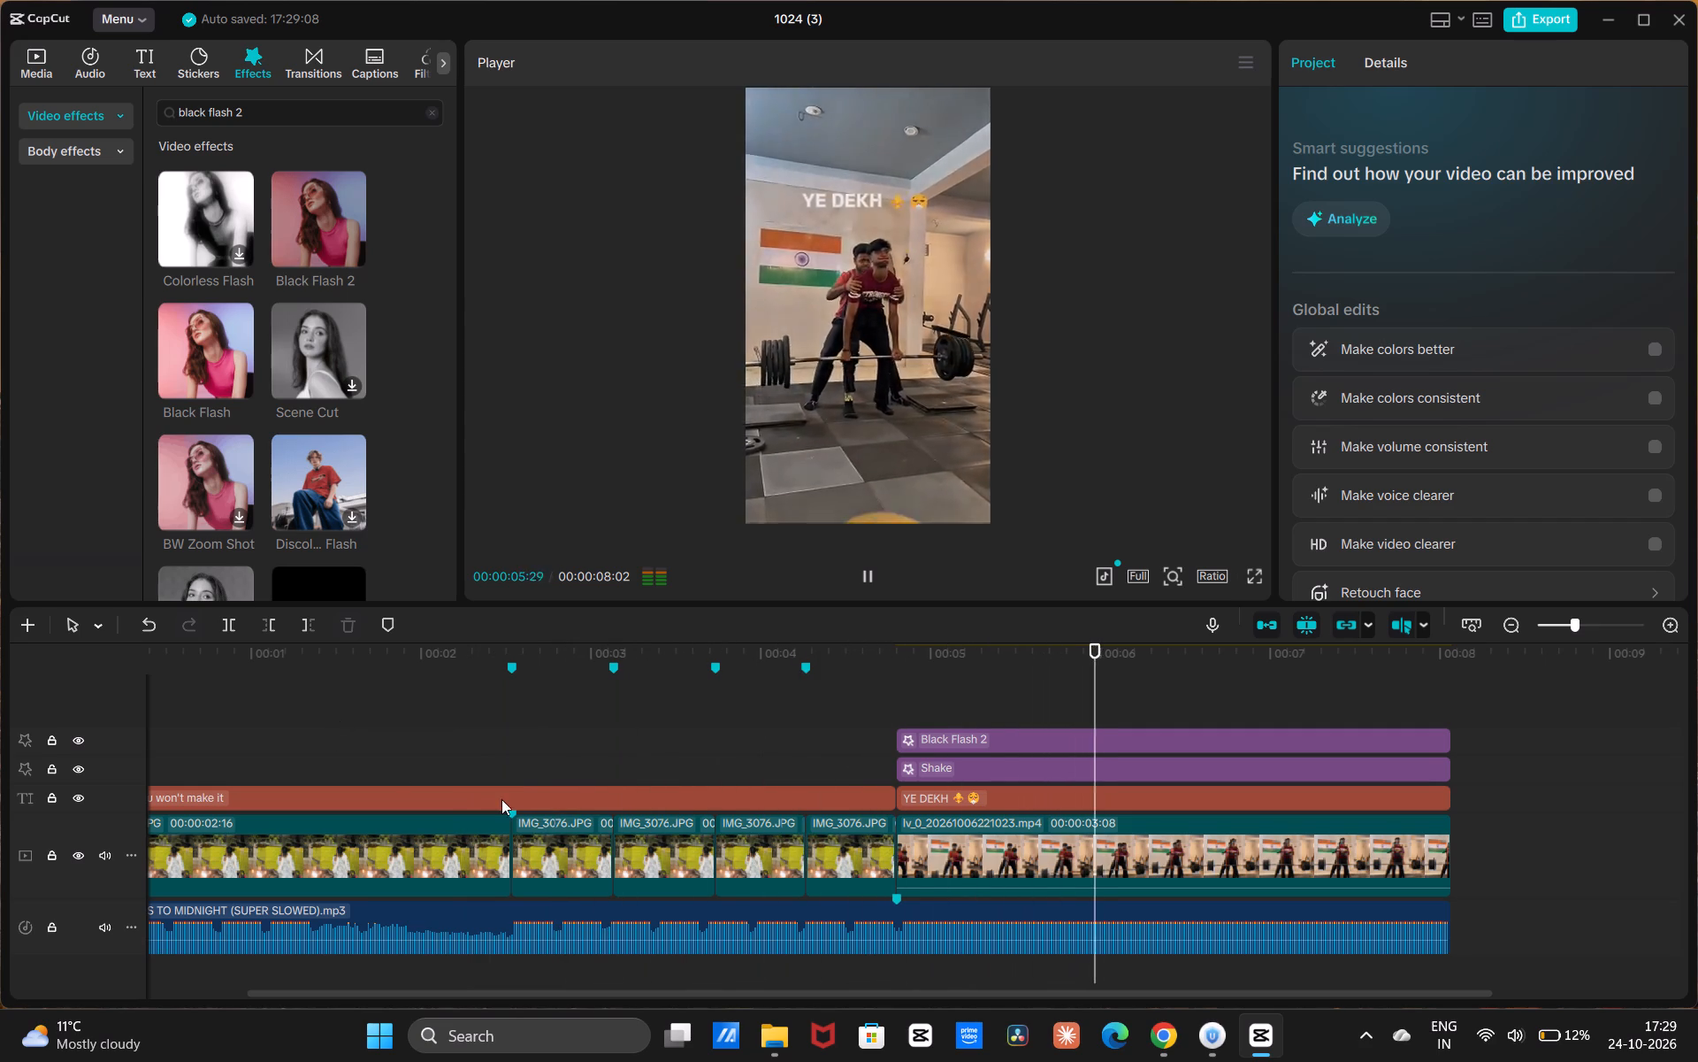
pyautogui.press('space')
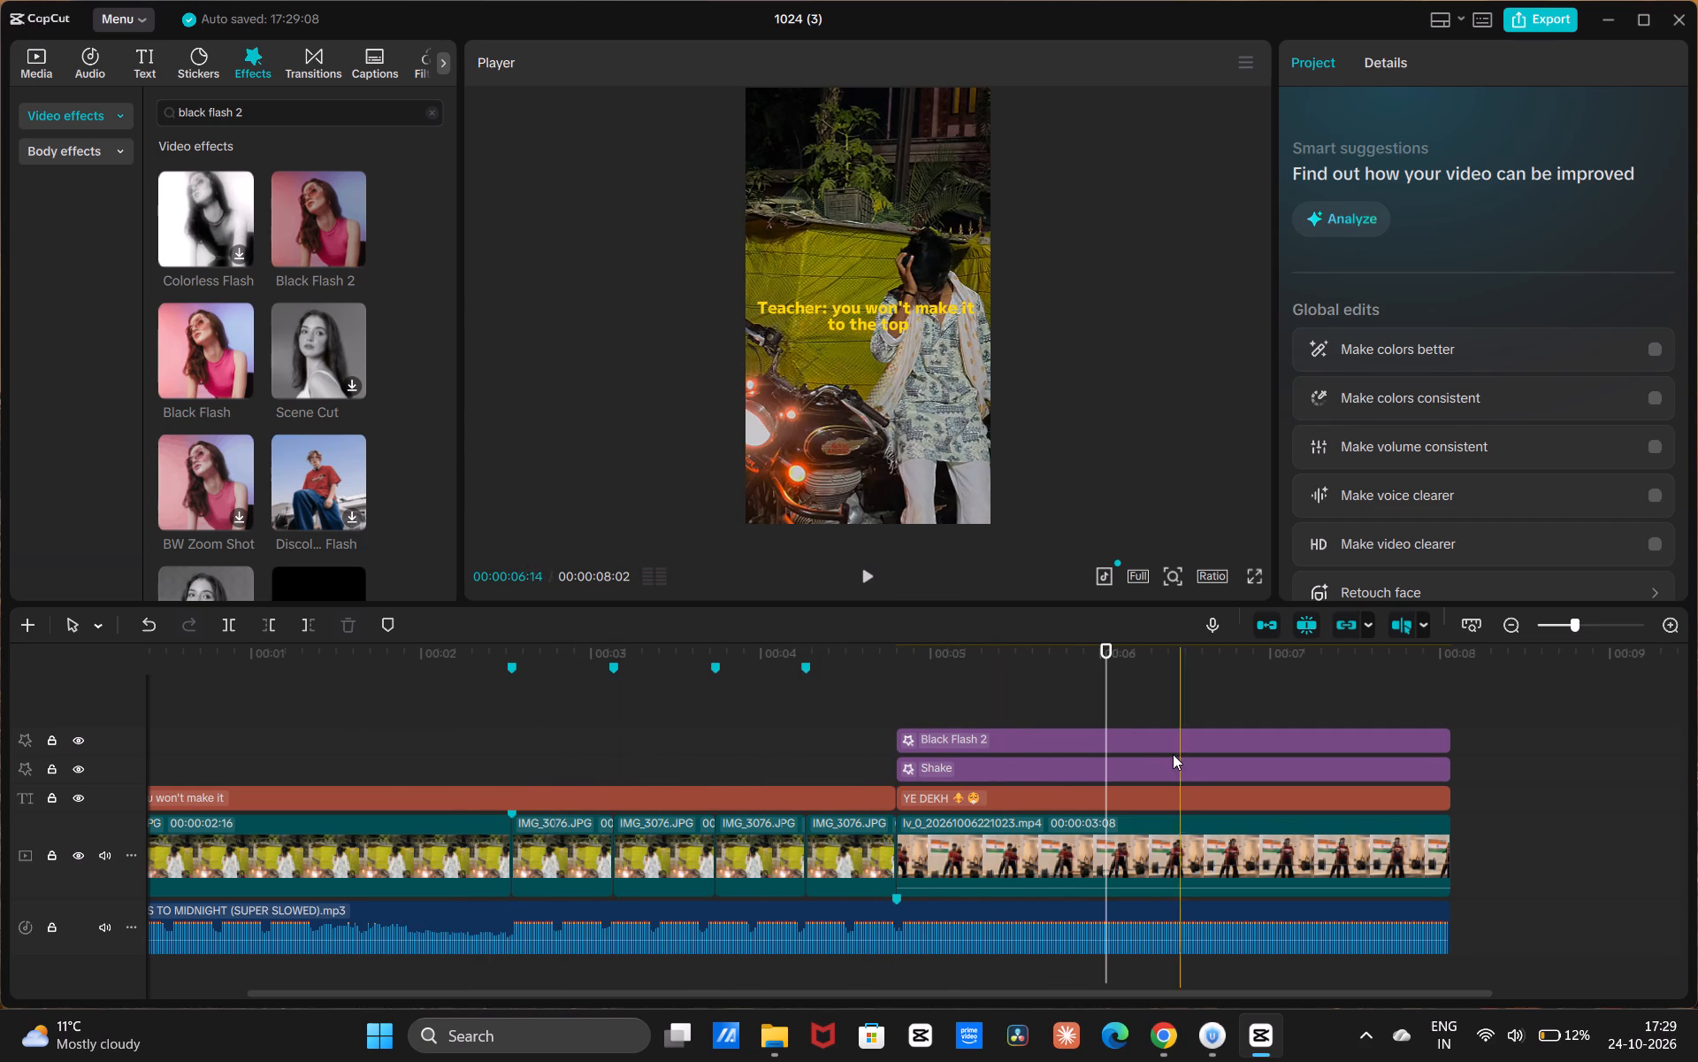
pyautogui.press('space')
pyautogui.click(1121, 698)
pyautogui.press('space')
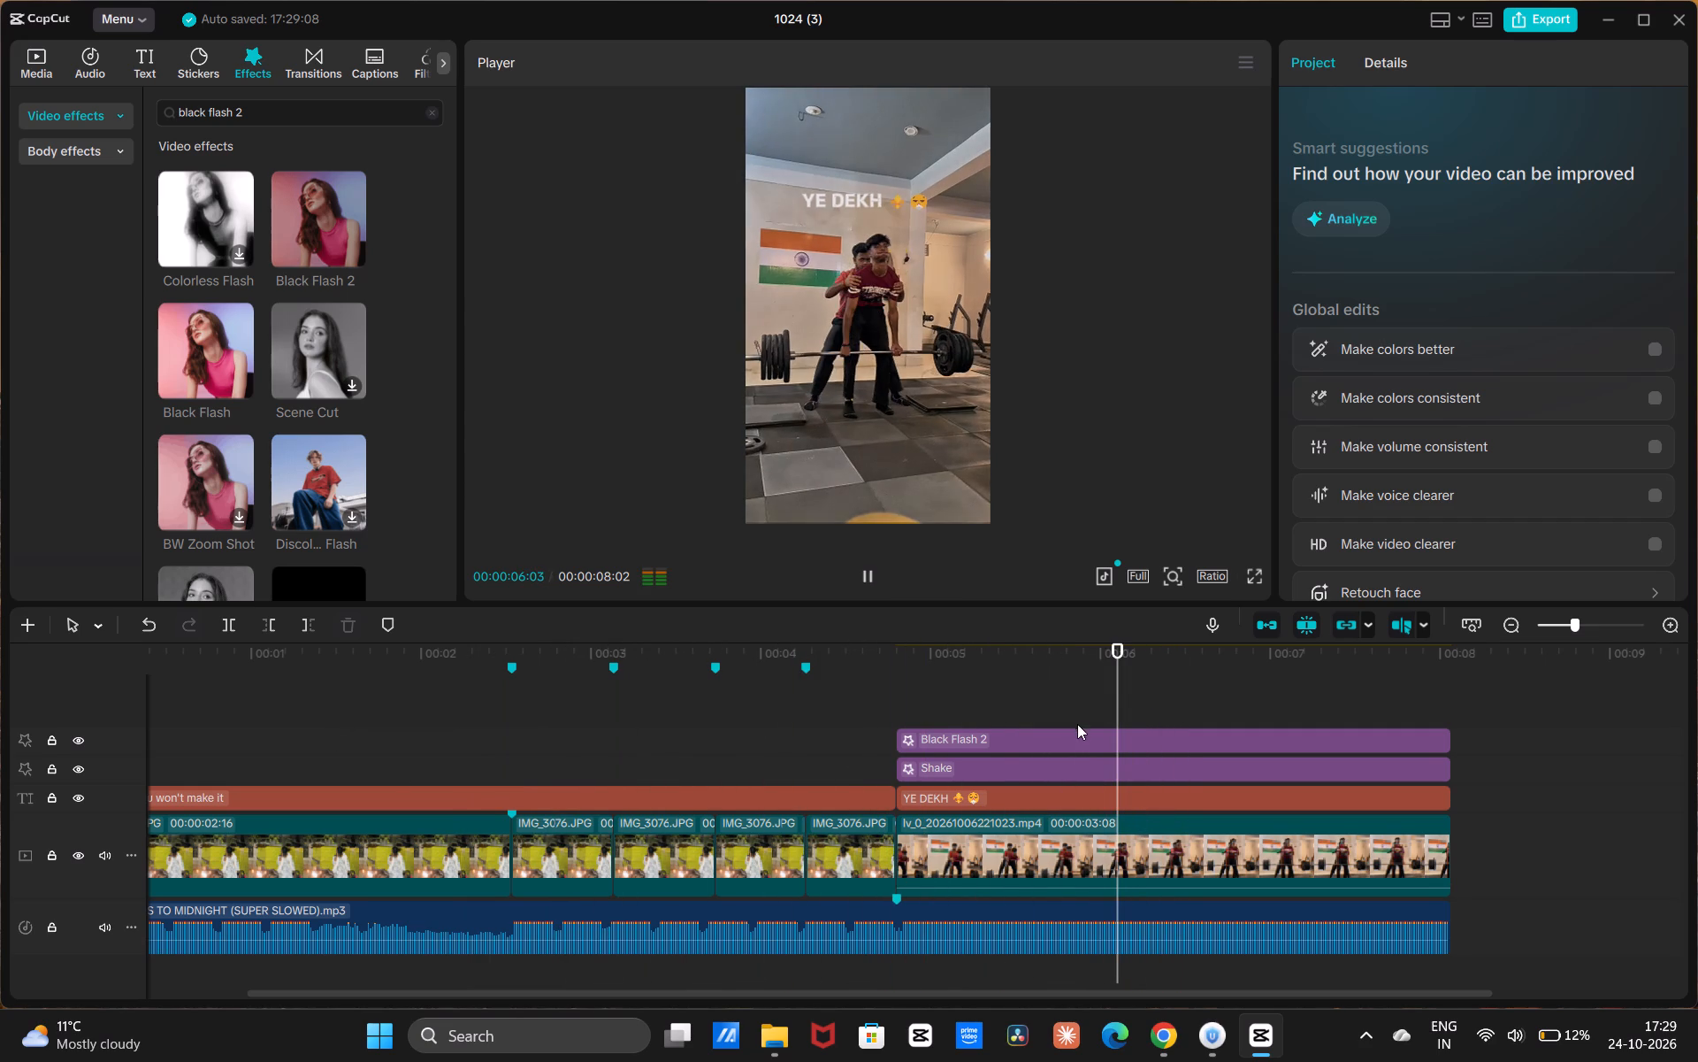
pyautogui.press('space')
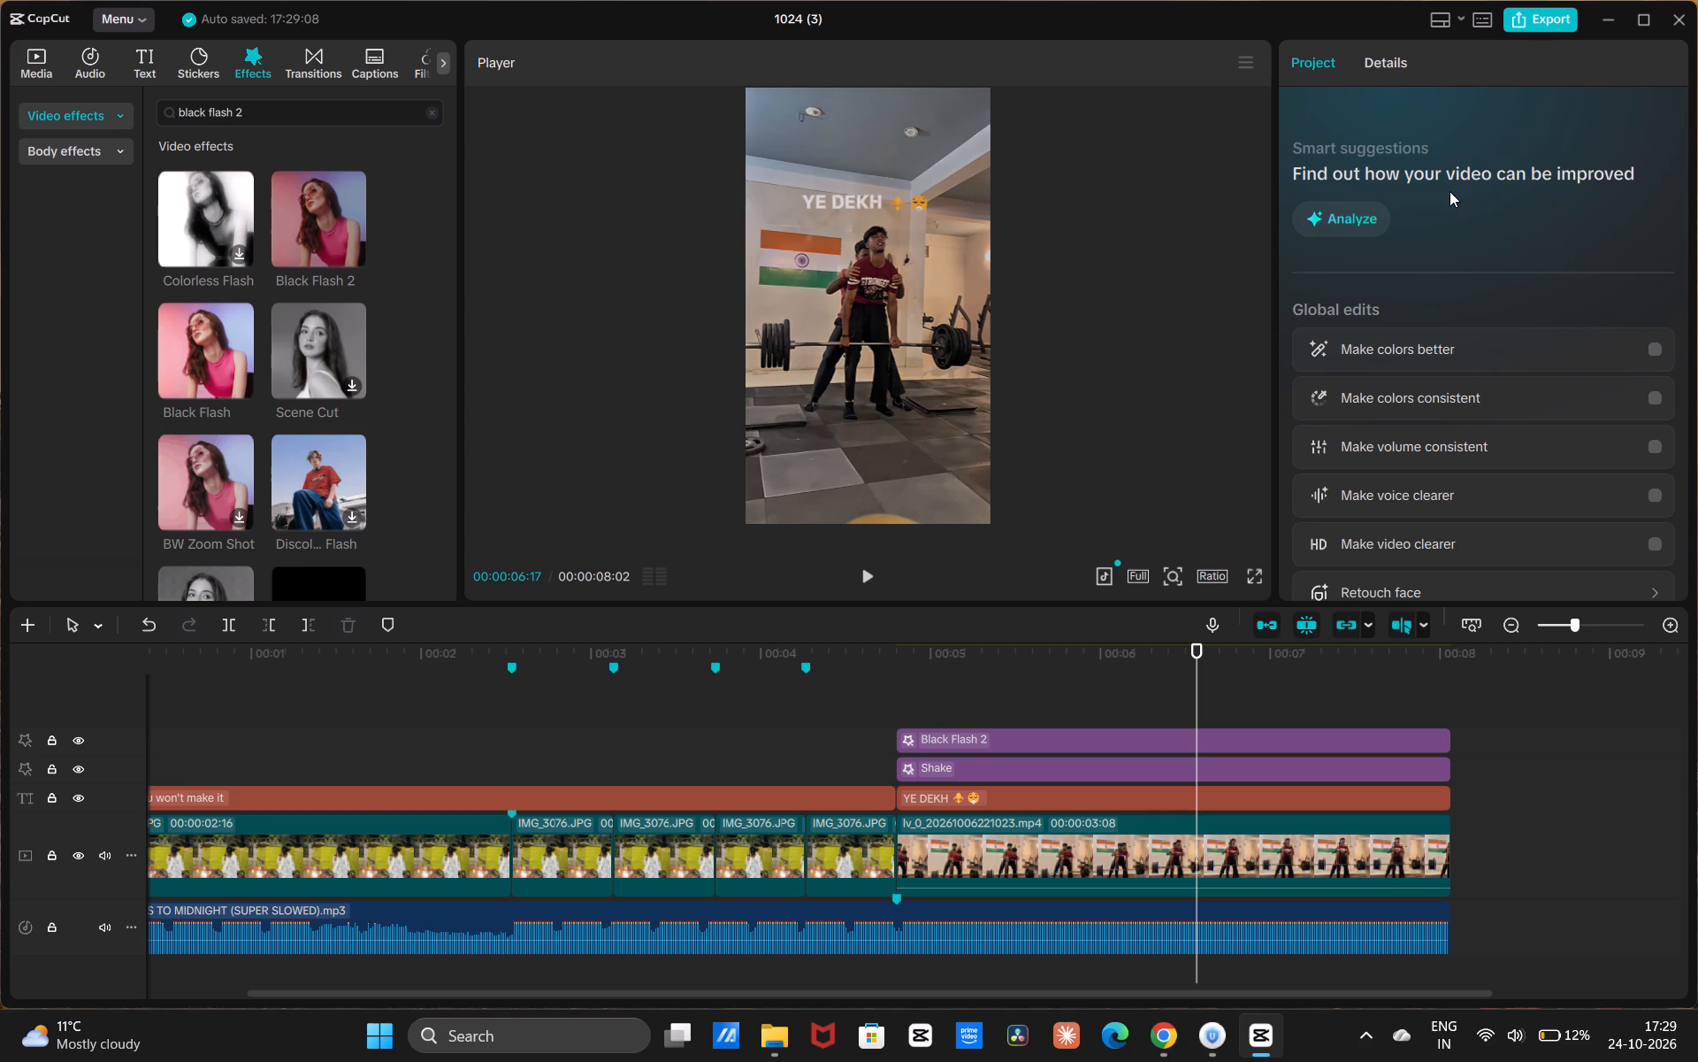
# Start exporting the project and name the exported file "gym edit".
pyautogui.click(1542, 15)
pyautogui.click(1121, 244)
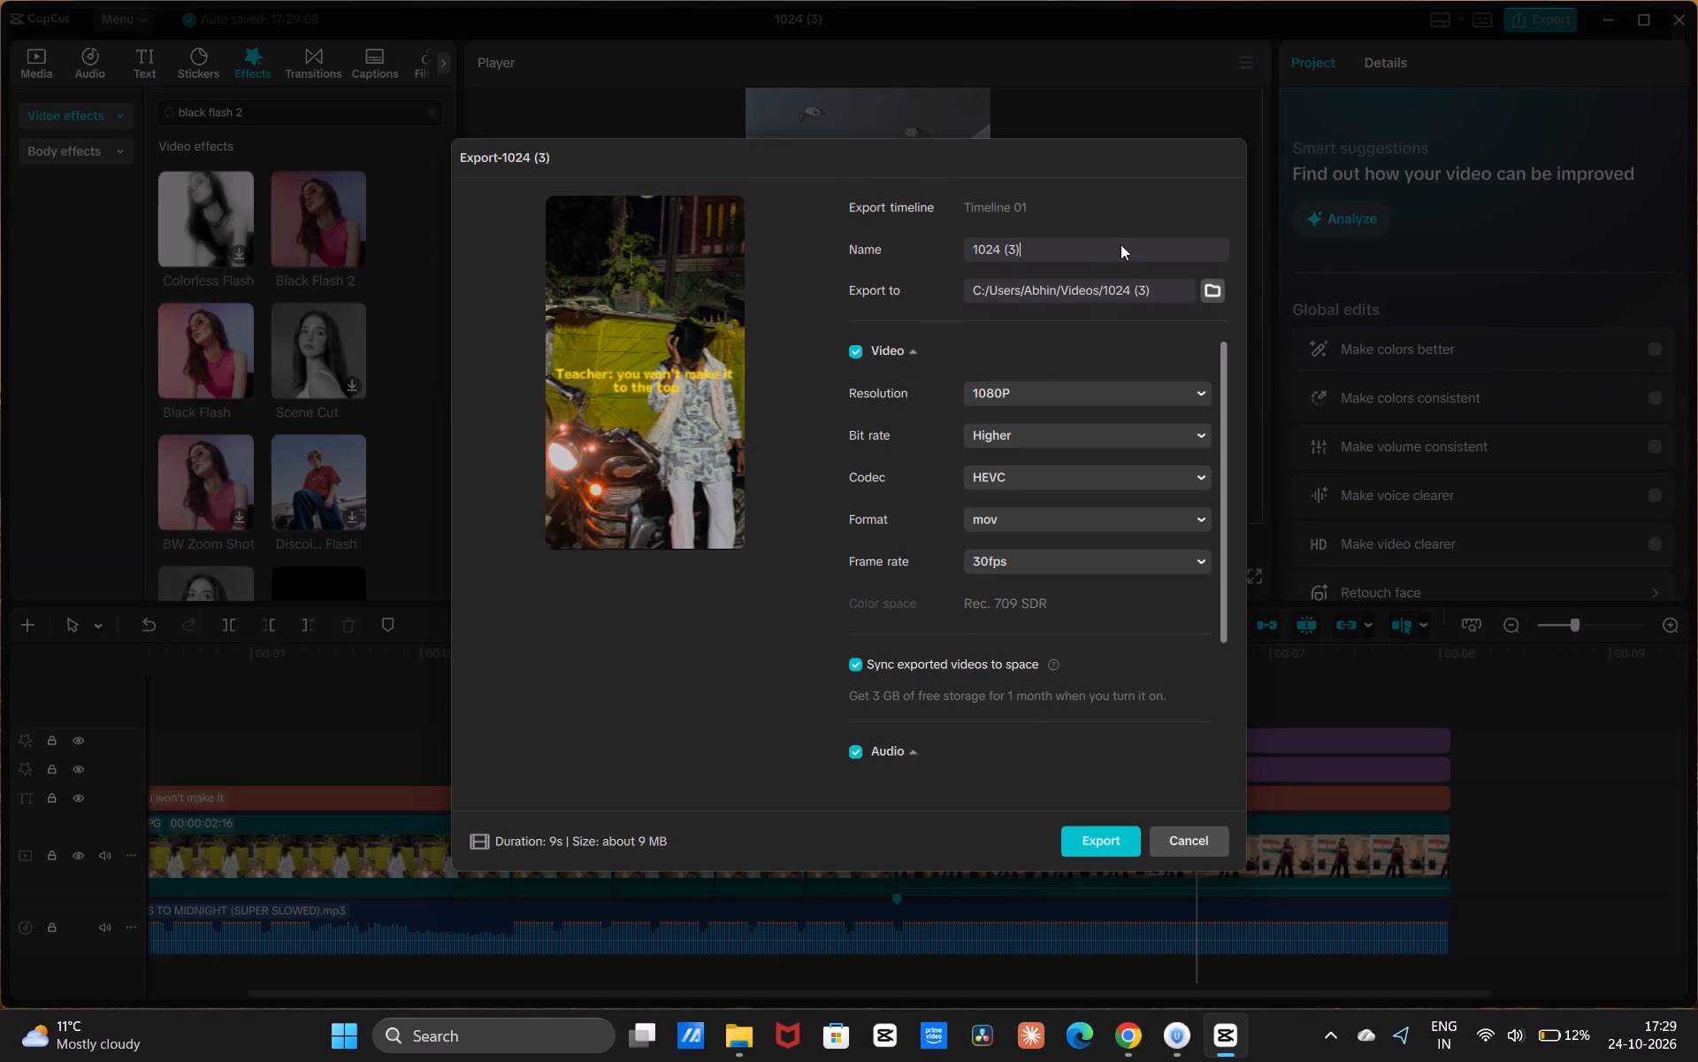
pyautogui.press('BackSpace')
pyautogui.press('BackSpace')
pyautogui.press('BackSpace')
pyautogui.press('BackSpace')
pyautogui.press('BackSpace')
pyautogui.press('BackSpace')
pyautogui.press('BackSpace')
pyautogui.press('BackSpace')
pyautogui.press('BackSpace')
pyautogui.press('BackSpace')
pyautogui.press('BackSpace')
pyautogui.press('BackSpace')
pyautogui.press('BackSpace')
pyautogui.press('BackSpace')
pyautogui.press('BackSpace')
pyautogui.press('BackSpace')
pyautogui.press('BackSpace')
pyautogui.press('BackSpace')
pyautogui.press('BackSpace')
pyautogui.press('BackSpace')
pyautogui.write('gm')
pyautogui.press('BackSpace')
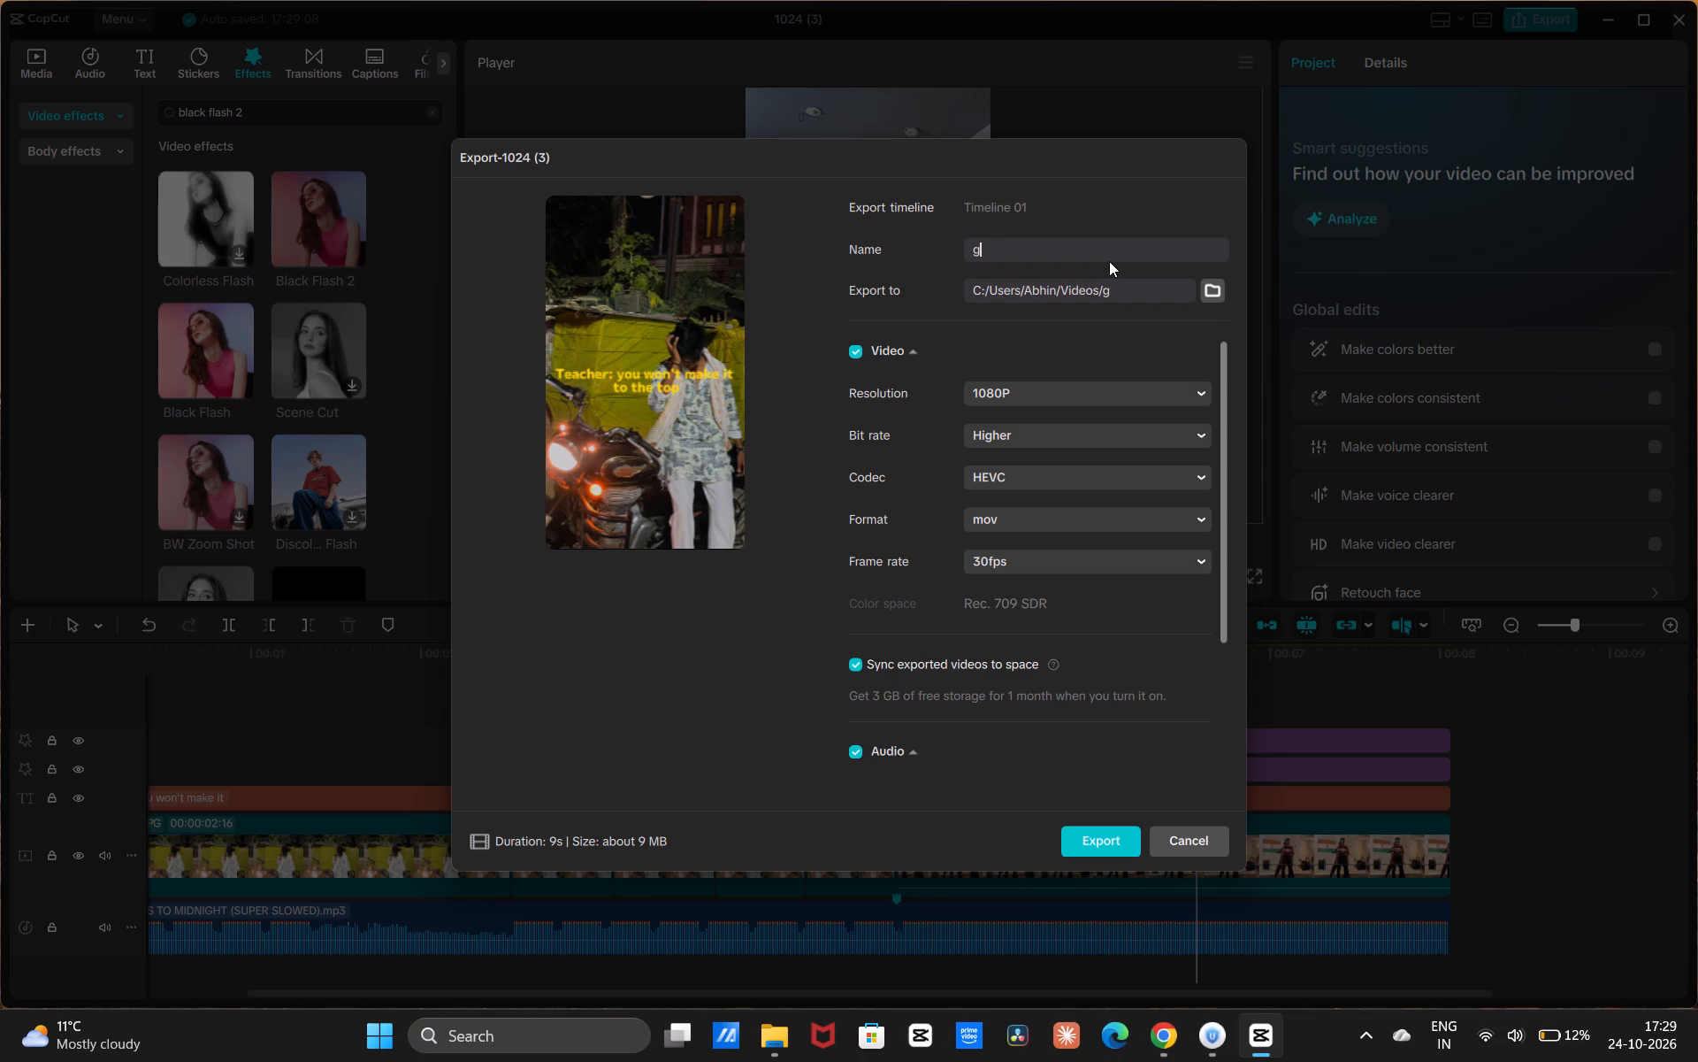
pyautogui.press('y')
pyautogui.press('BackSpace')
pyautogui.write('ym edit')
pyautogui.press('space')
# Set the export frame rate to 60fps, export the video, and close the export dialog without sharing.
pyautogui.click(1071, 561)
pyautogui.scroll(-2, 955, 732)
pyautogui.click(1022, 804)
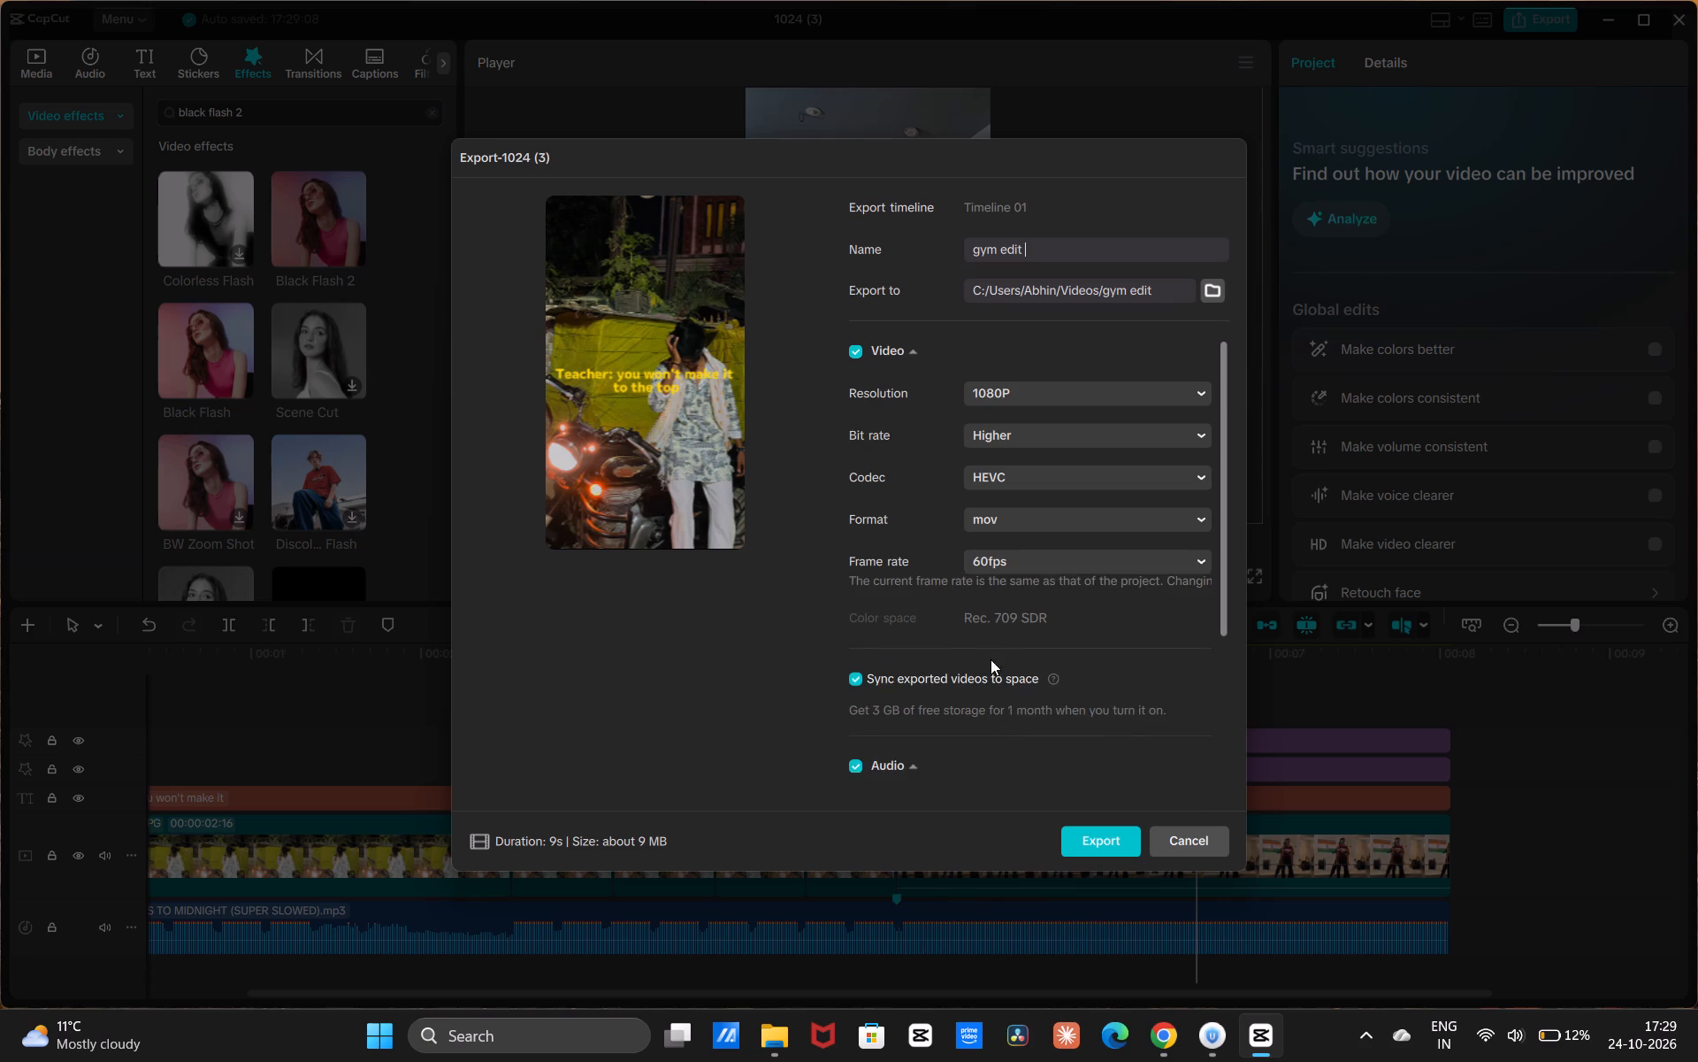
pyautogui.scroll(-6, 1016, 704)
pyautogui.click(1093, 849)
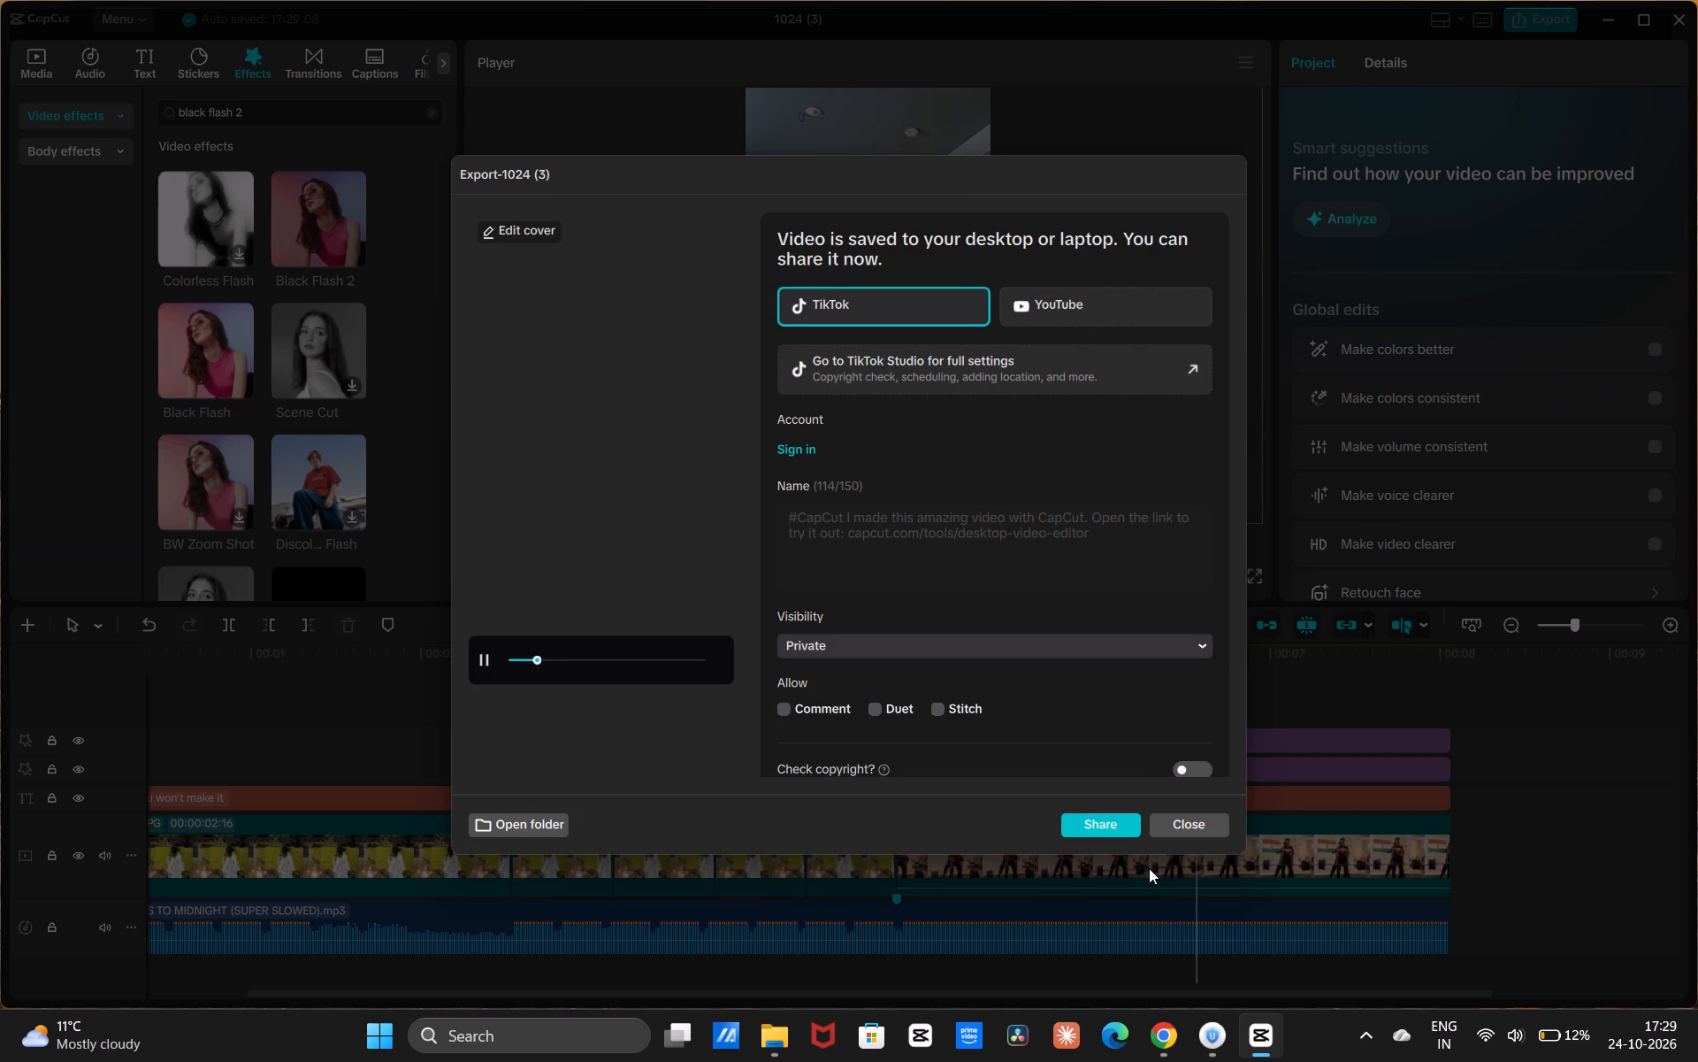
pyautogui.click(1177, 822)
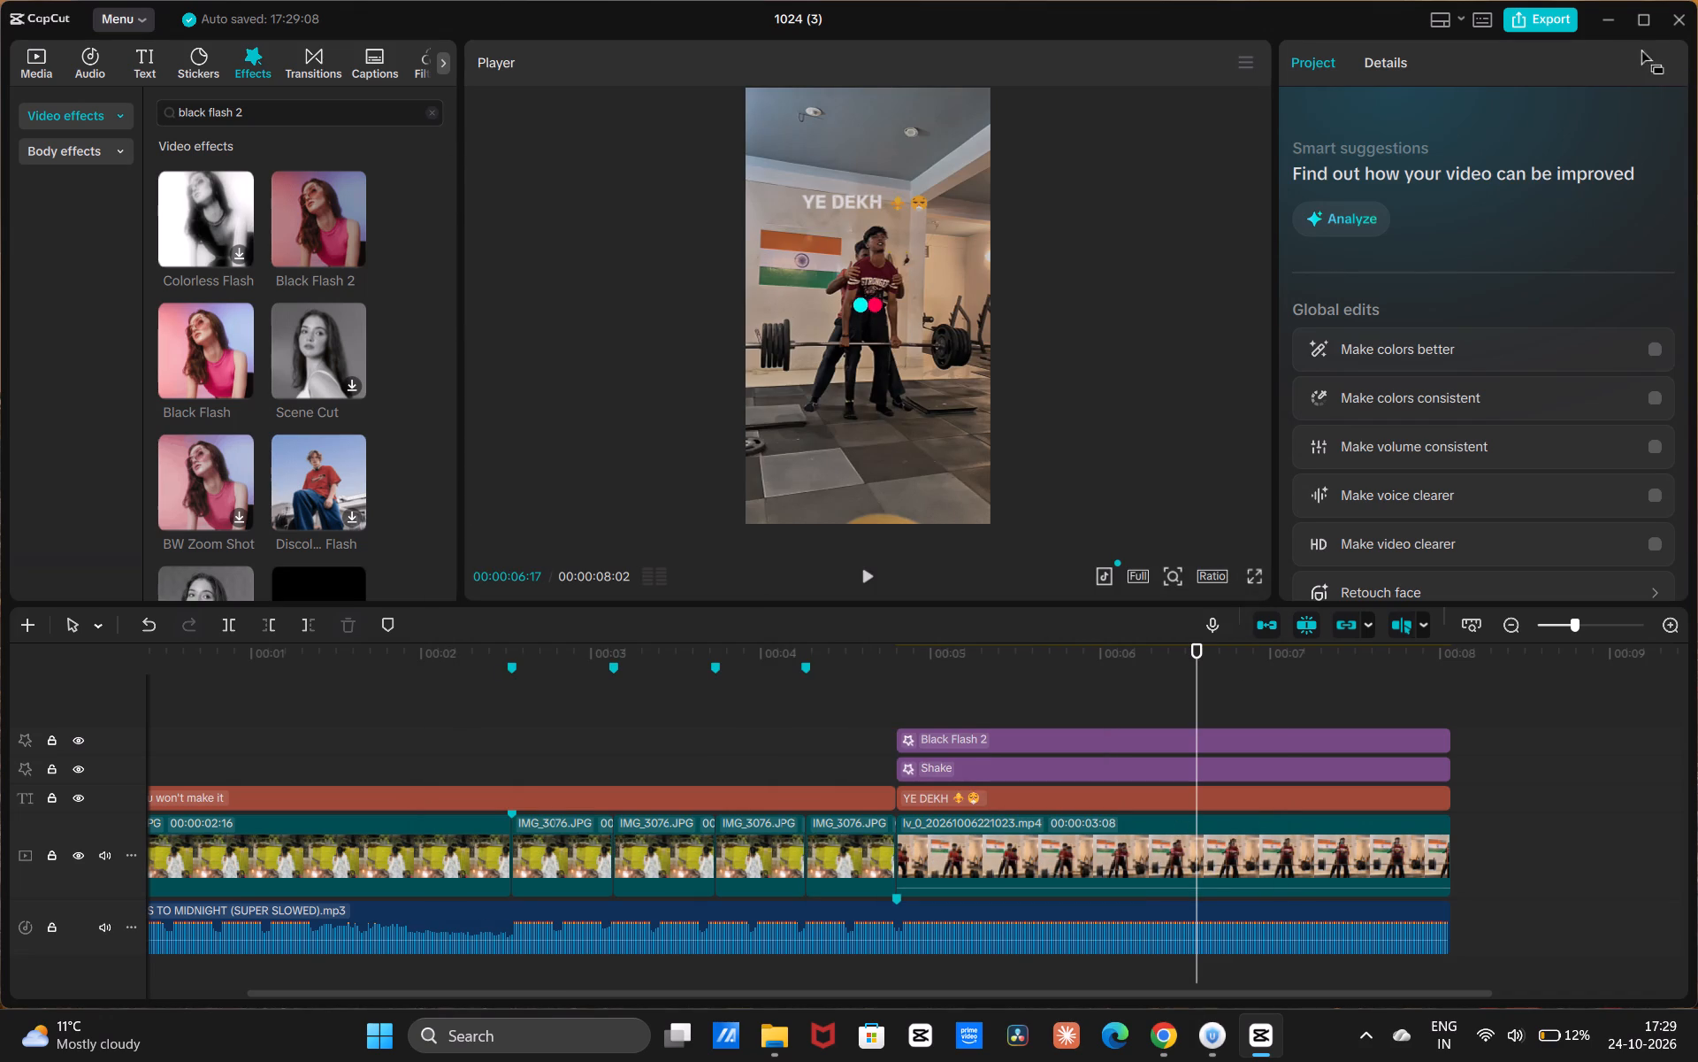
# Close the project, File Explorer, Urban VPN, Chrome and CapCut, forcing CapCut to end if needed.
pyautogui.click(1678, 13)
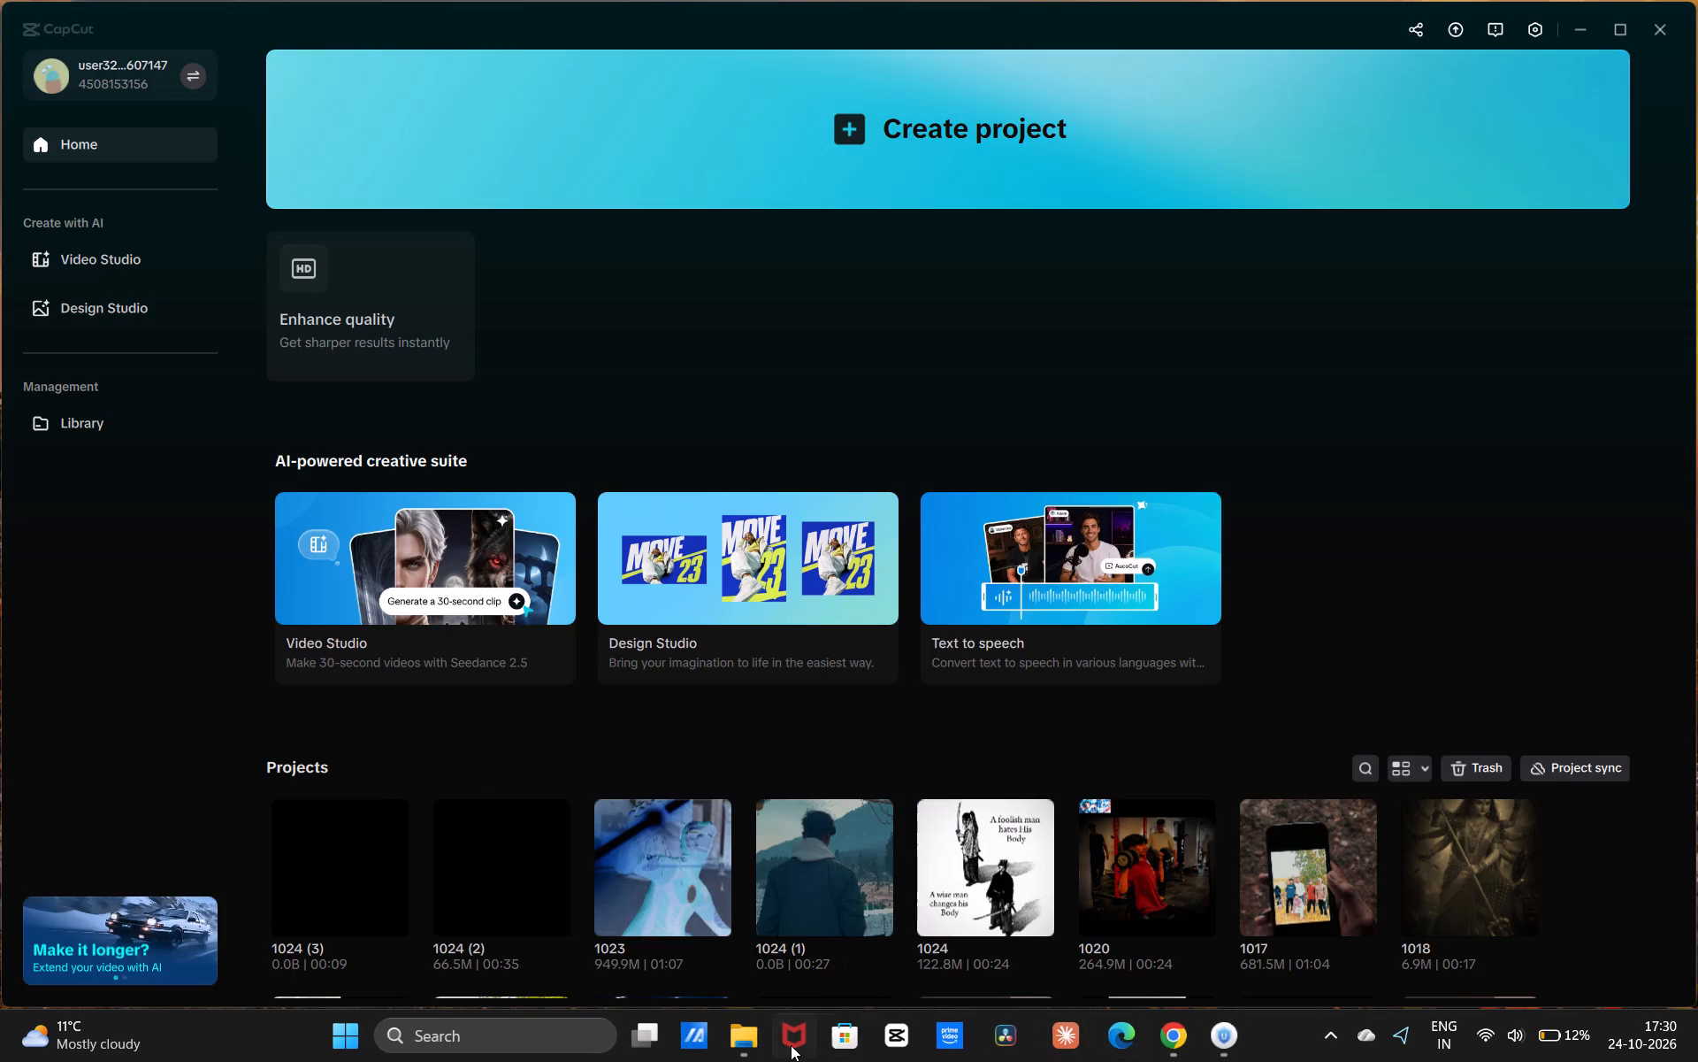
pyautogui.click(818, 854)
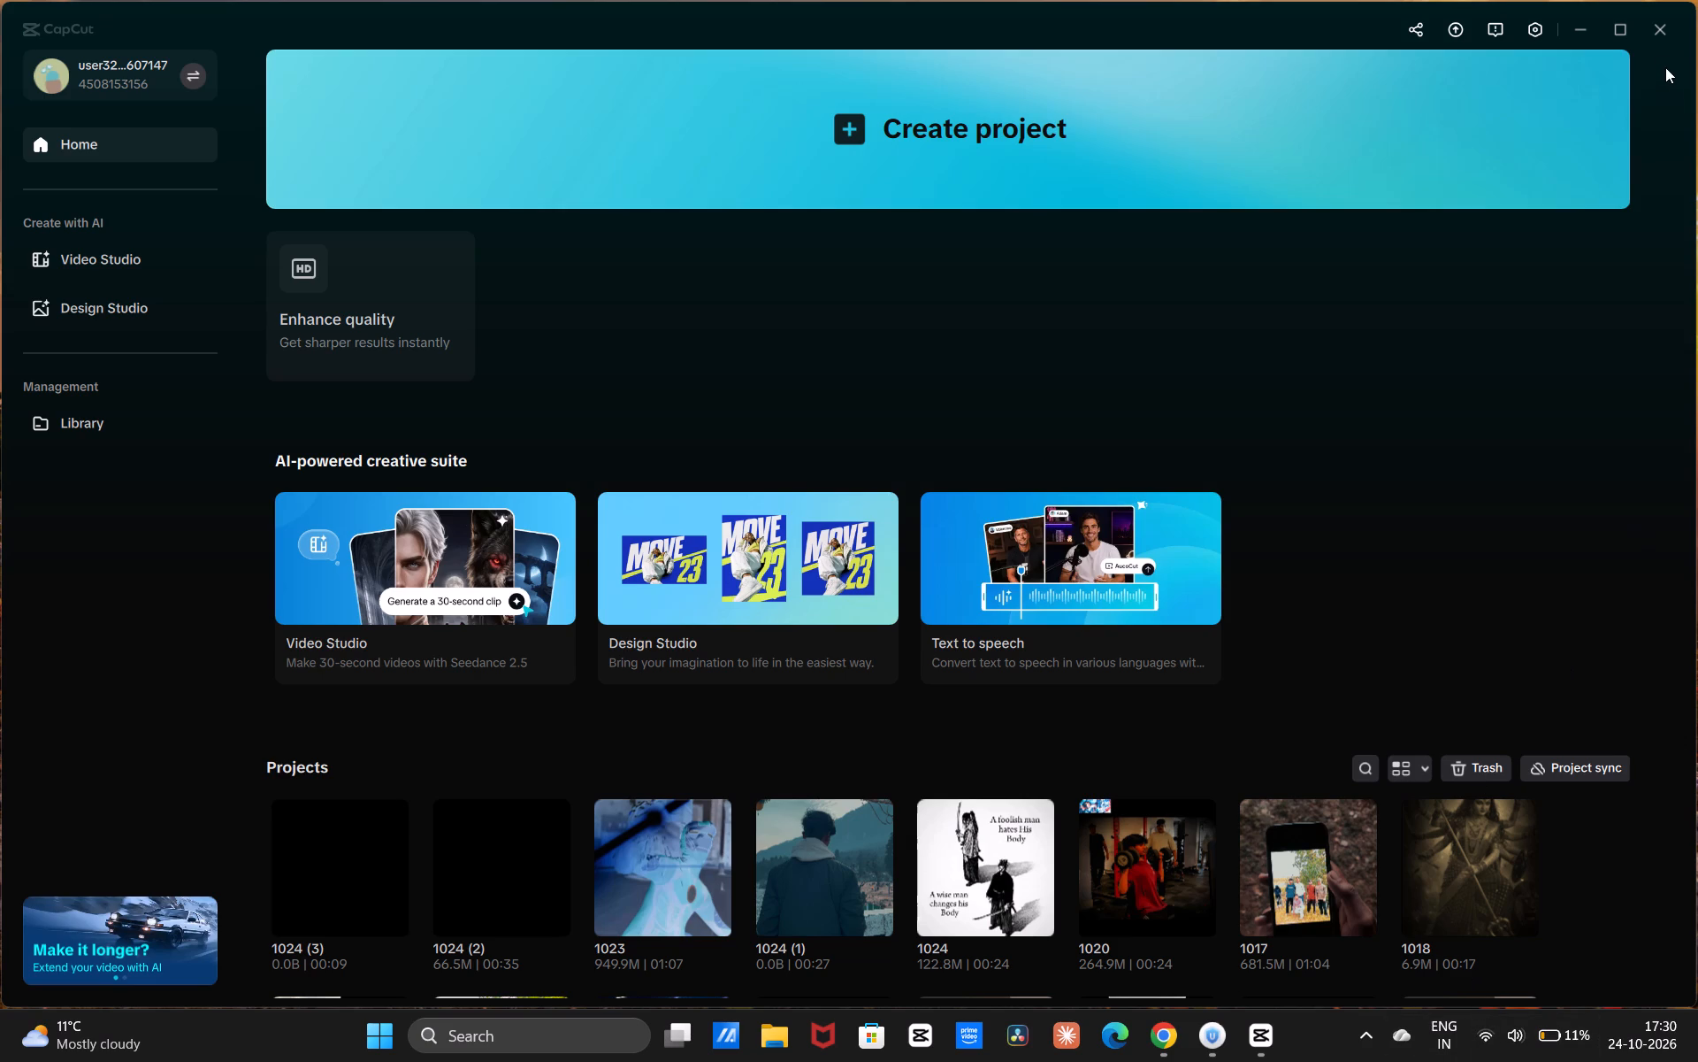
pyautogui.click(1660, 22)
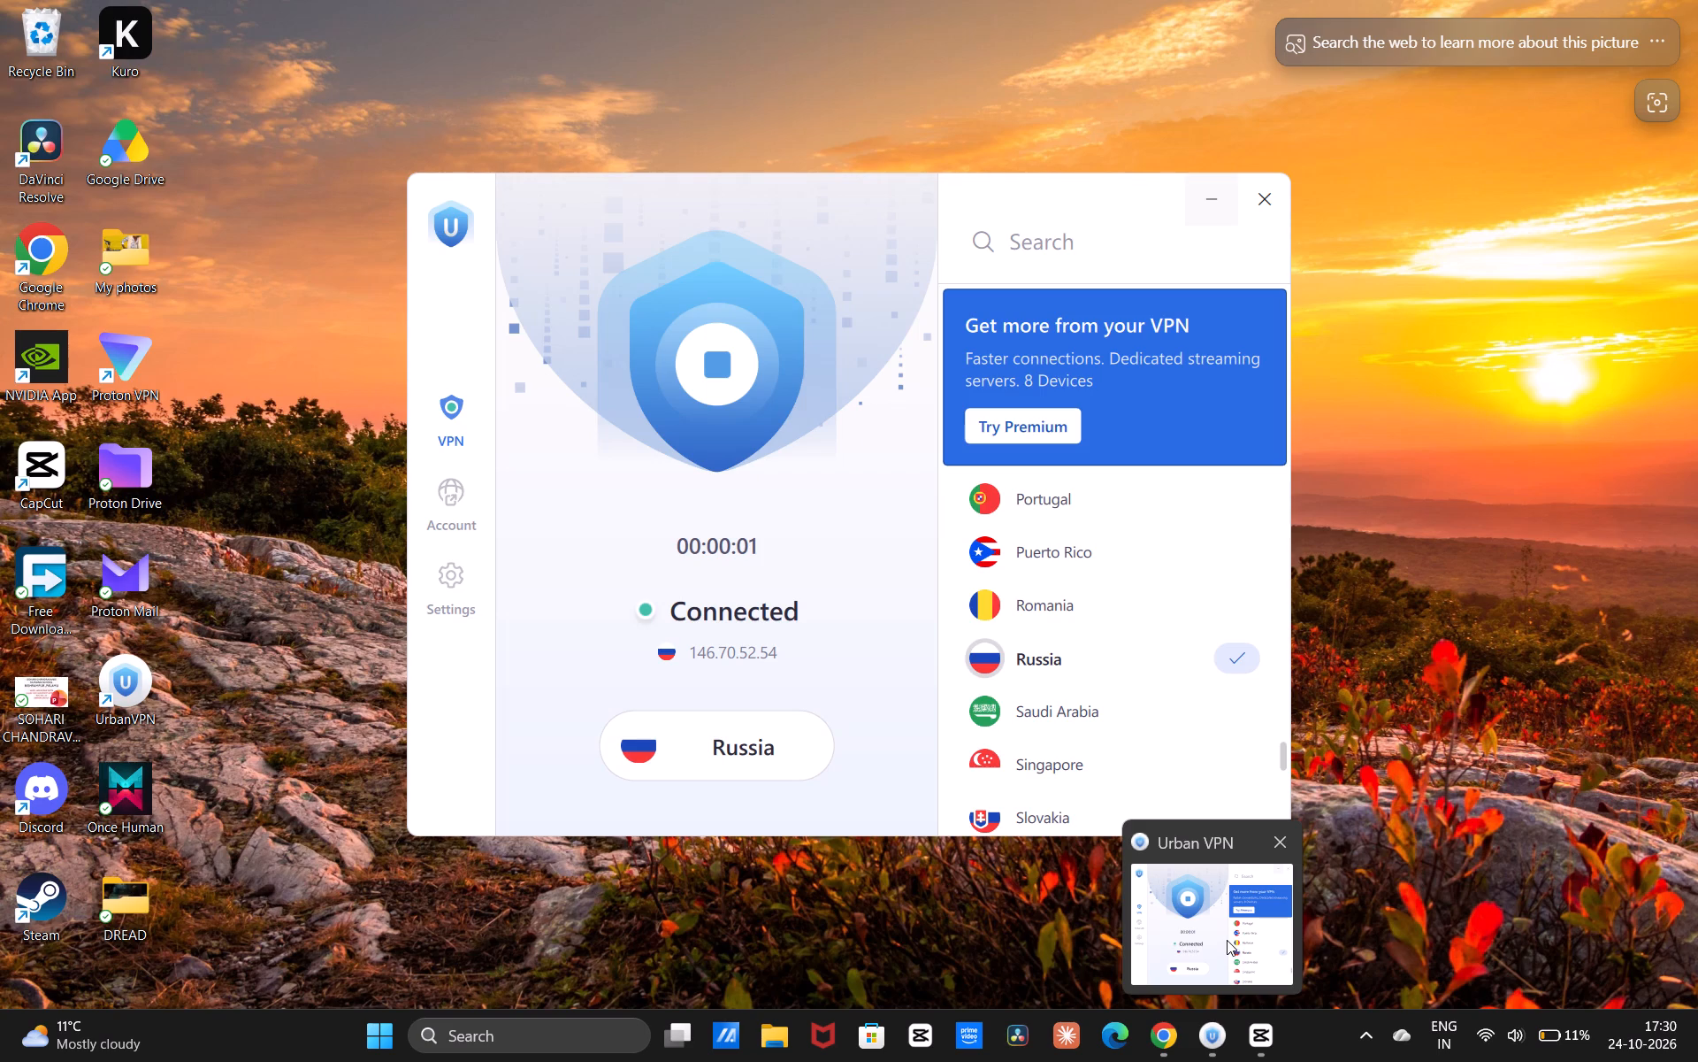
pyautogui.click(1286, 831)
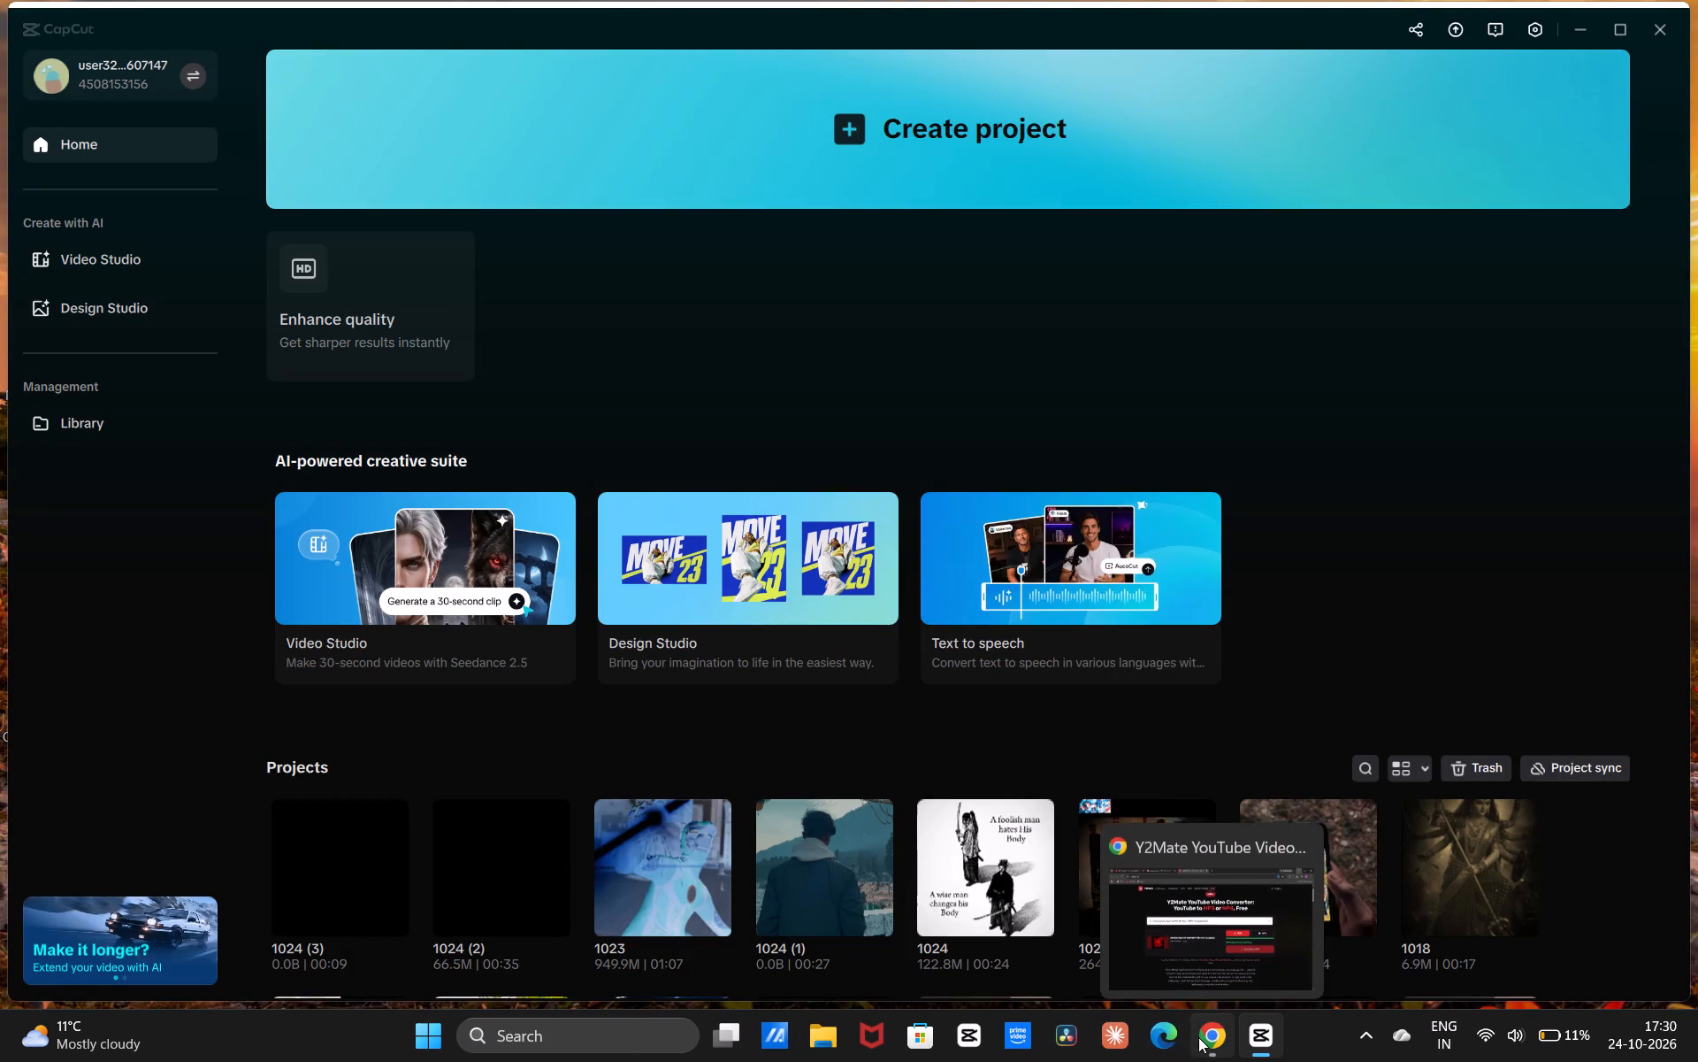
pyautogui.click(1295, 830)
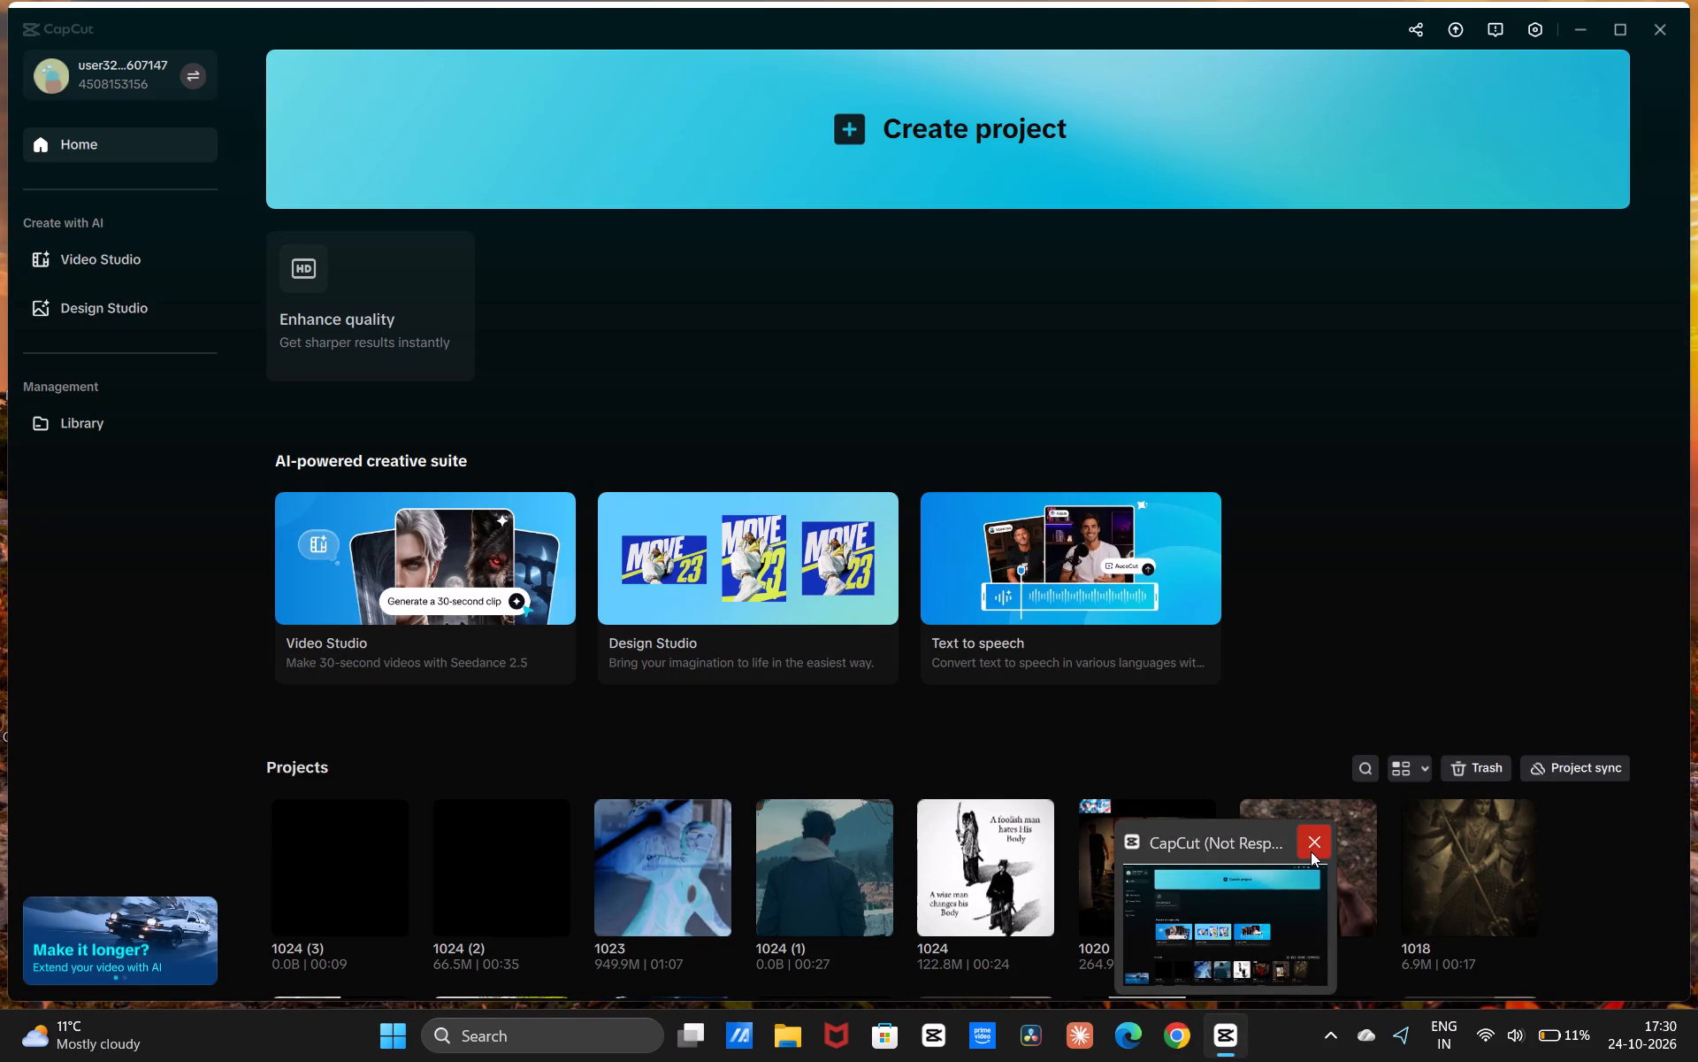
pyautogui.click(1308, 844)
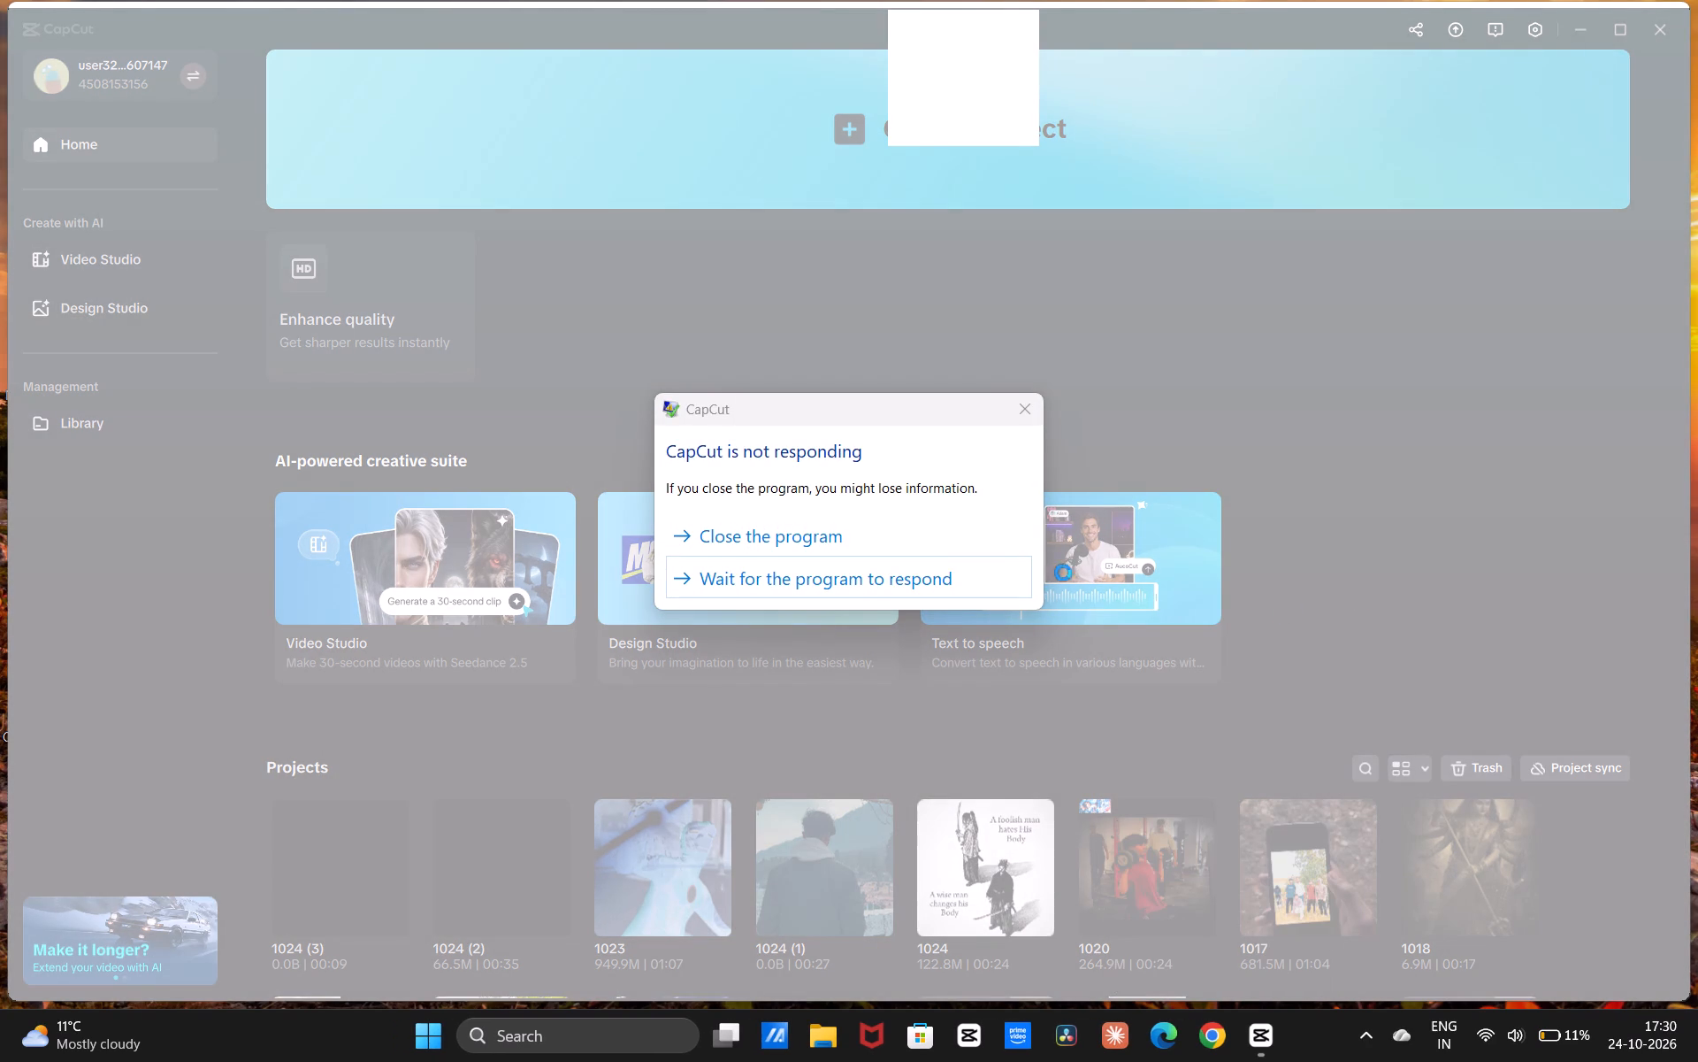
pyautogui.click(853, 526)
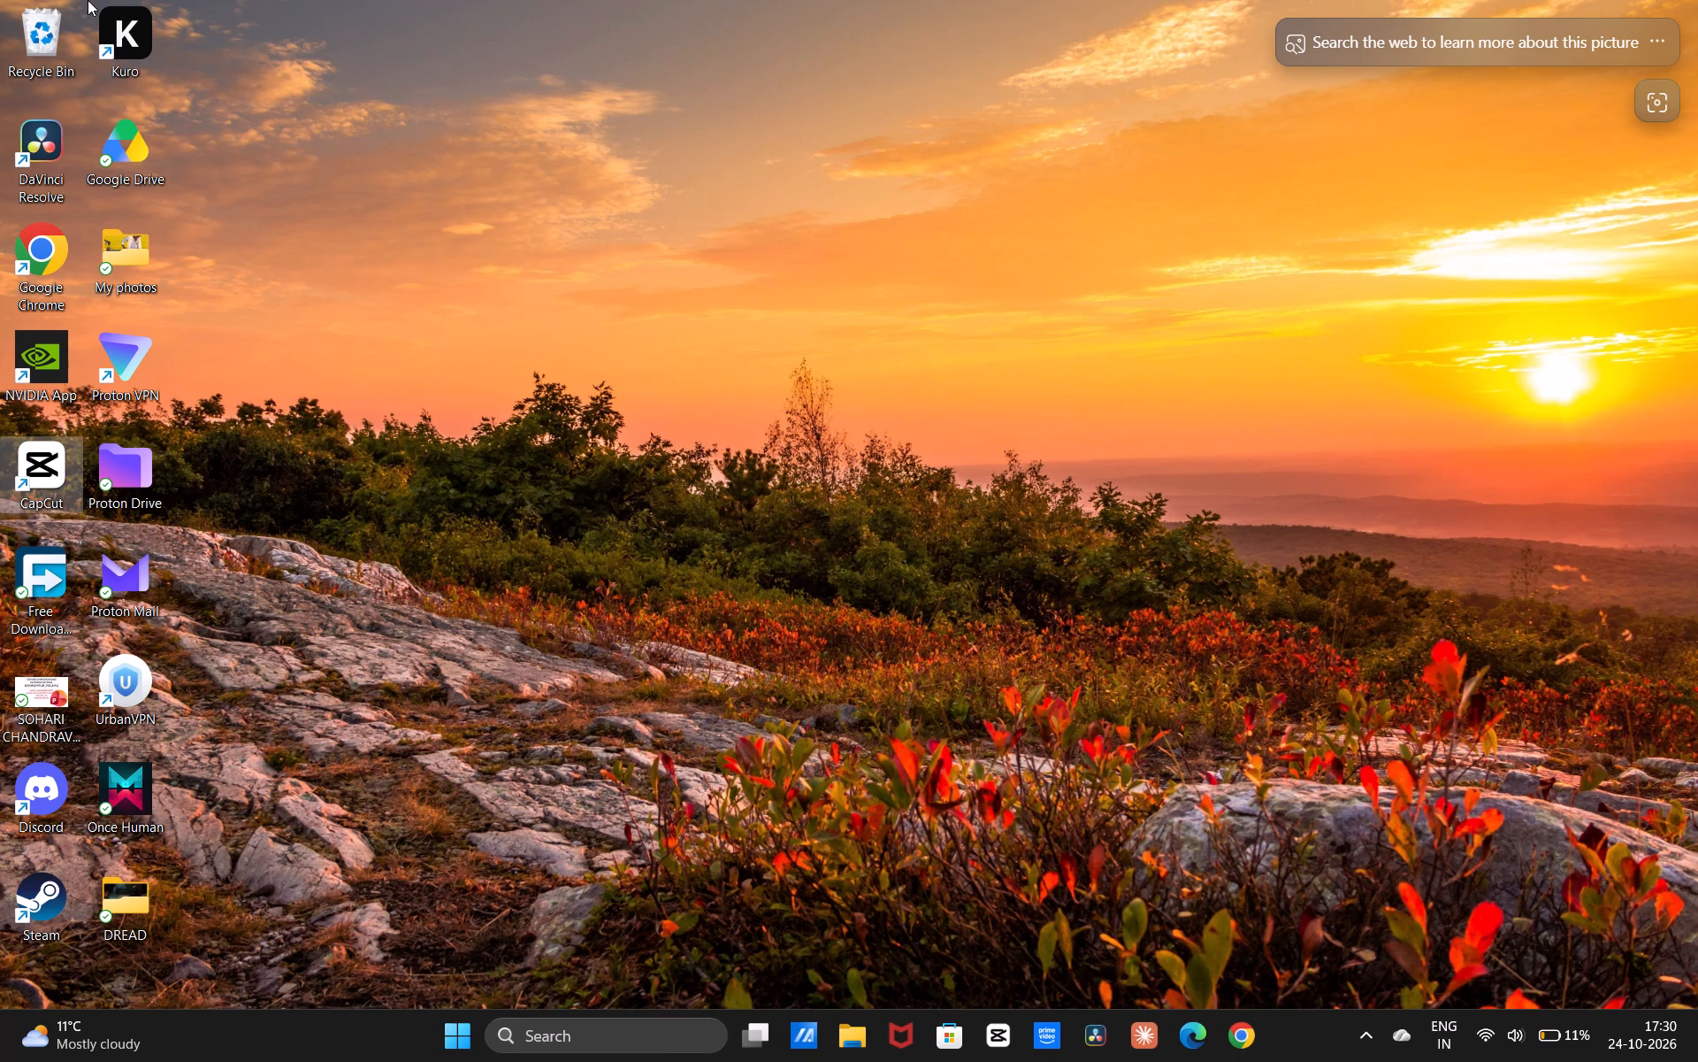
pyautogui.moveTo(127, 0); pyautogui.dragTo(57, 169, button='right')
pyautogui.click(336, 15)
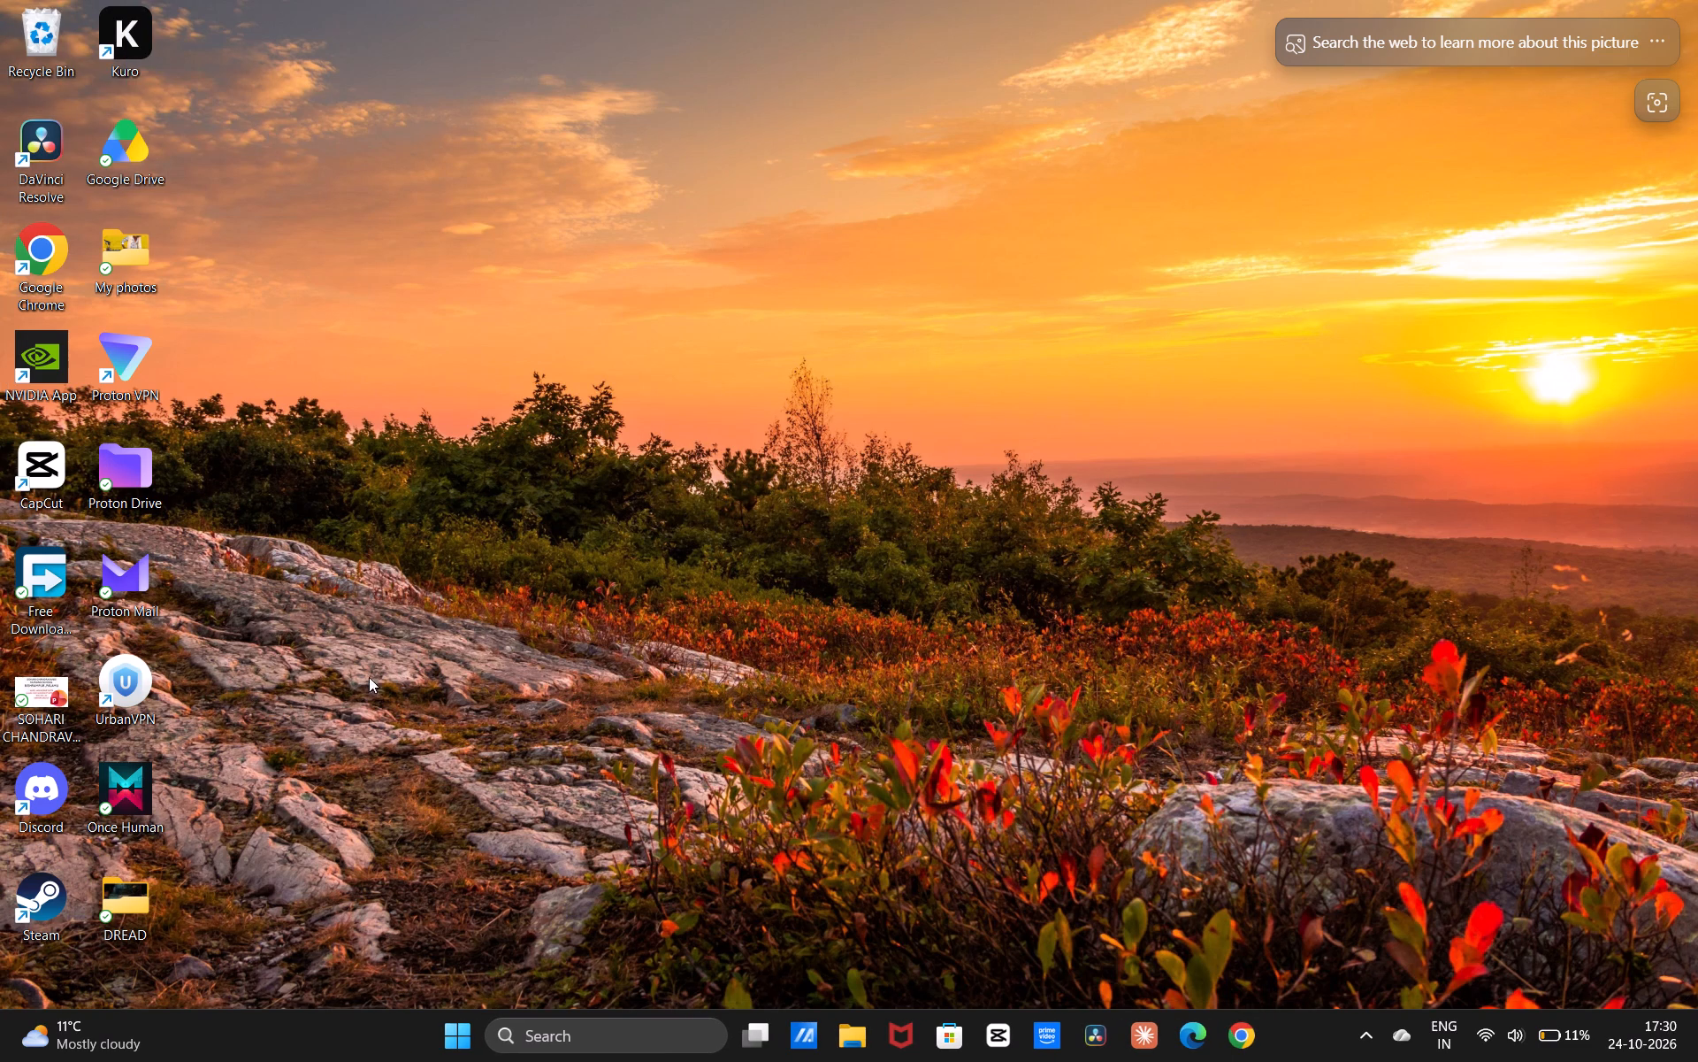
# Open the LocalSend file-sharing app.
pyautogui.click(467, 1039)
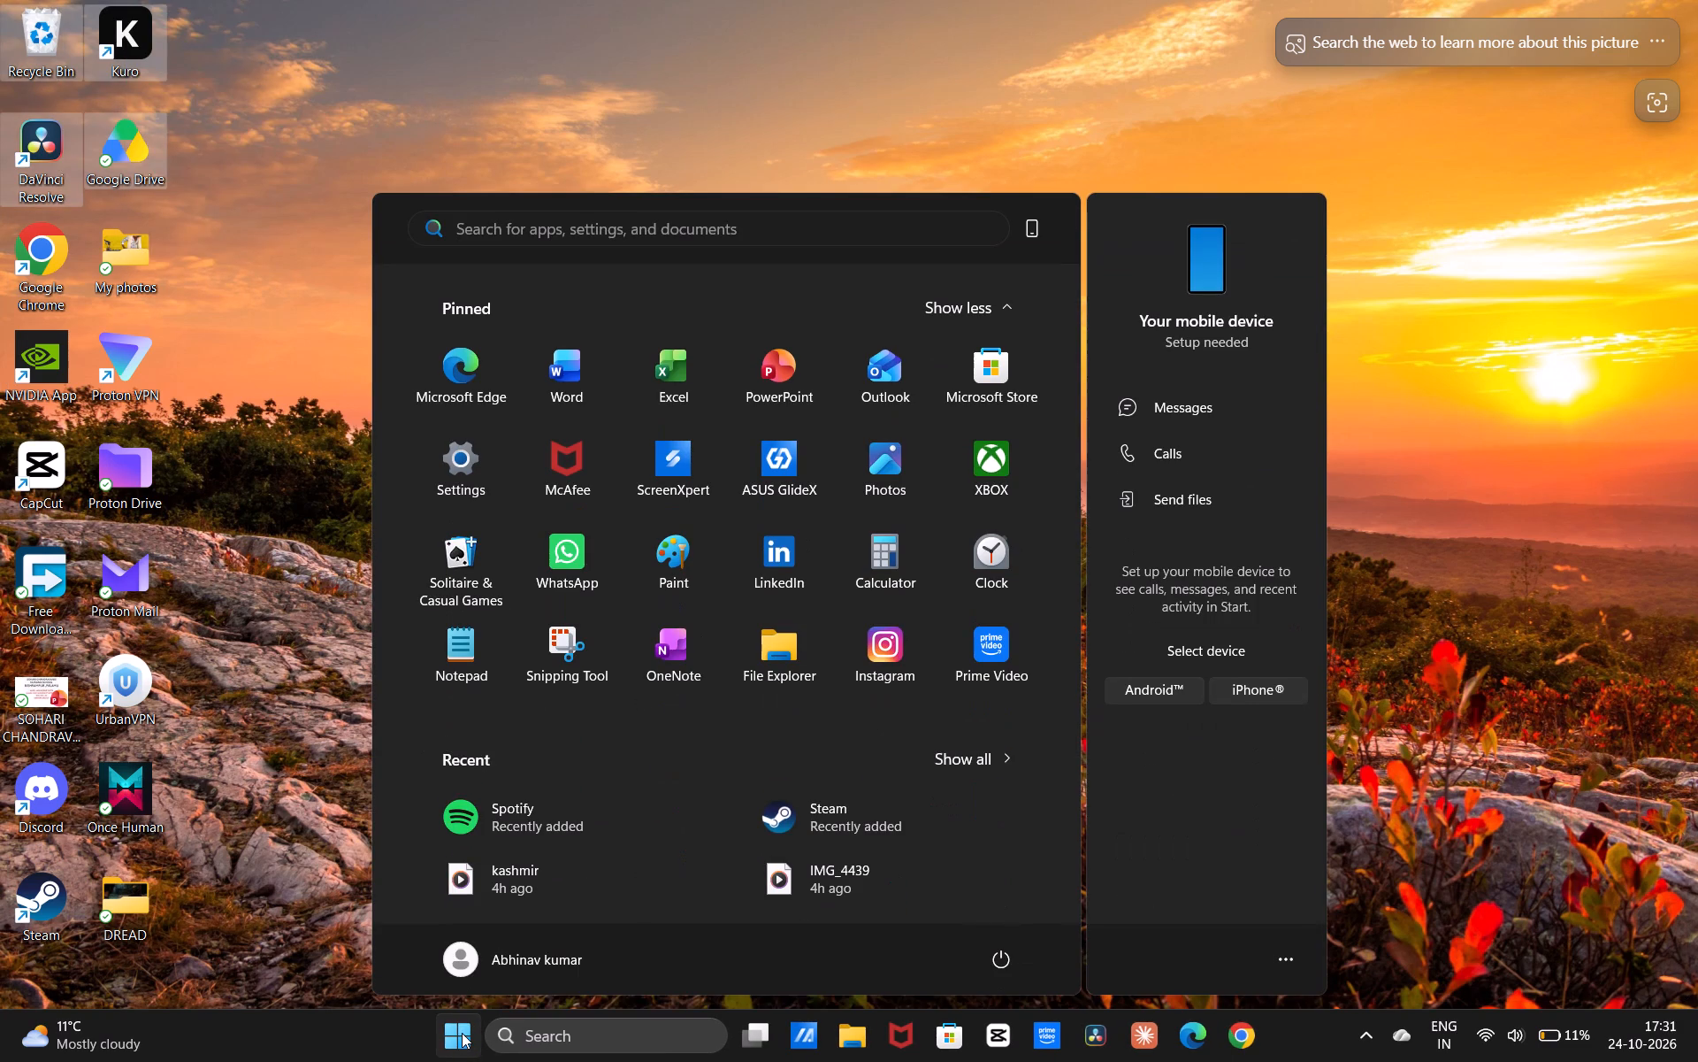
pyautogui.scroll(-4, 894, 868)
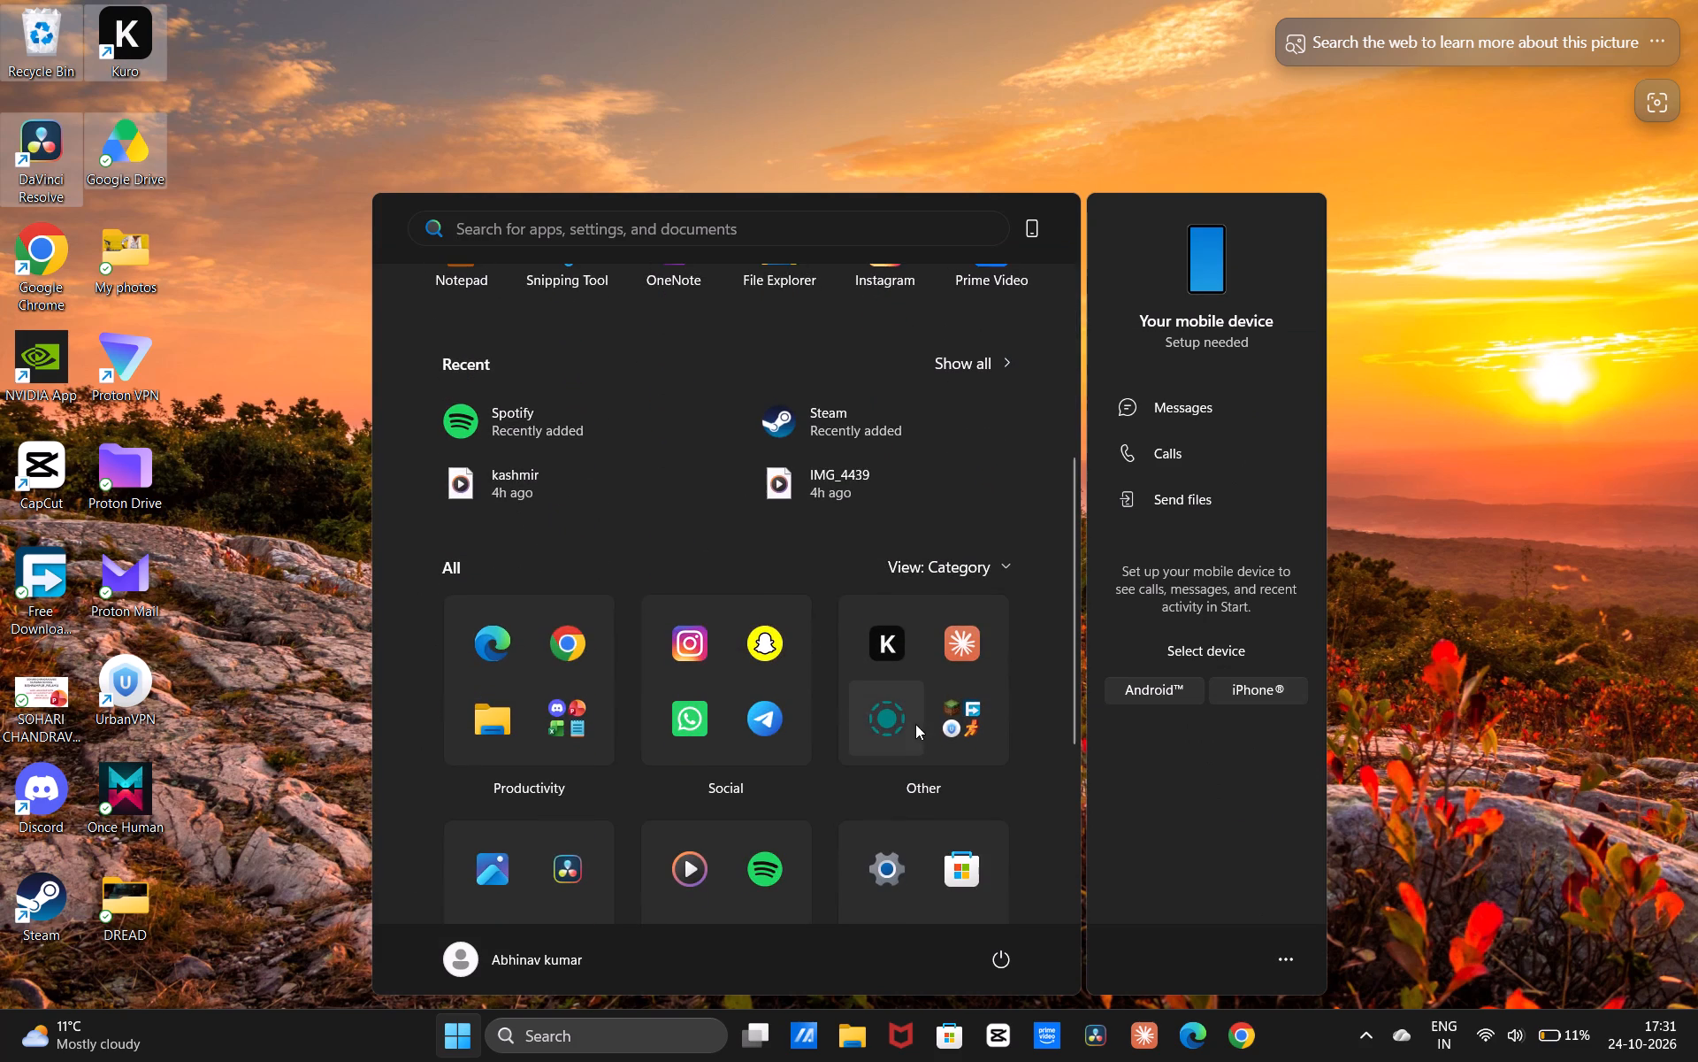
pyautogui.click(915, 724)
pyautogui.click(855, 1030)
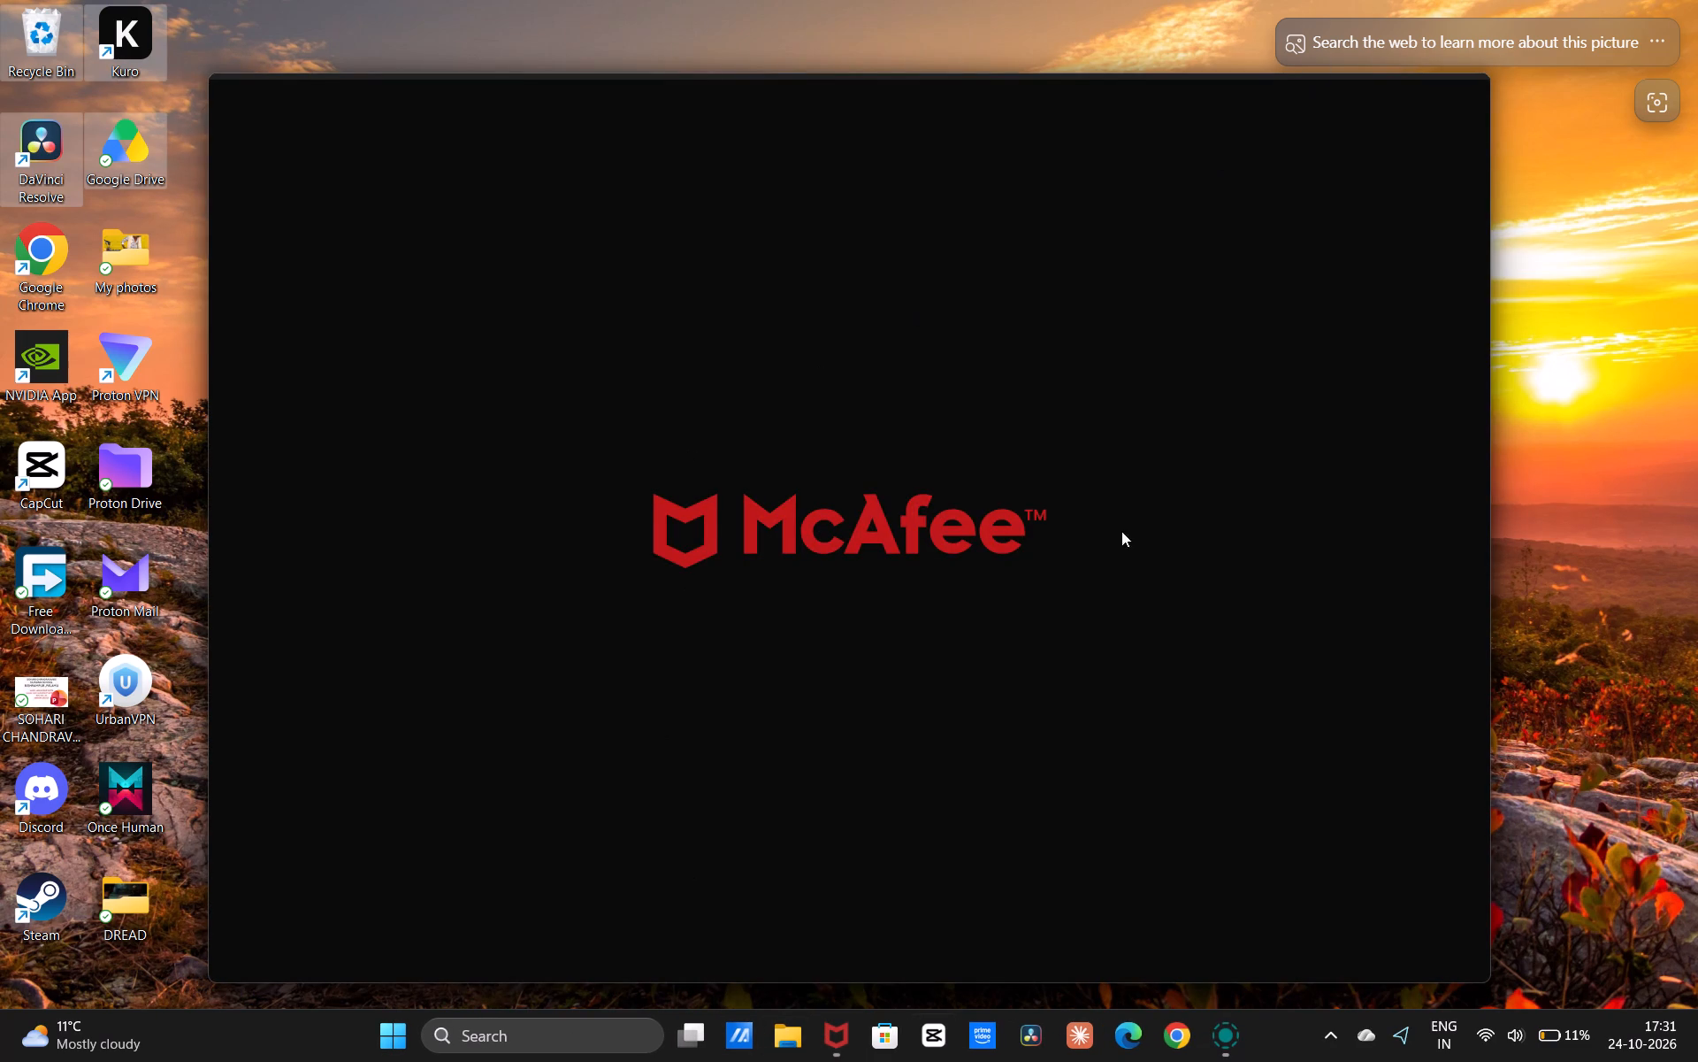
pyautogui.click(830, 1038)
# Open the "gym edit" folder inside Videos in File Explorer.
pyautogui.click(802, 1038)
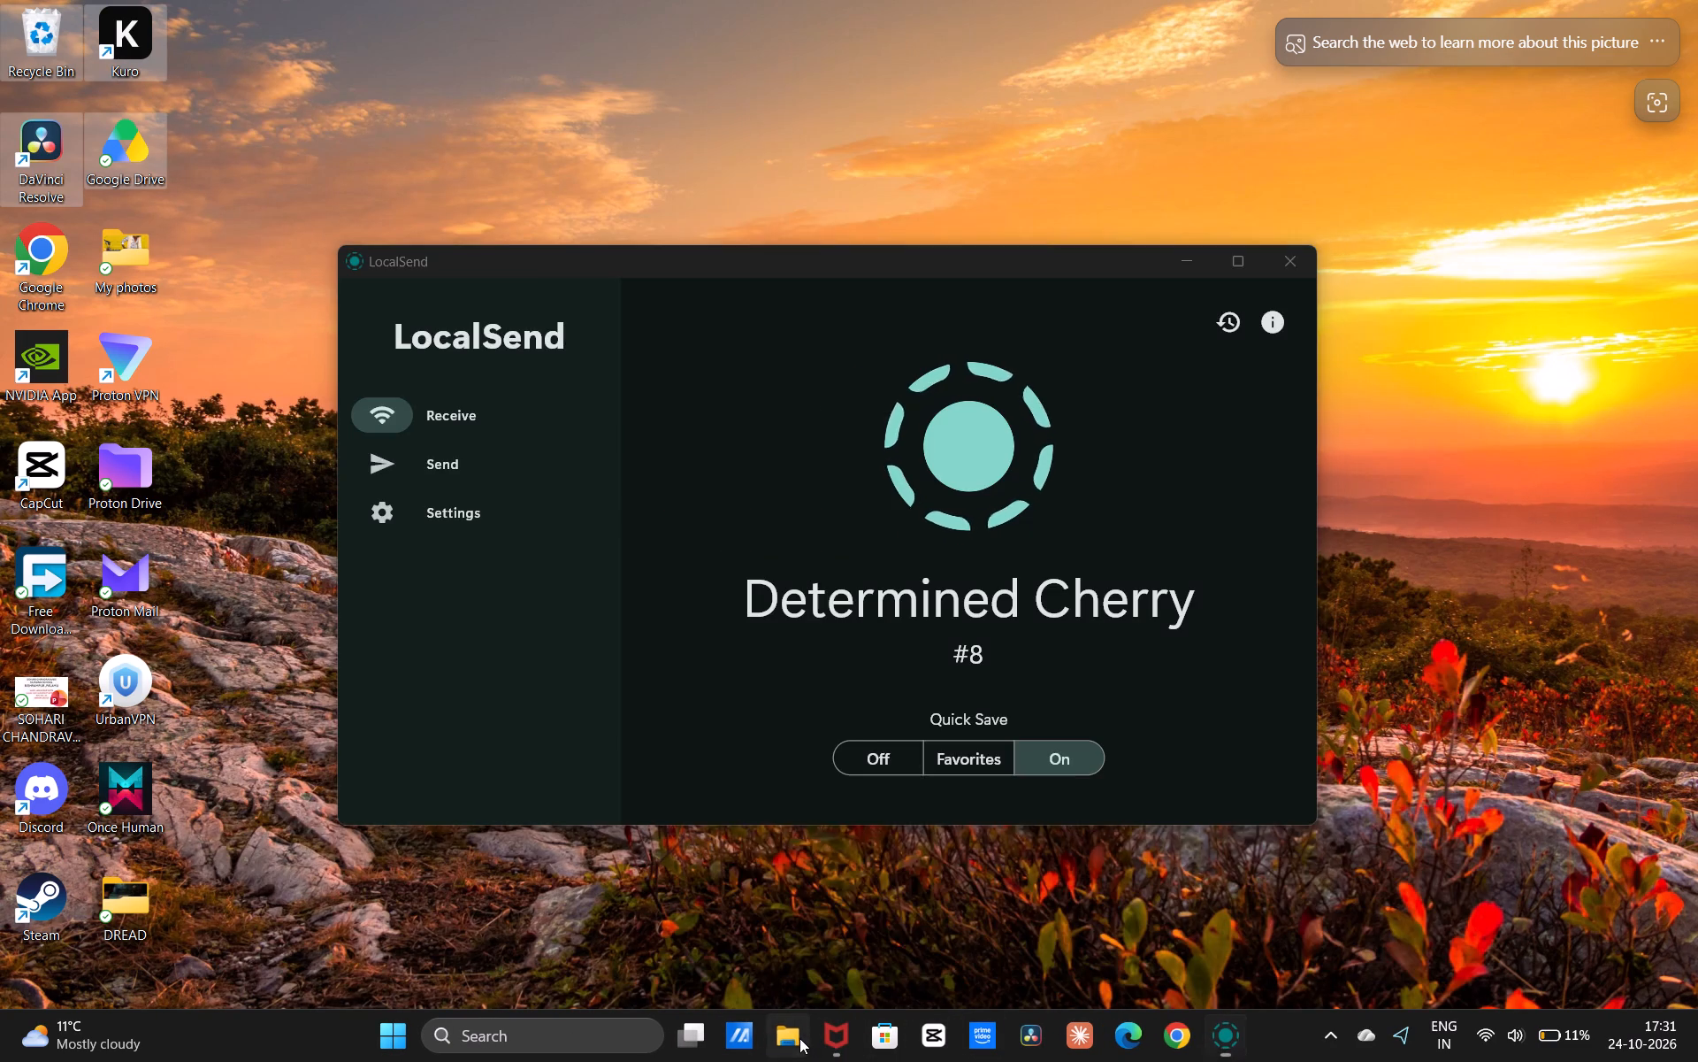
pyautogui.click(906, 846)
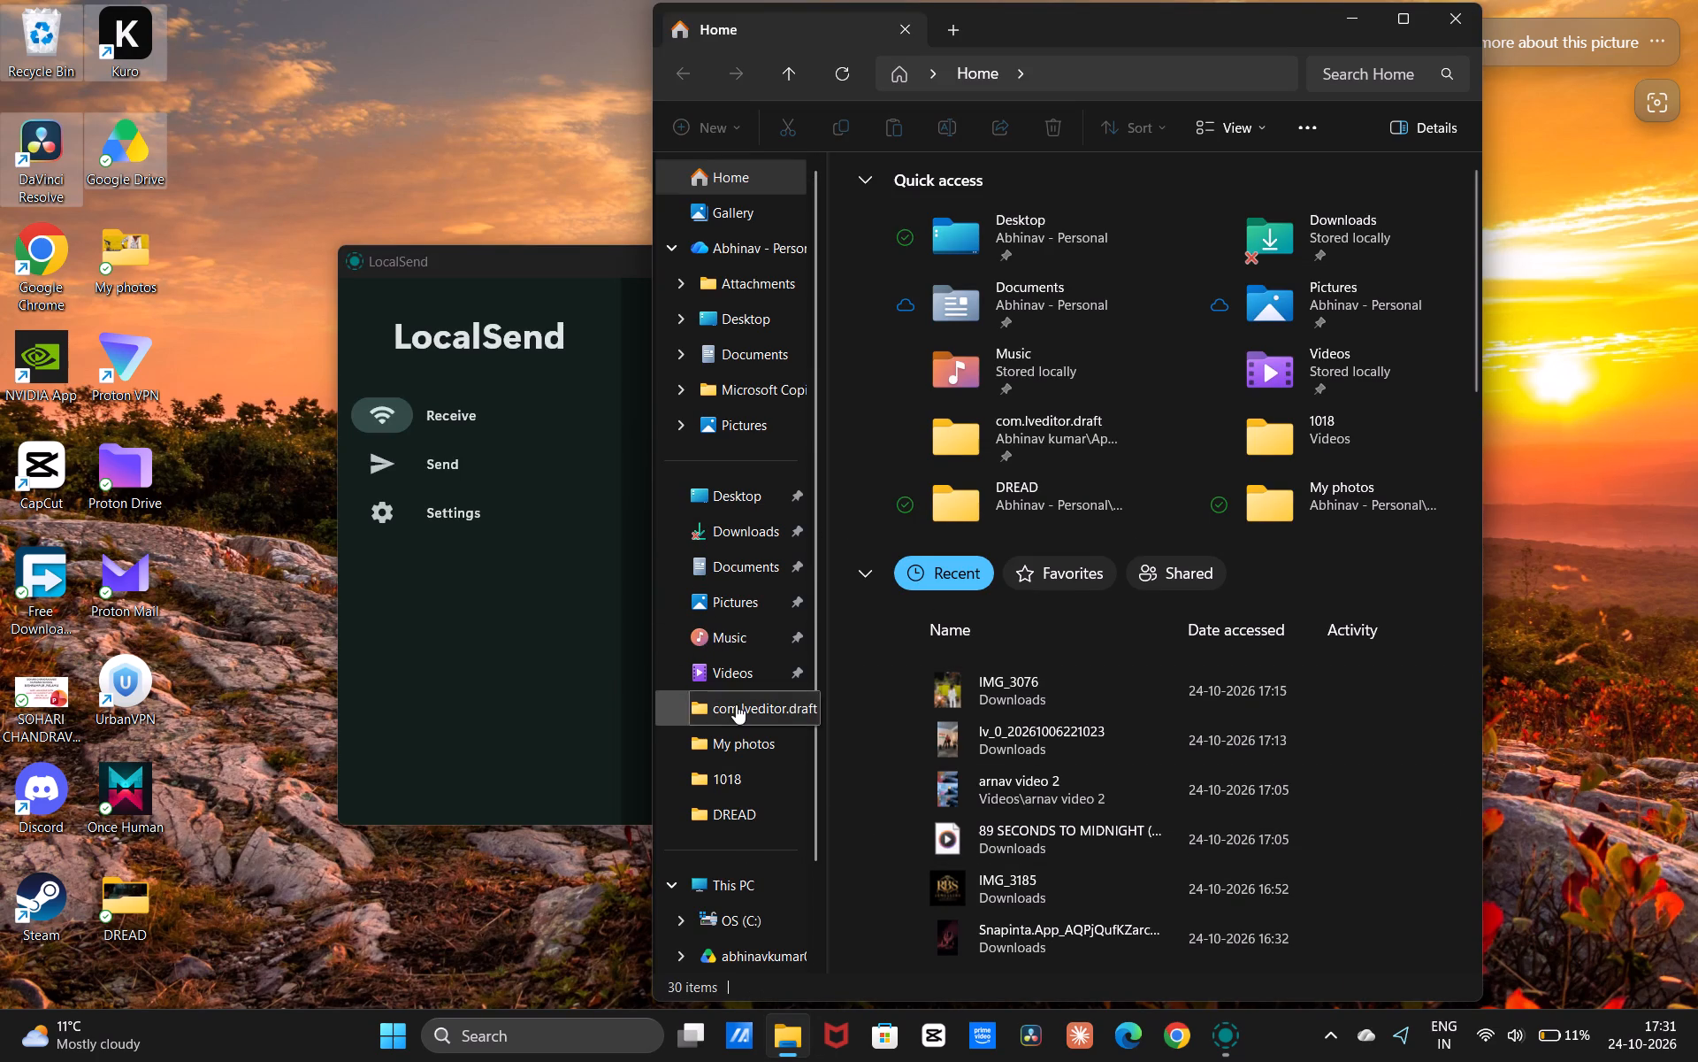
pyautogui.click(737, 667)
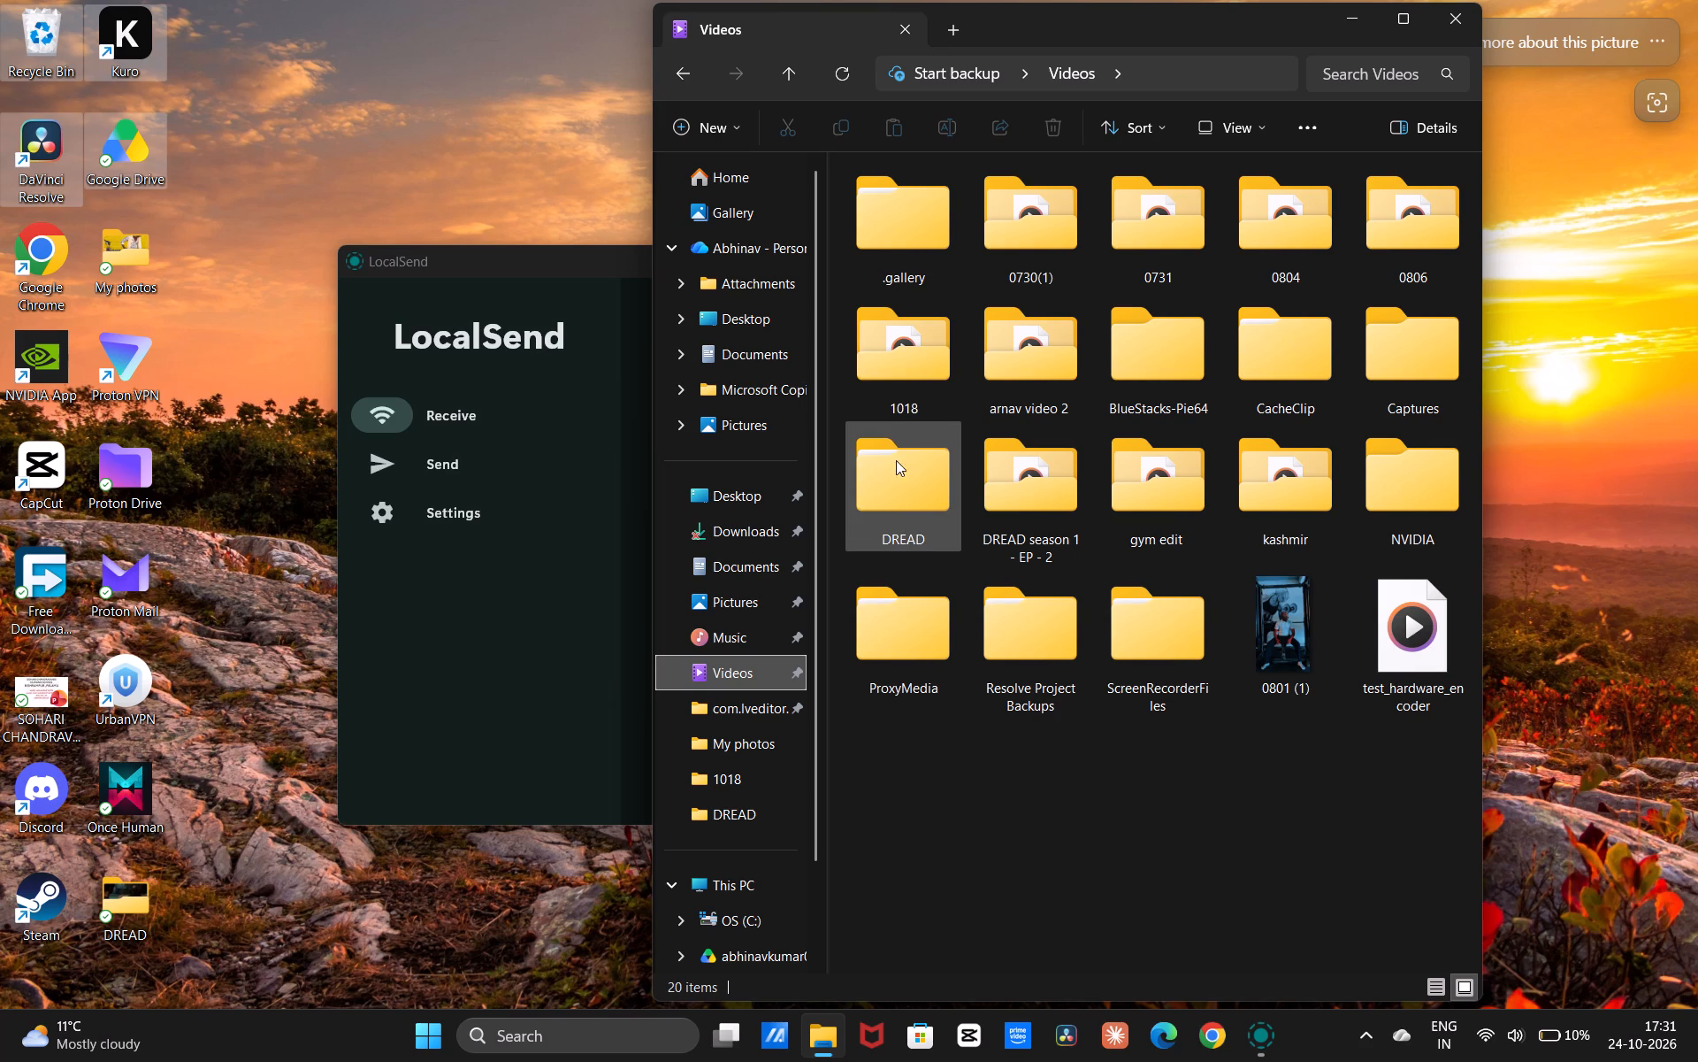
pyautogui.click(1154, 506)
pyautogui.click(1147, 501)
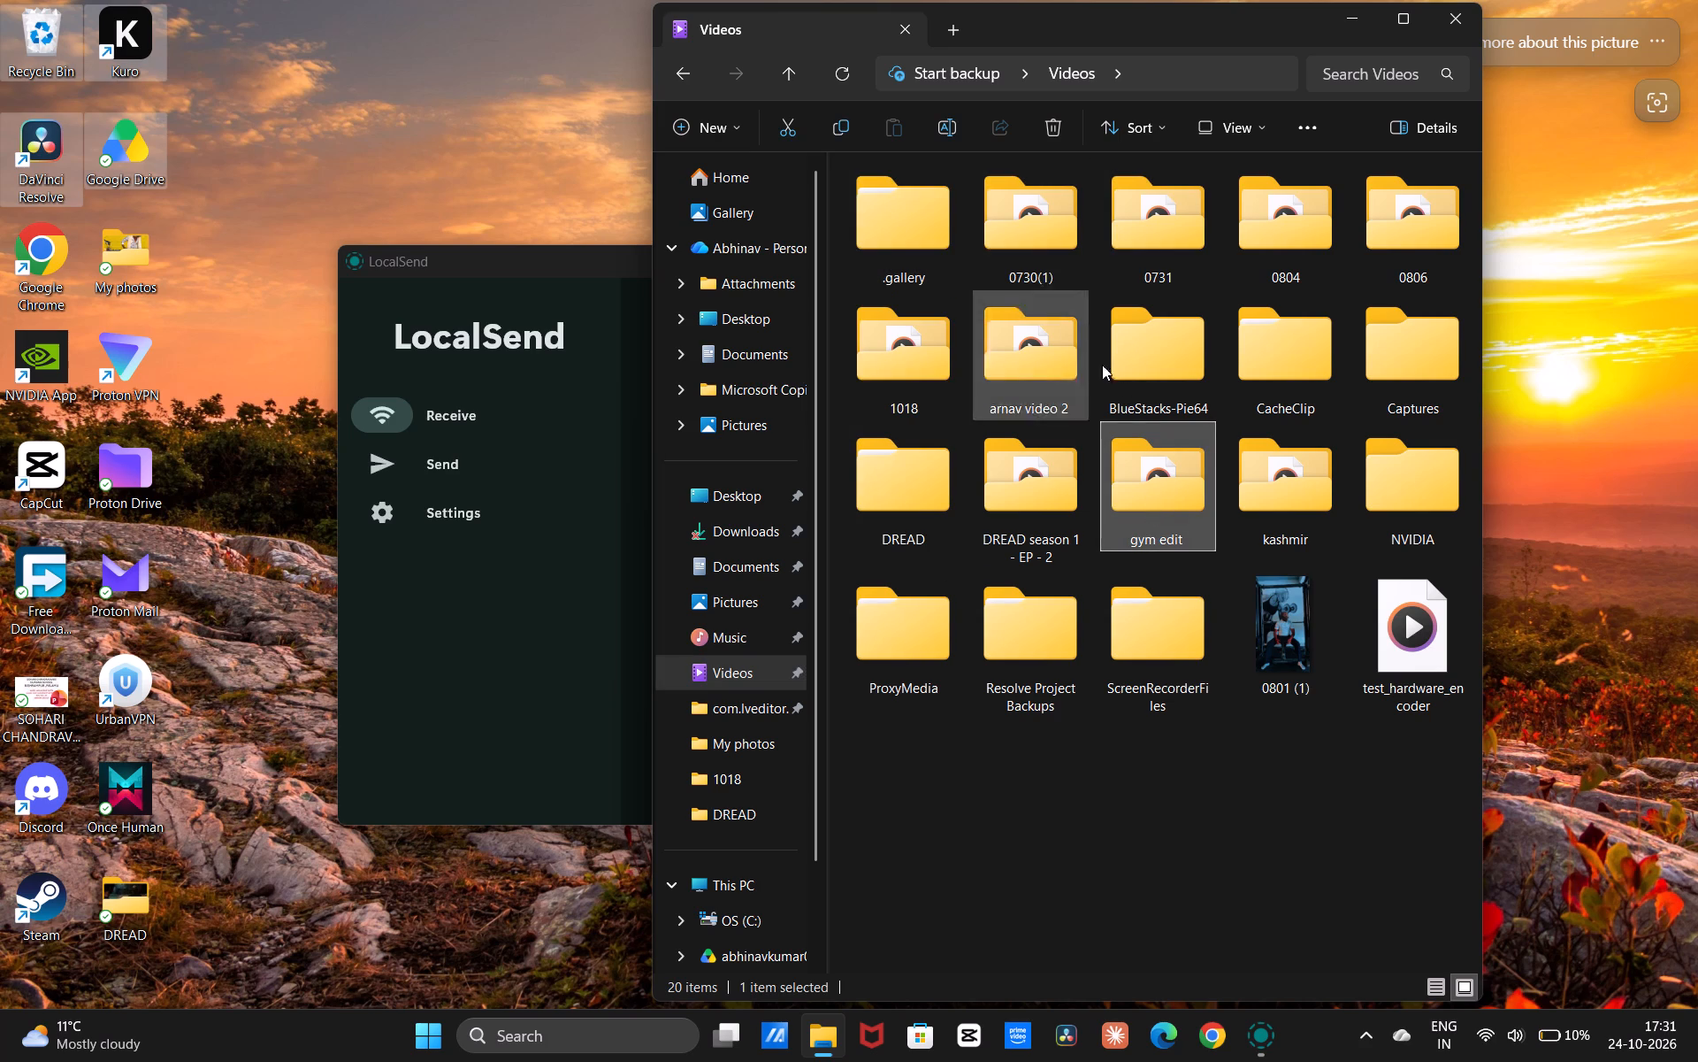
pyautogui.doubleClick(1175, 490)
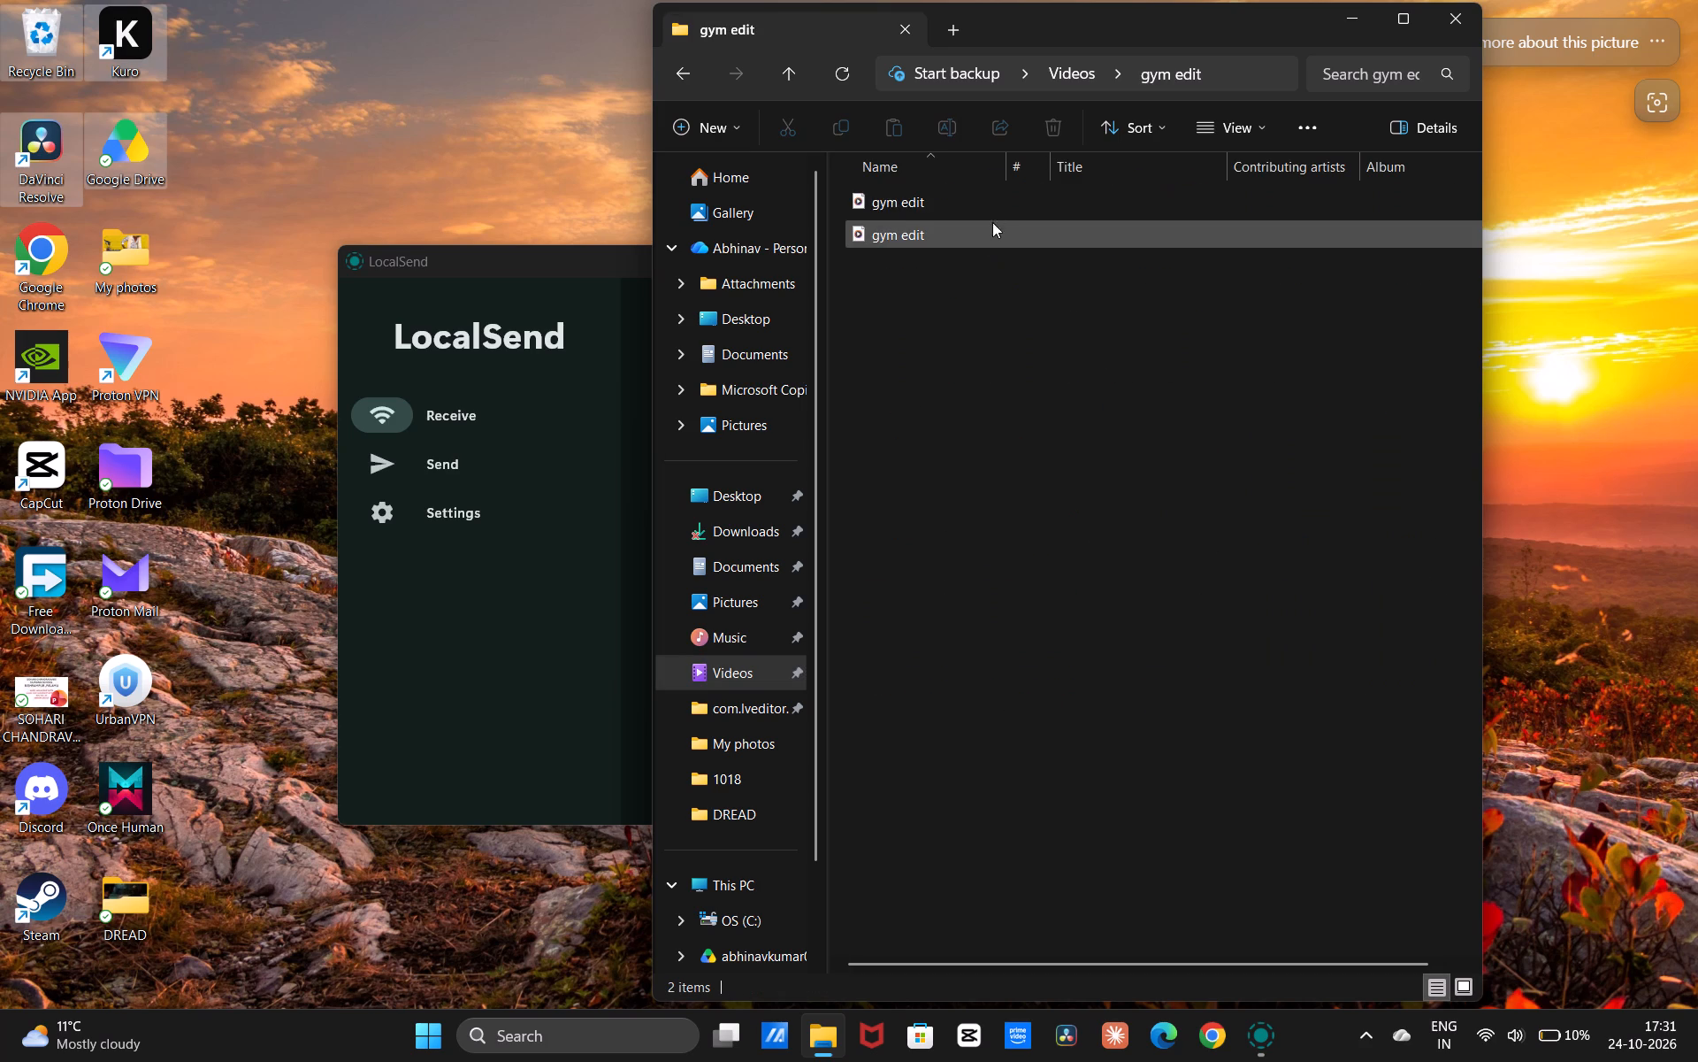
# Send the first-listed "gym edit" video file to the available nearby device through LocalSend.
pyautogui.moveTo(1004, 204); pyautogui.dragTo(546, 362)
pyautogui.click(1061, 346)
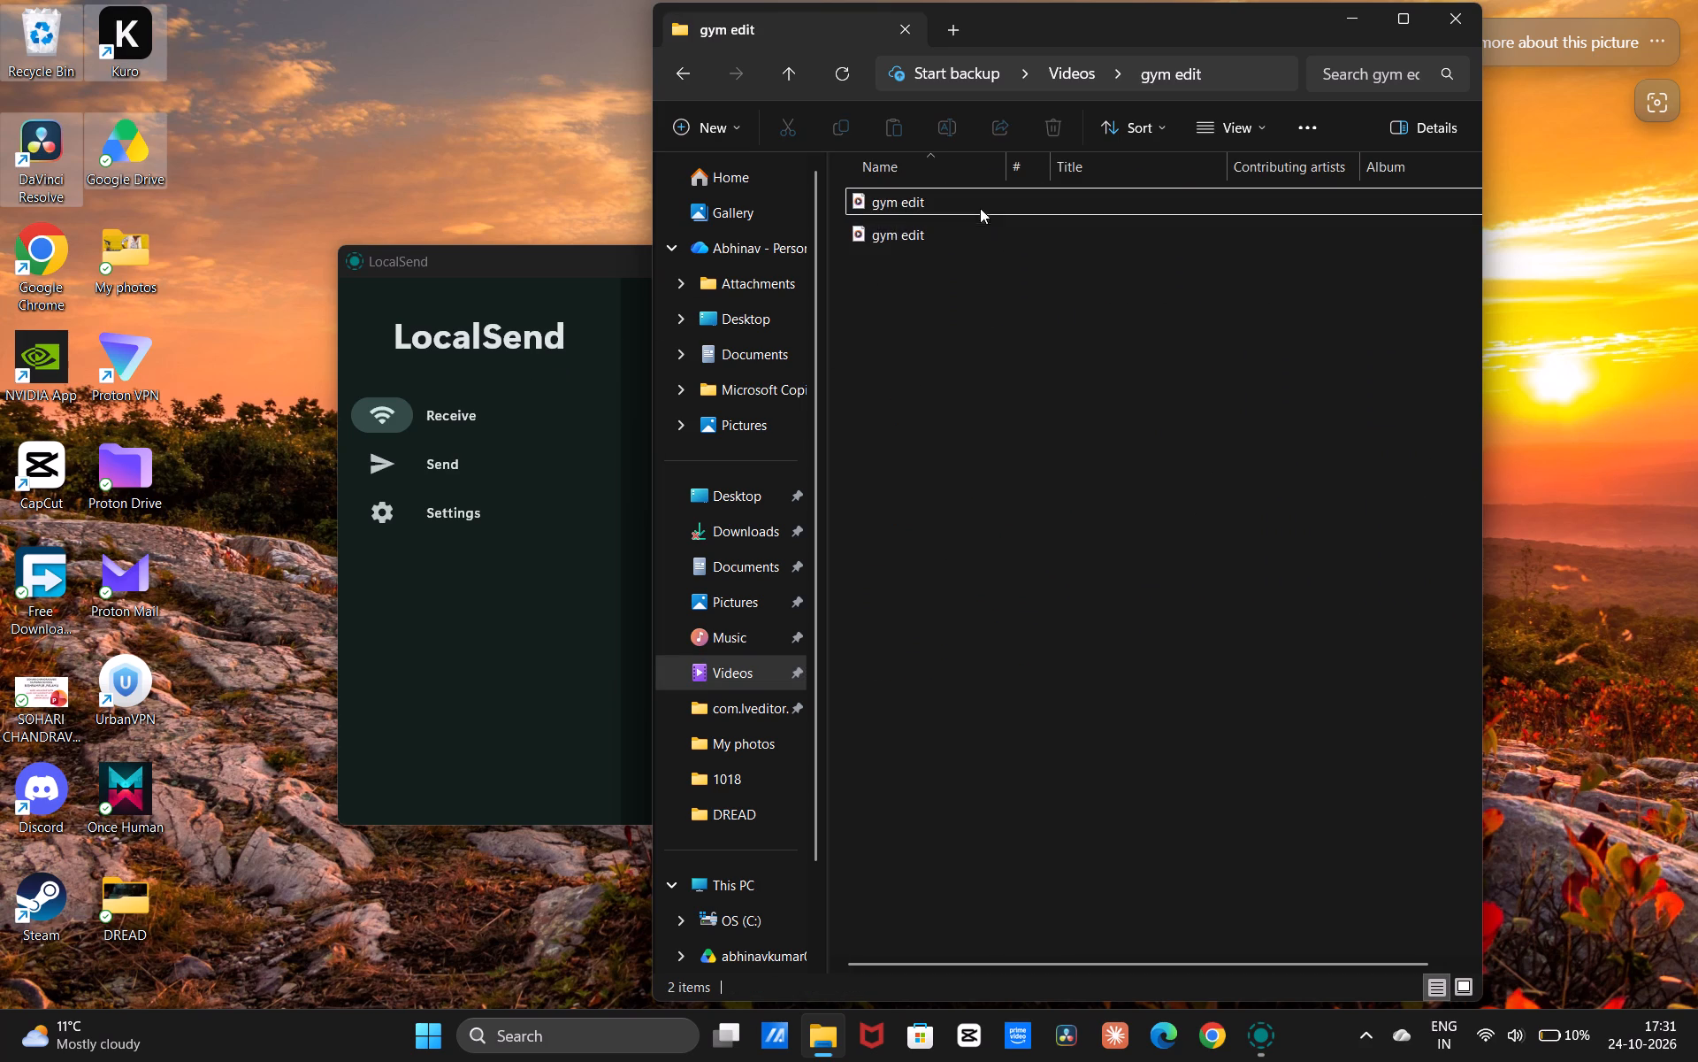
pyautogui.moveTo(983, 193); pyautogui.dragTo(716, 252)
pyautogui.click(1021, 196)
pyautogui.moveTo(1019, 196); pyautogui.dragTo(1013, 196)
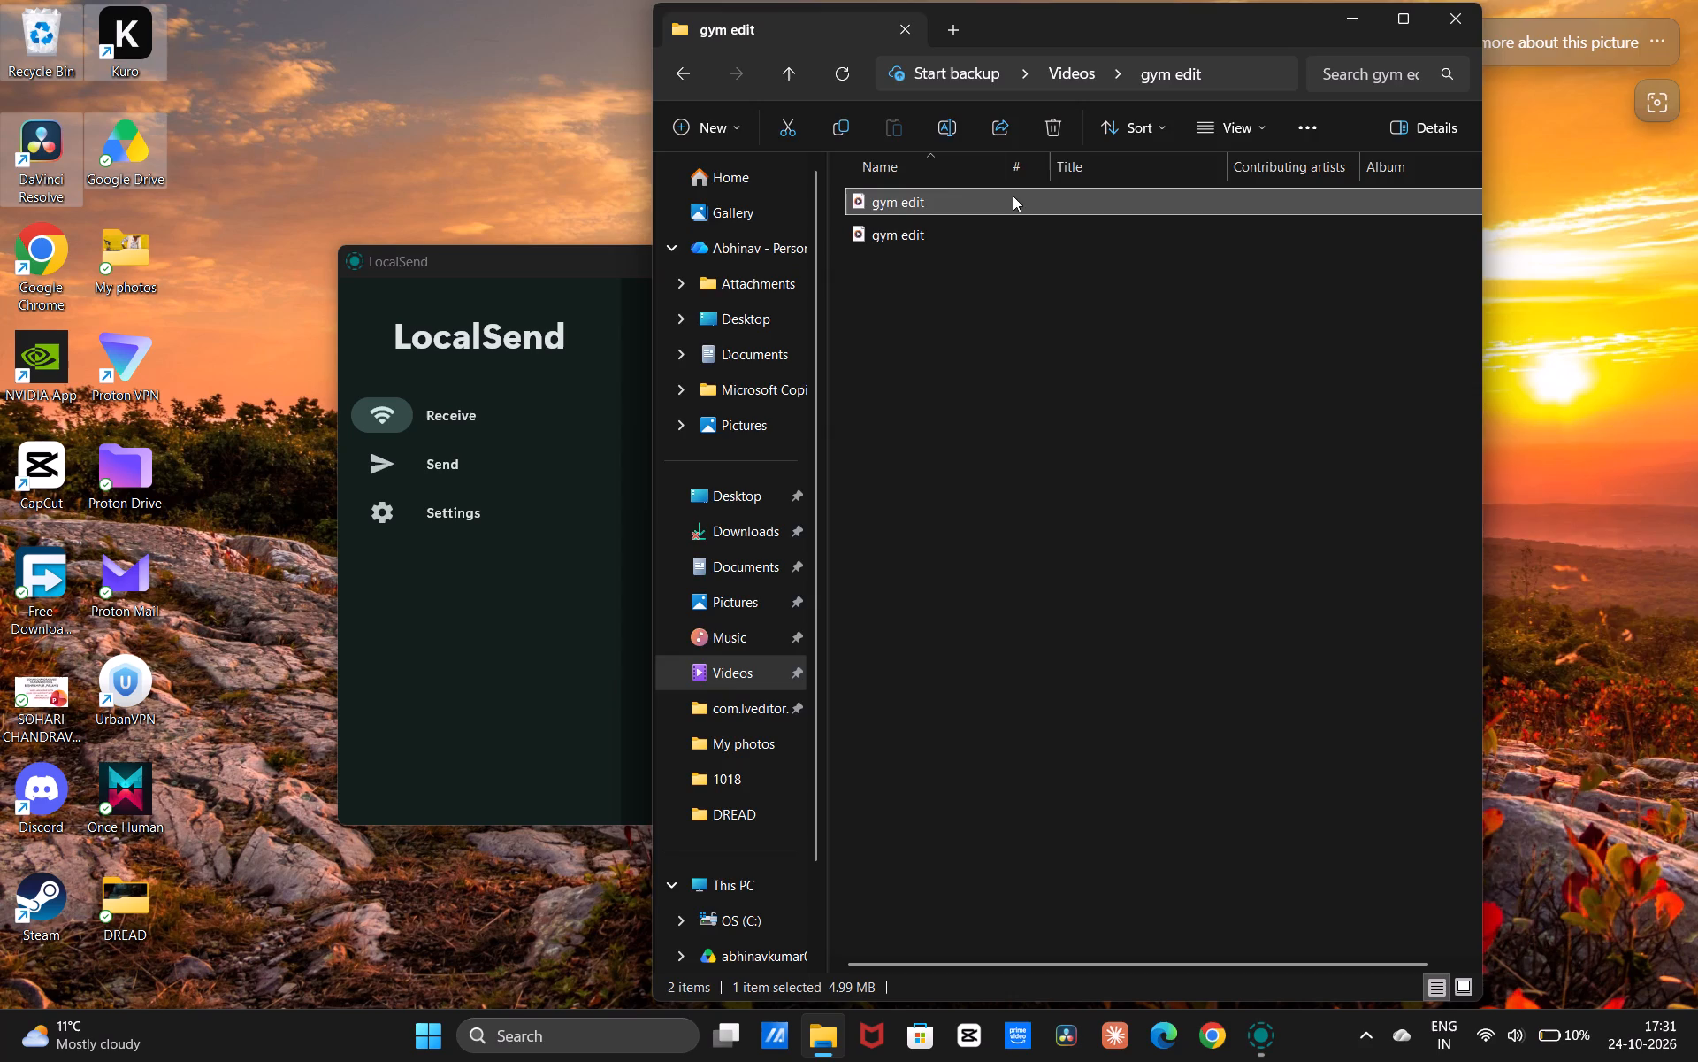
pyautogui.moveTo(1013, 196); pyautogui.dragTo(558, 386)
pyautogui.click(1662, 33)
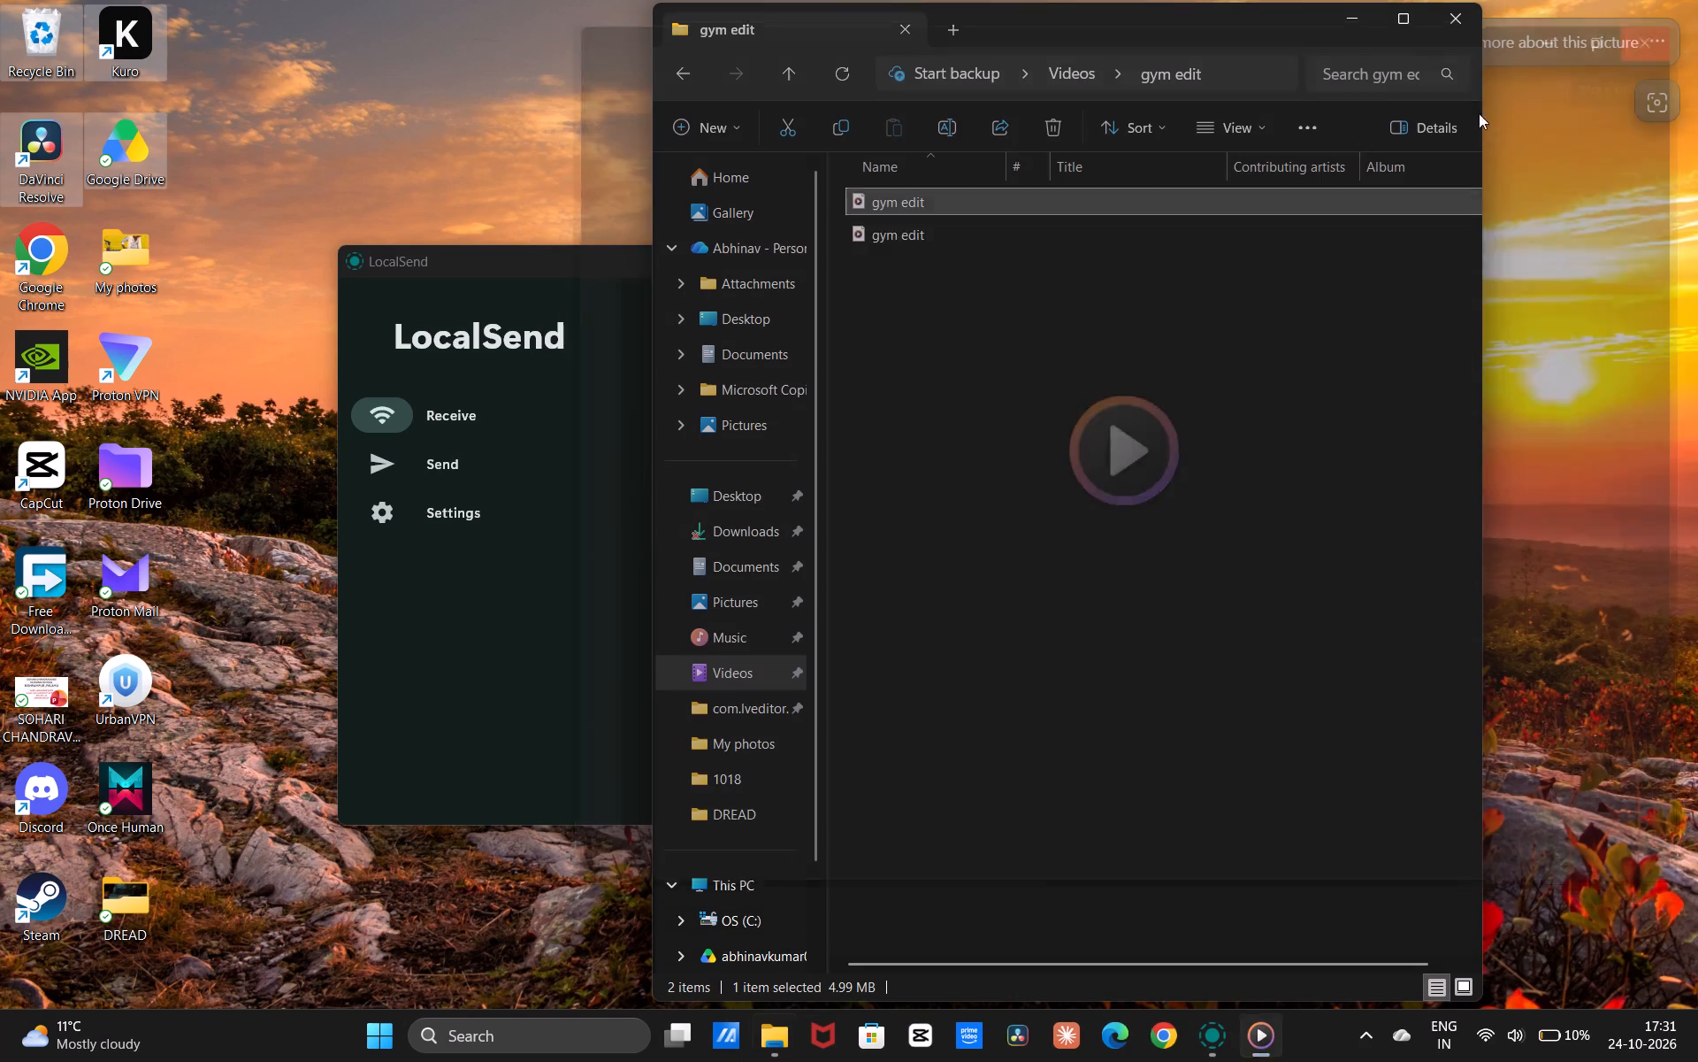
pyautogui.moveTo(1008, 197); pyautogui.dragTo(529, 376)
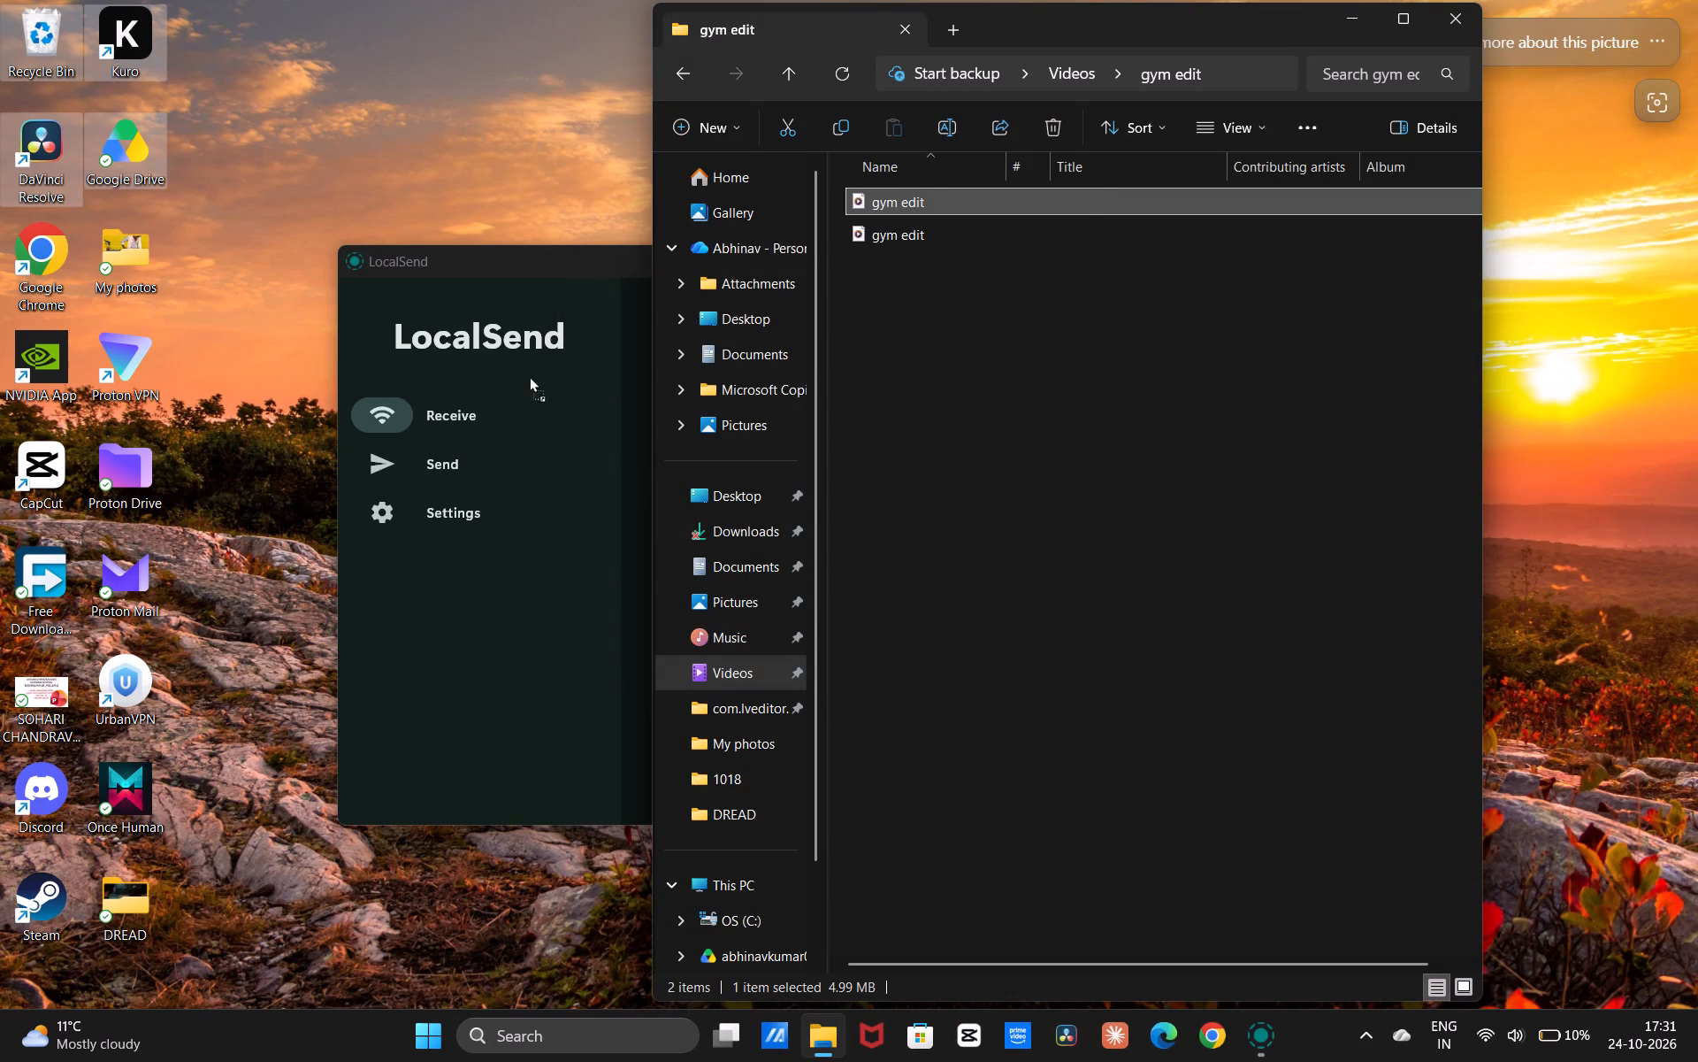
pyautogui.moveTo(529, 376); pyautogui.dragTo(621, 373)
pyautogui.moveTo(1101, 21); pyautogui.dragTo(1098, 21)
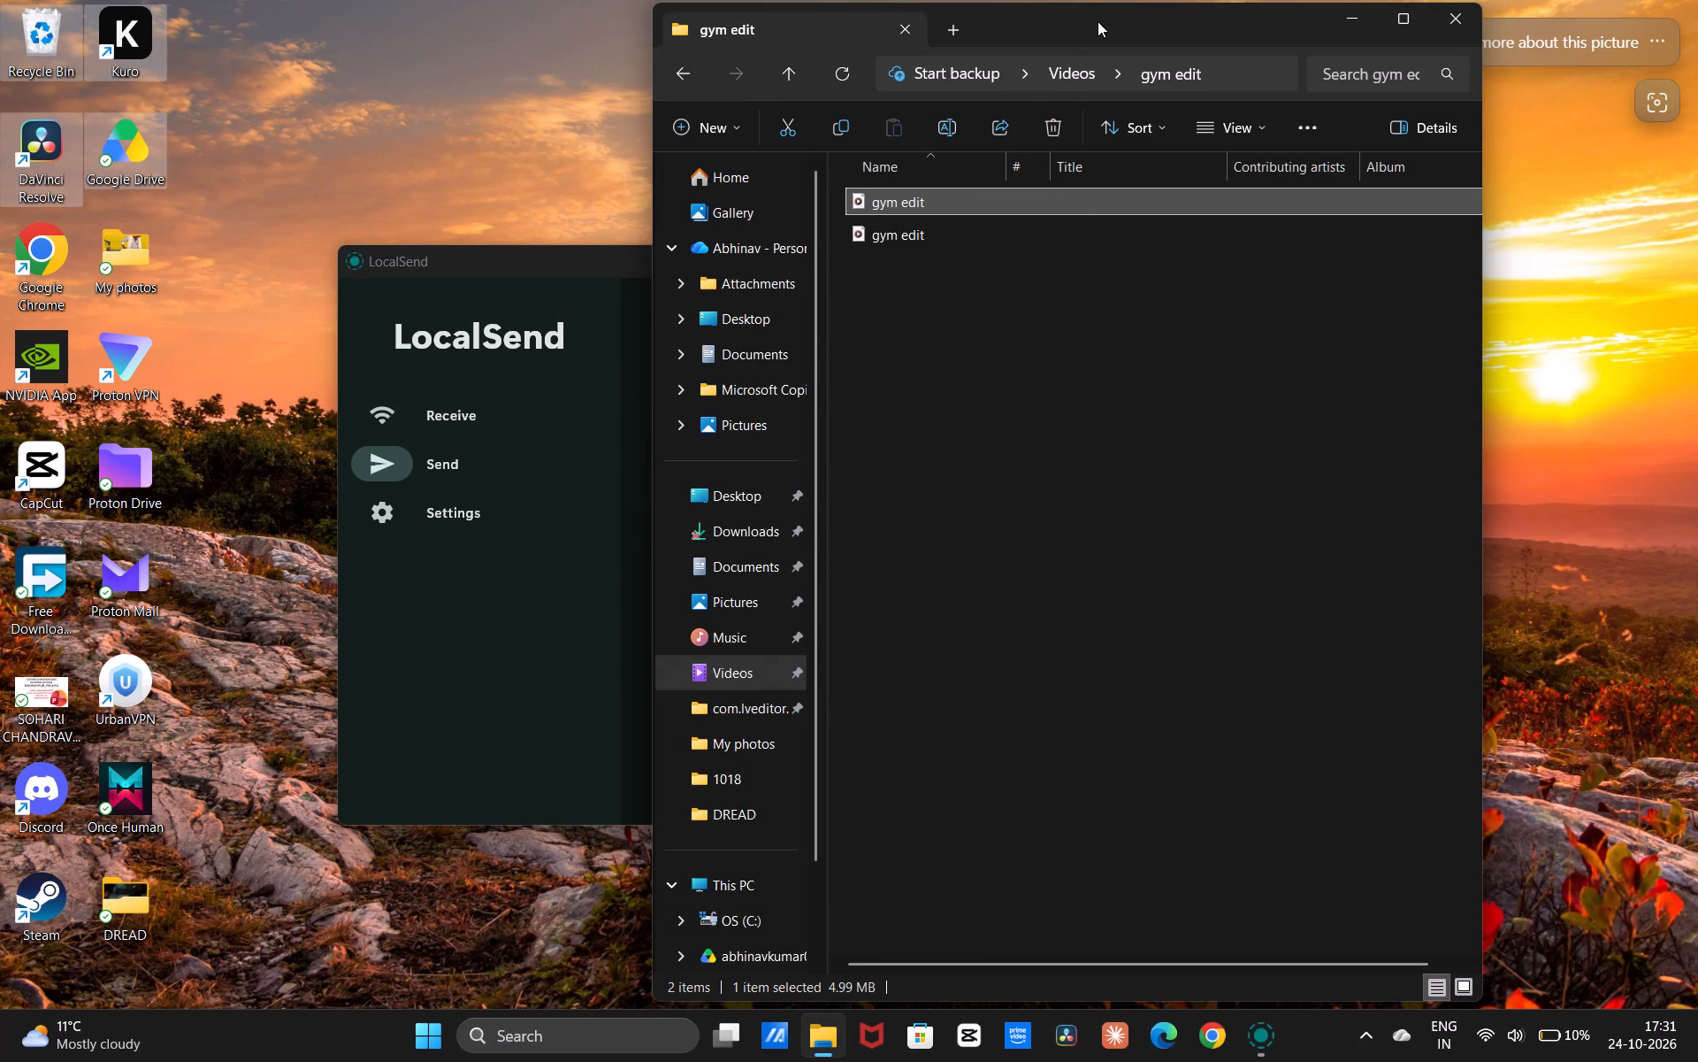
pyautogui.moveTo(1098, 21); pyautogui.dragTo(1394, 35)
pyautogui.click(799, 651)
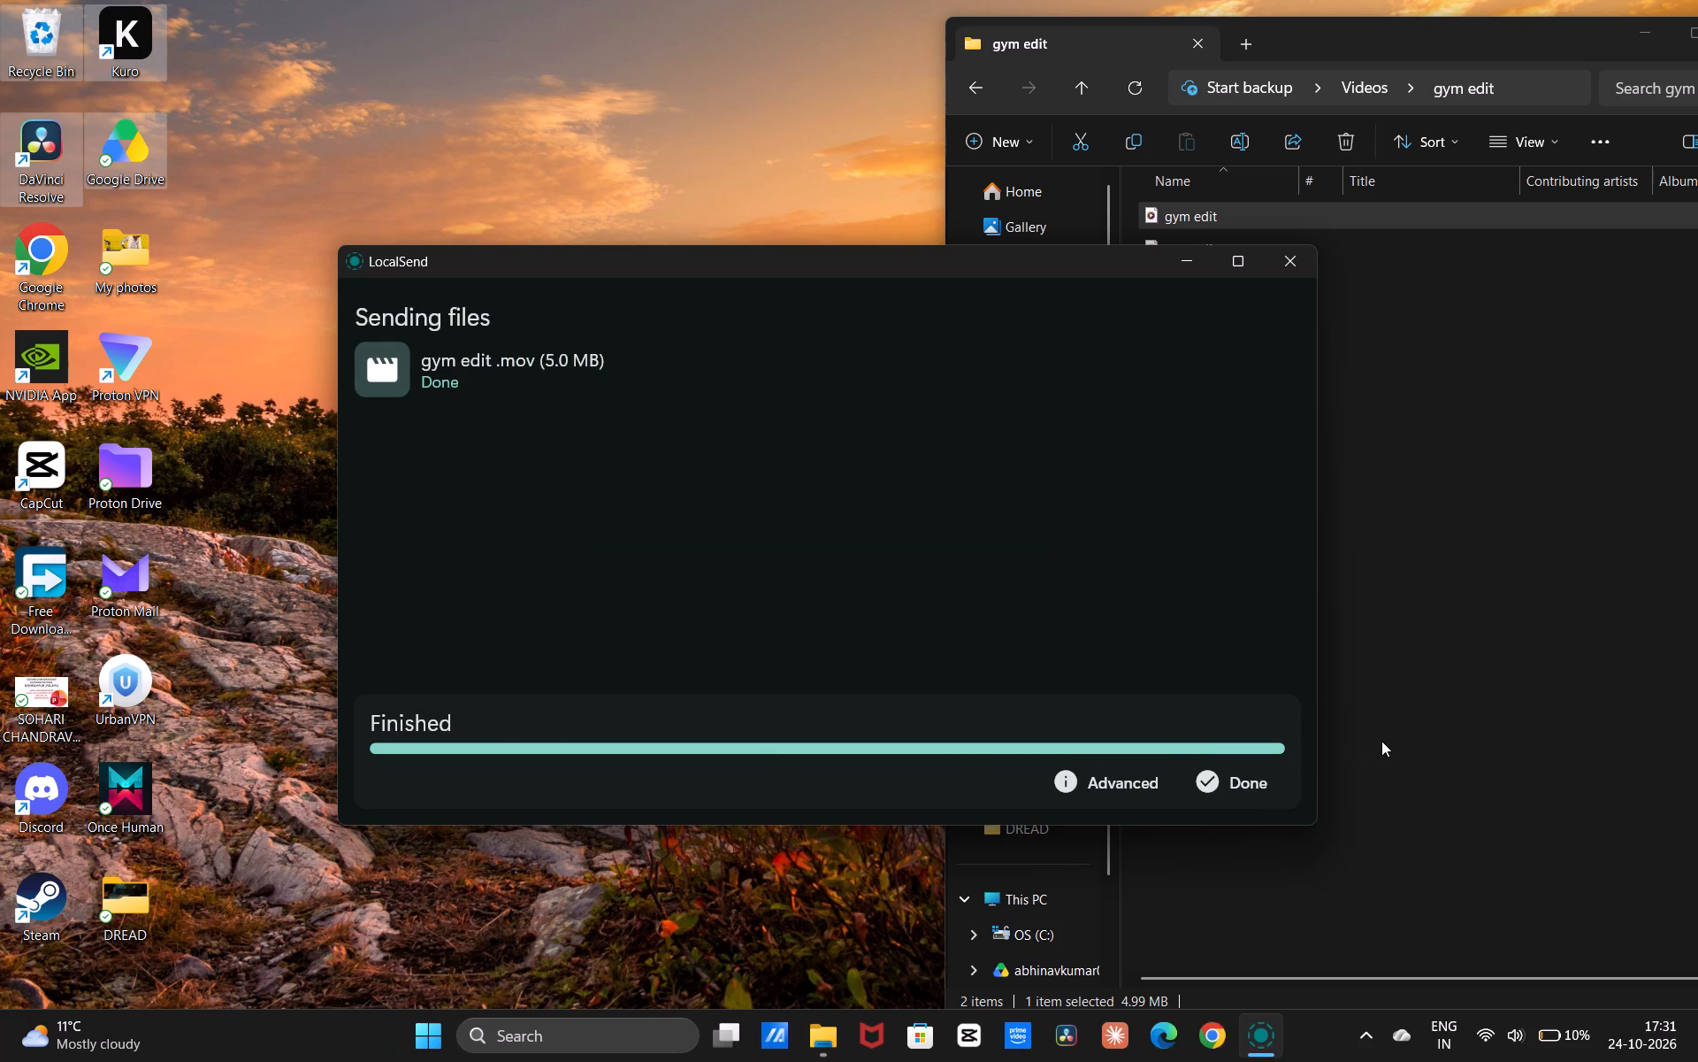
# Close the LocalSend window and the File Explorer window showing the "gym edit" folder.
pyautogui.click(1292, 257)
pyautogui.moveTo(1457, 42); pyautogui.dragTo(1442, 47)
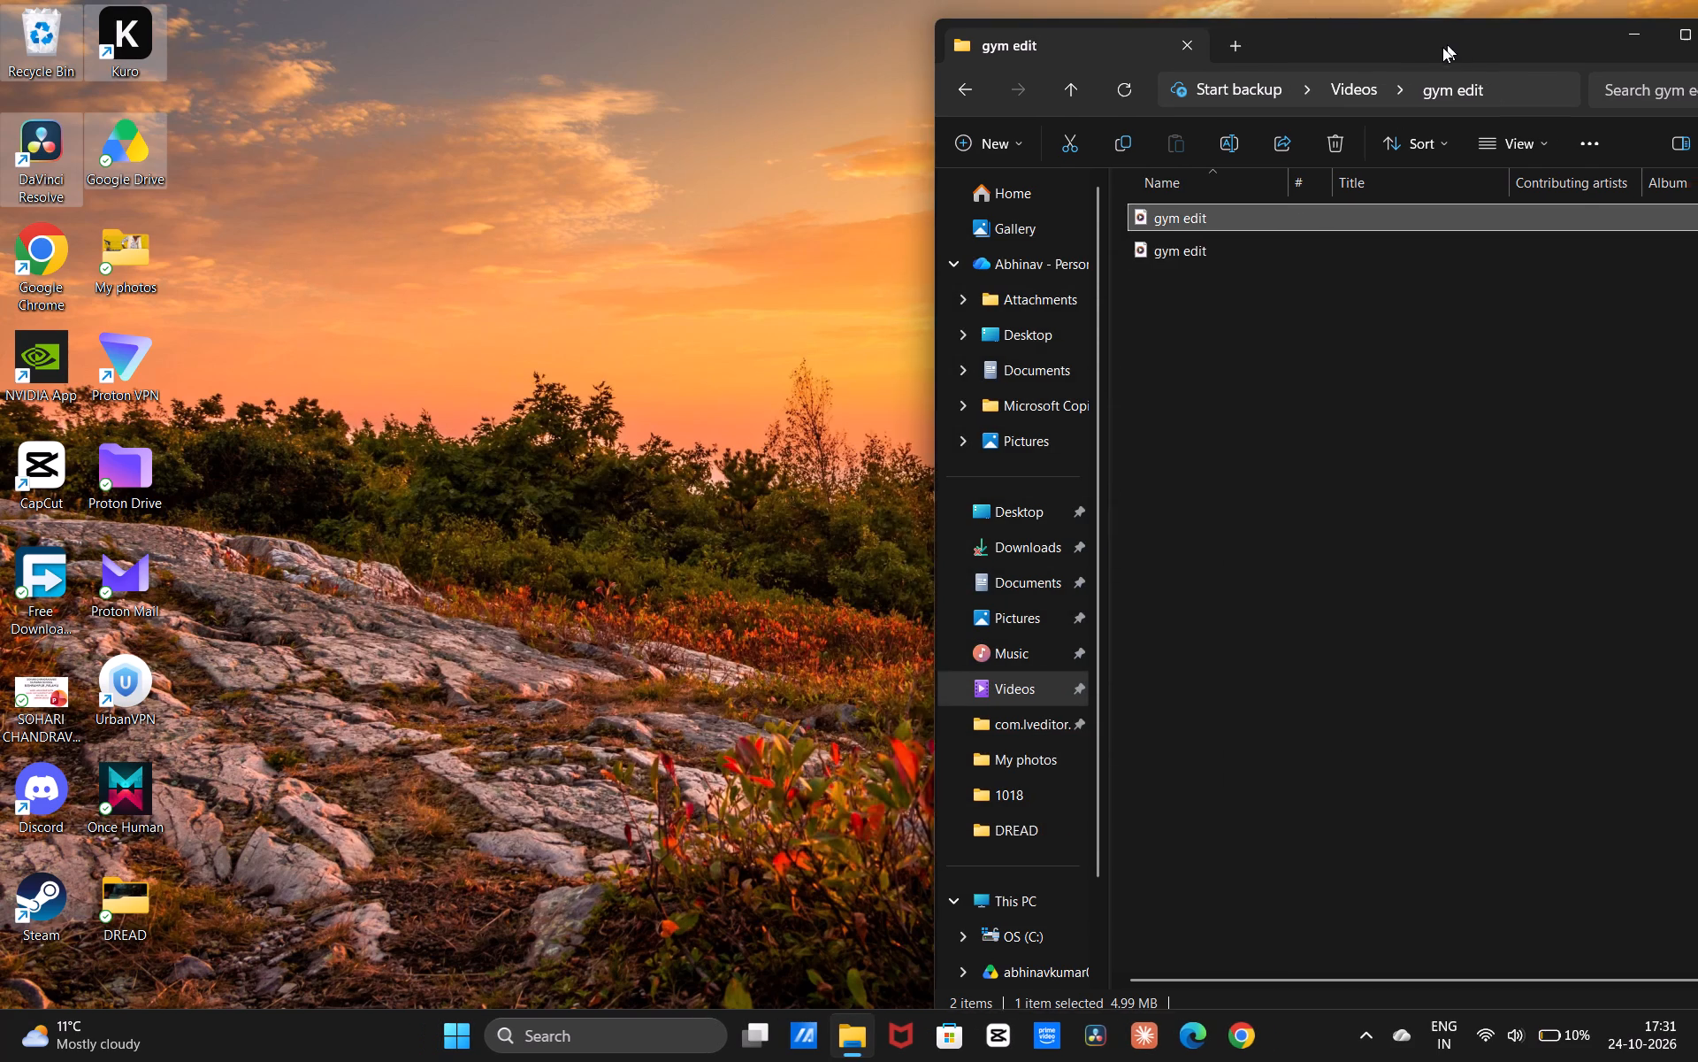
pyautogui.moveTo(1442, 47); pyautogui.dragTo(1389, 64)
pyautogui.click(1665, 43)
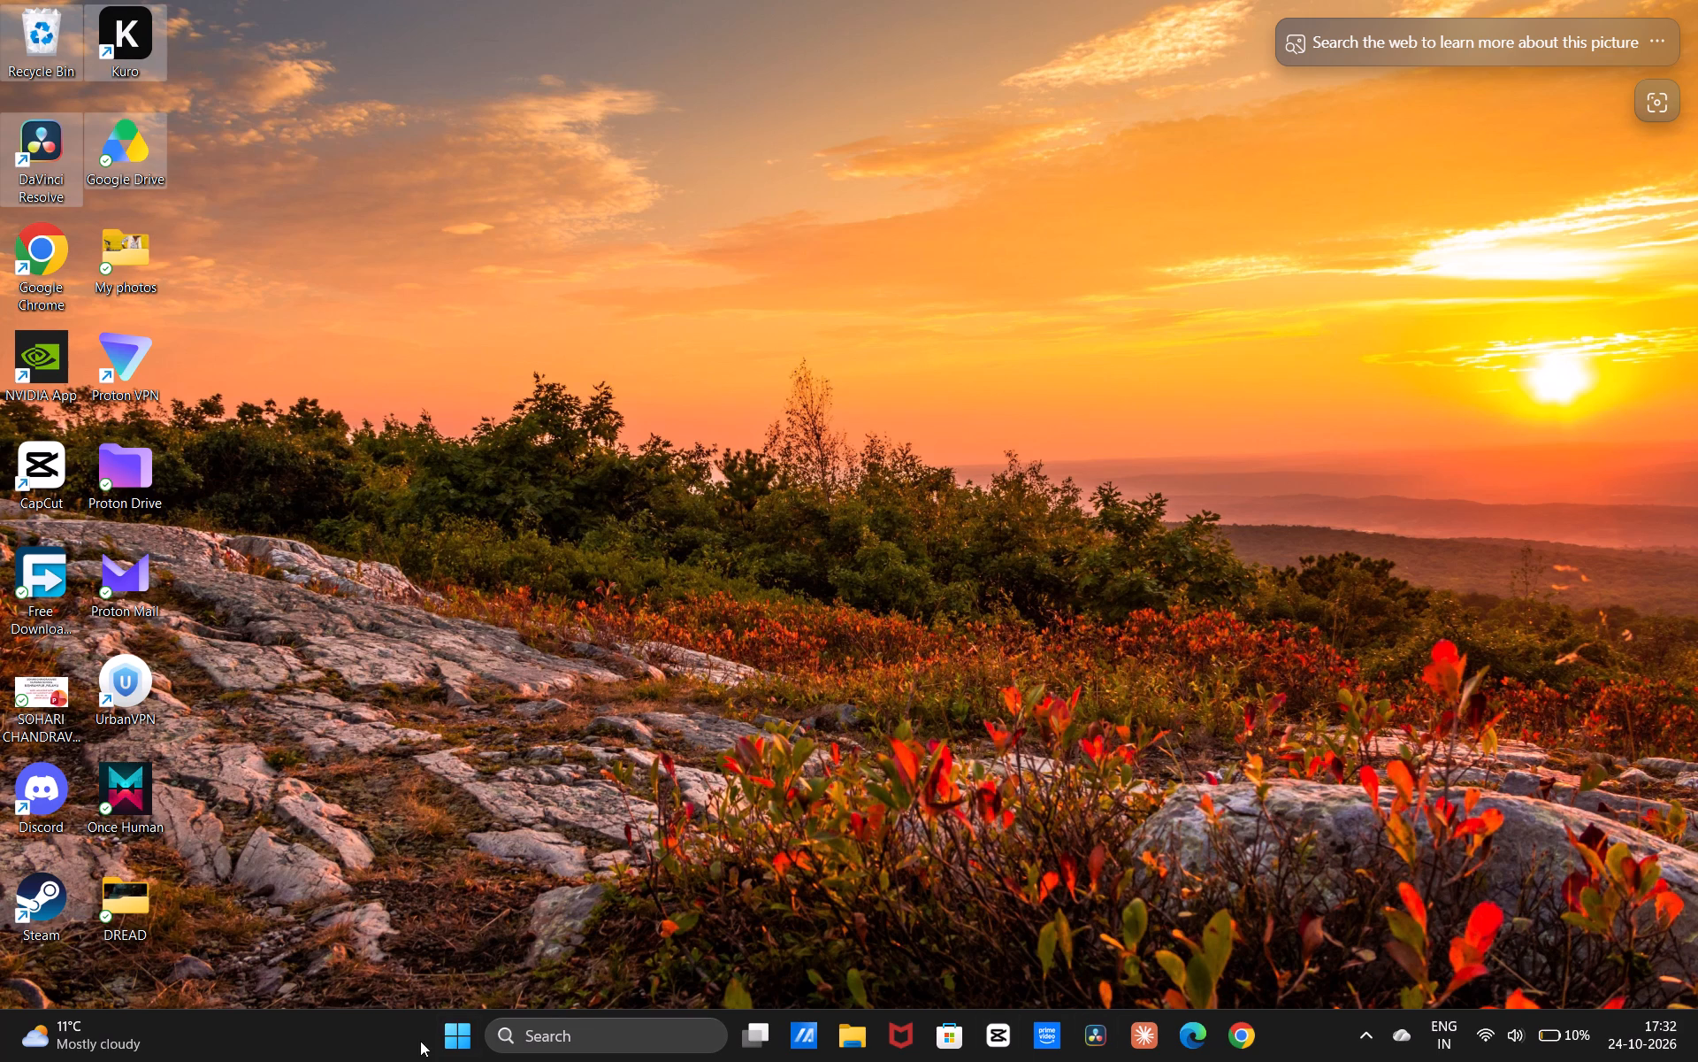
# Play the first-listed exported video in the Videos "gym edit" folder to check it, and close the player and folder.
pyautogui.click(862, 1050)
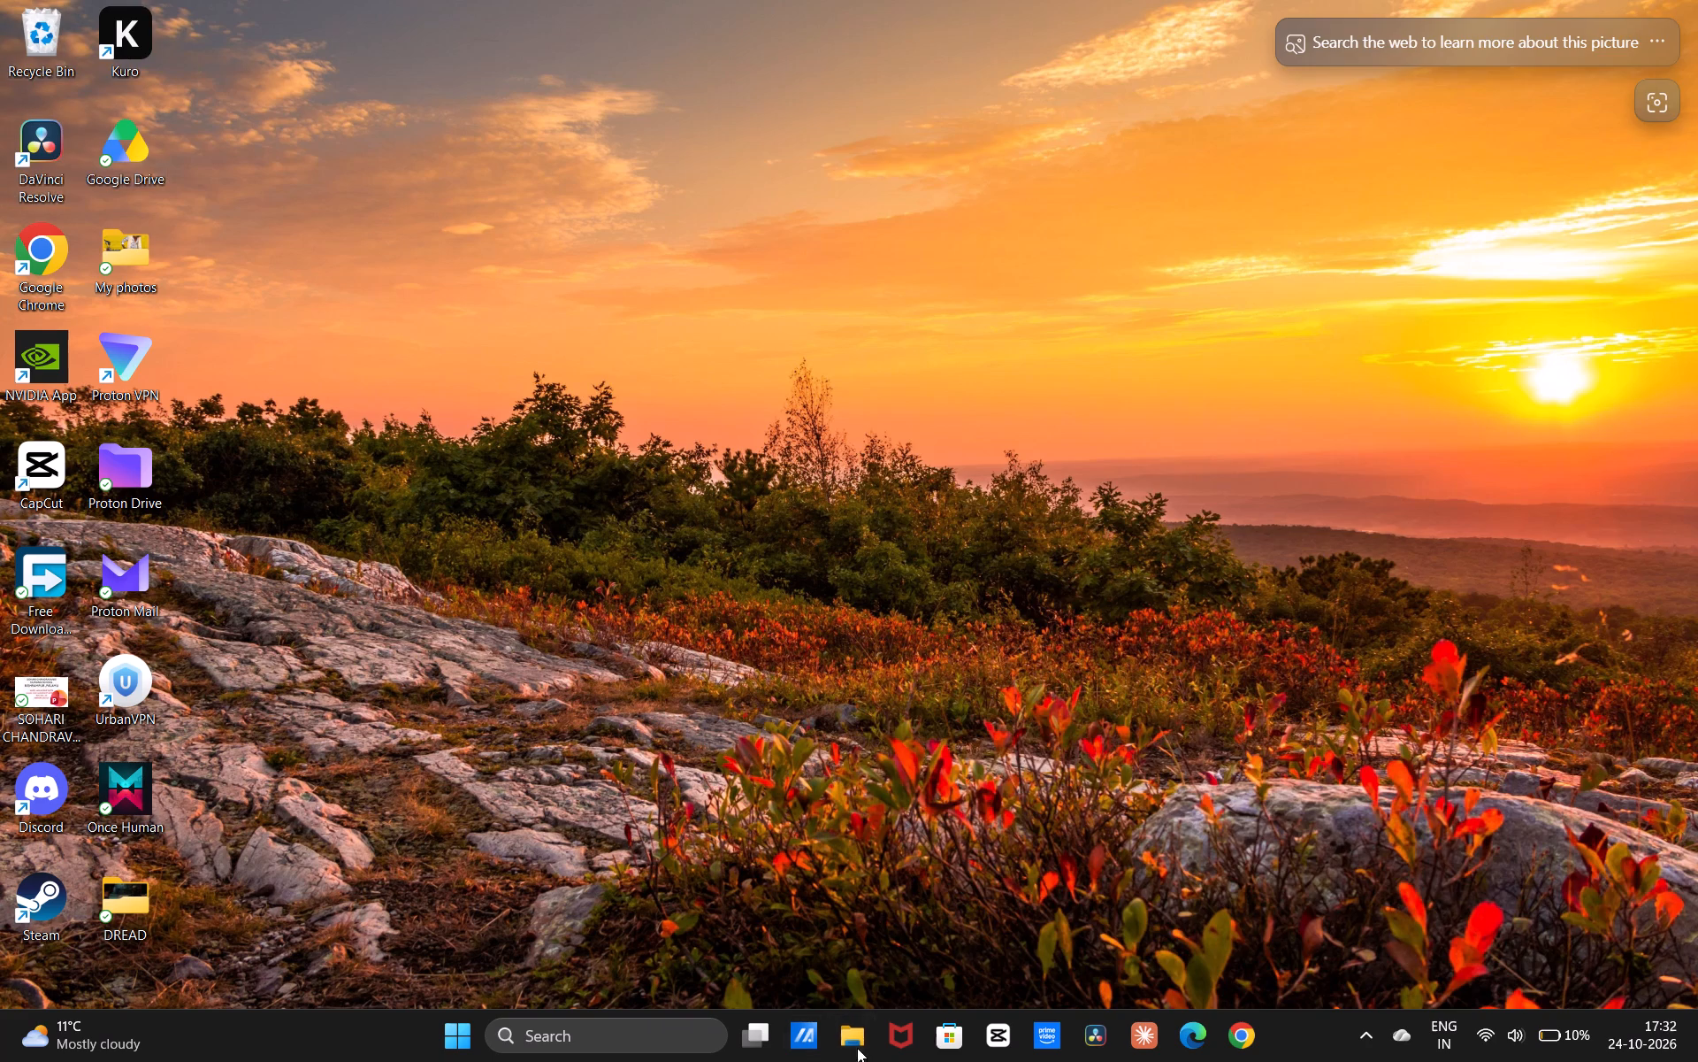
pyautogui.click(940, 662)
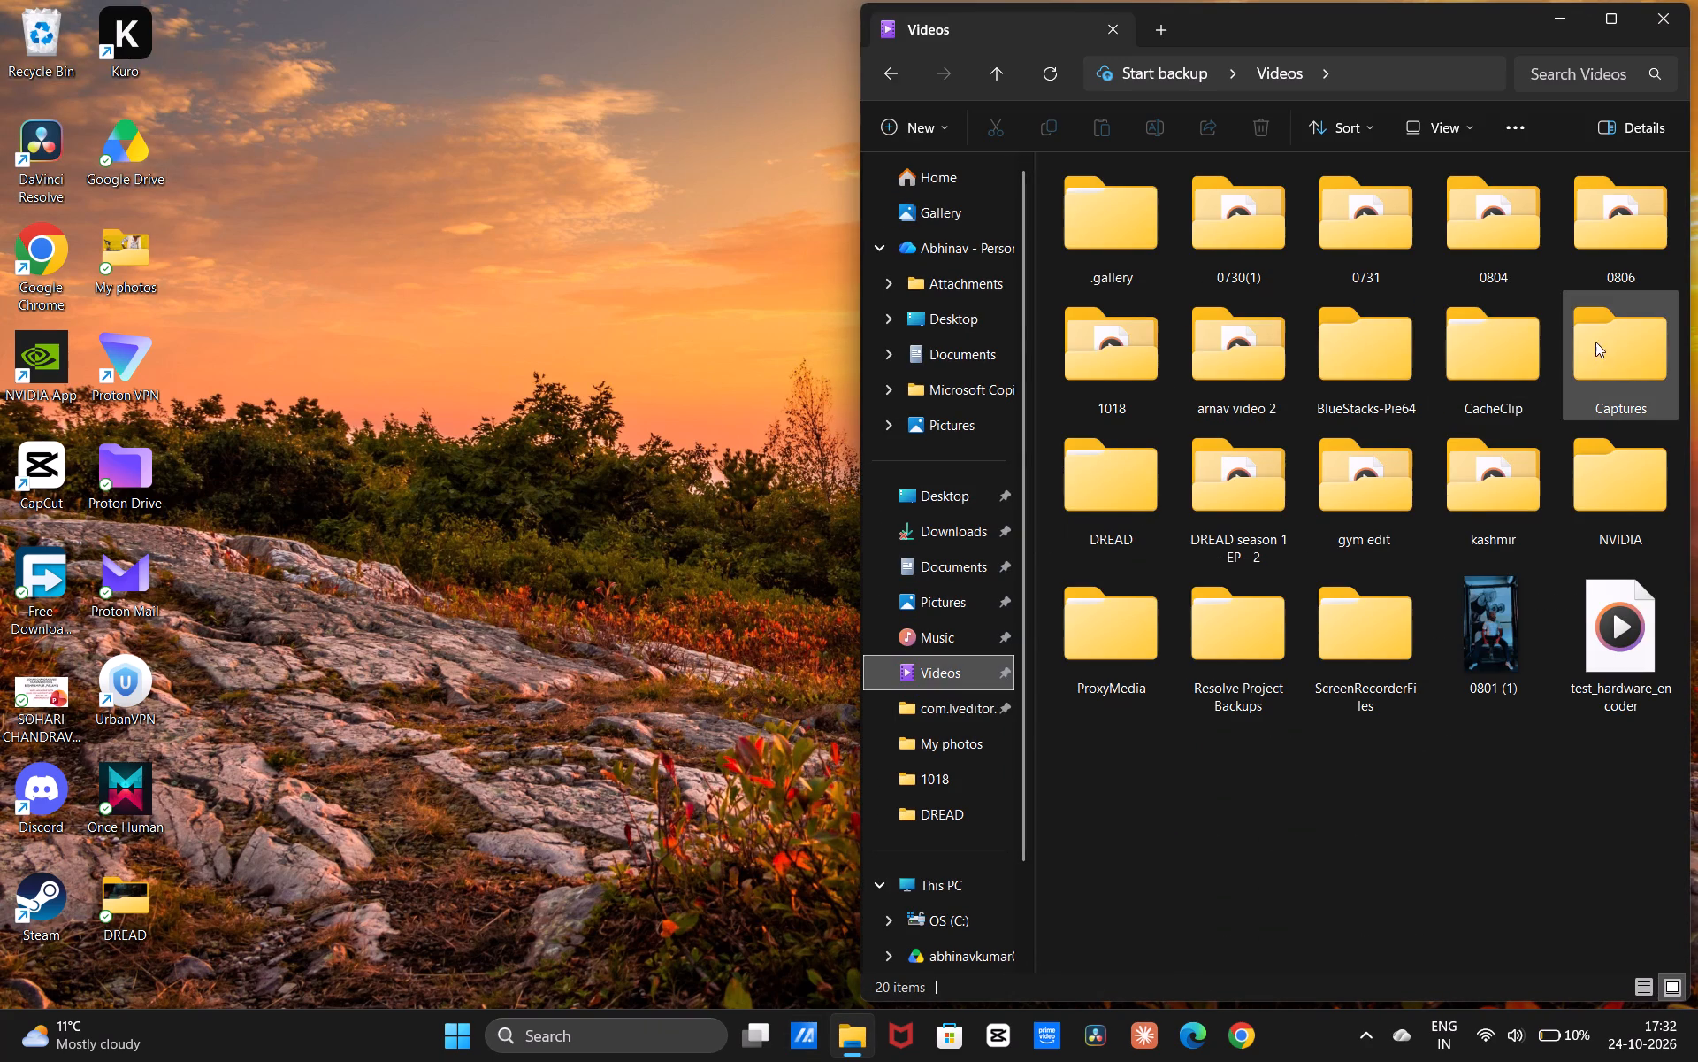
pyautogui.doubleClick(1376, 478)
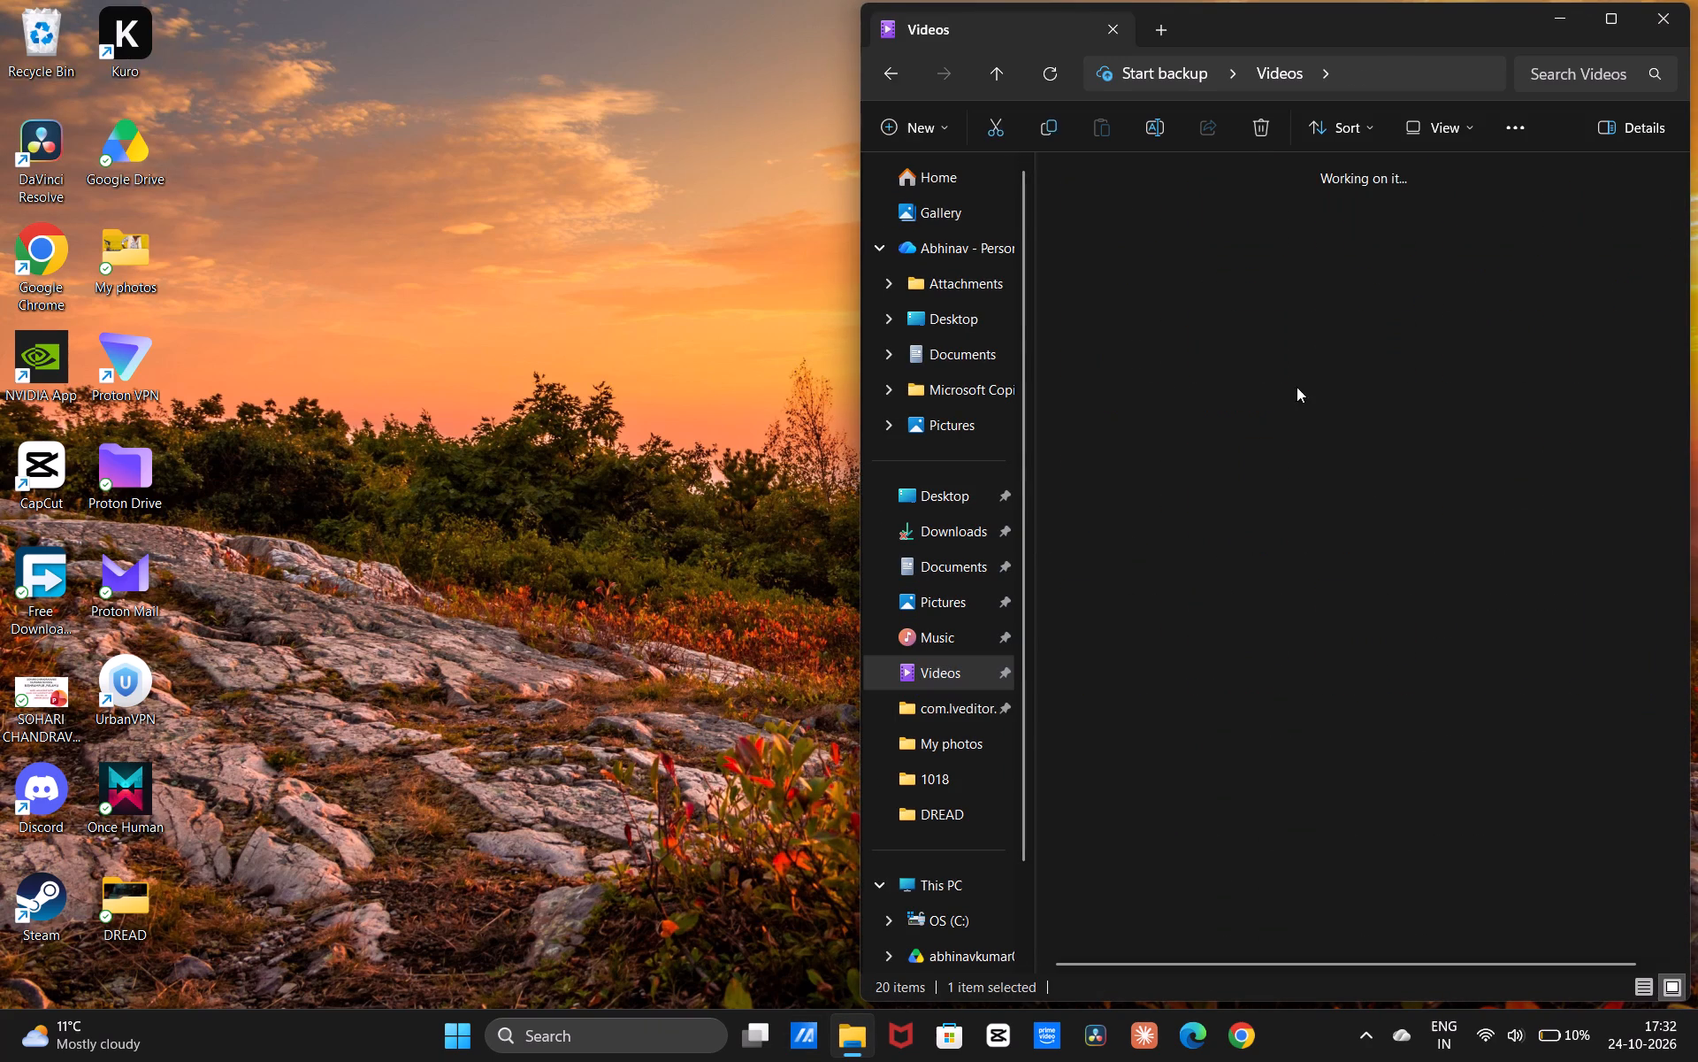
pyautogui.doubleClick(1123, 204)
pyautogui.click(1127, 434)
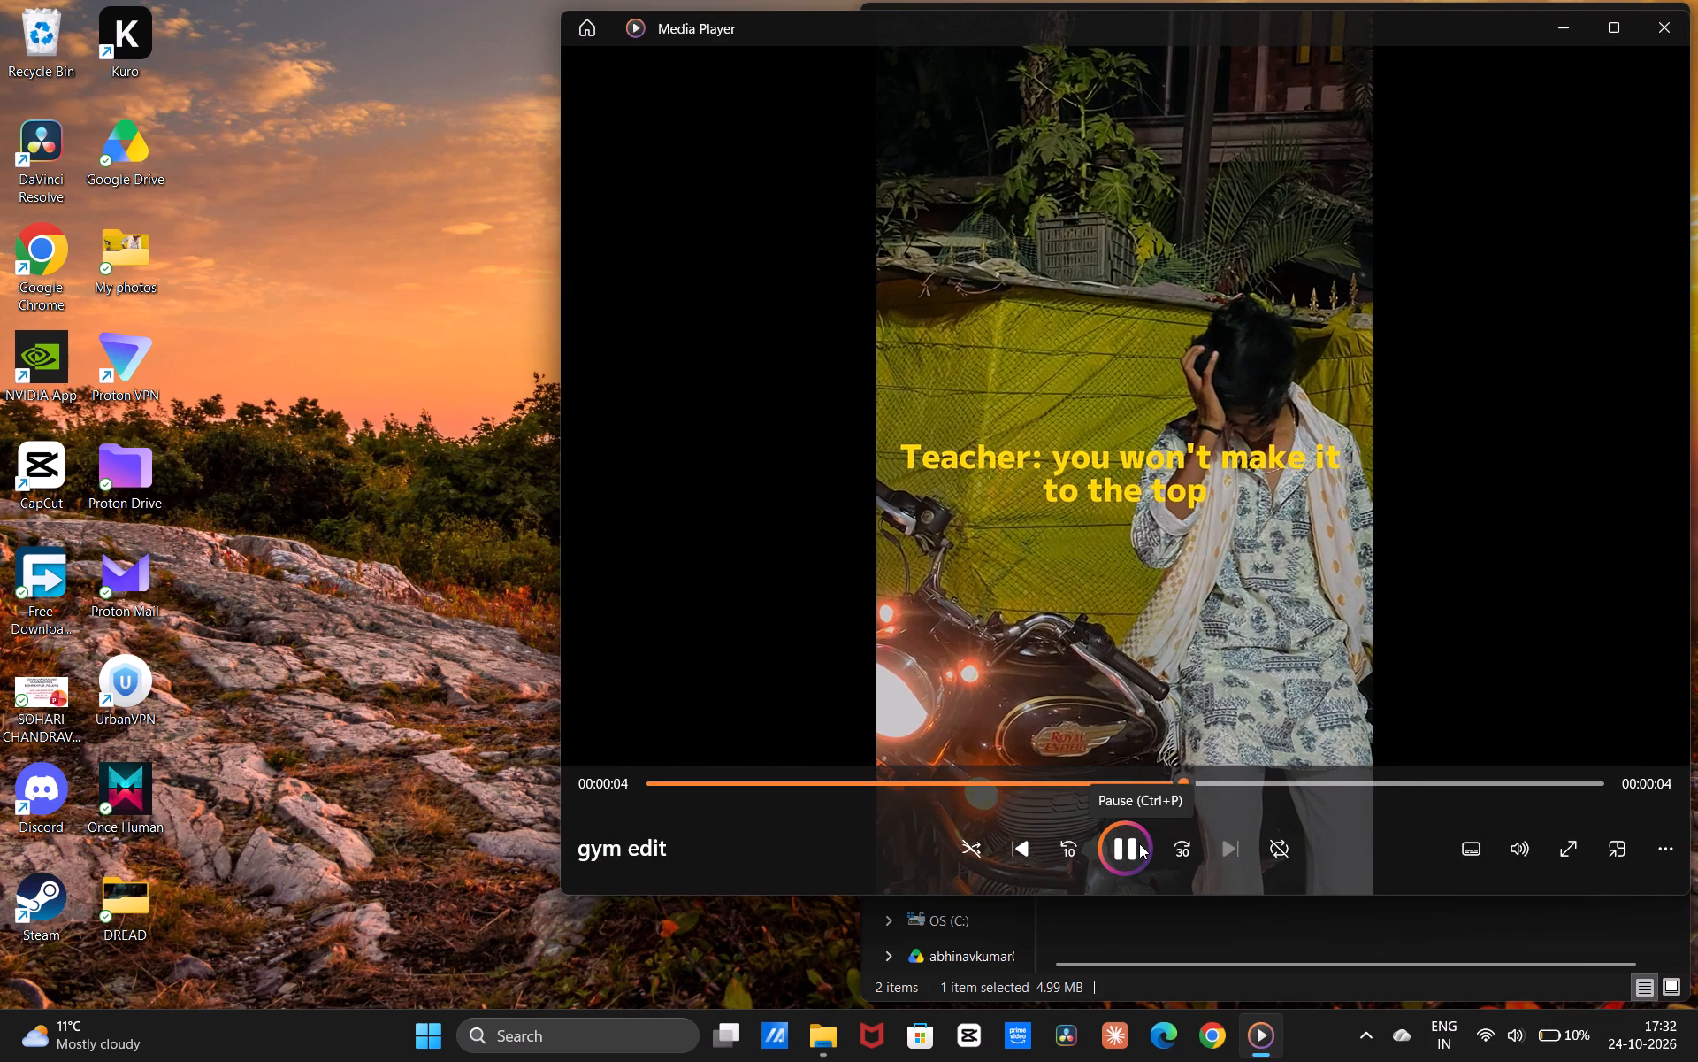
pyautogui.click(1139, 843)
pyautogui.click(1649, 33)
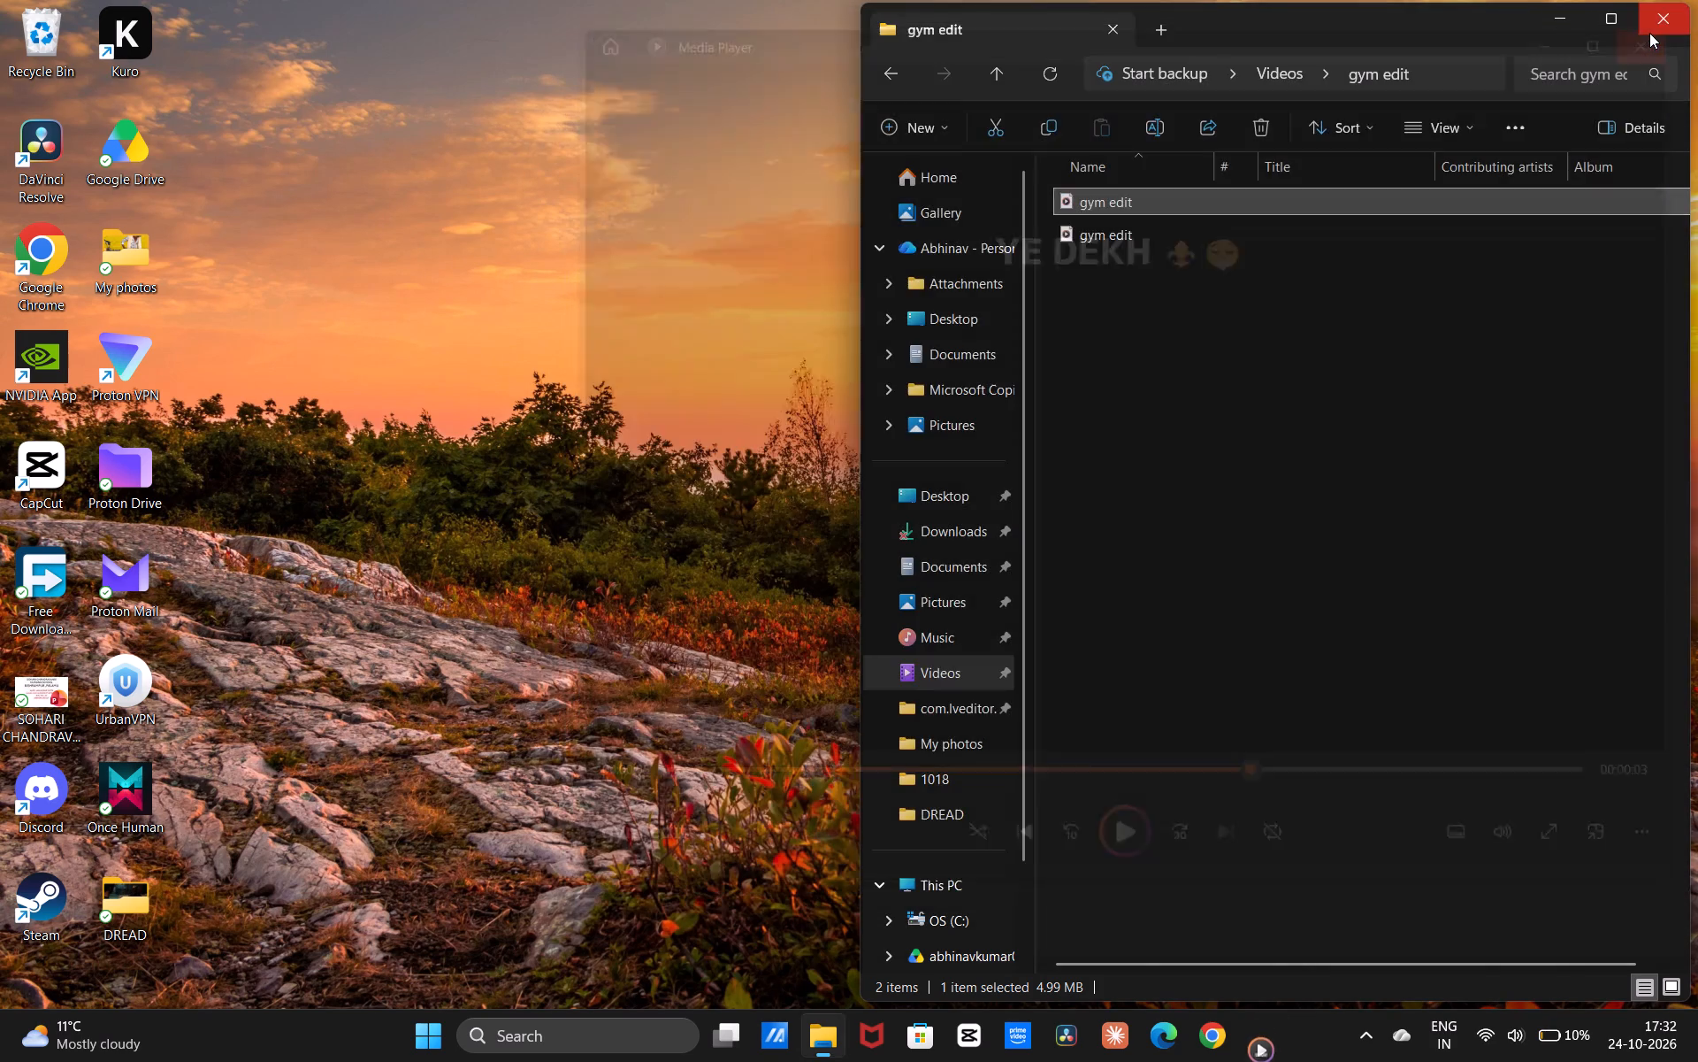
pyautogui.click(1648, 33)
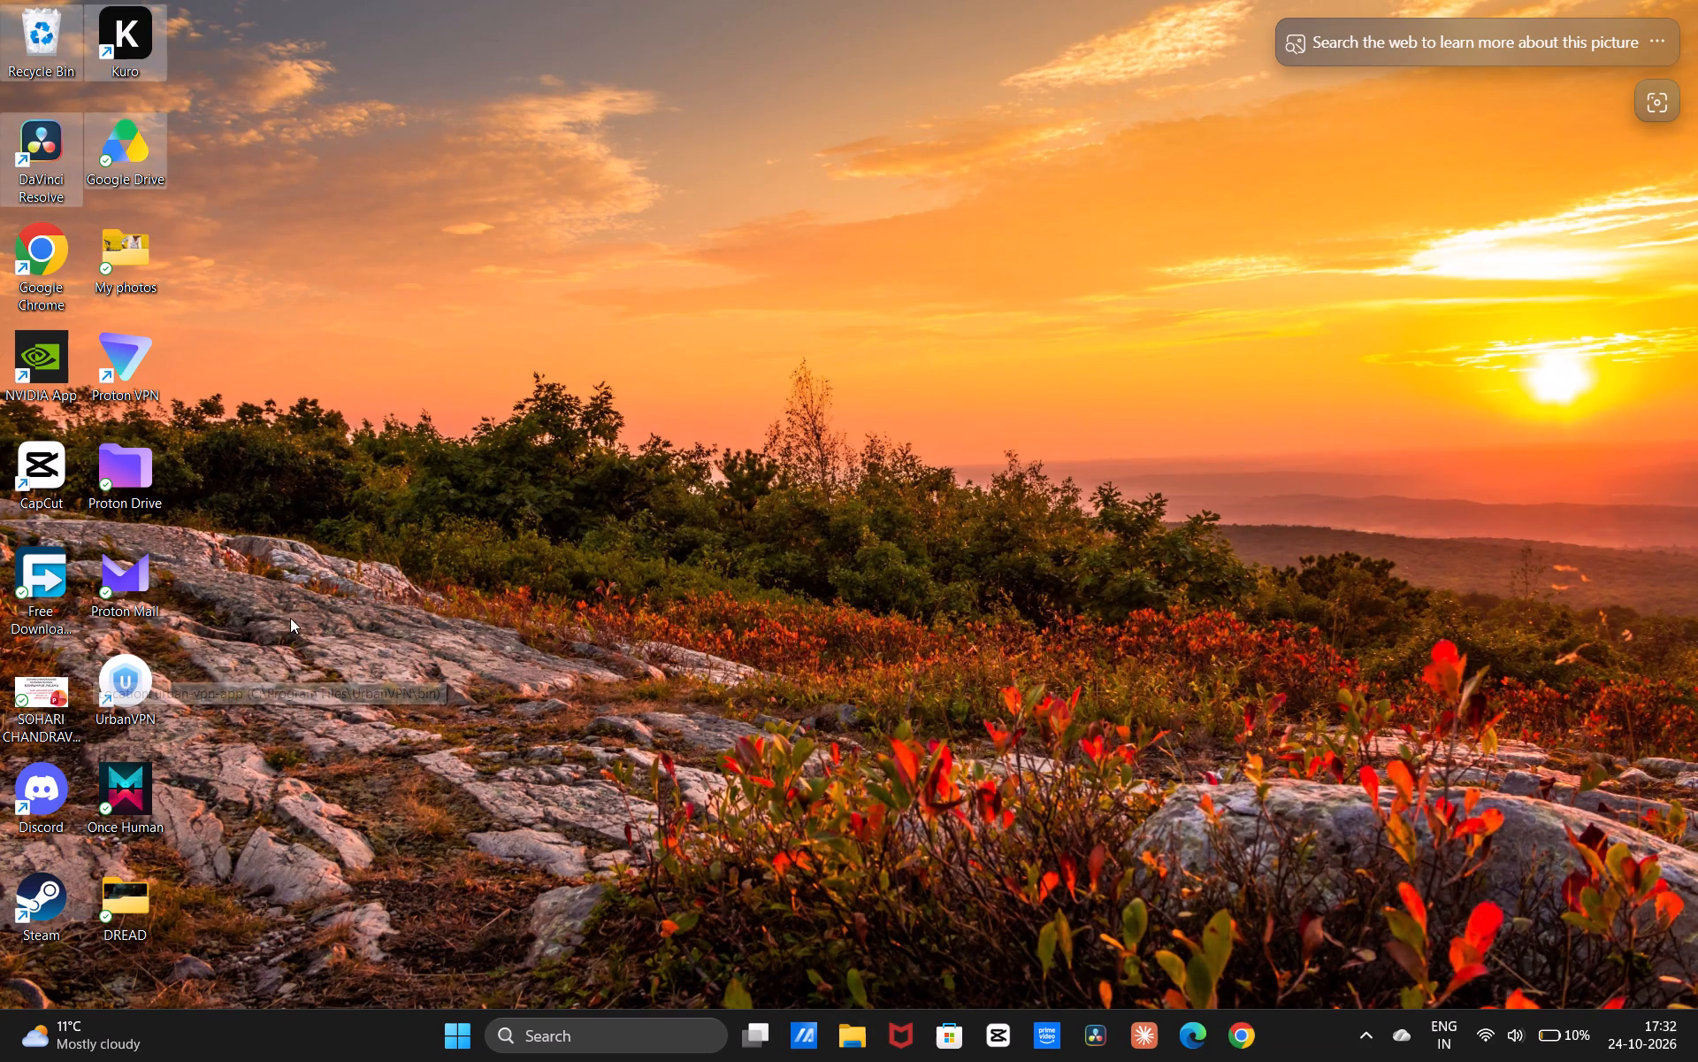
# Launch CapCut again from the desktop.
pyautogui.click(290, 618)
pyautogui.doubleClick(34, 460)
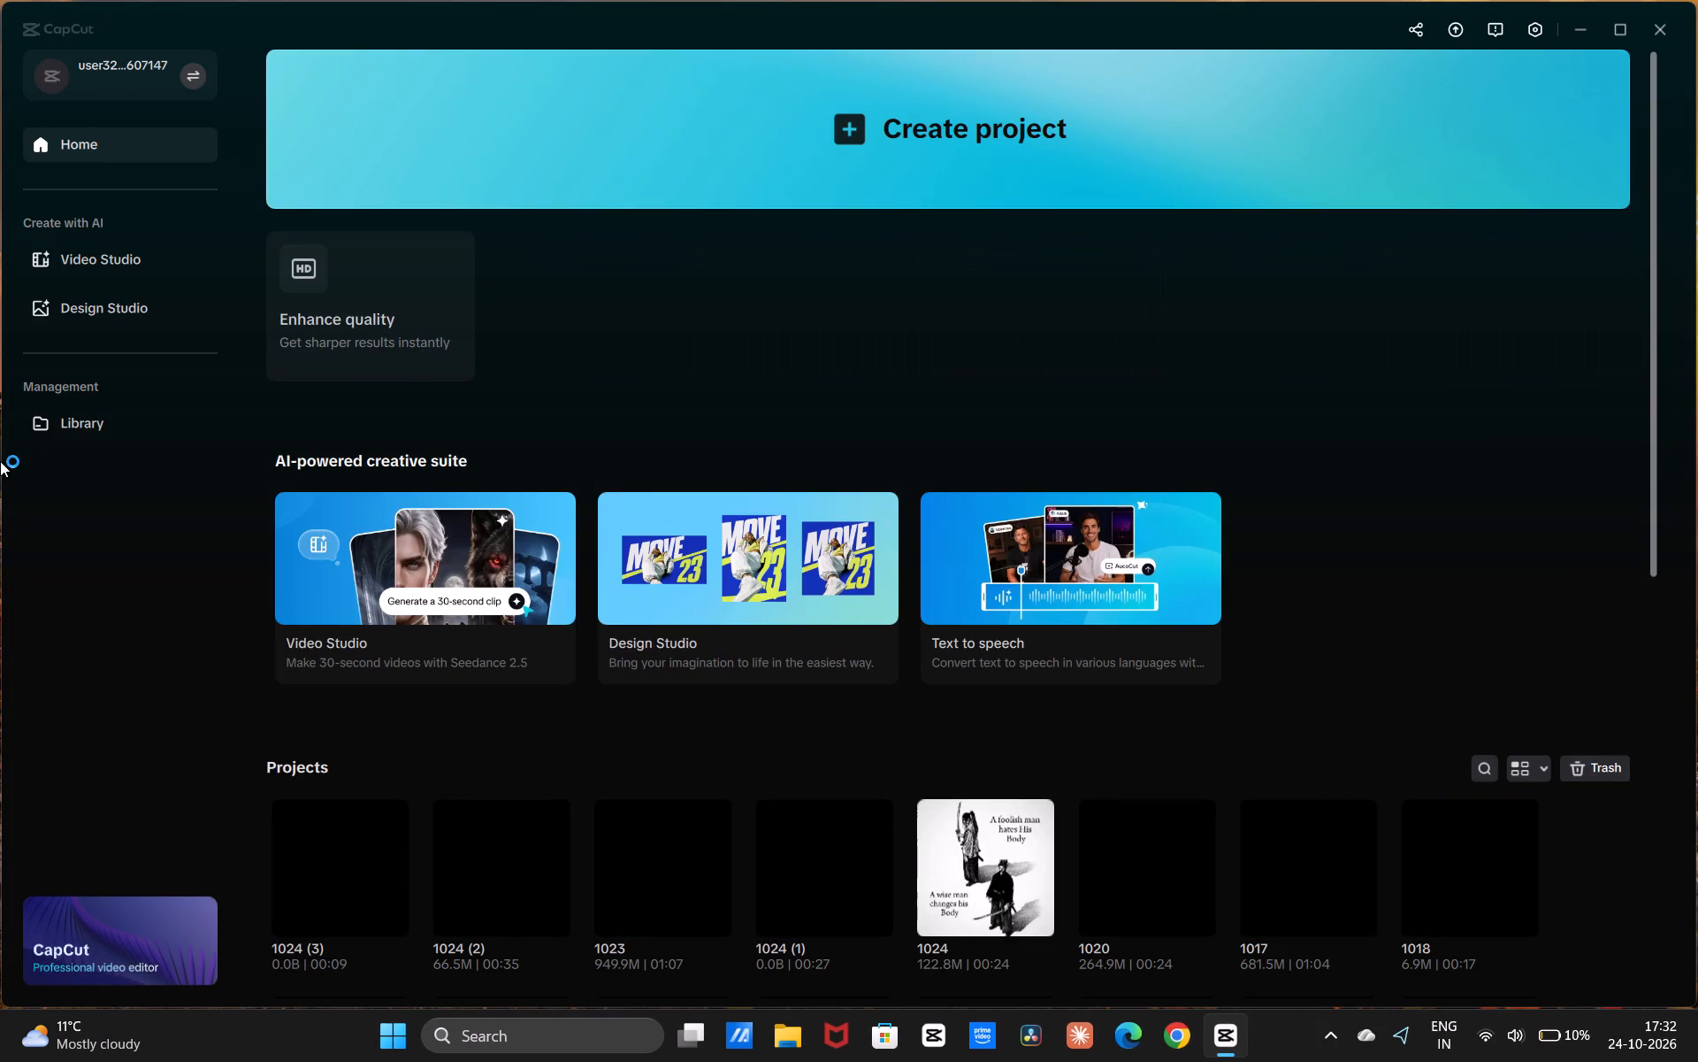
# Open the "1024 (3)" project from the project list.
pyautogui.scroll(-2, 779, 498)
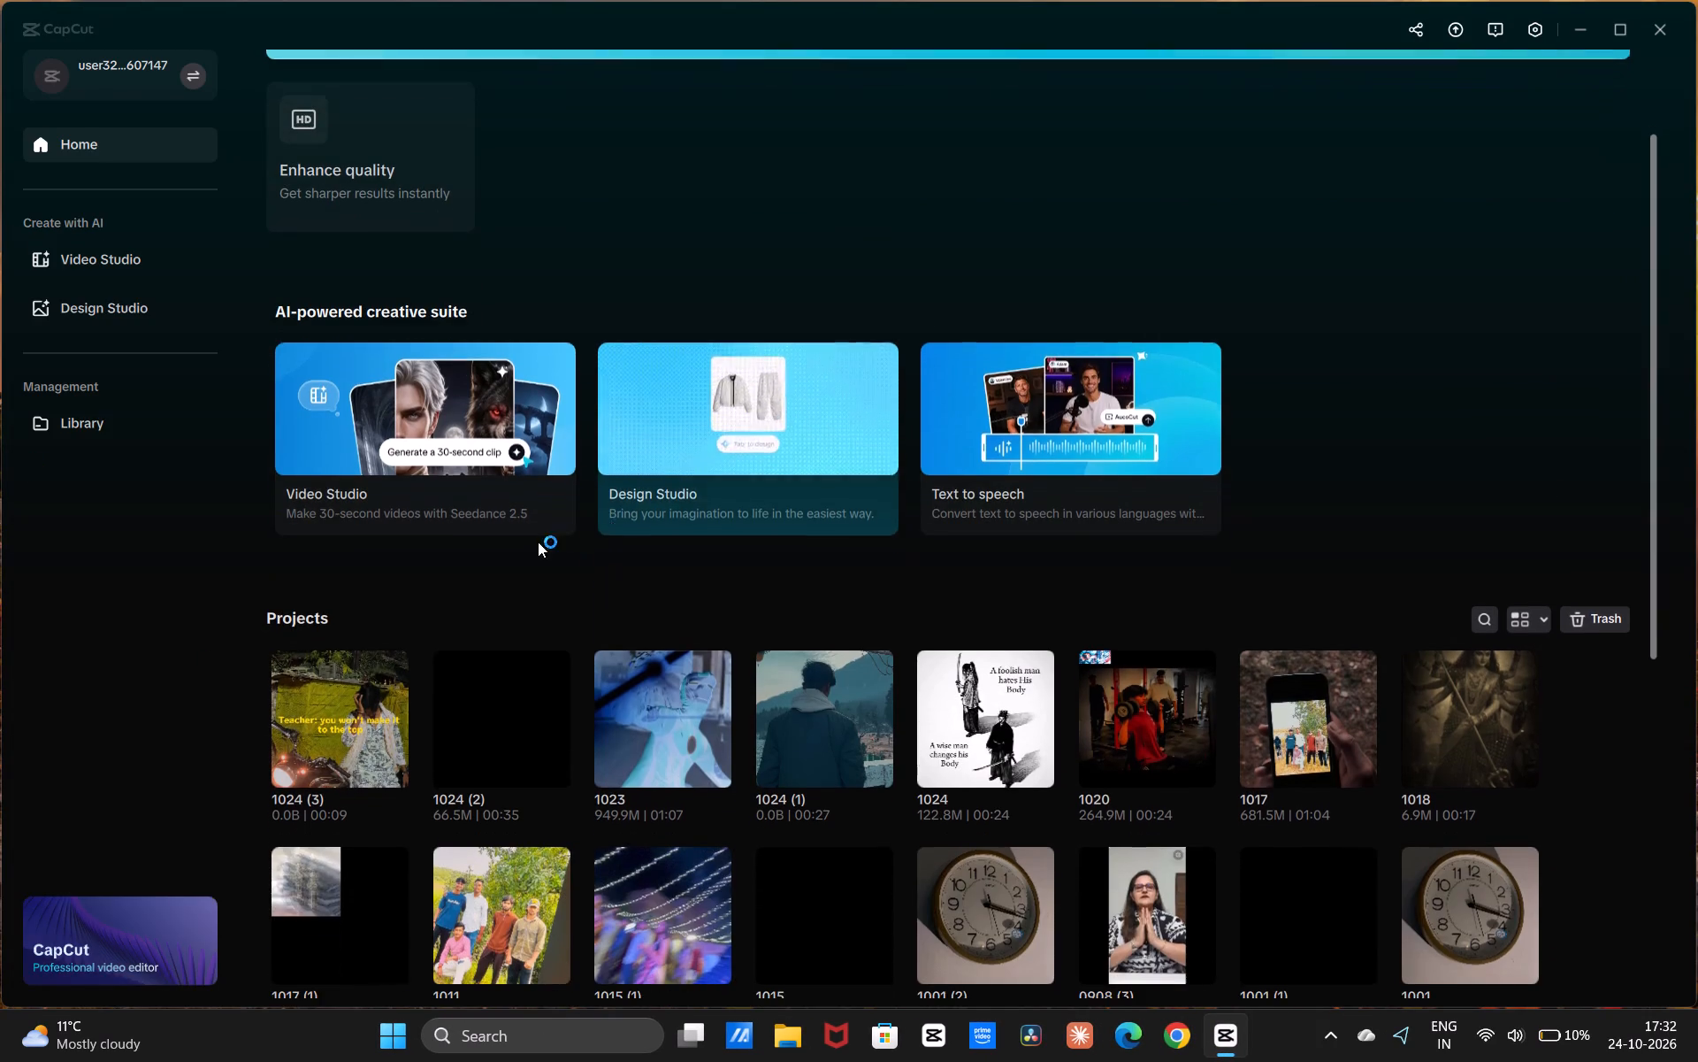
pyautogui.doubleClick(348, 698)
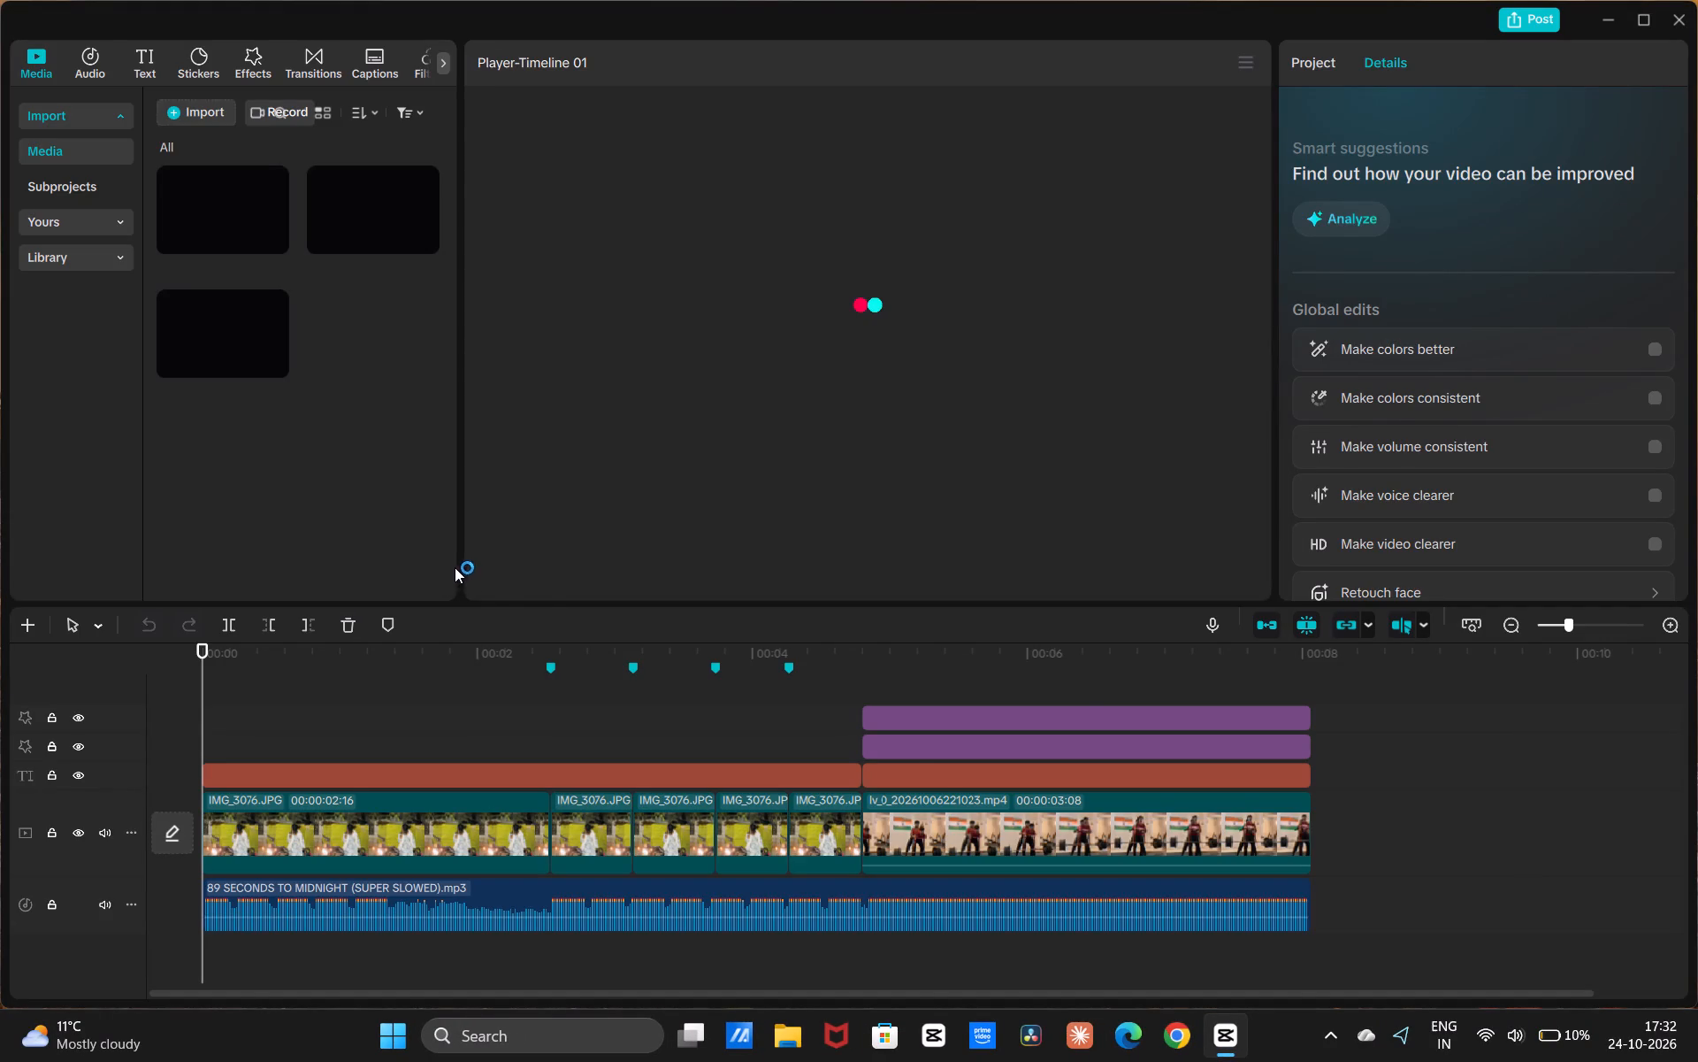
# Play back the closing gym section of the timeline with the "YE DEKH" text, restarting it to check the edit.
pyautogui.click(883, 684)
pyautogui.press('space')
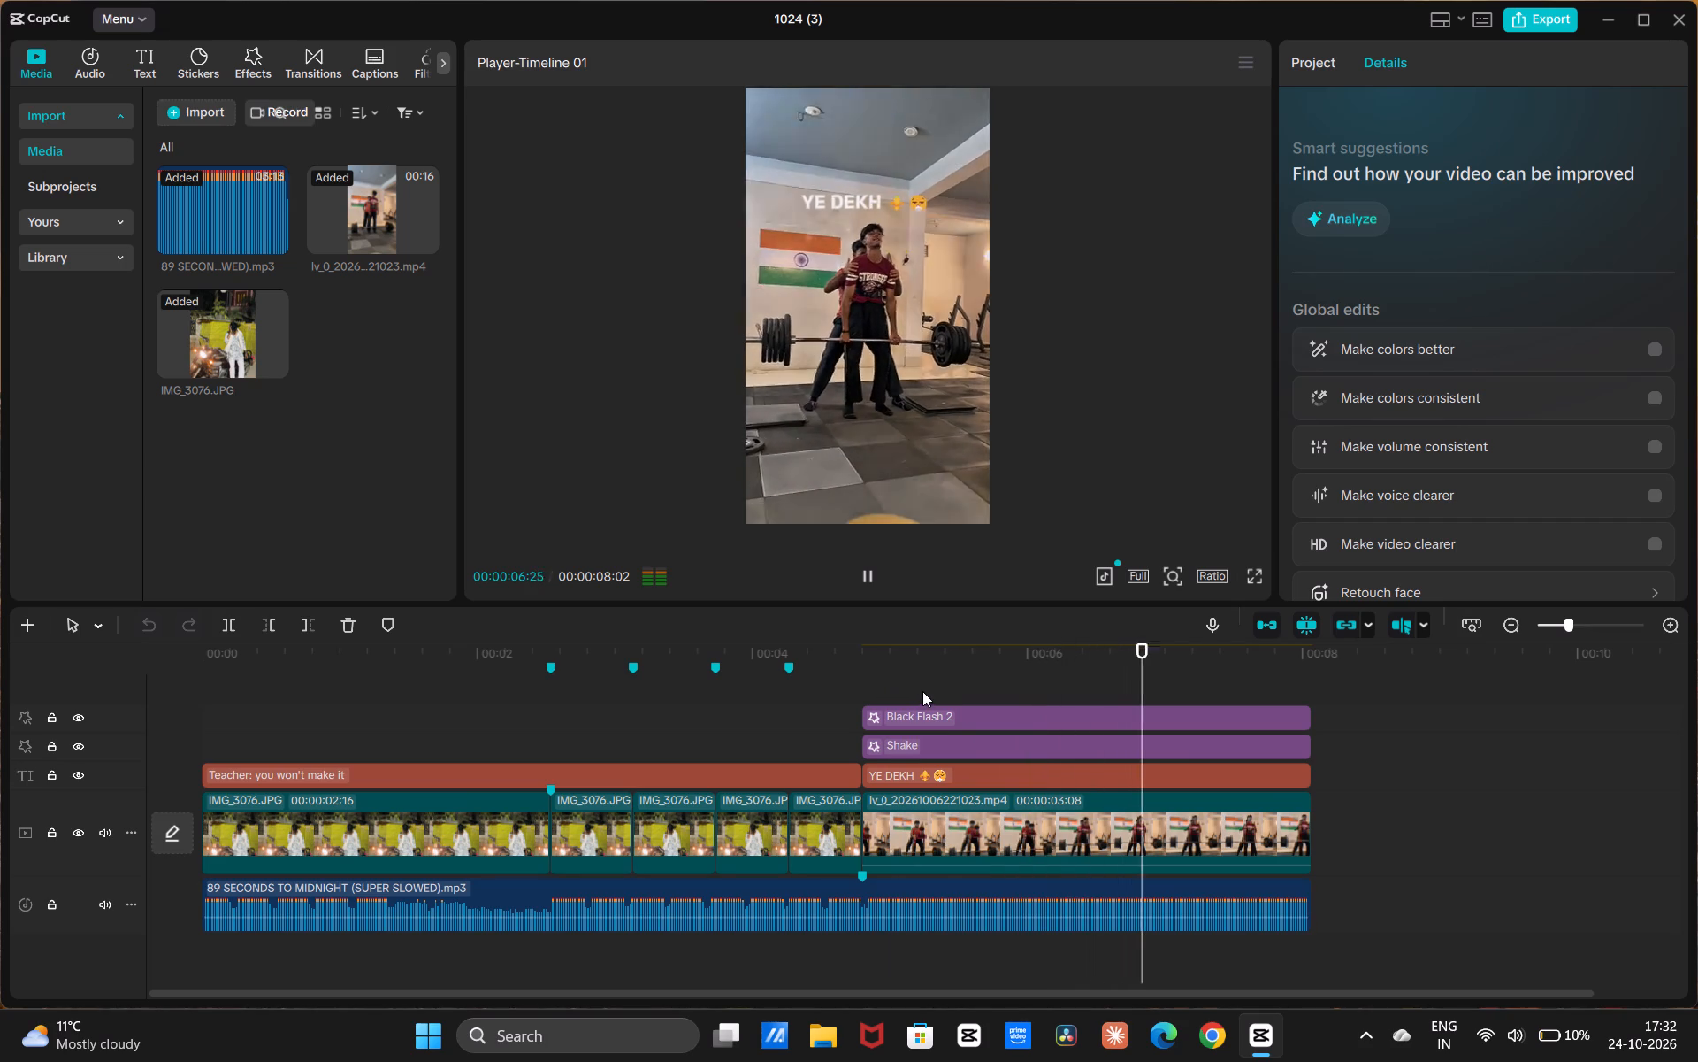
pyautogui.click(784, 692)
pyautogui.press('space')
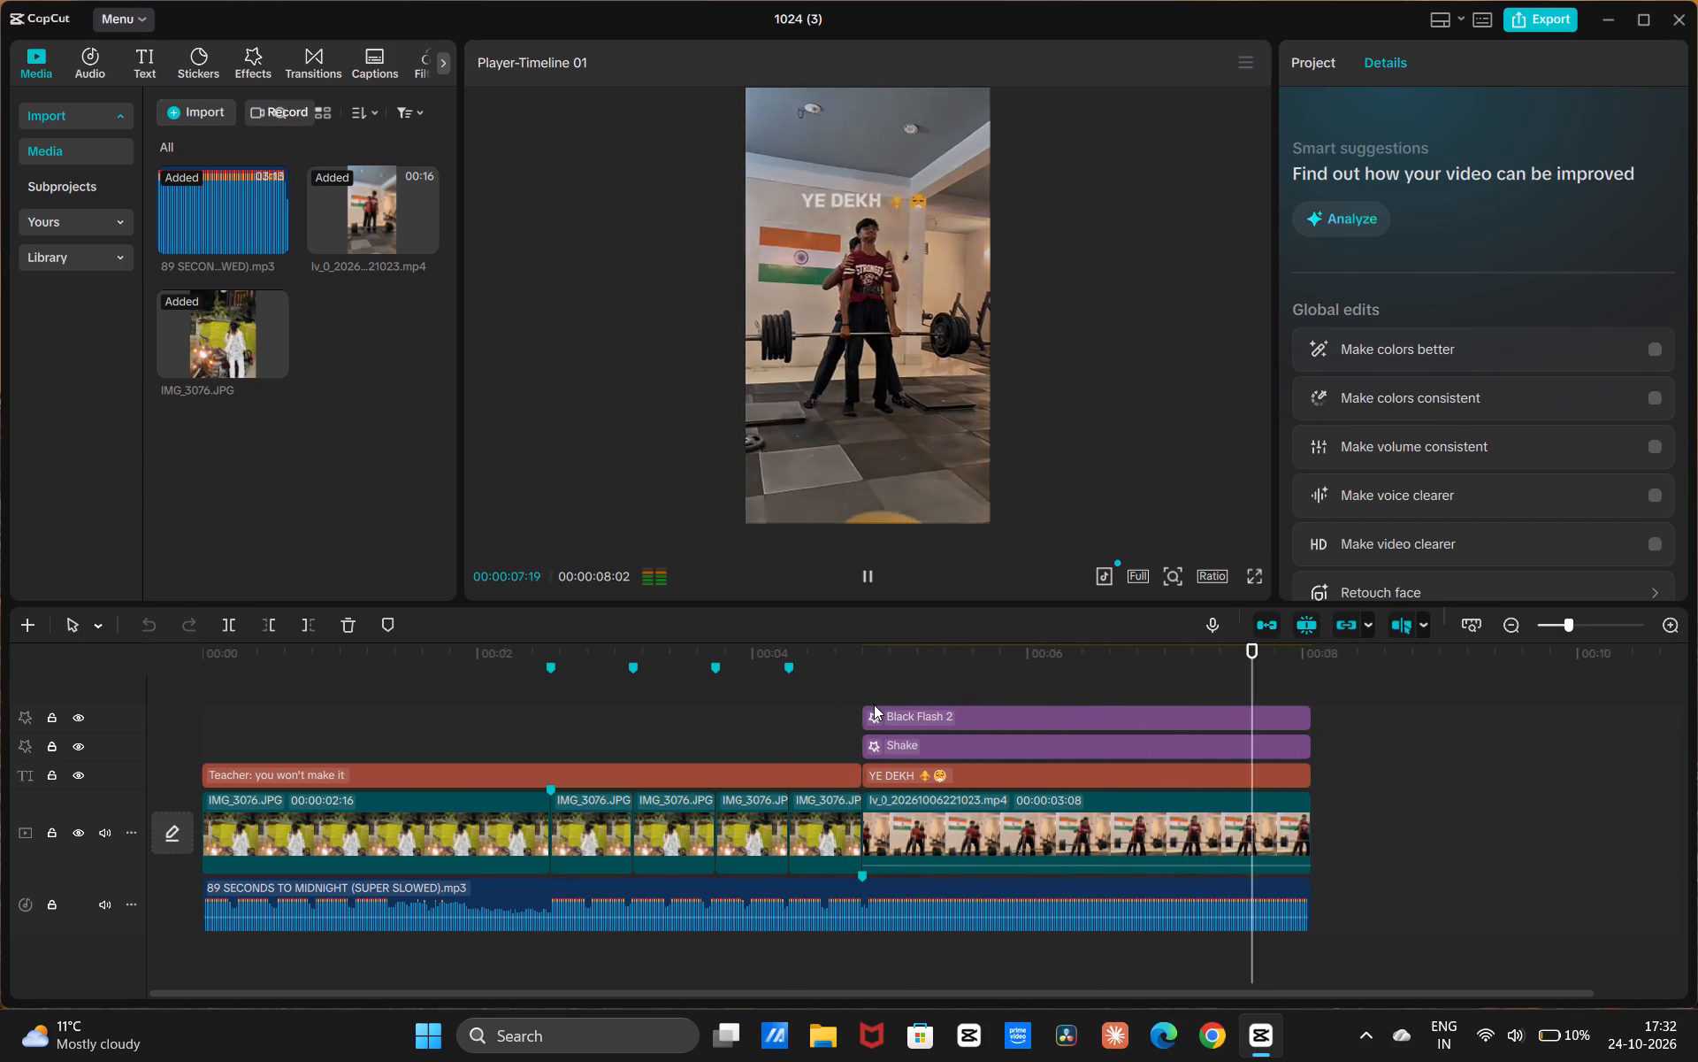
pyautogui.press('space')
pyautogui.press('space')
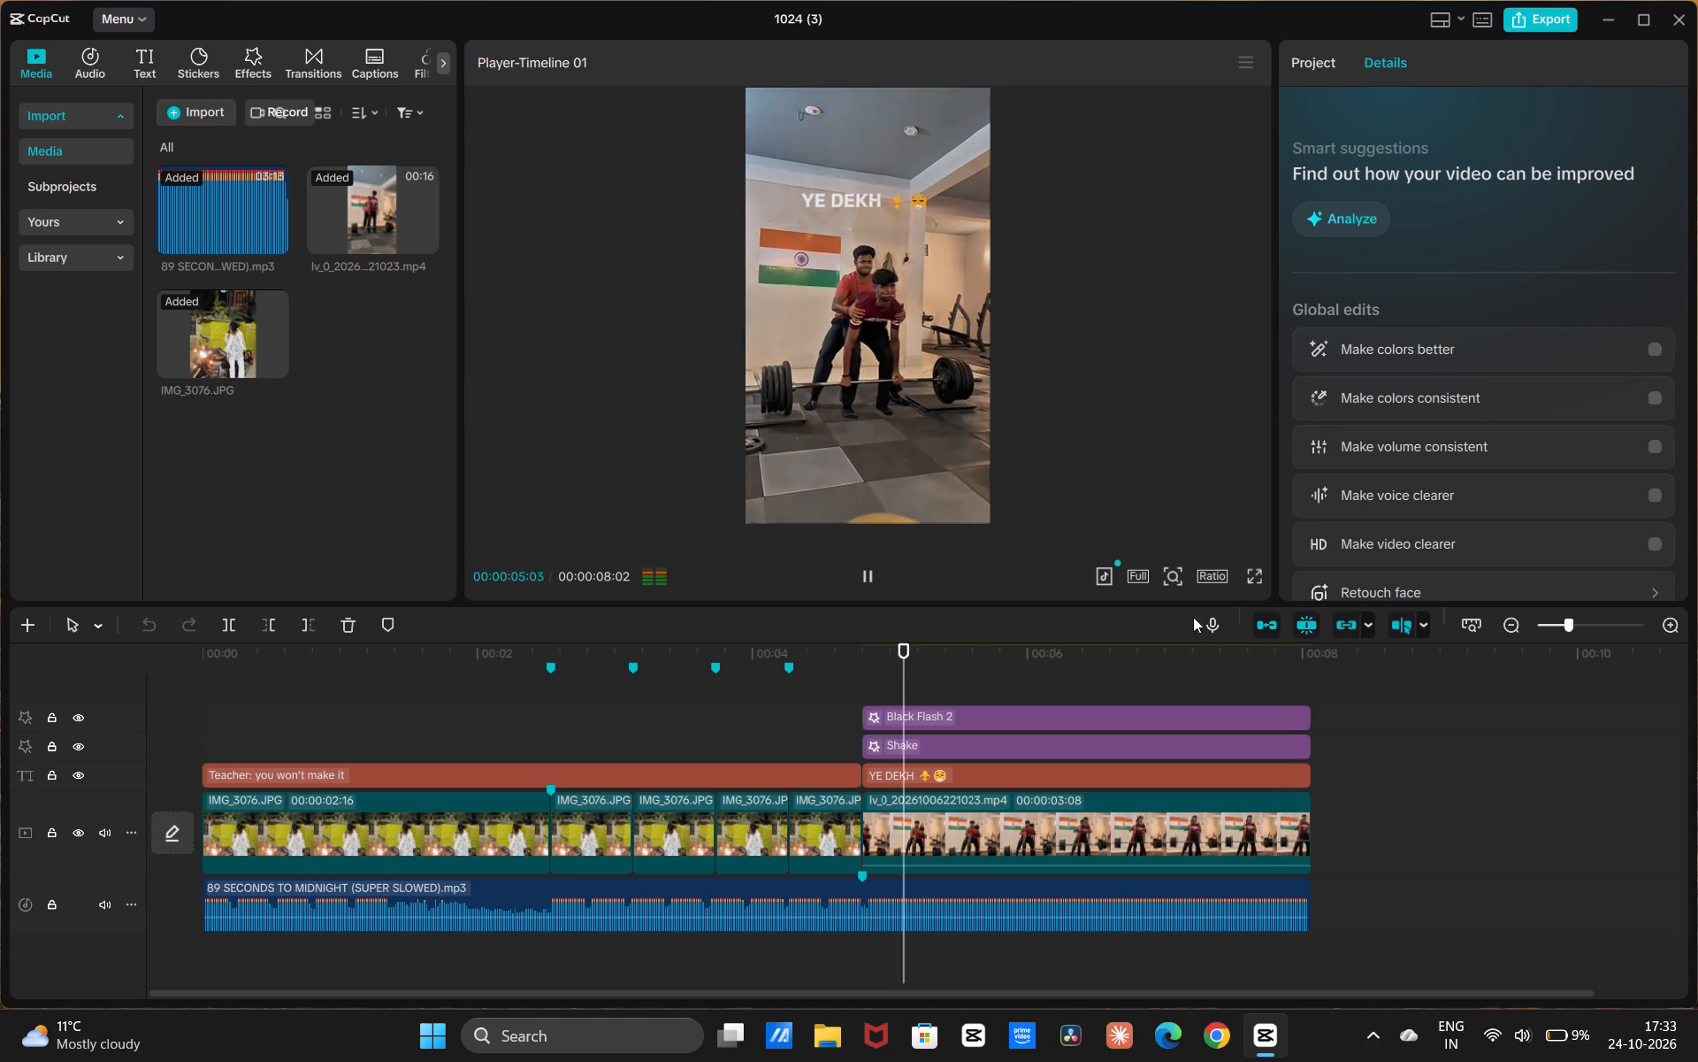
pyautogui.press('space')
# Export the "1024 (3)" video as mp4 at 60fps and close the export window.
pyautogui.click(1530, 18)
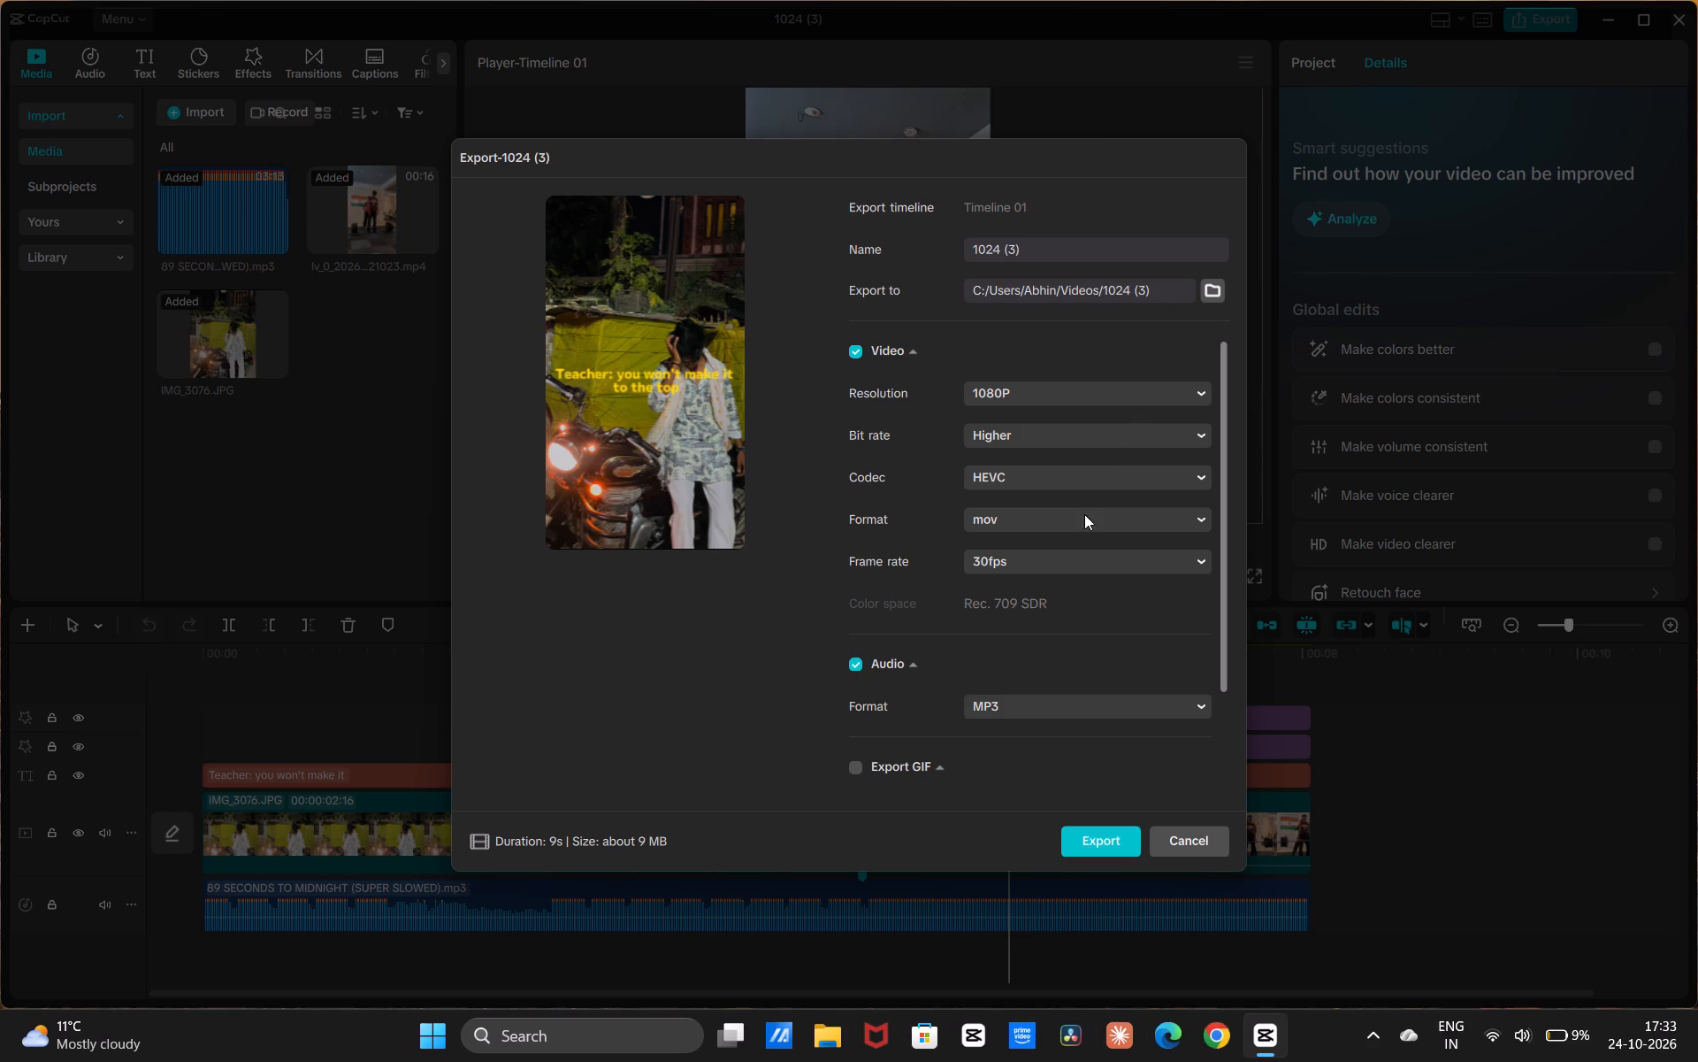
pyautogui.click(1047, 560)
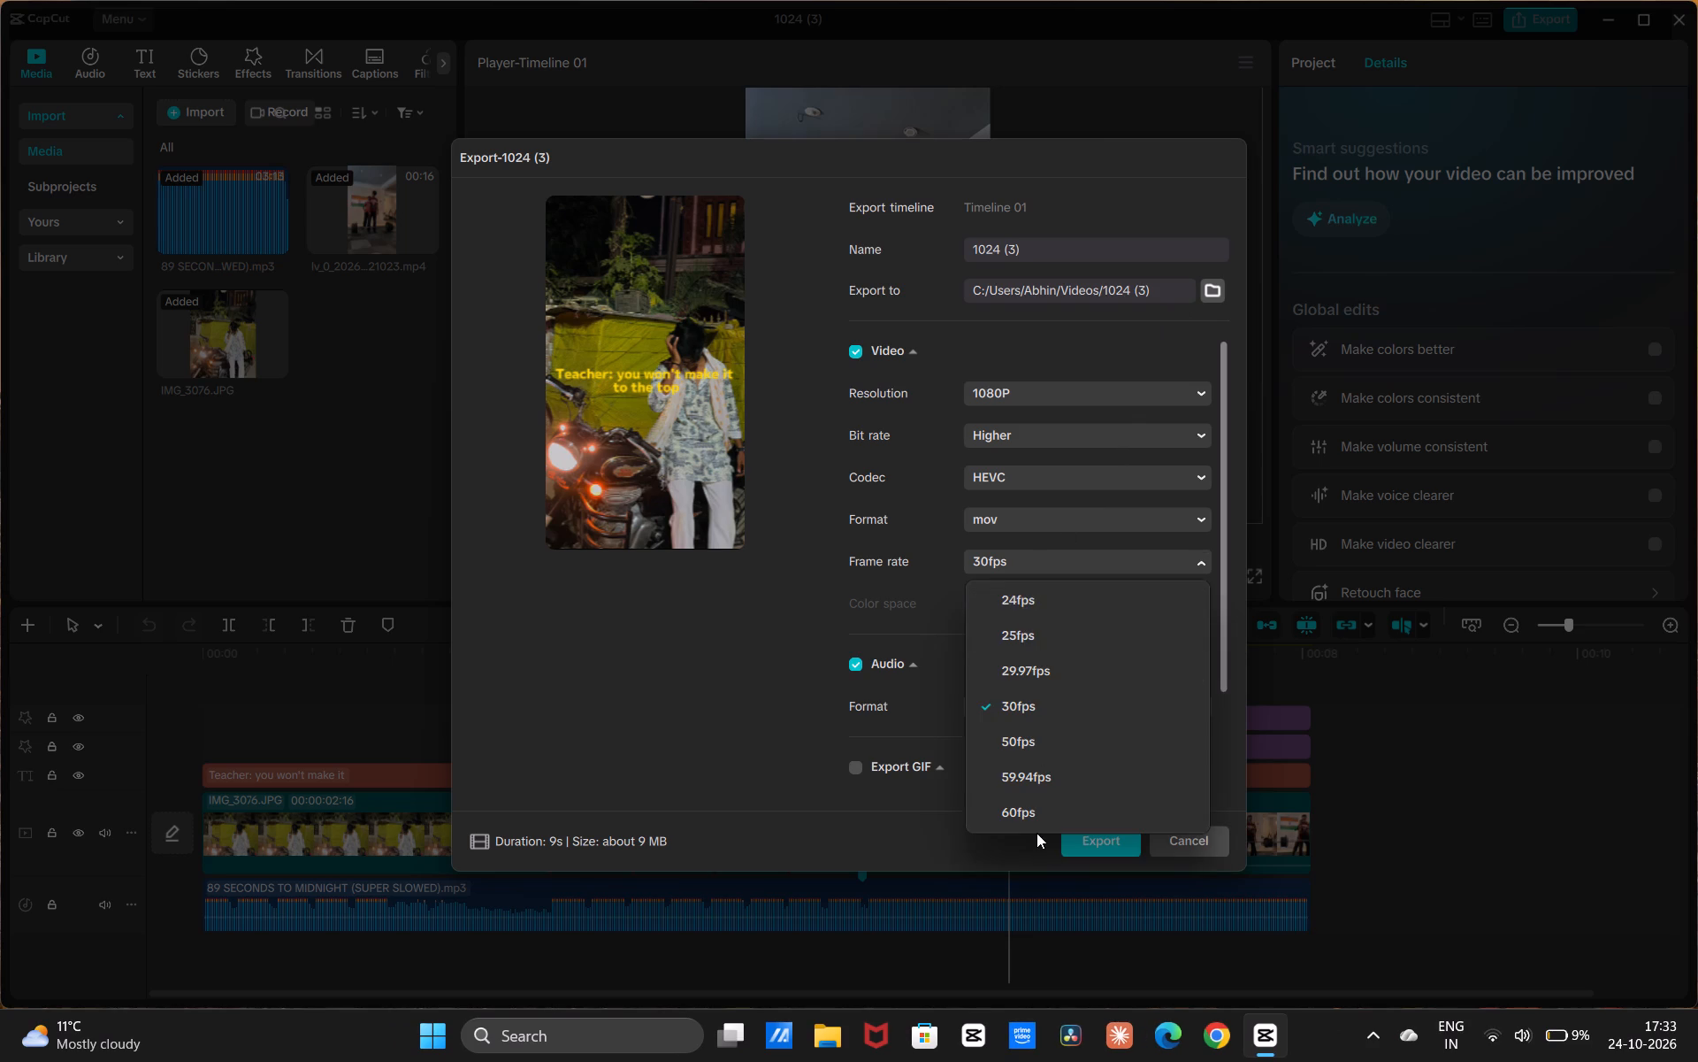
pyautogui.click(1038, 812)
pyautogui.click(1050, 521)
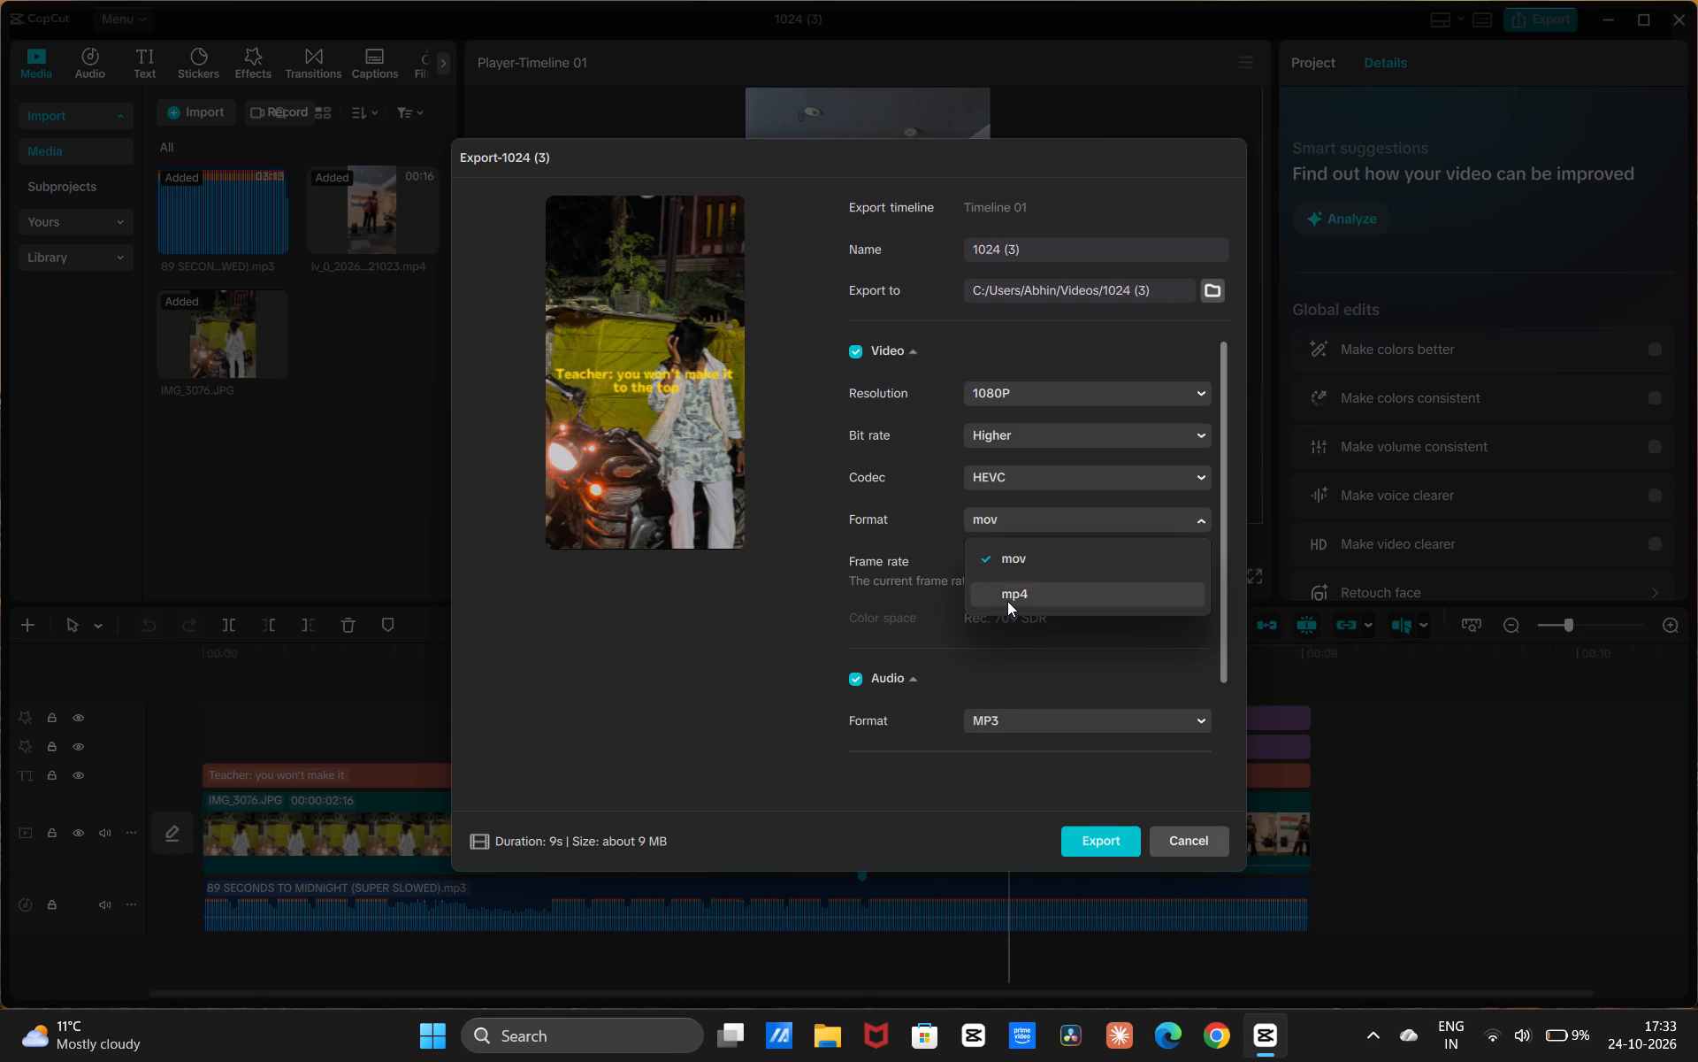
pyautogui.click(1007, 601)
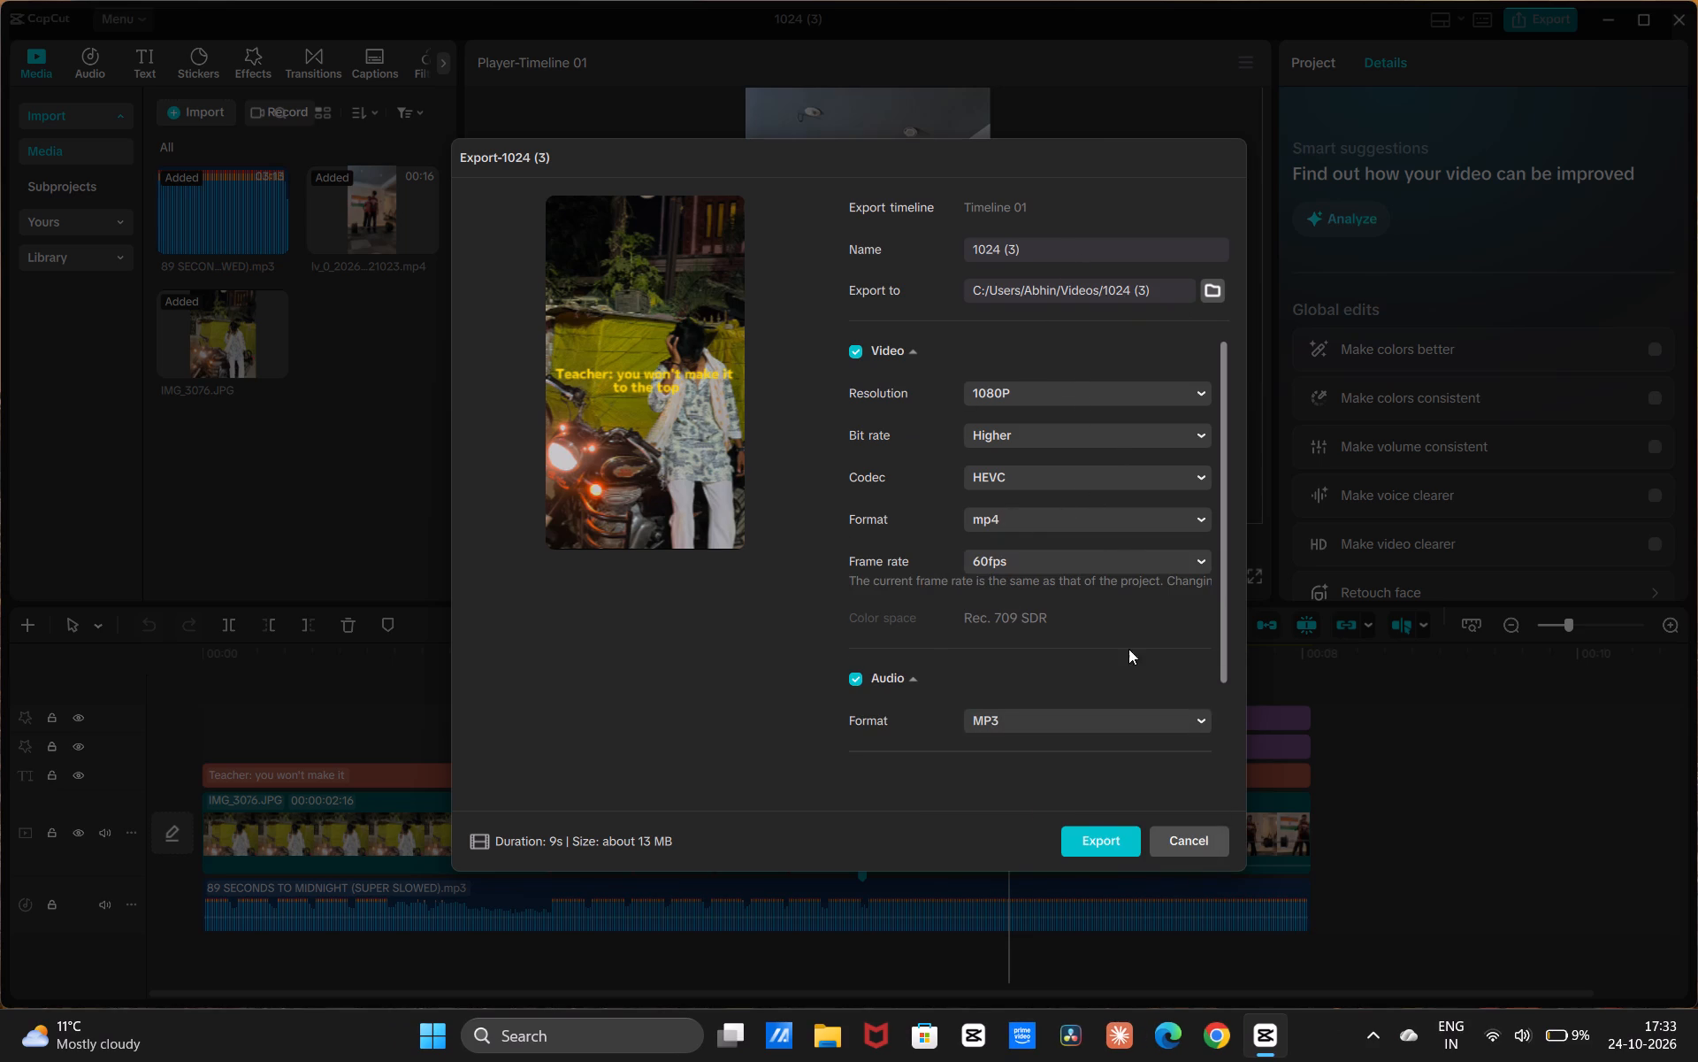
pyautogui.scroll(-5, 1113, 537)
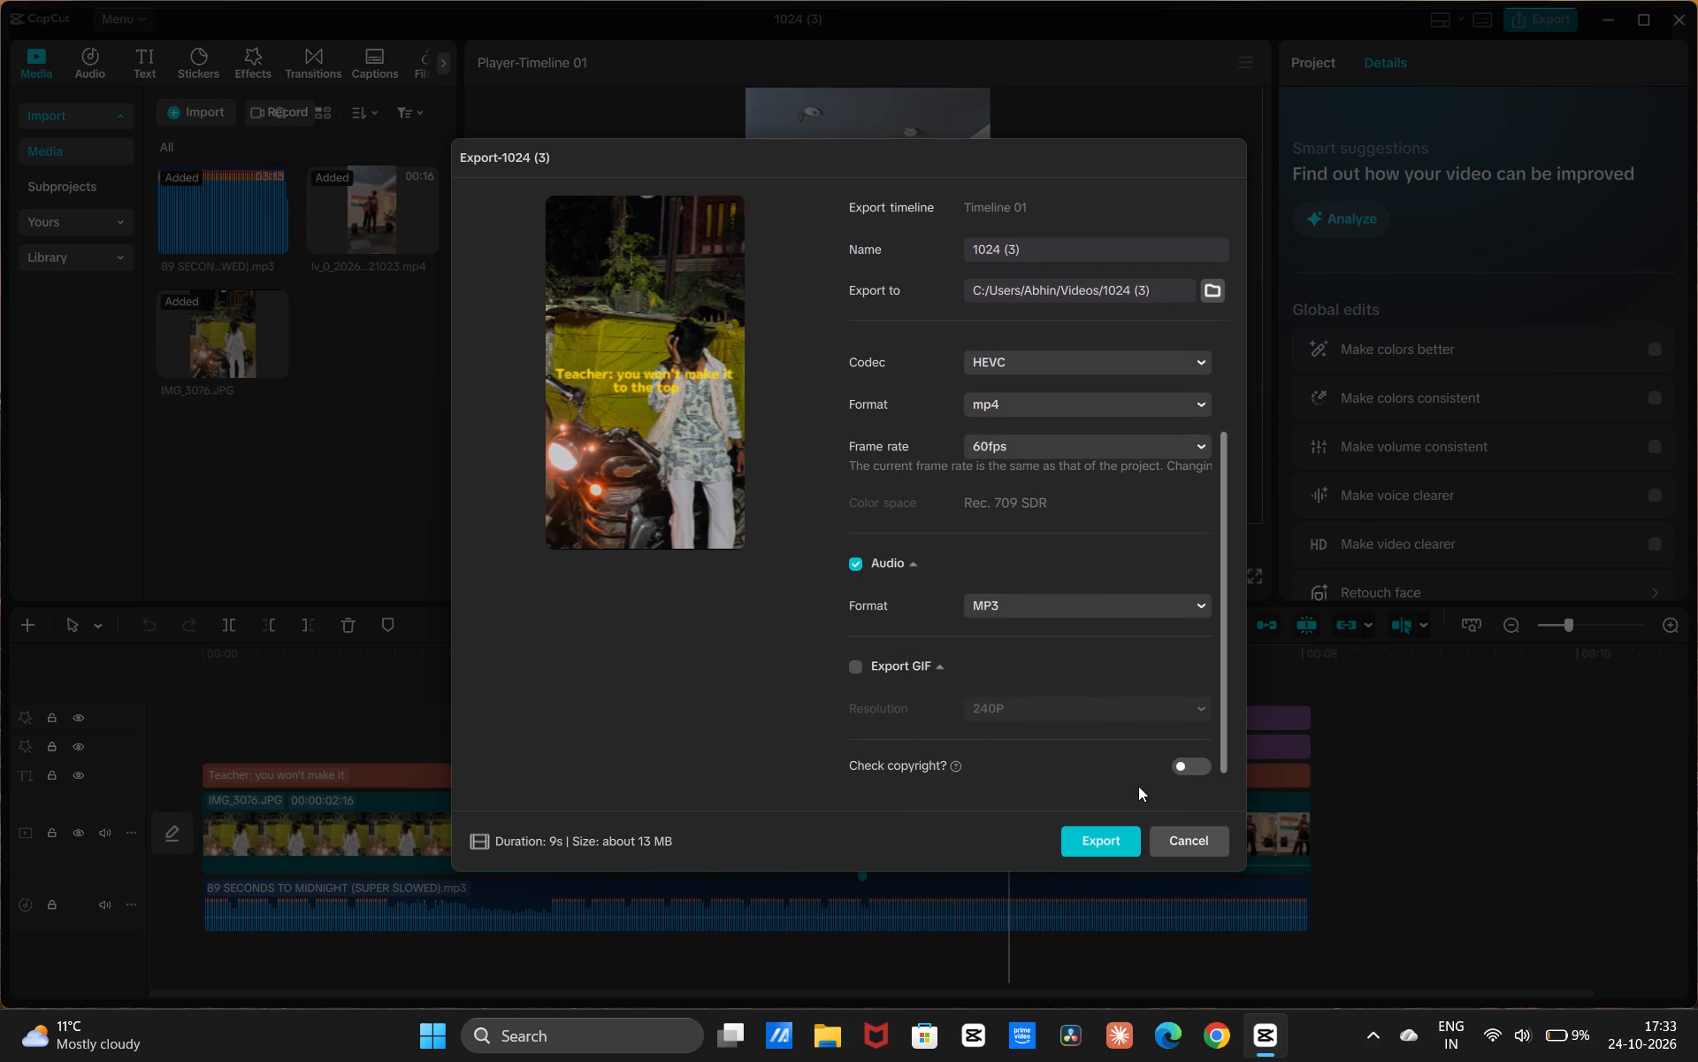
pyautogui.click(1110, 842)
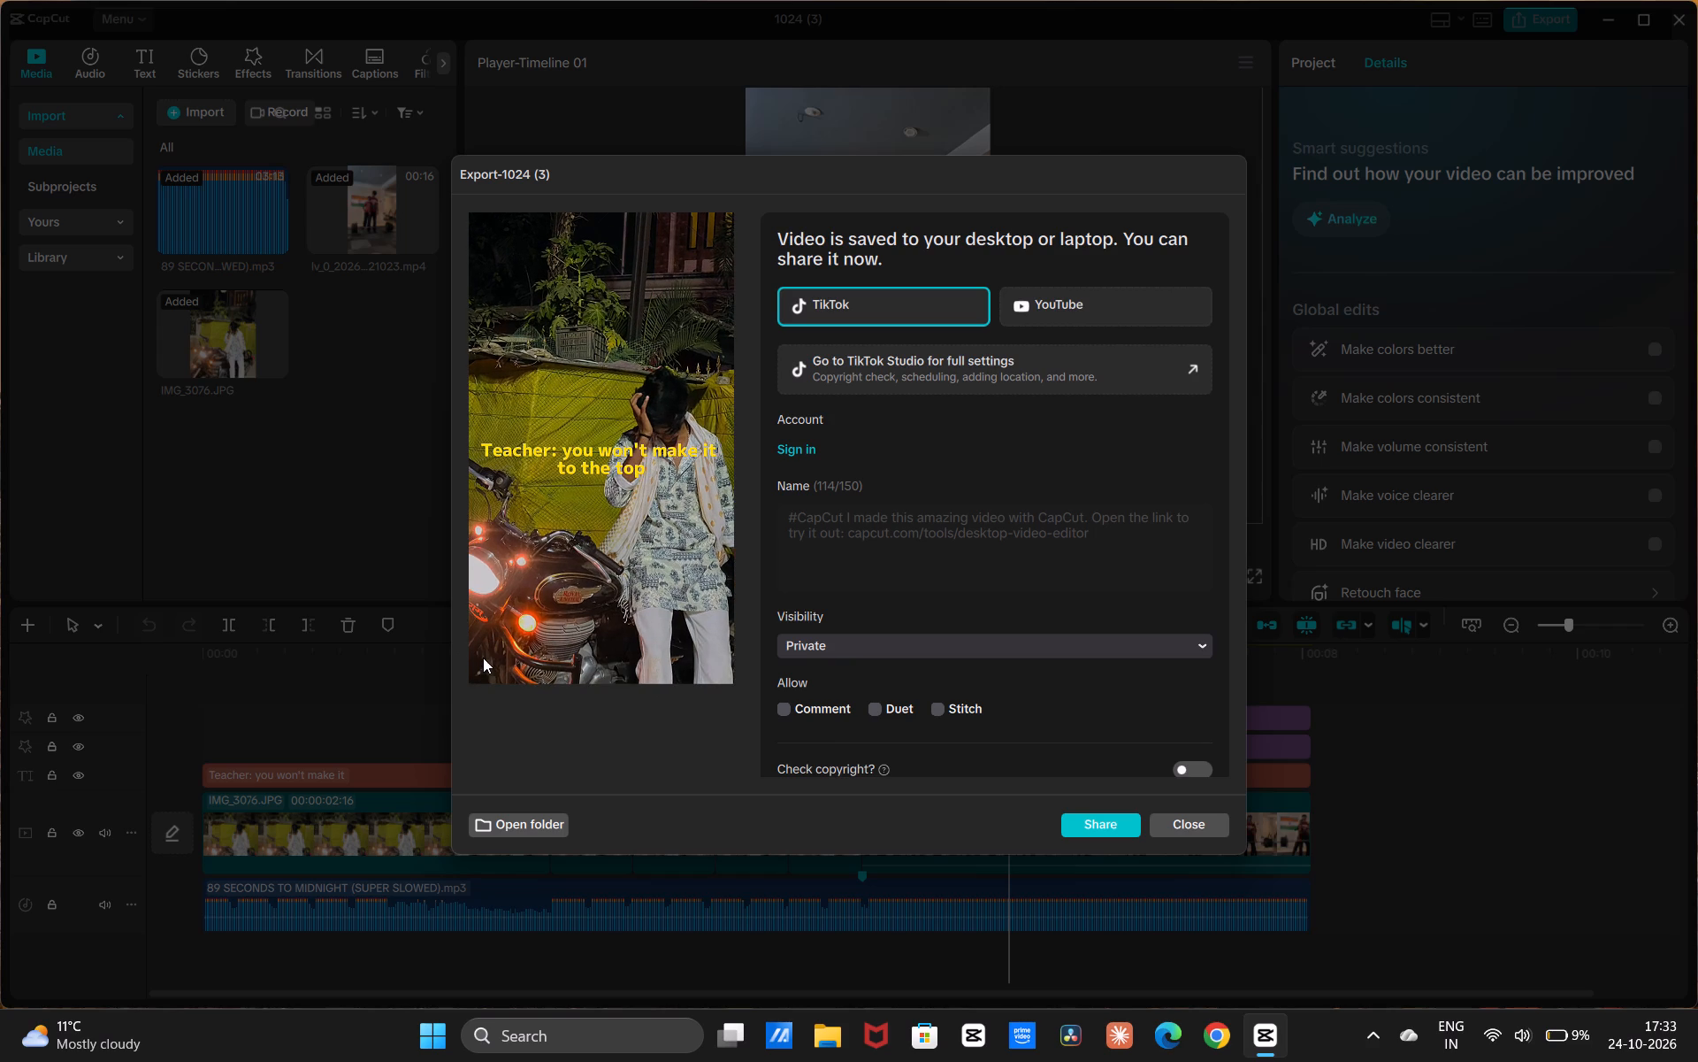
pyautogui.click(517, 604)
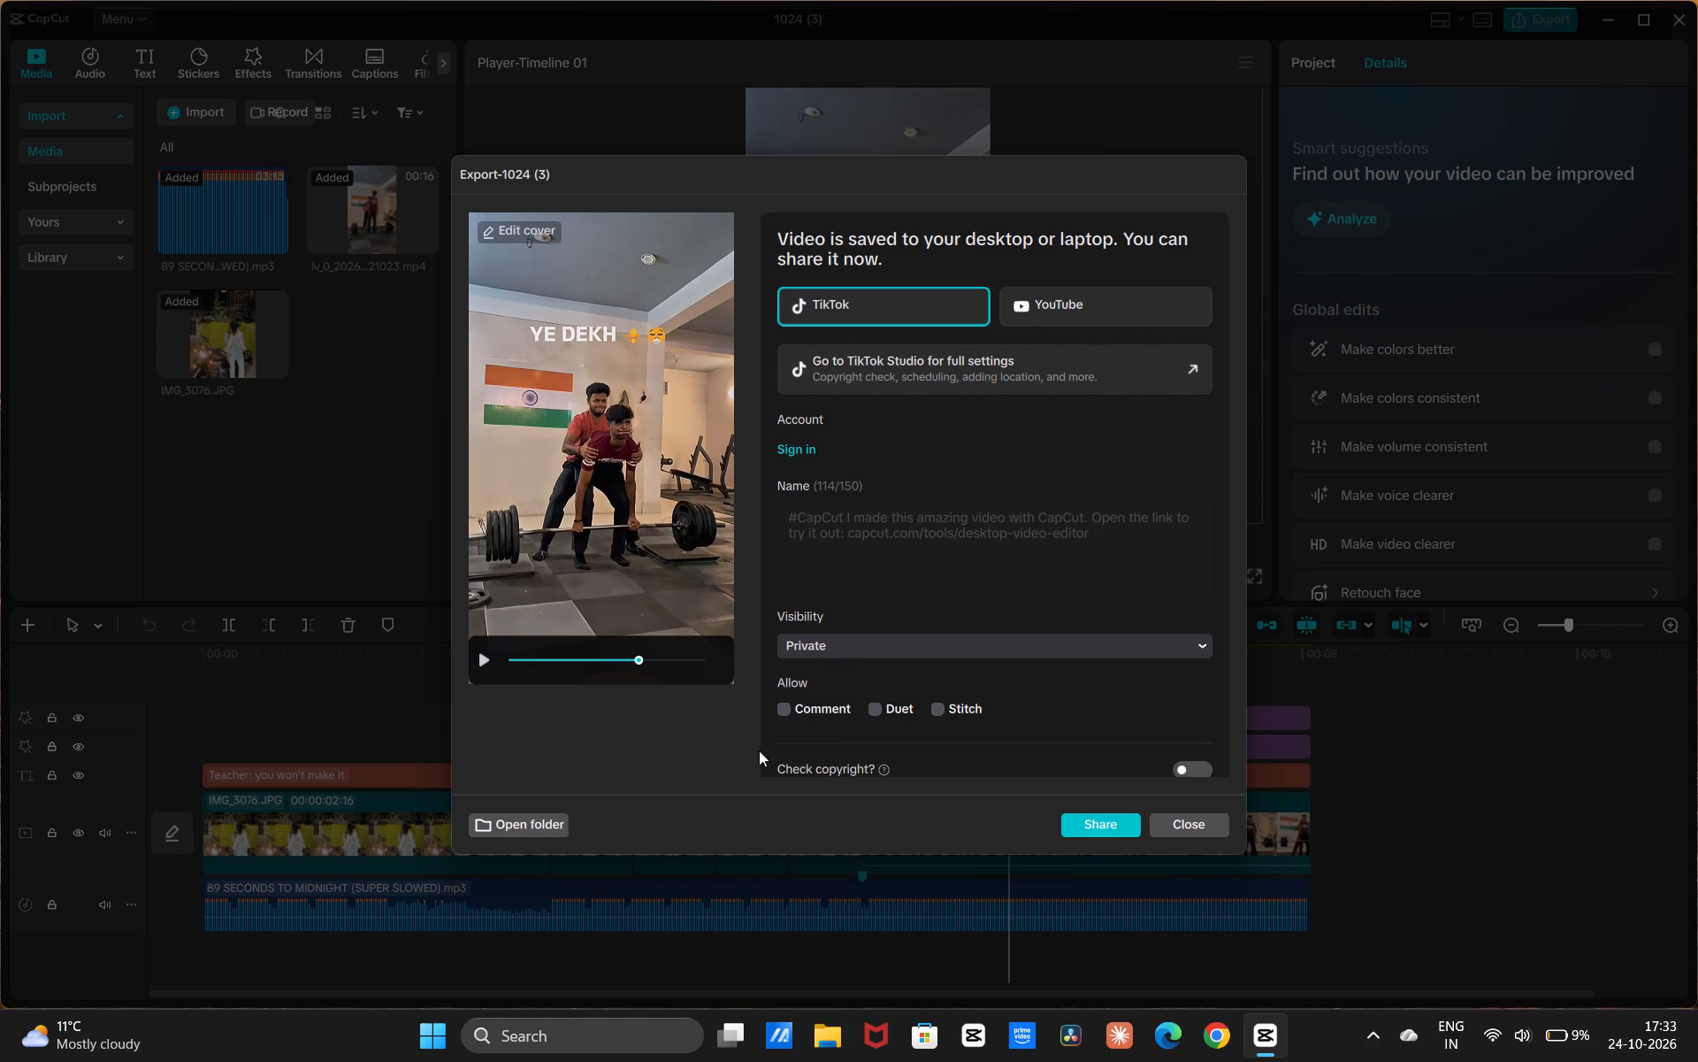
pyautogui.click(1175, 821)
# Minimize CapCut and launch LocalSend.
pyautogui.click(1614, 23)
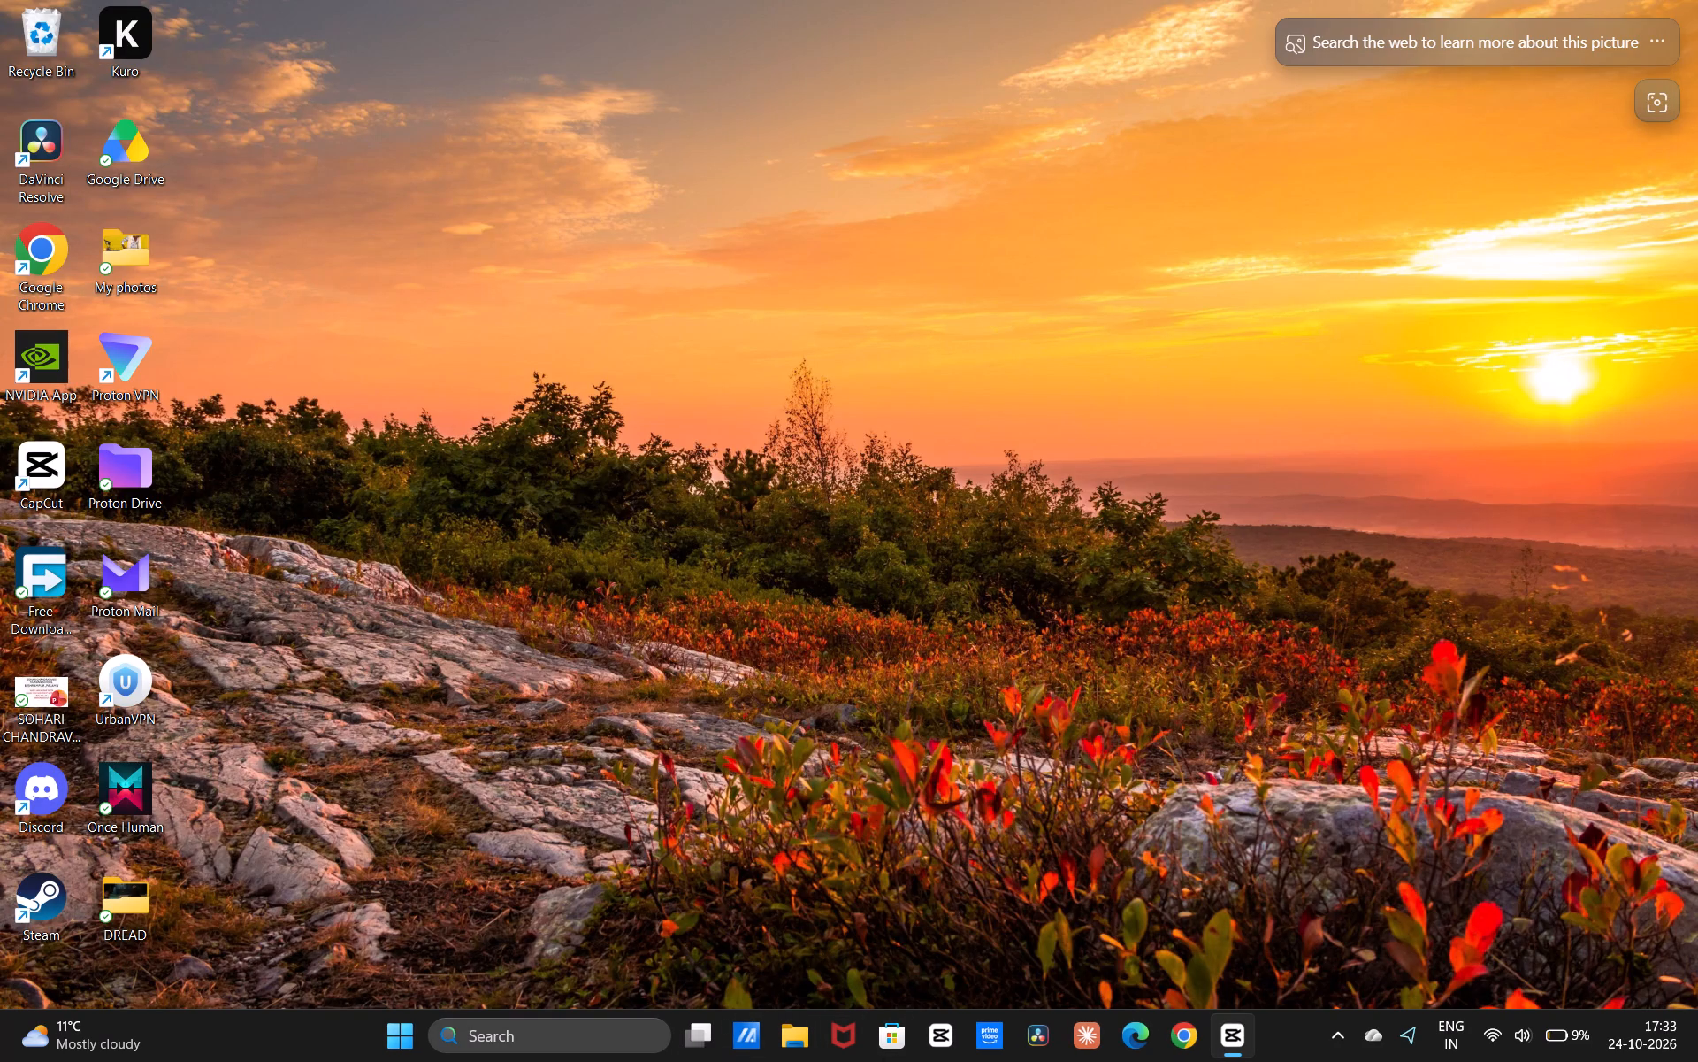
pyautogui.click(421, 1027)
pyautogui.scroll(-6, 806, 754)
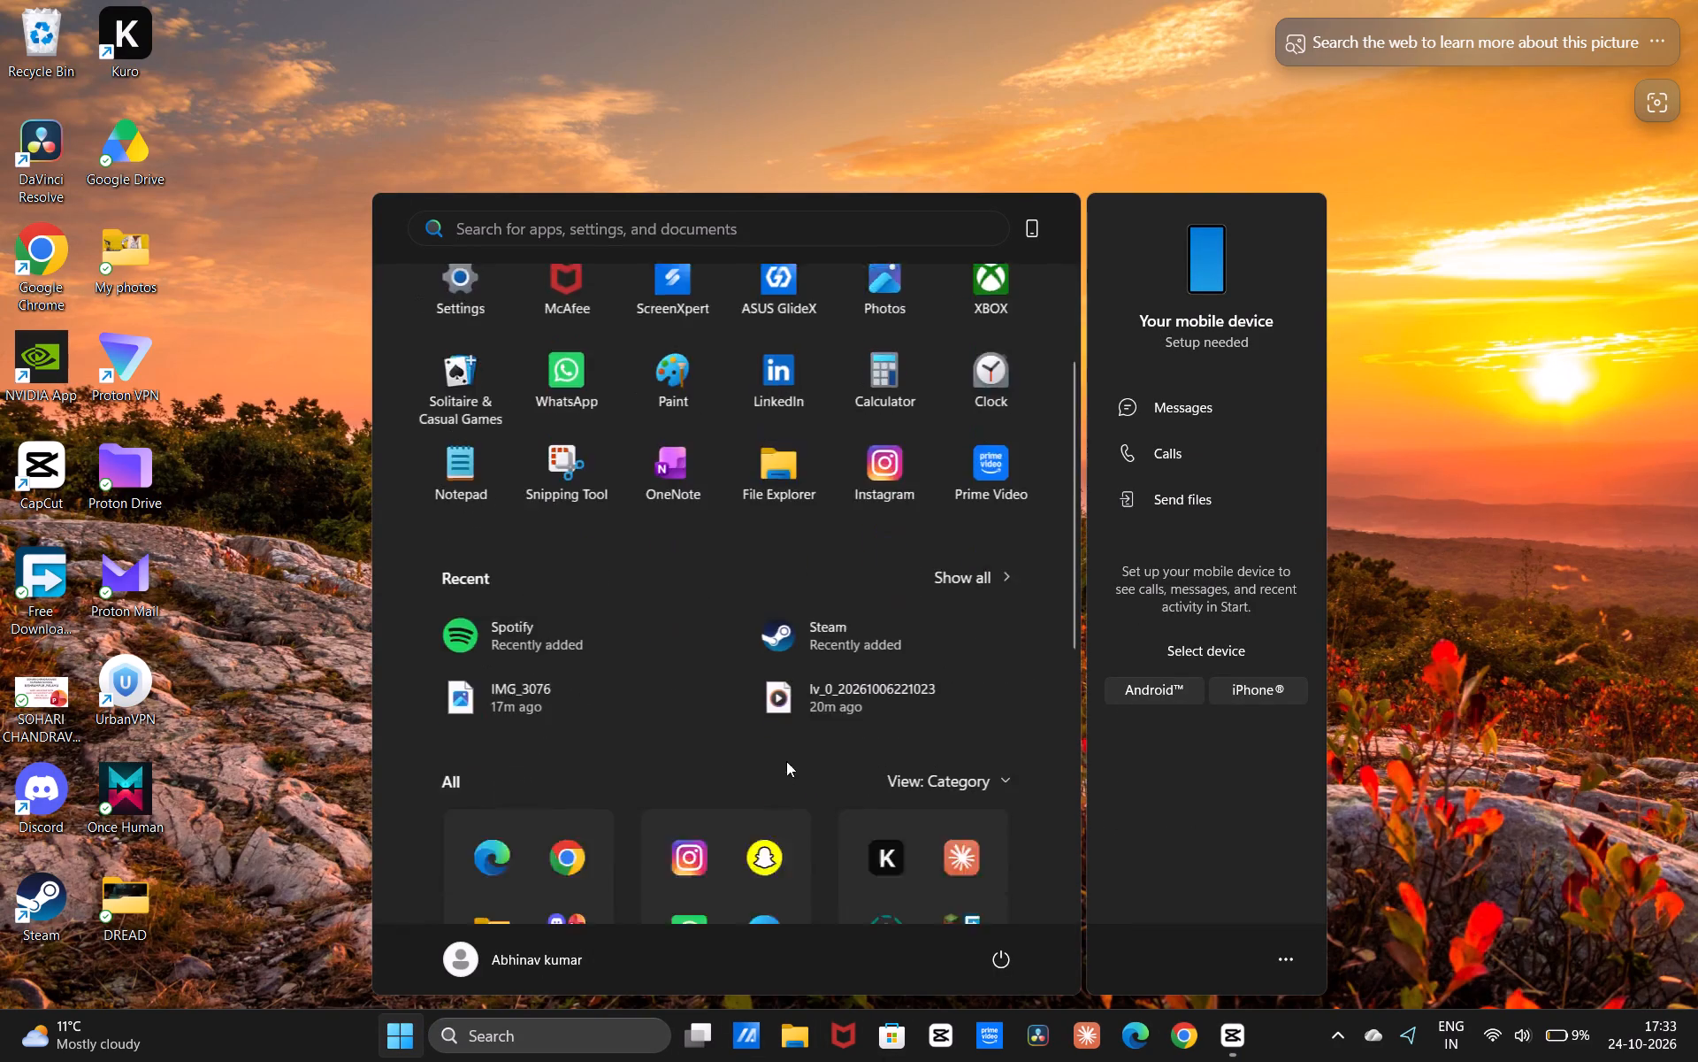
pyautogui.click(879, 546)
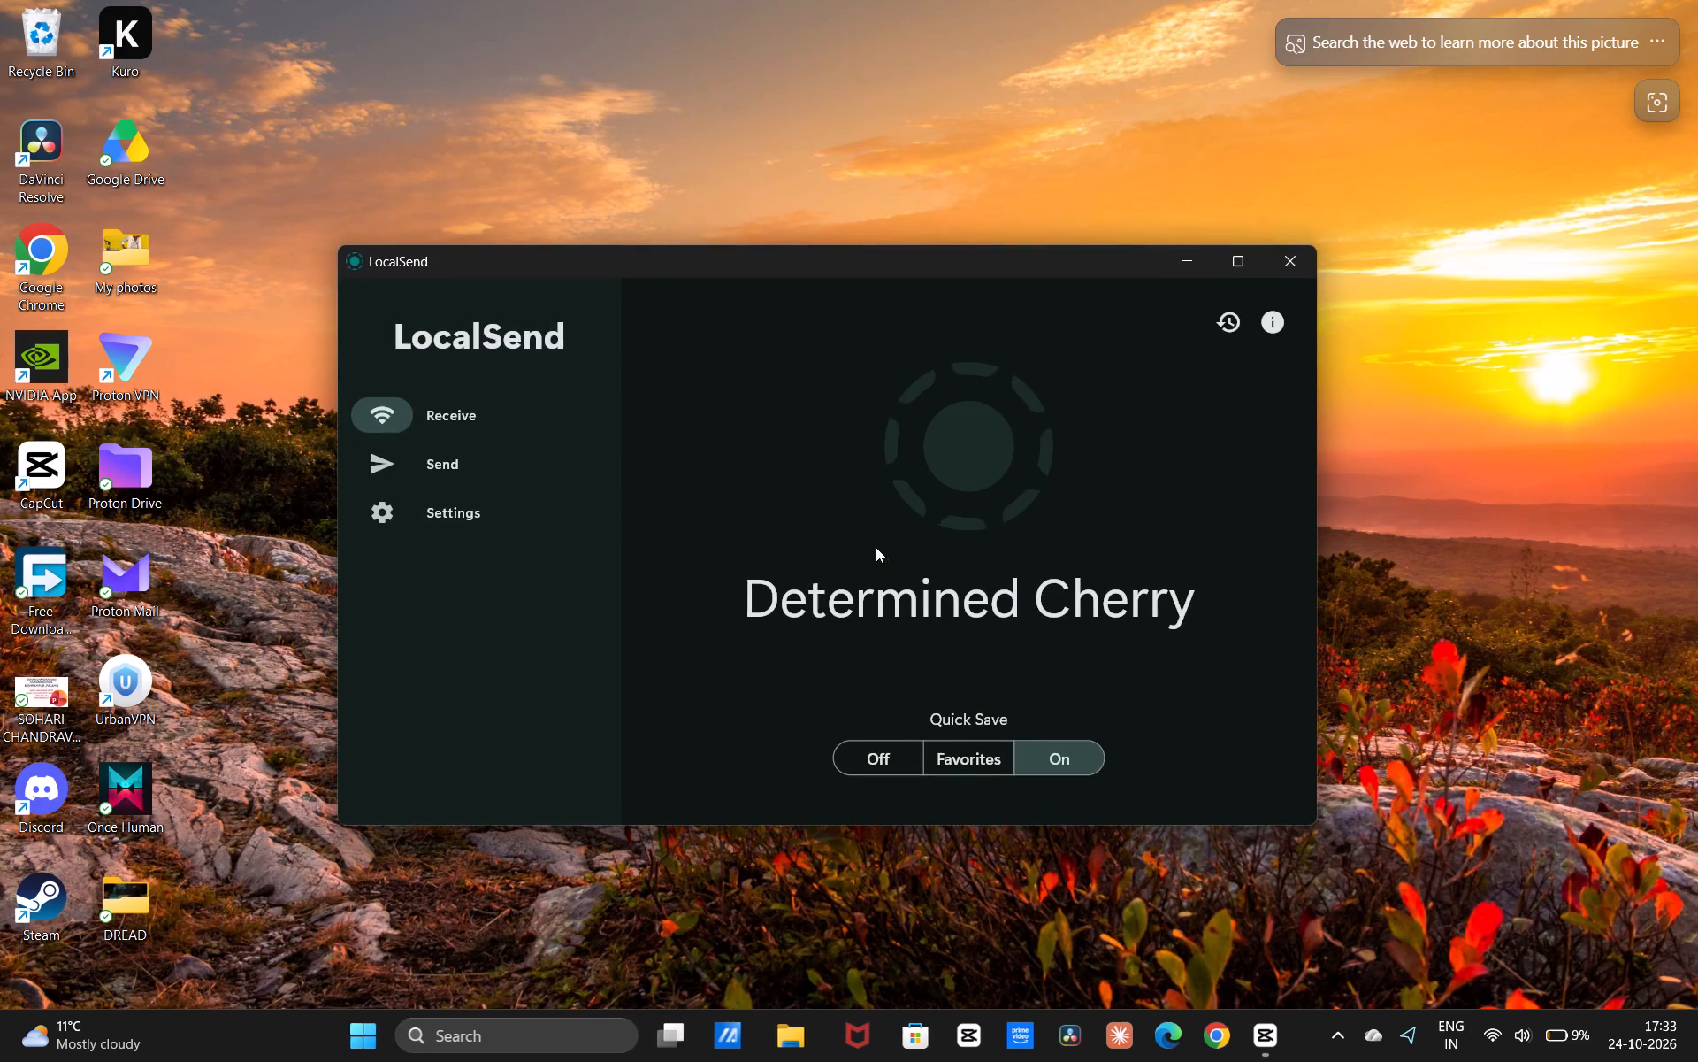
# Open the "1024 (3)" folder inside Videos in File Explorer.
pyautogui.click(732, 1043)
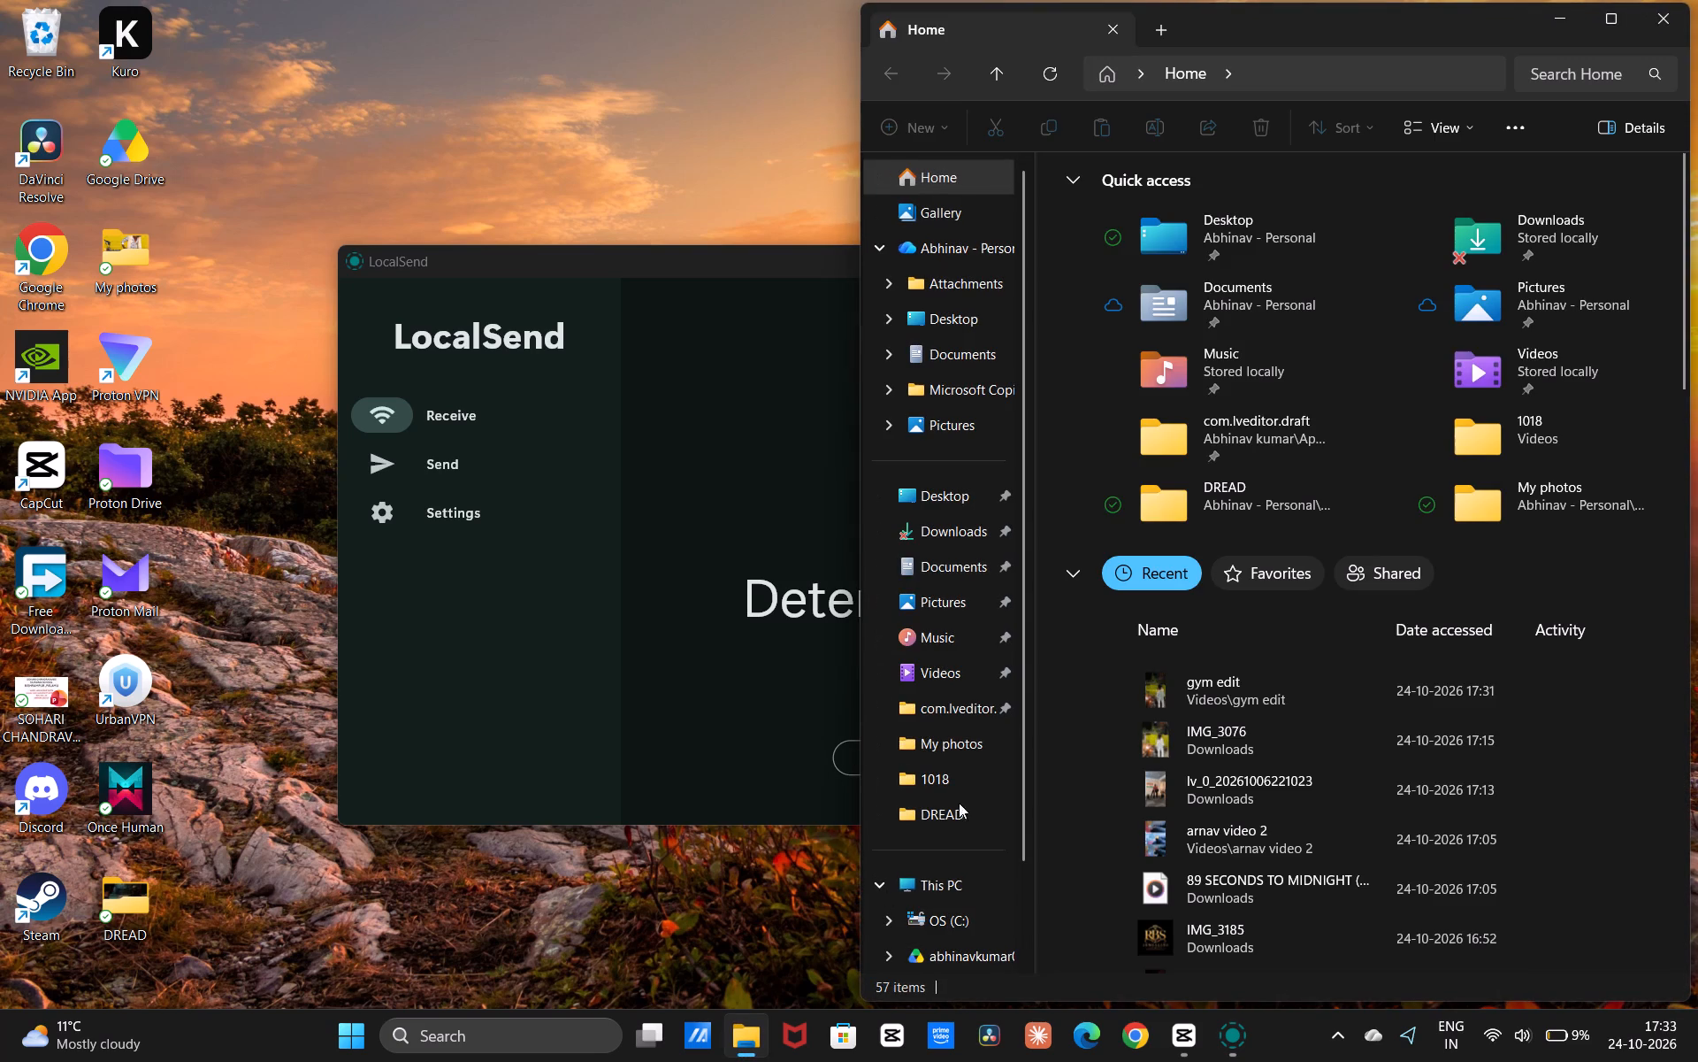
pyautogui.click(948, 685)
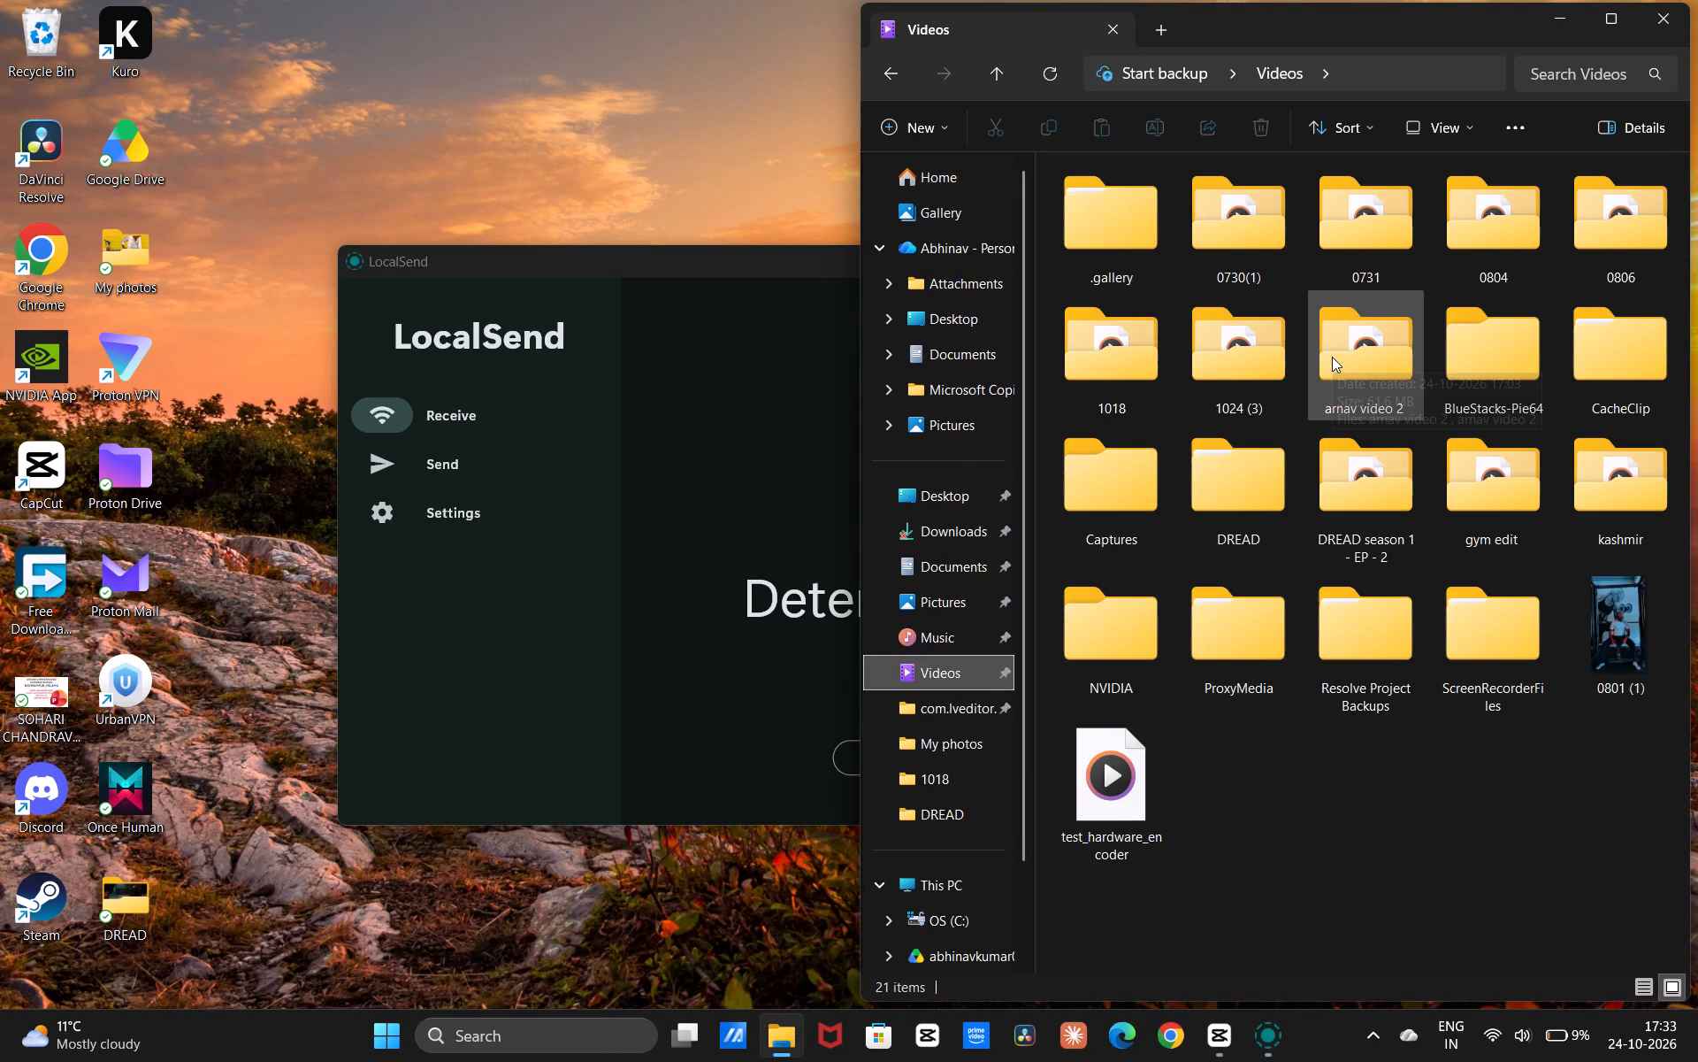
pyautogui.doubleClick(1219, 319)
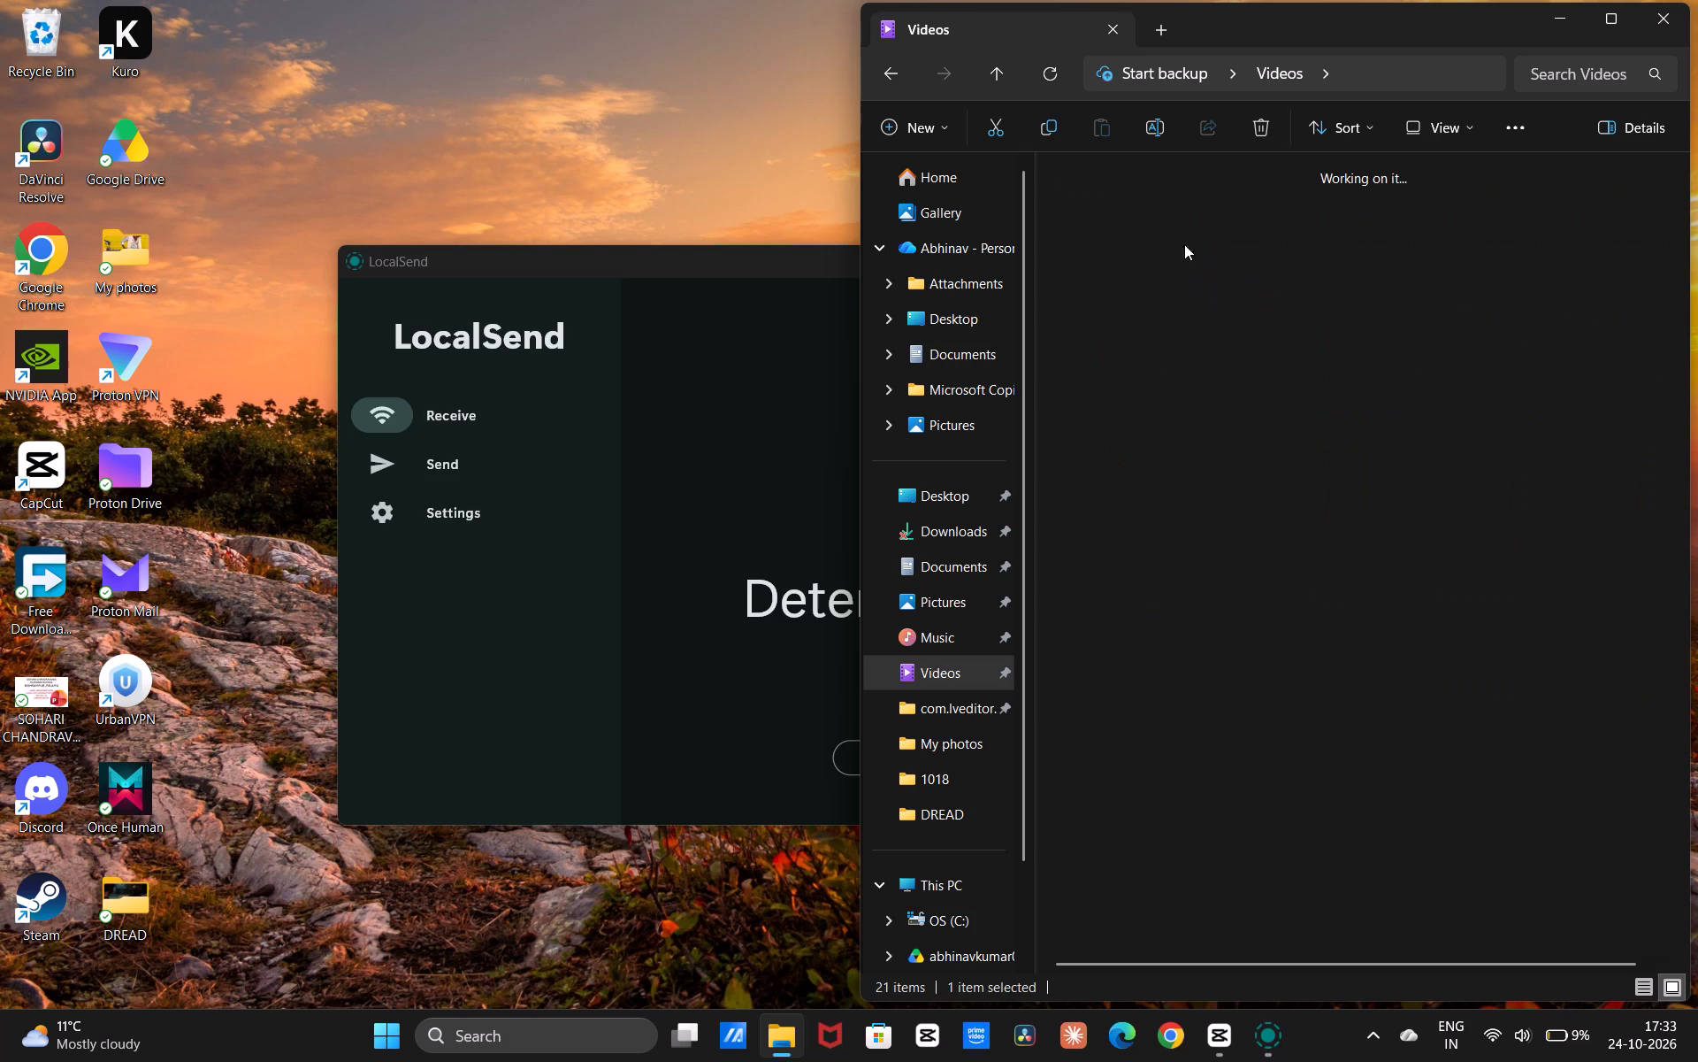
# Play both exported "1024 (3)" files in turn to identify the video, closing the player after each.
pyautogui.doubleClick(1163, 210)
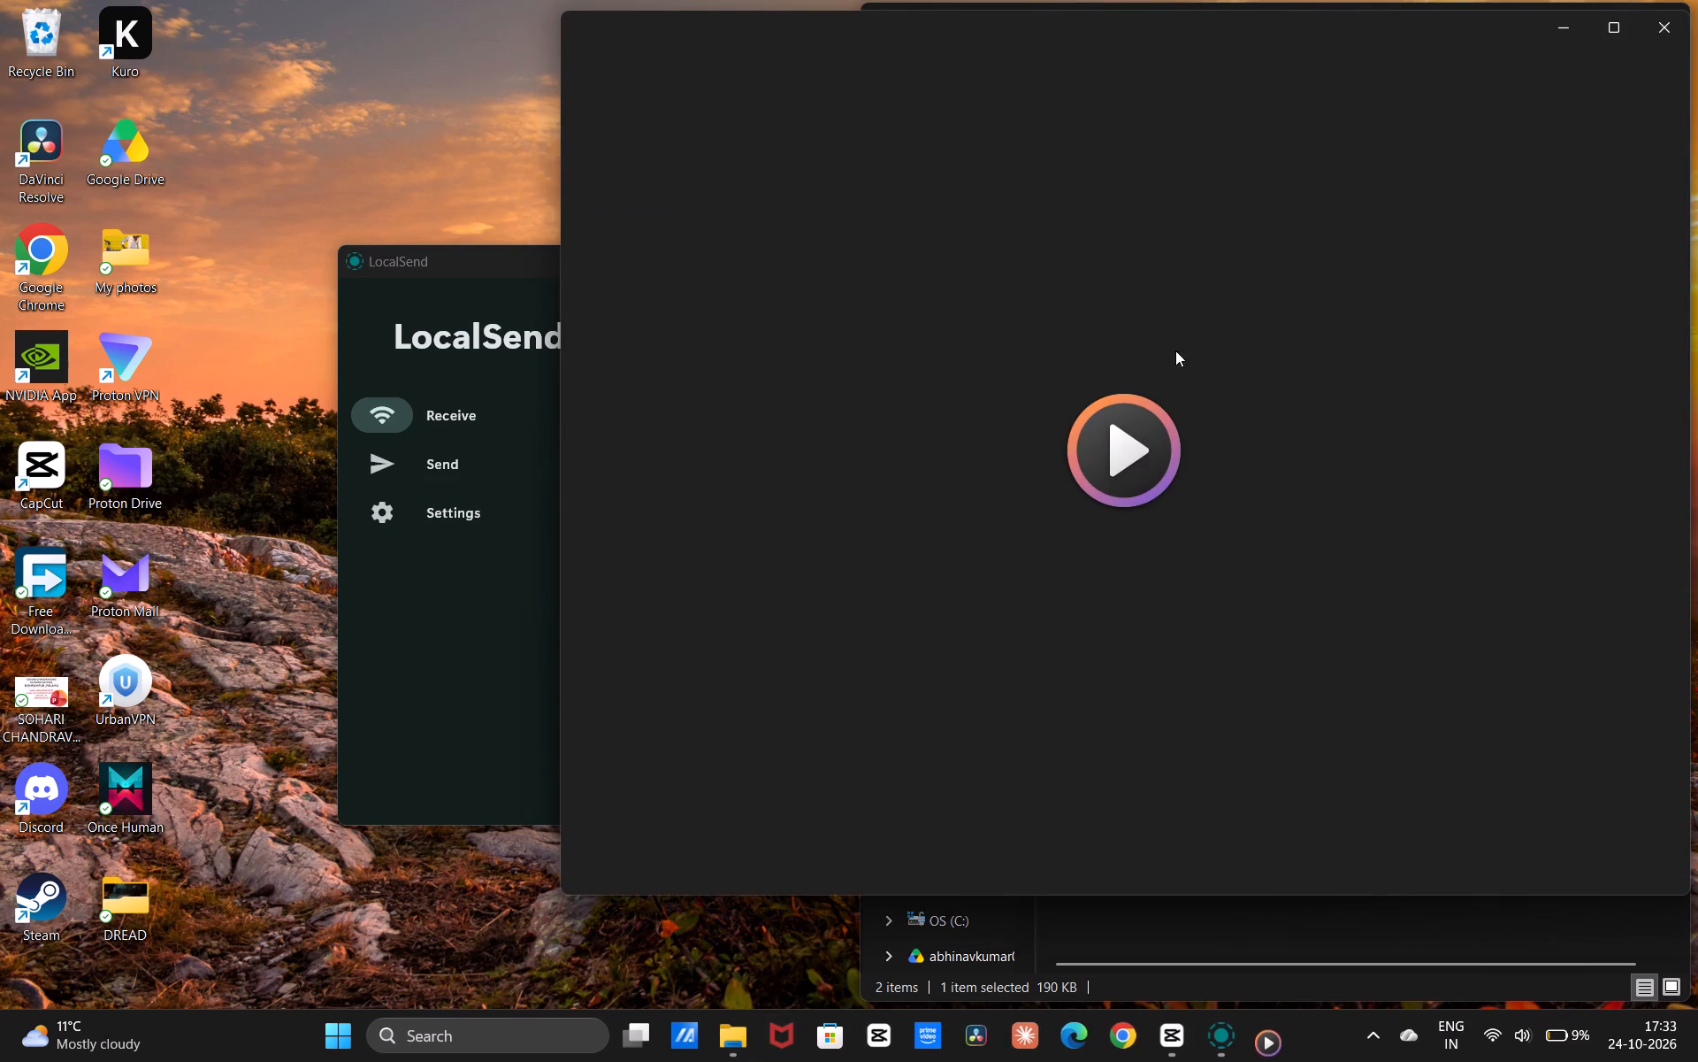
pyautogui.click(1116, 424)
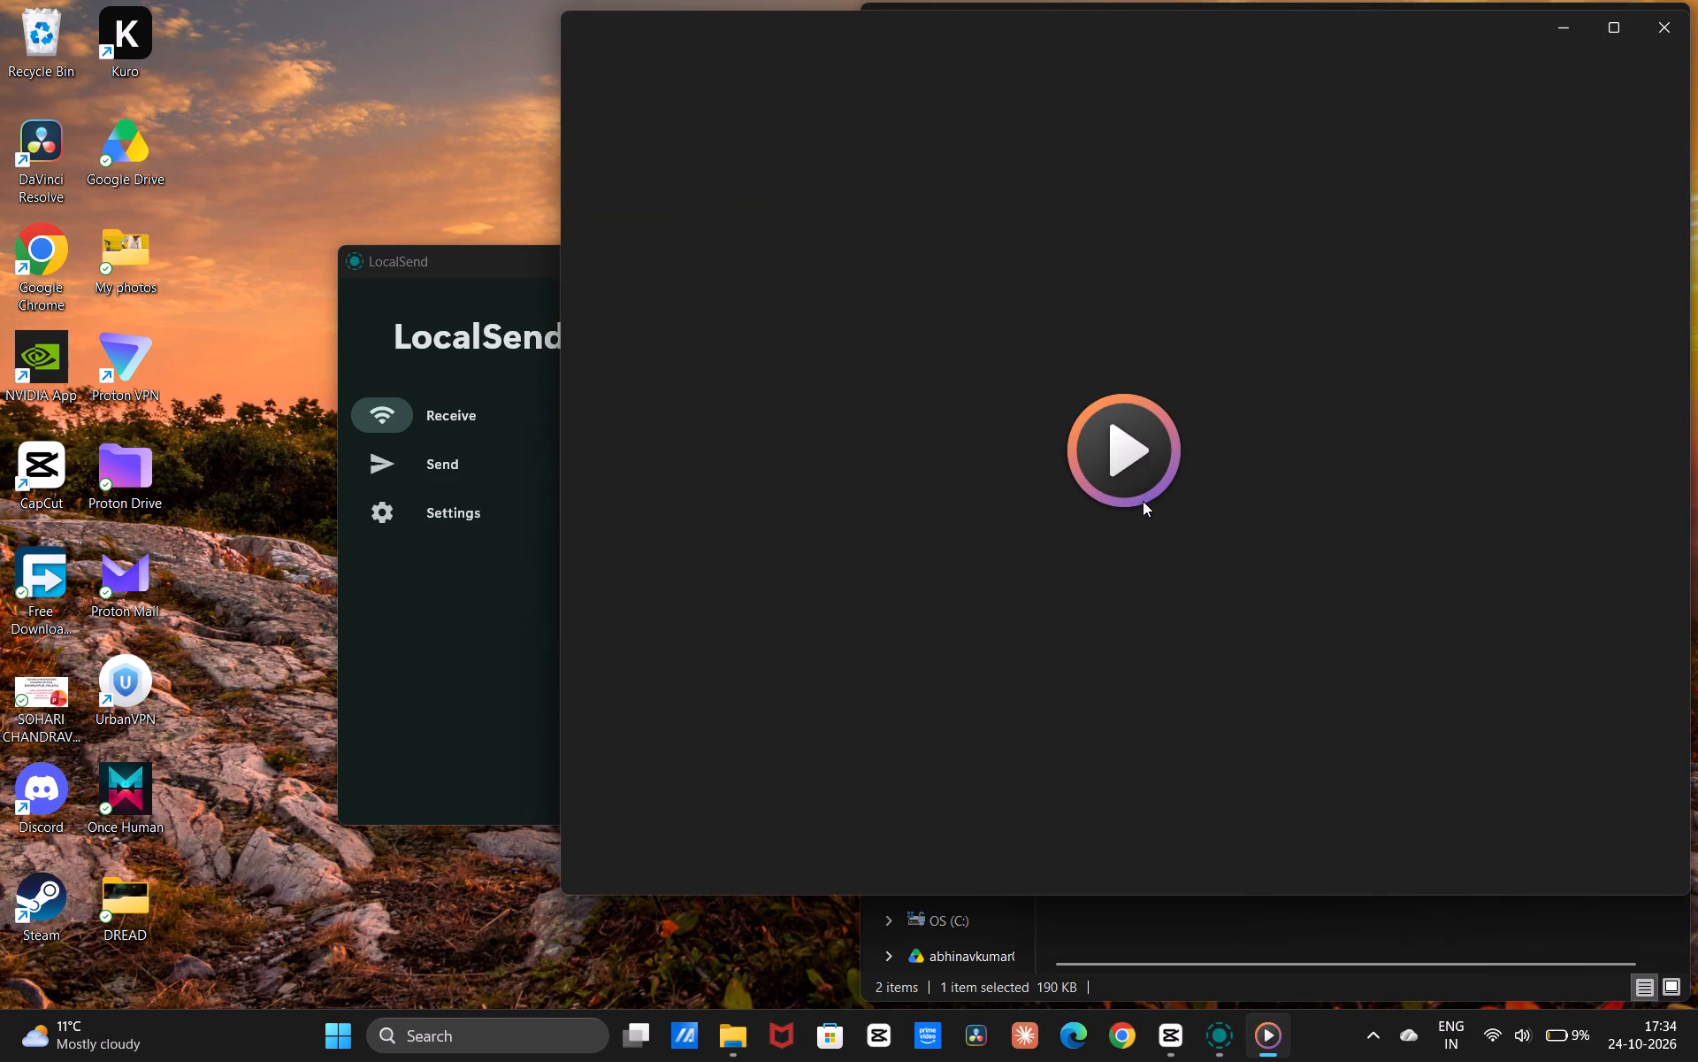
pyautogui.click(1132, 473)
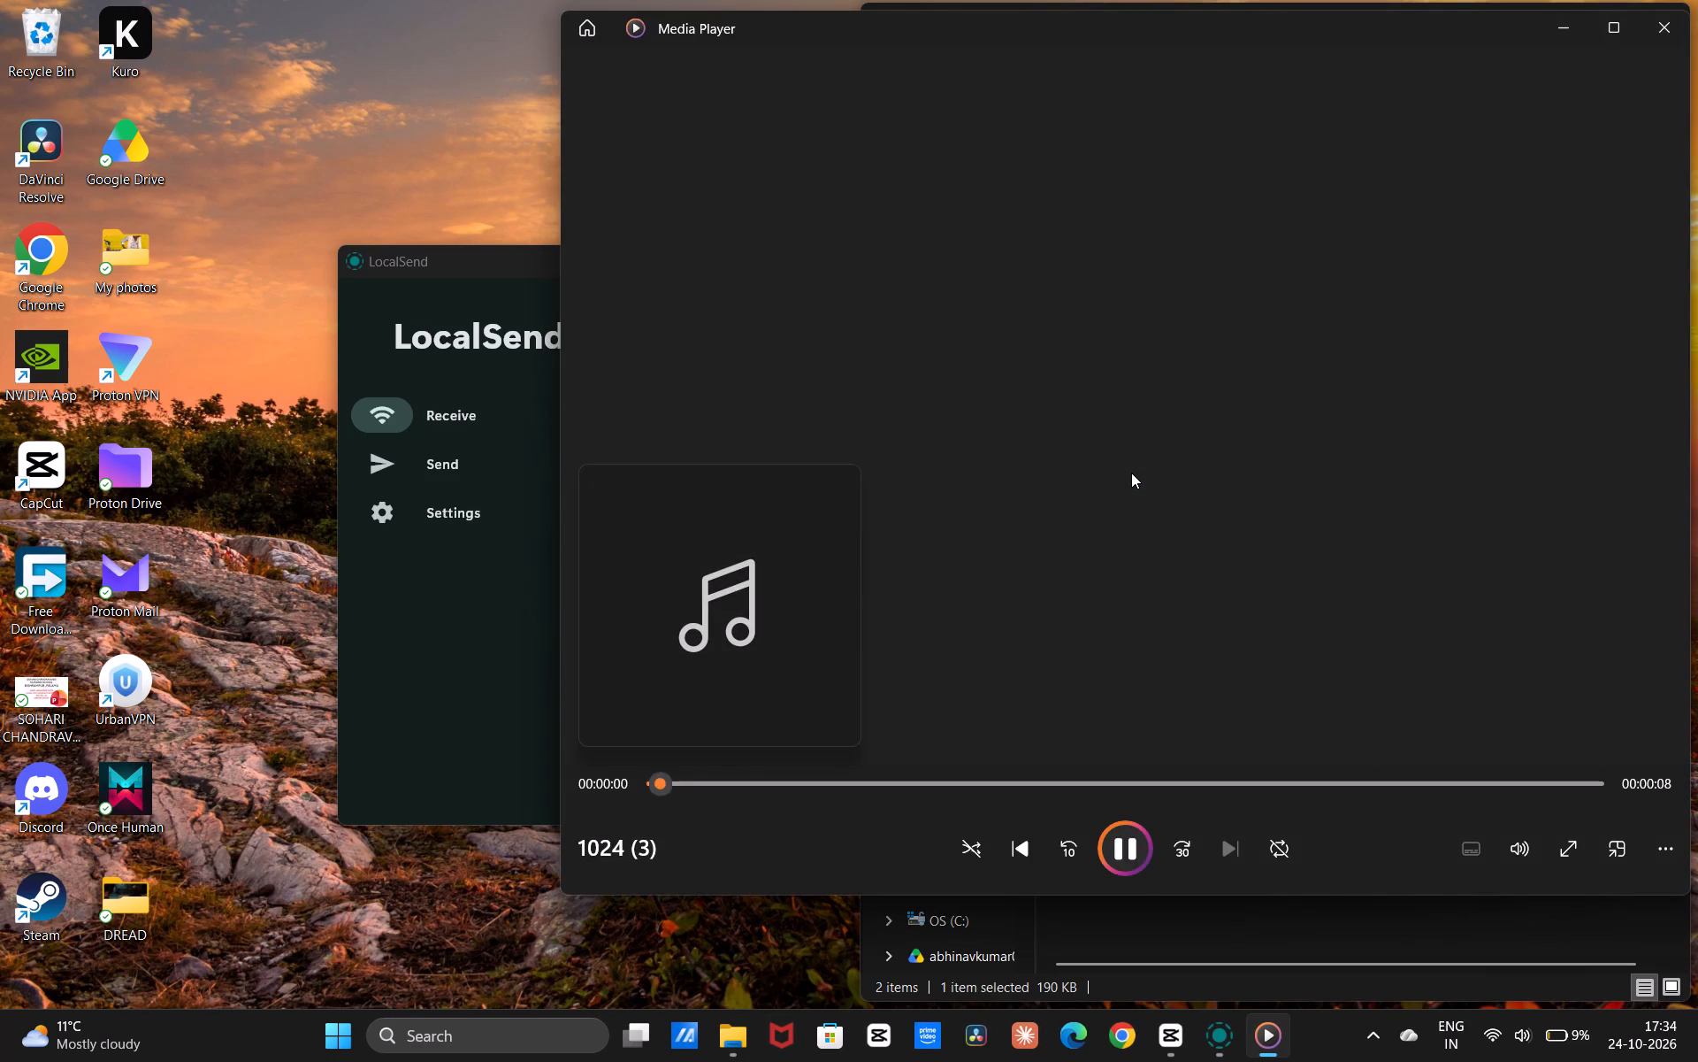
pyautogui.click(1676, 29)
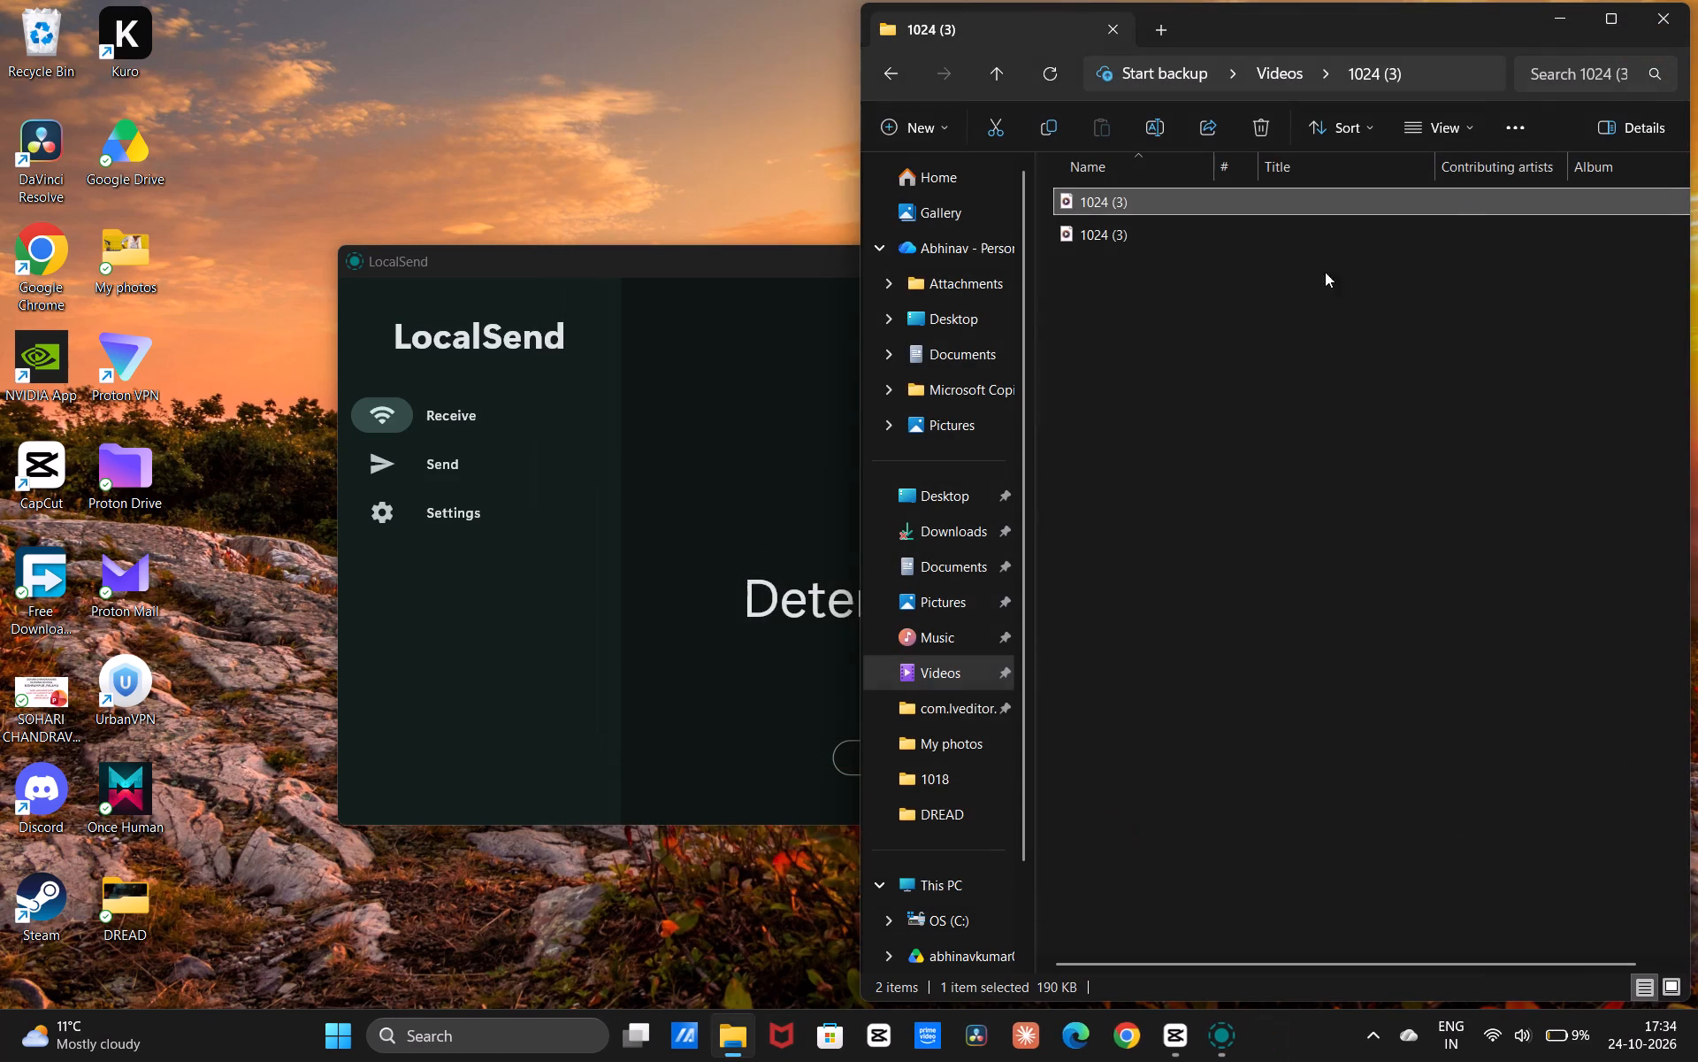
pyautogui.doubleClick(1205, 240)
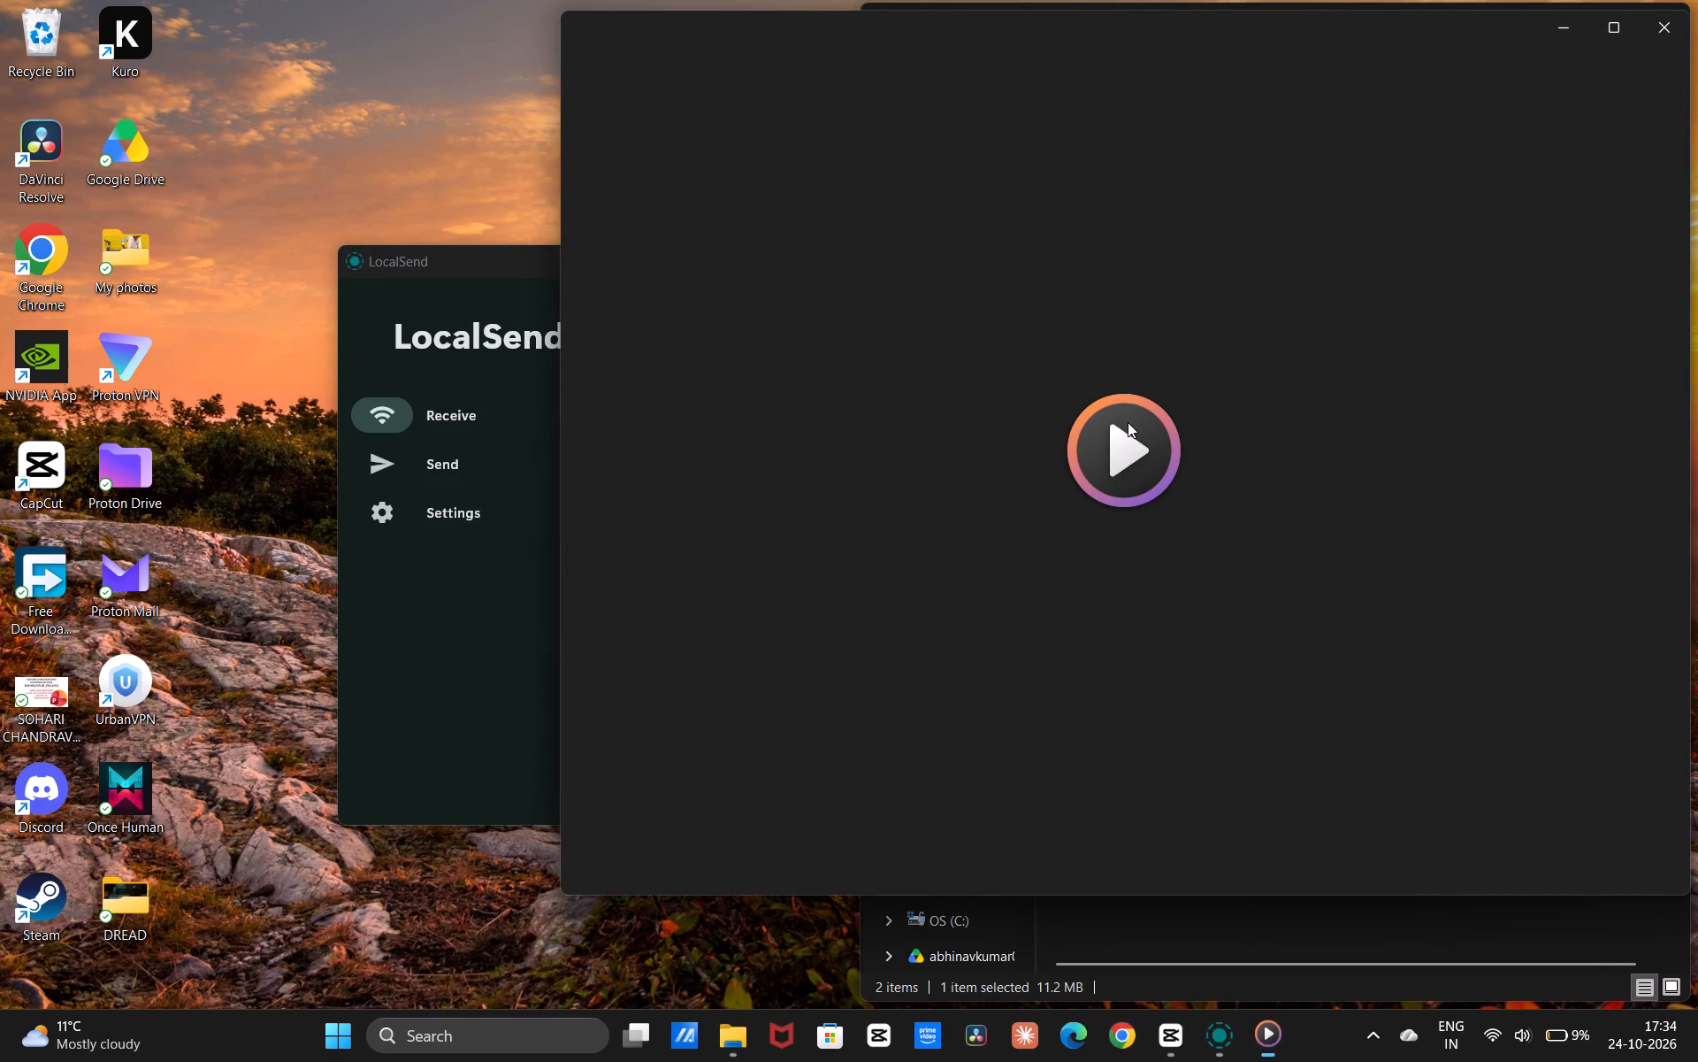
pyautogui.click(1133, 436)
pyautogui.click(1151, 503)
pyautogui.click(1090, 462)
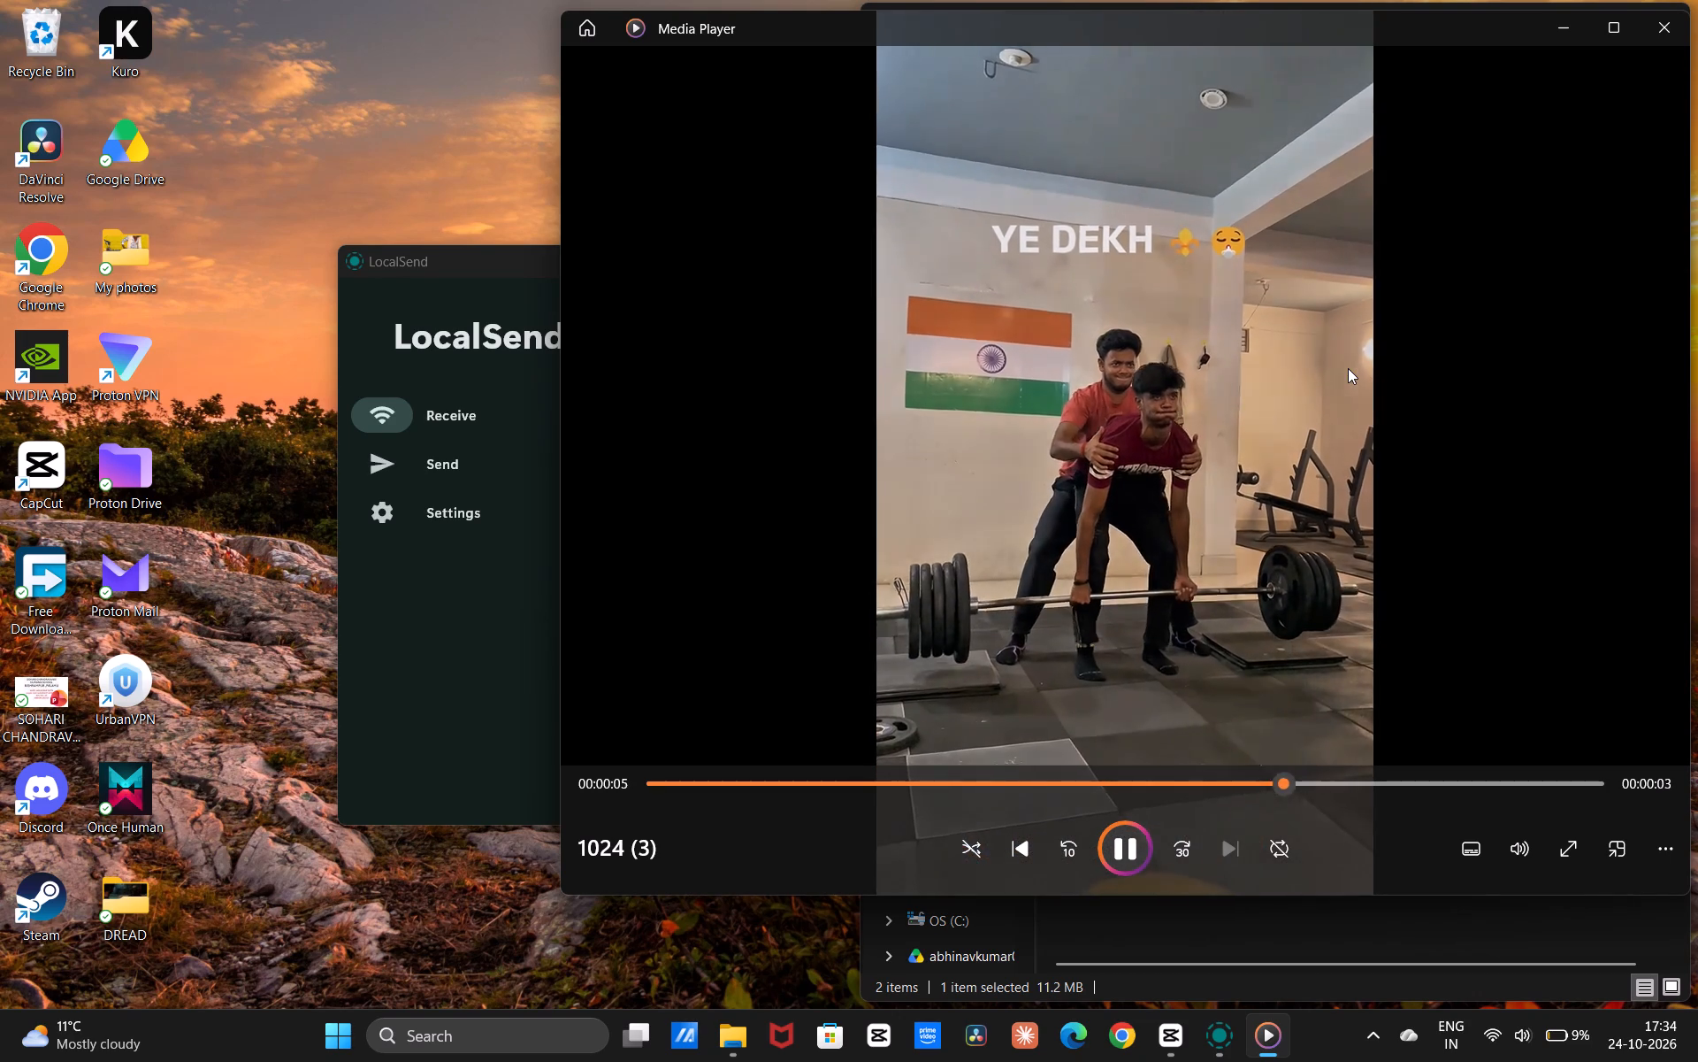
pyautogui.click(1656, 29)
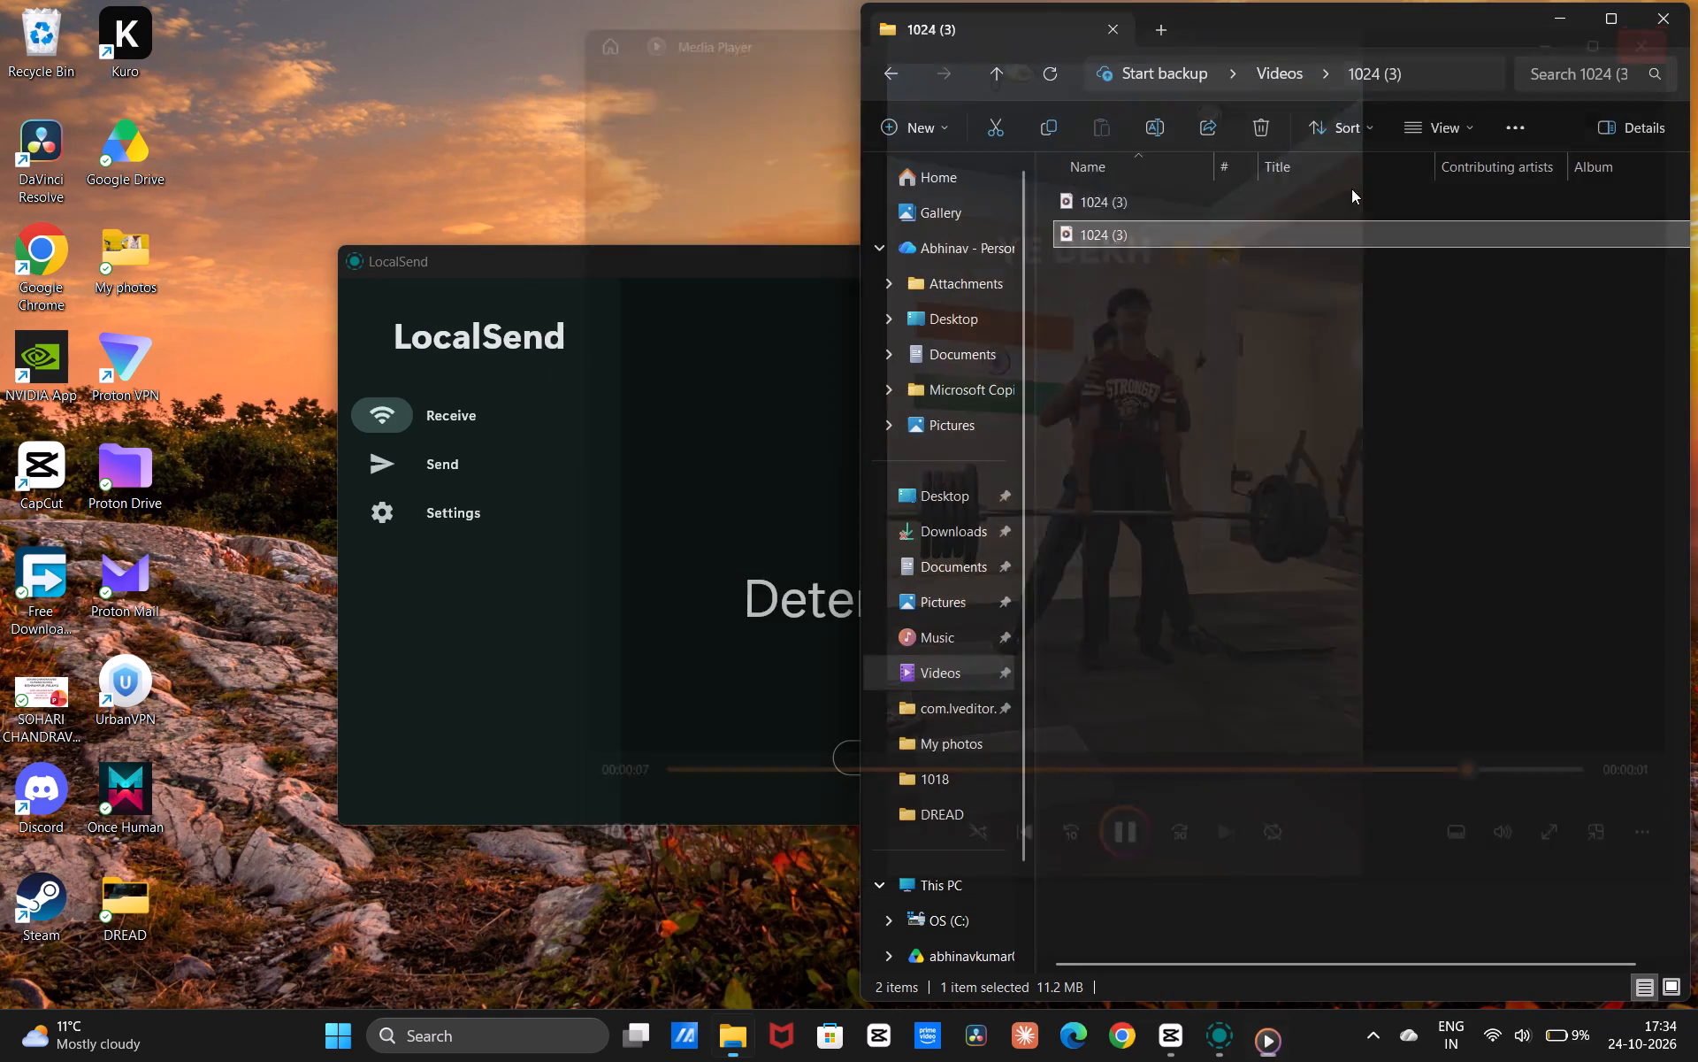
# Send the second-listed "1024 (3)" video file to the available nearby device through LocalSend.
pyautogui.moveTo(1228, 231); pyautogui.dragTo(975, 307)
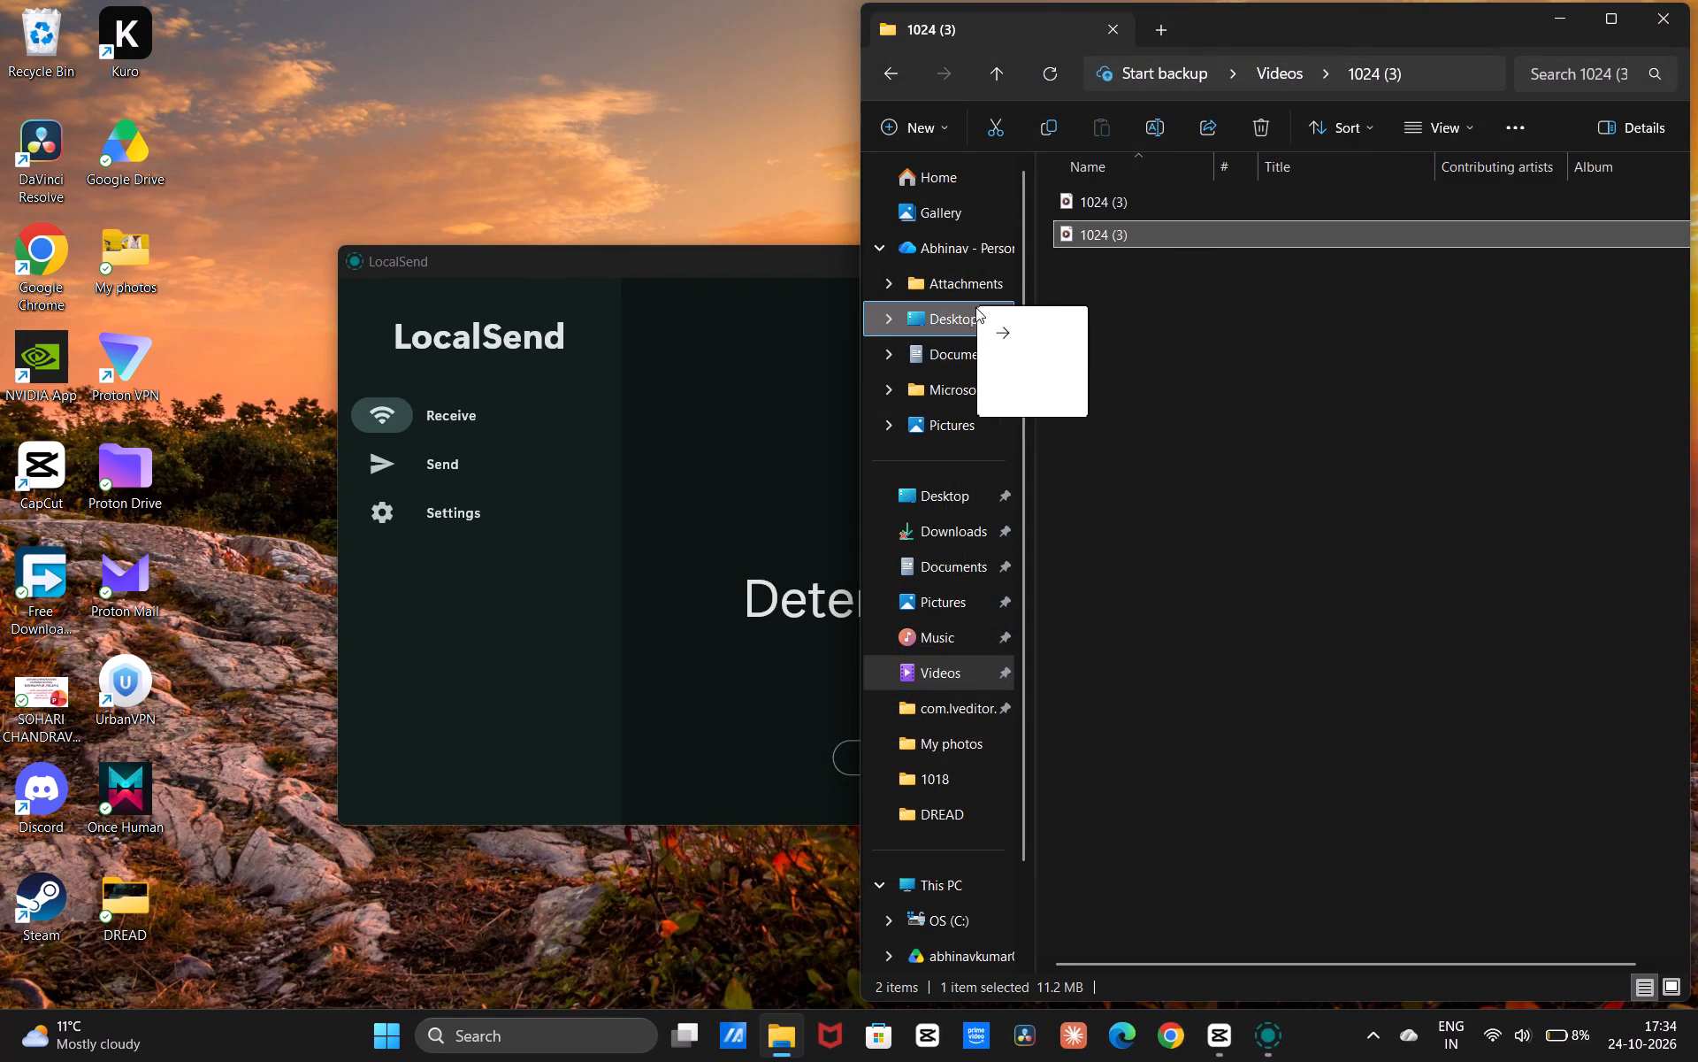
pyautogui.moveTo(975, 307); pyautogui.dragTo(779, 347)
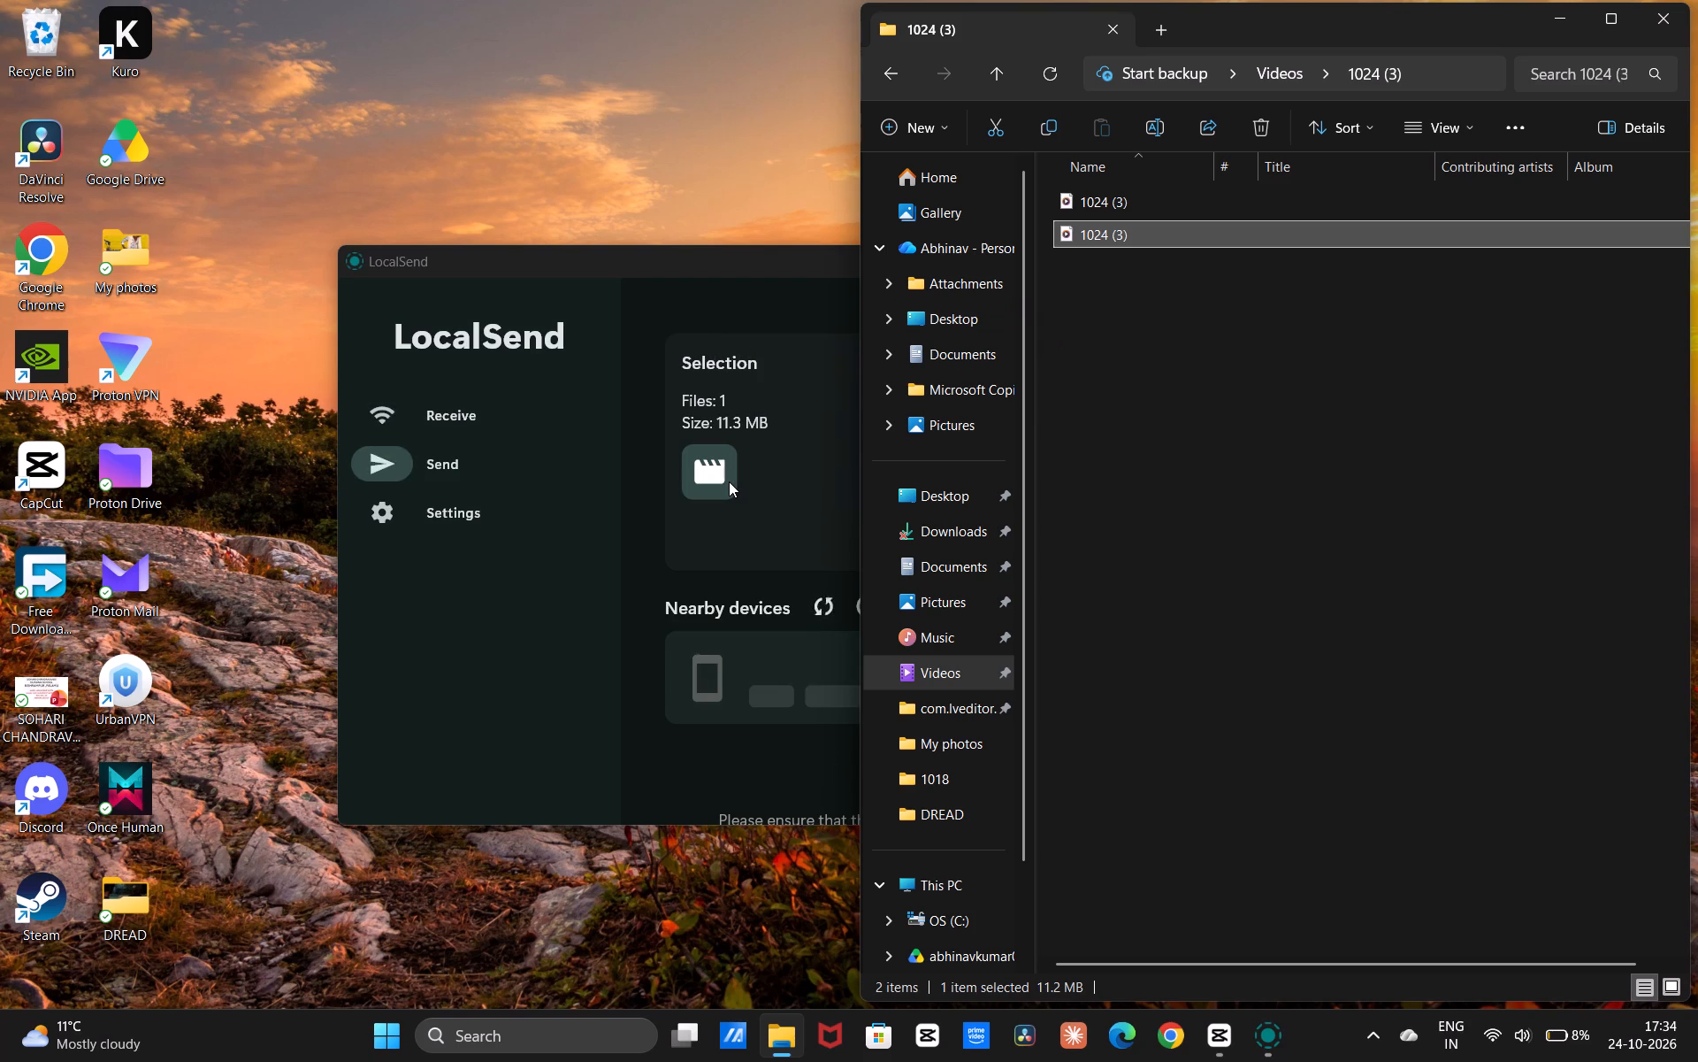
pyautogui.click(751, 719)
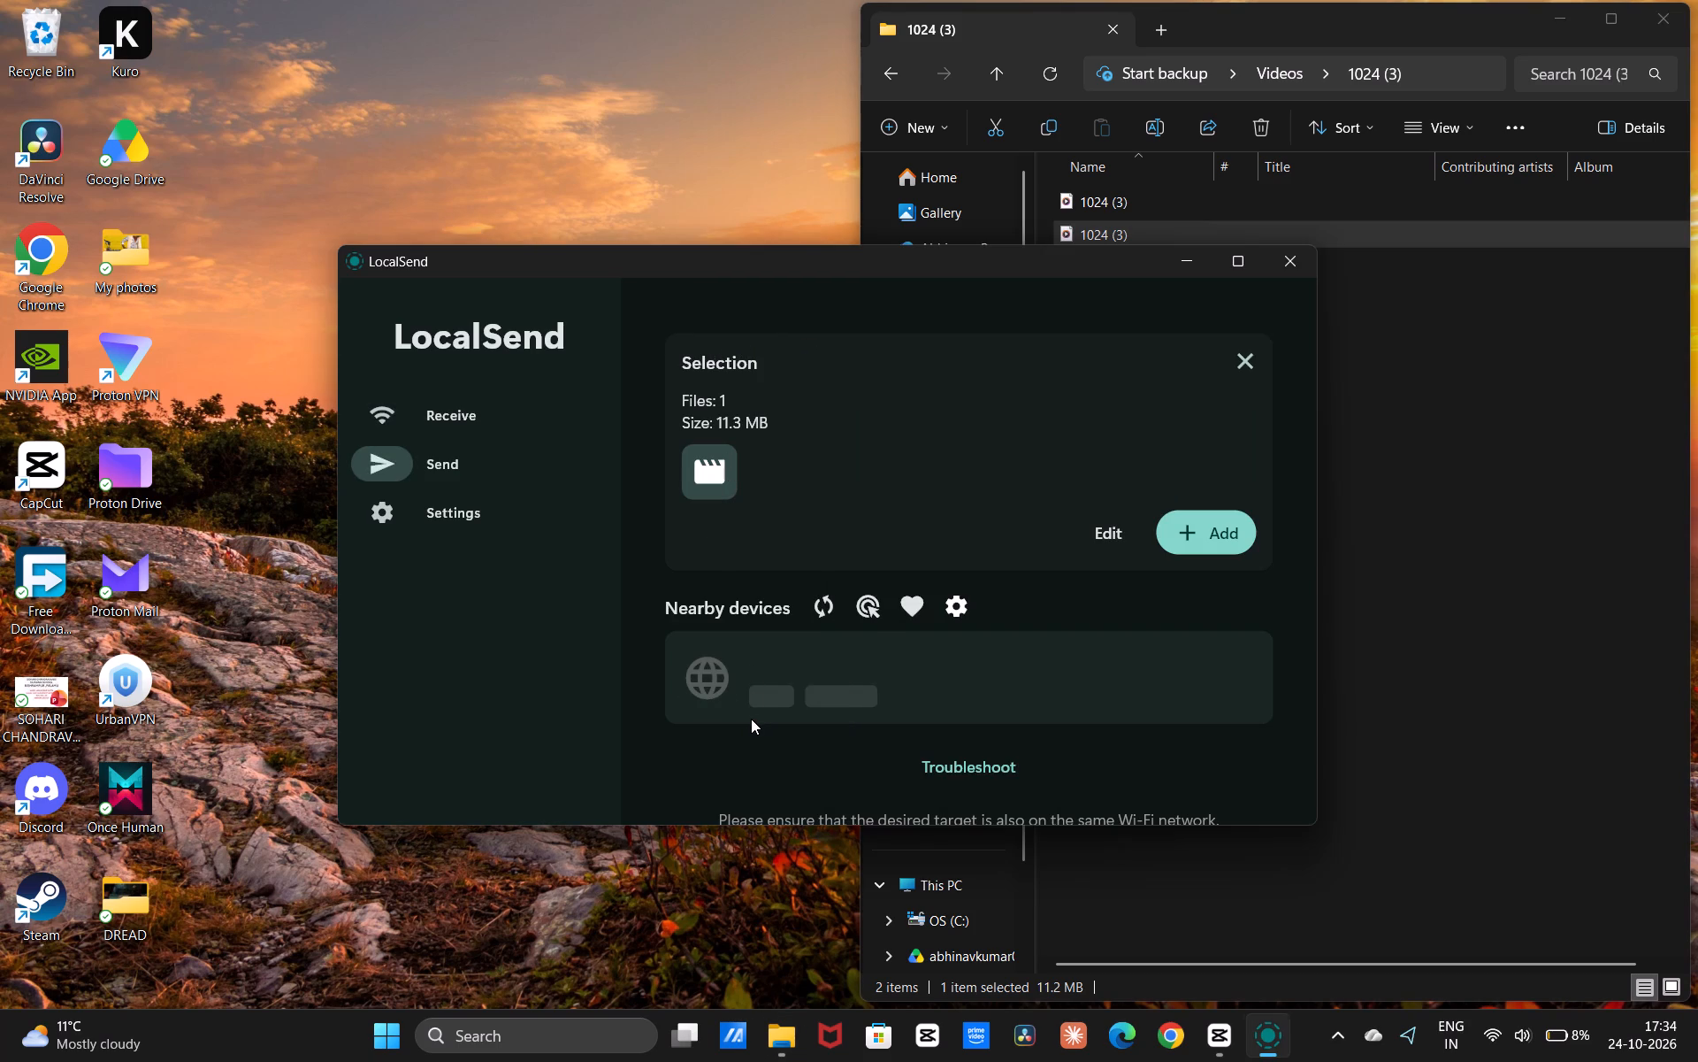
pyautogui.doubleClick(777, 694)
pyautogui.click(785, 694)
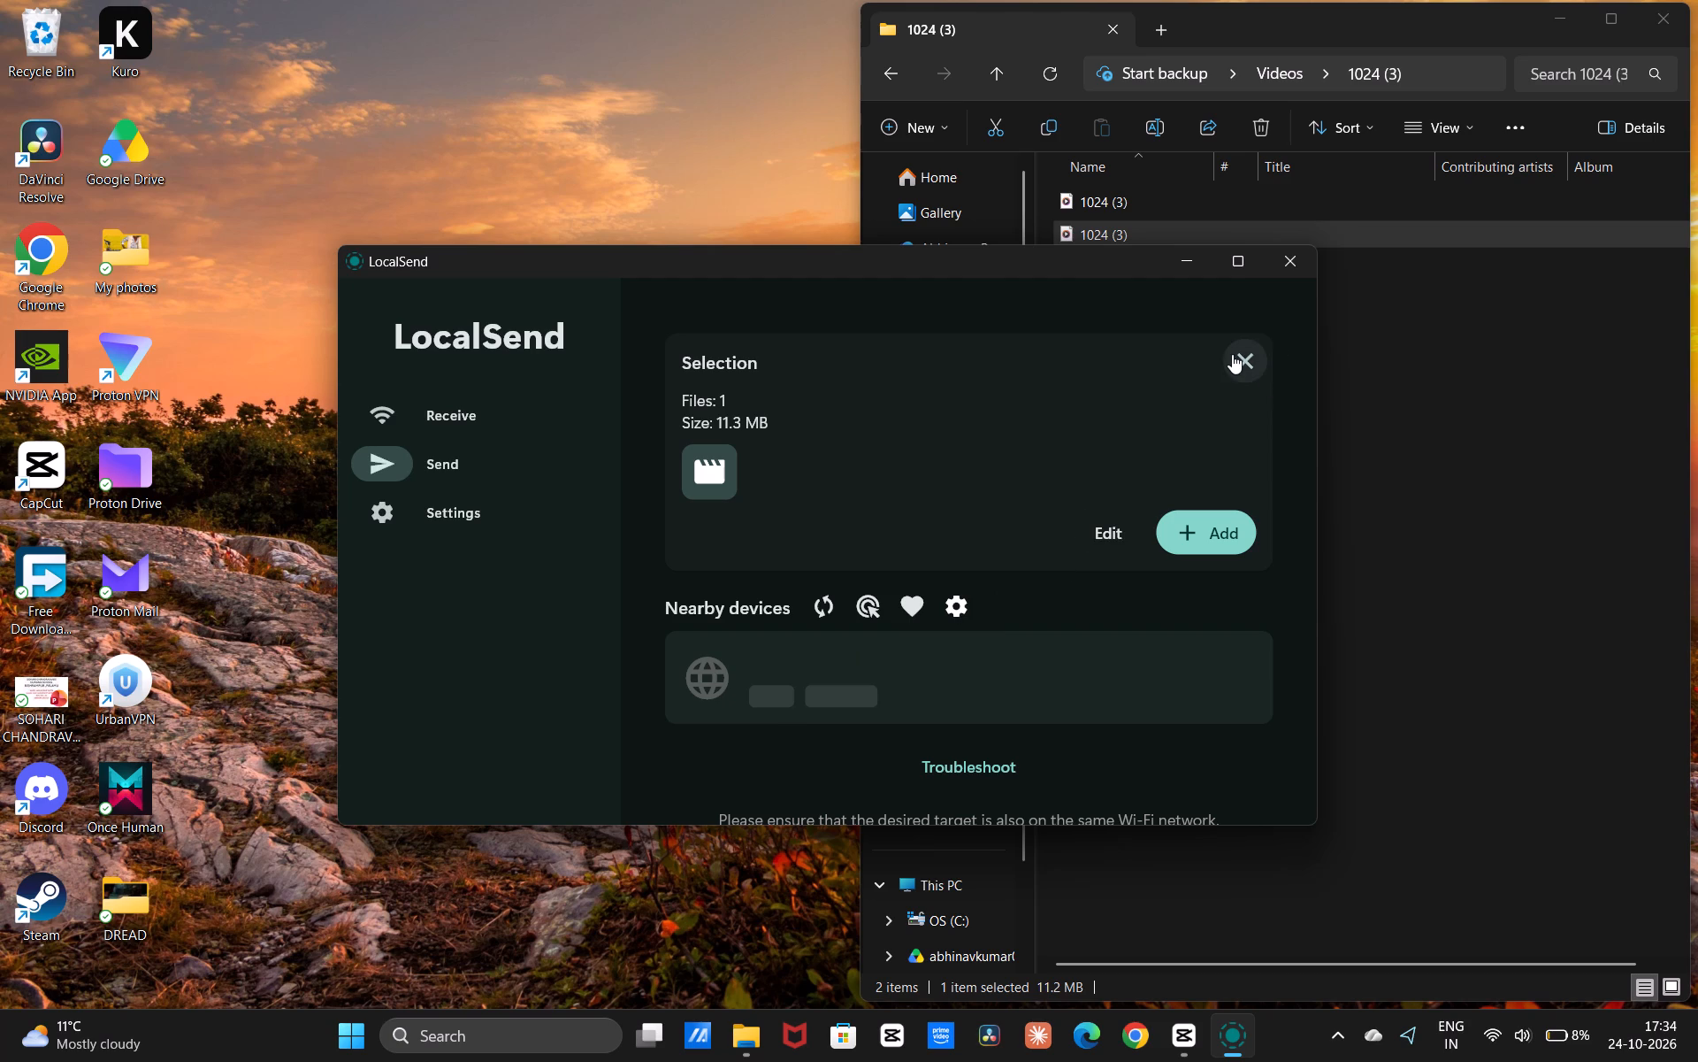
pyautogui.click(382, 412)
pyautogui.click(409, 466)
pyautogui.click(950, 699)
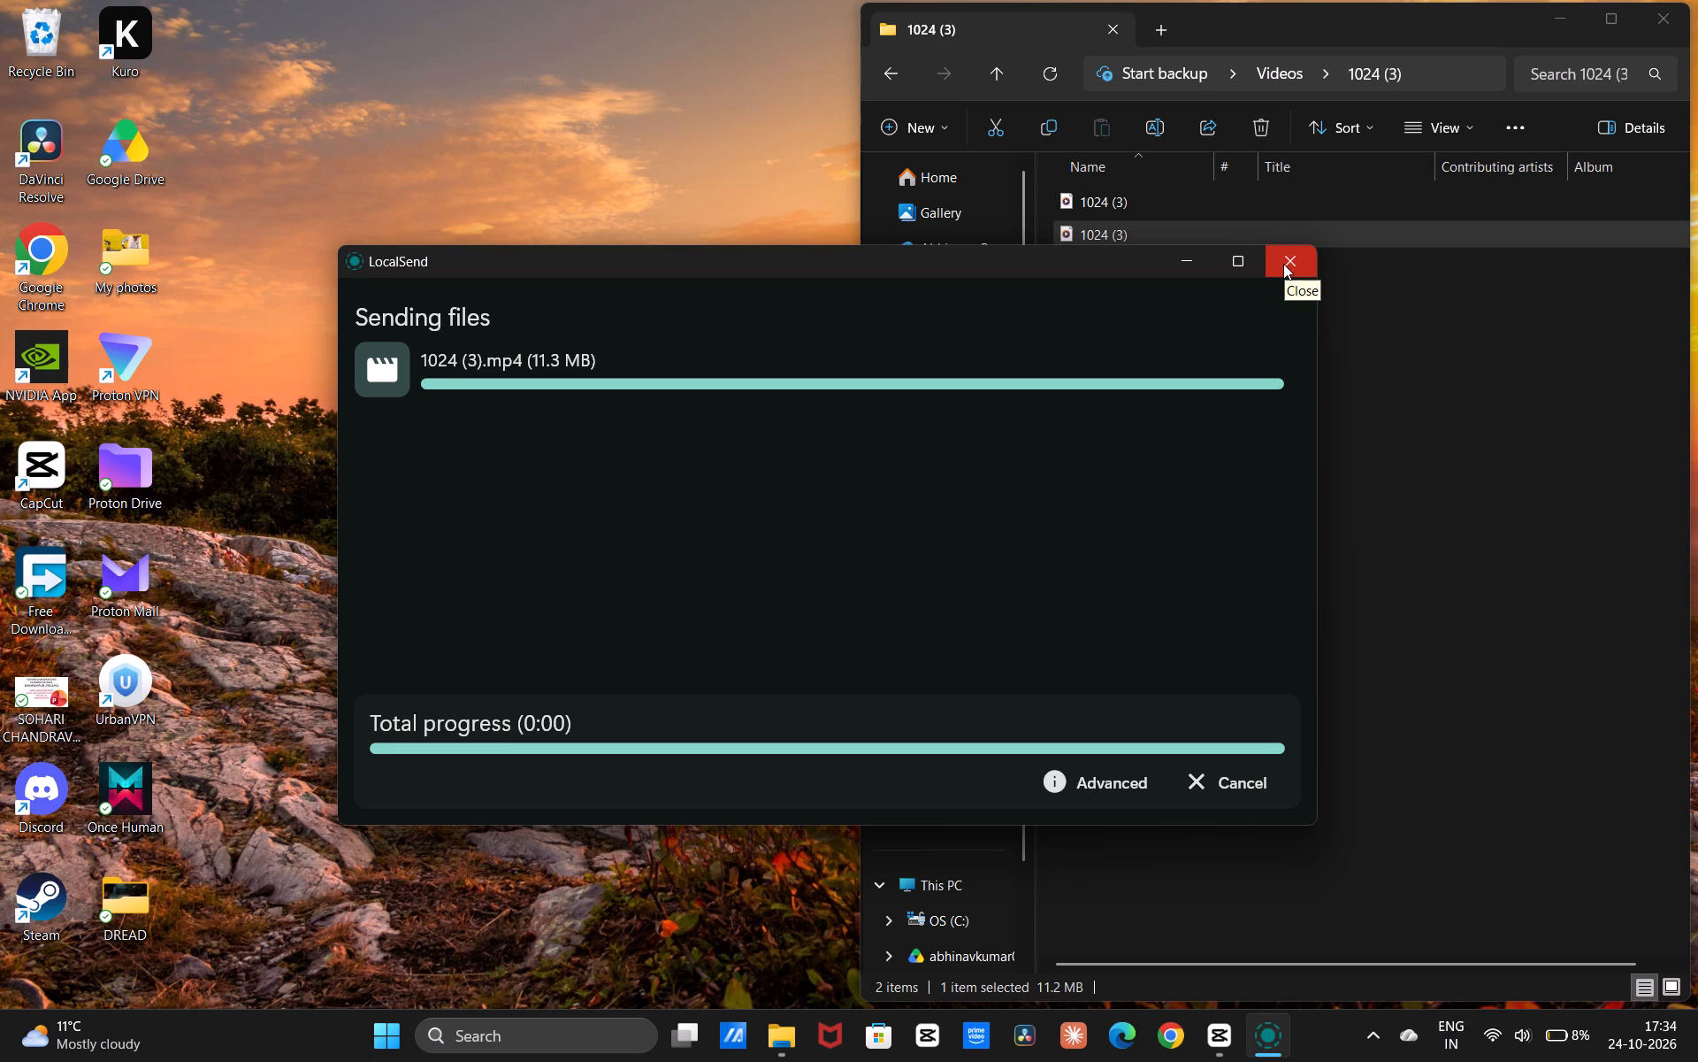
# Close the LocalSend window and the File Explorer window showing the "1024 (3)" folder.
pyautogui.click(1283, 264)
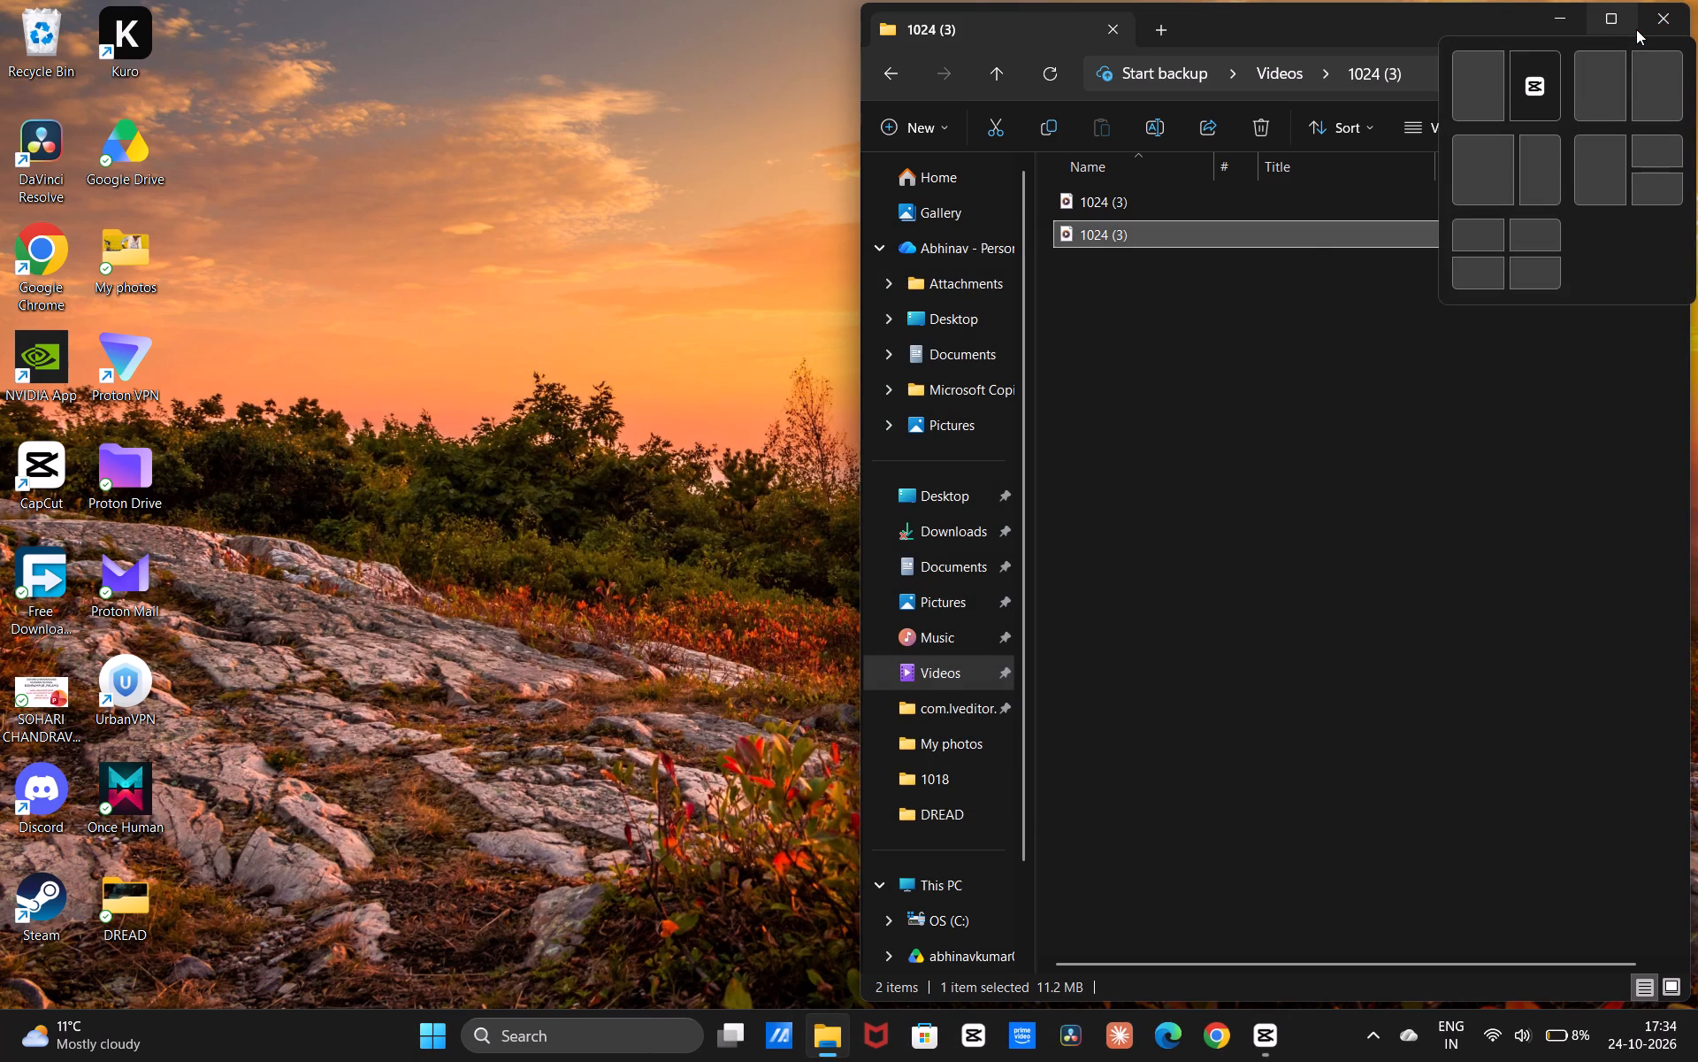
pyautogui.click(1670, 13)
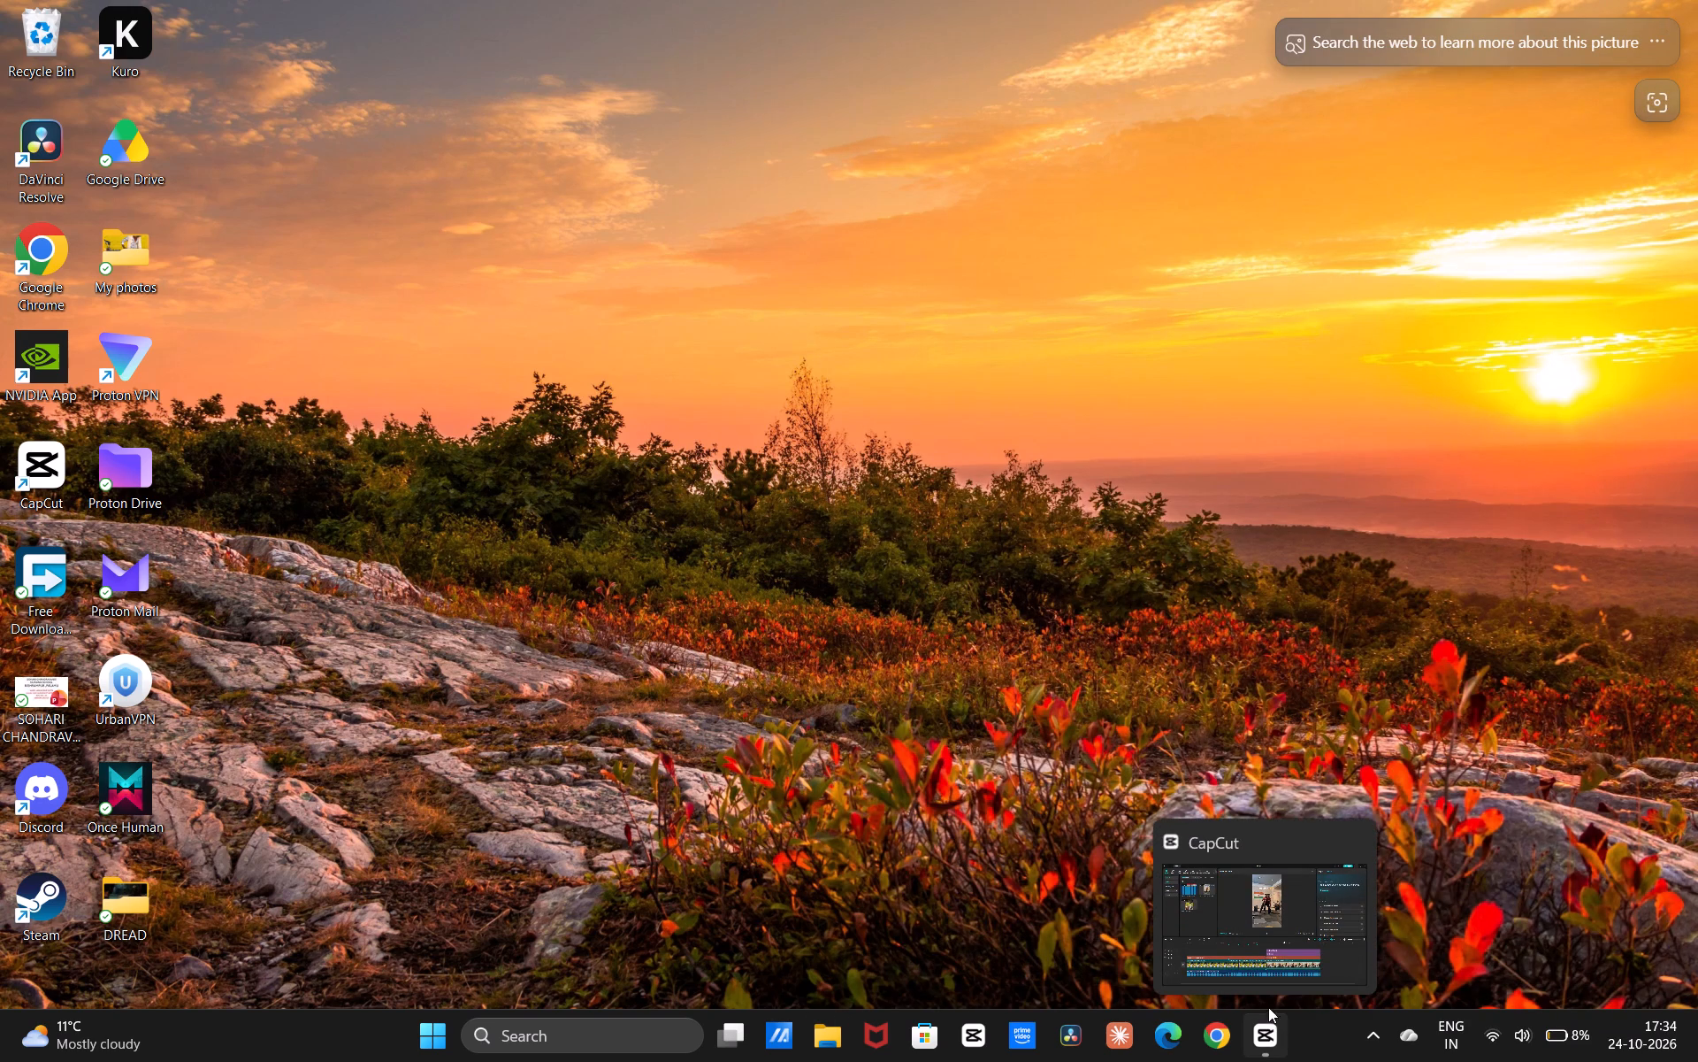
# Close the minimized CapCut project and the CapCut home window.
pyautogui.click(1348, 832)
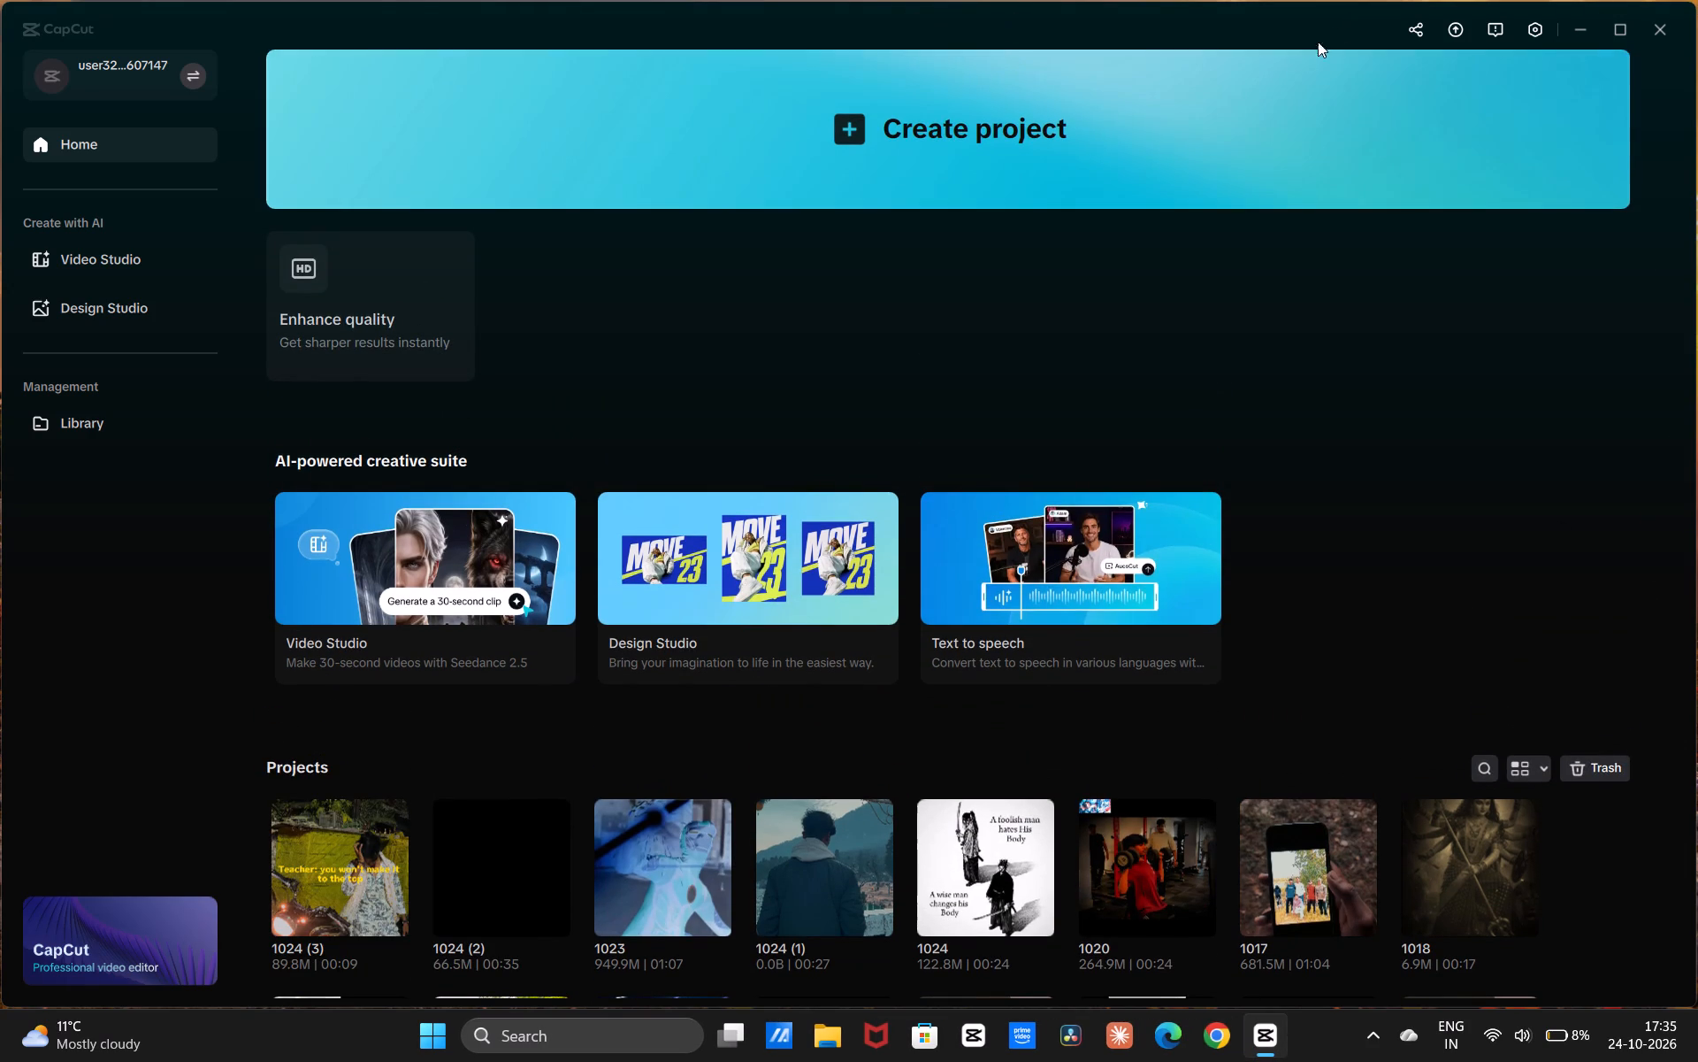
pyautogui.click(1667, 28)
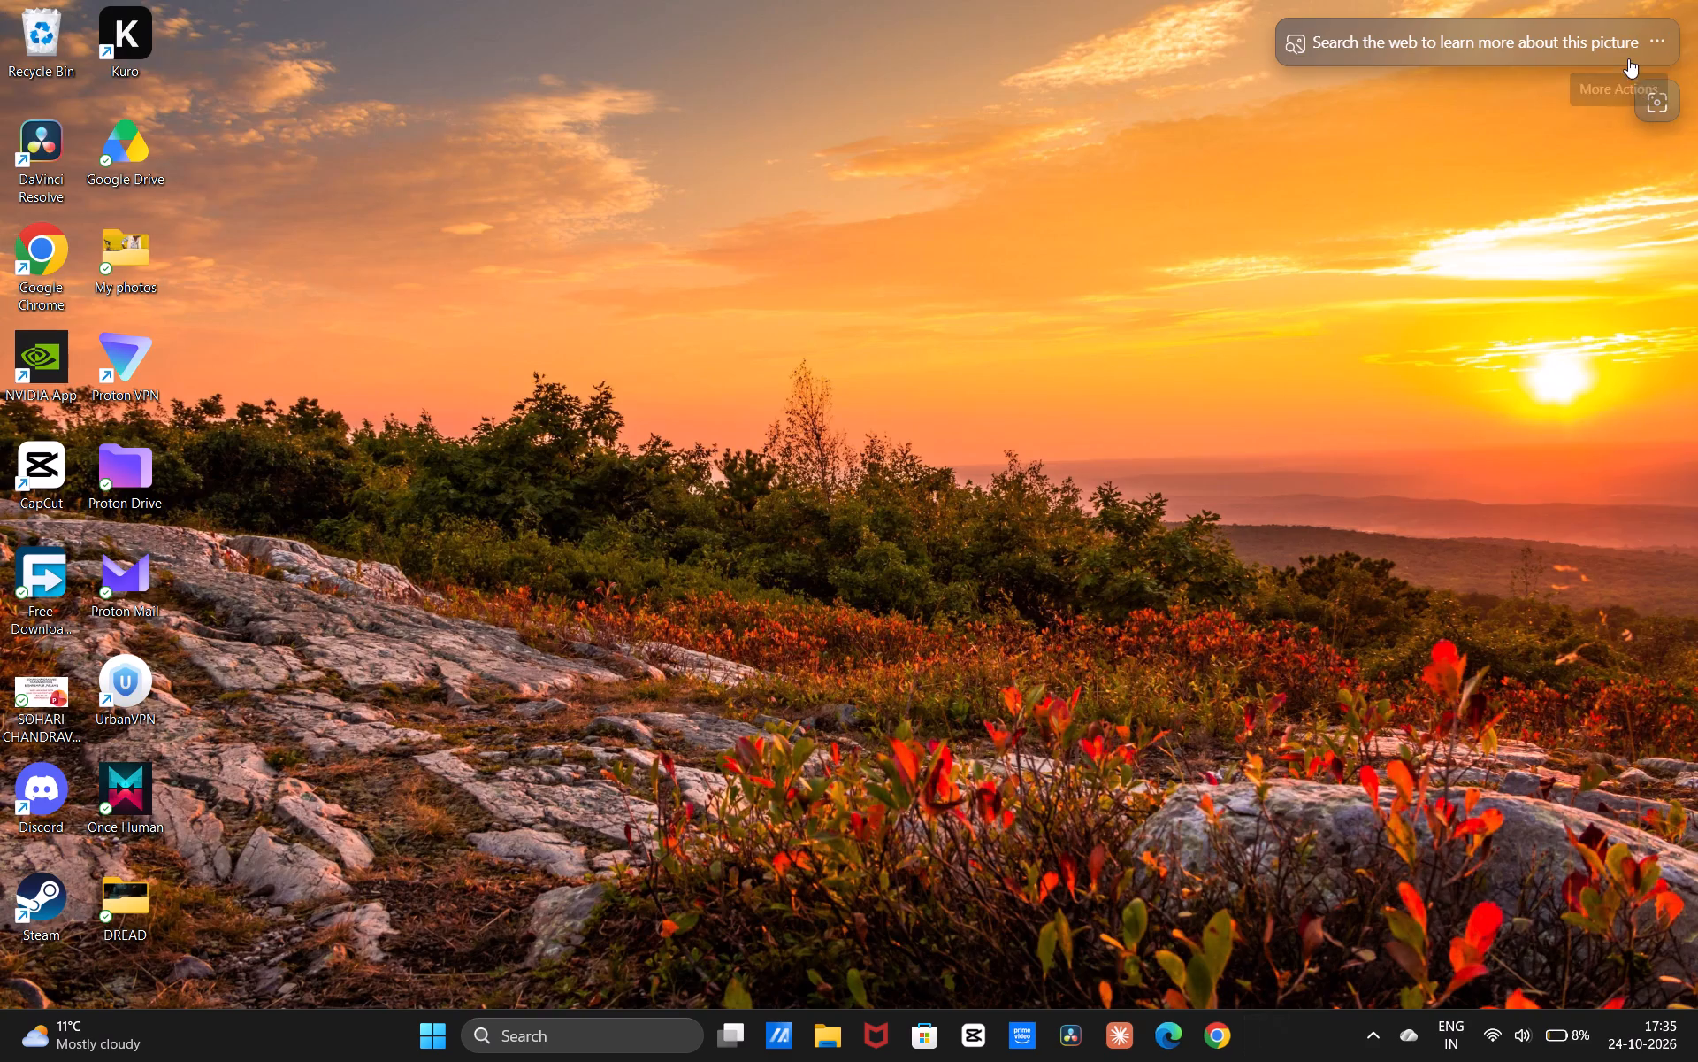
# Shut down the computer.
pyautogui.click(456, 1029)
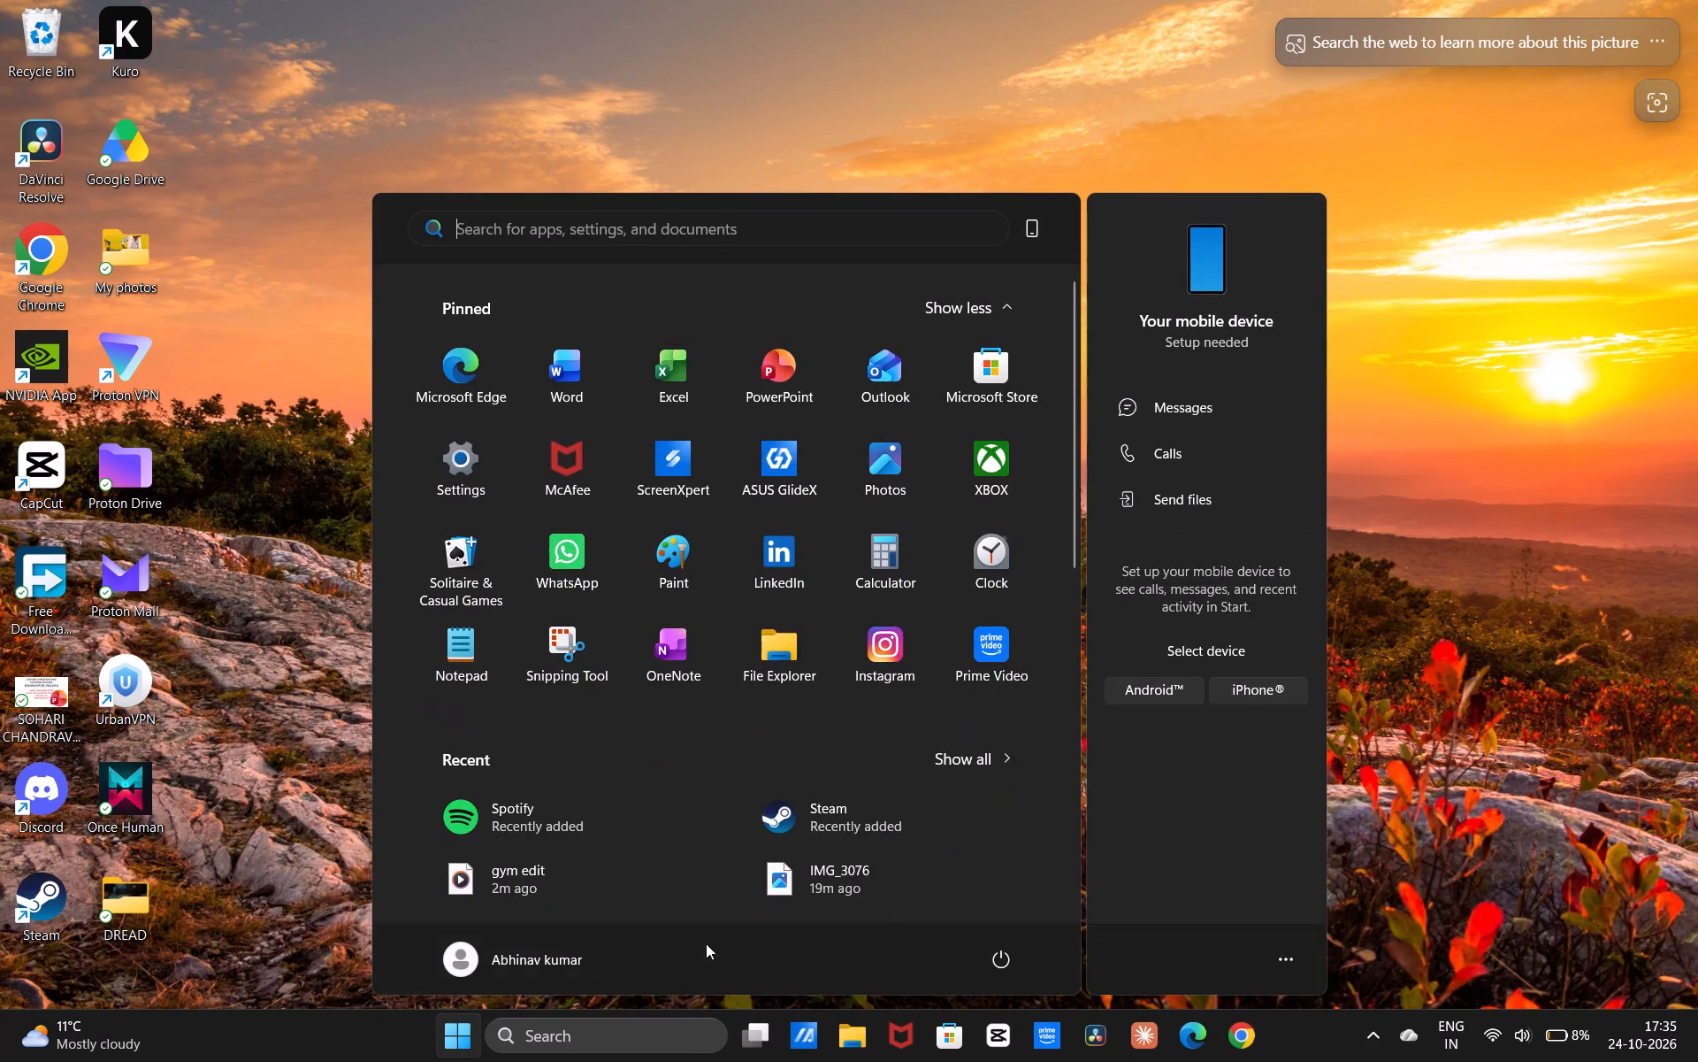
pyautogui.click(993, 967)
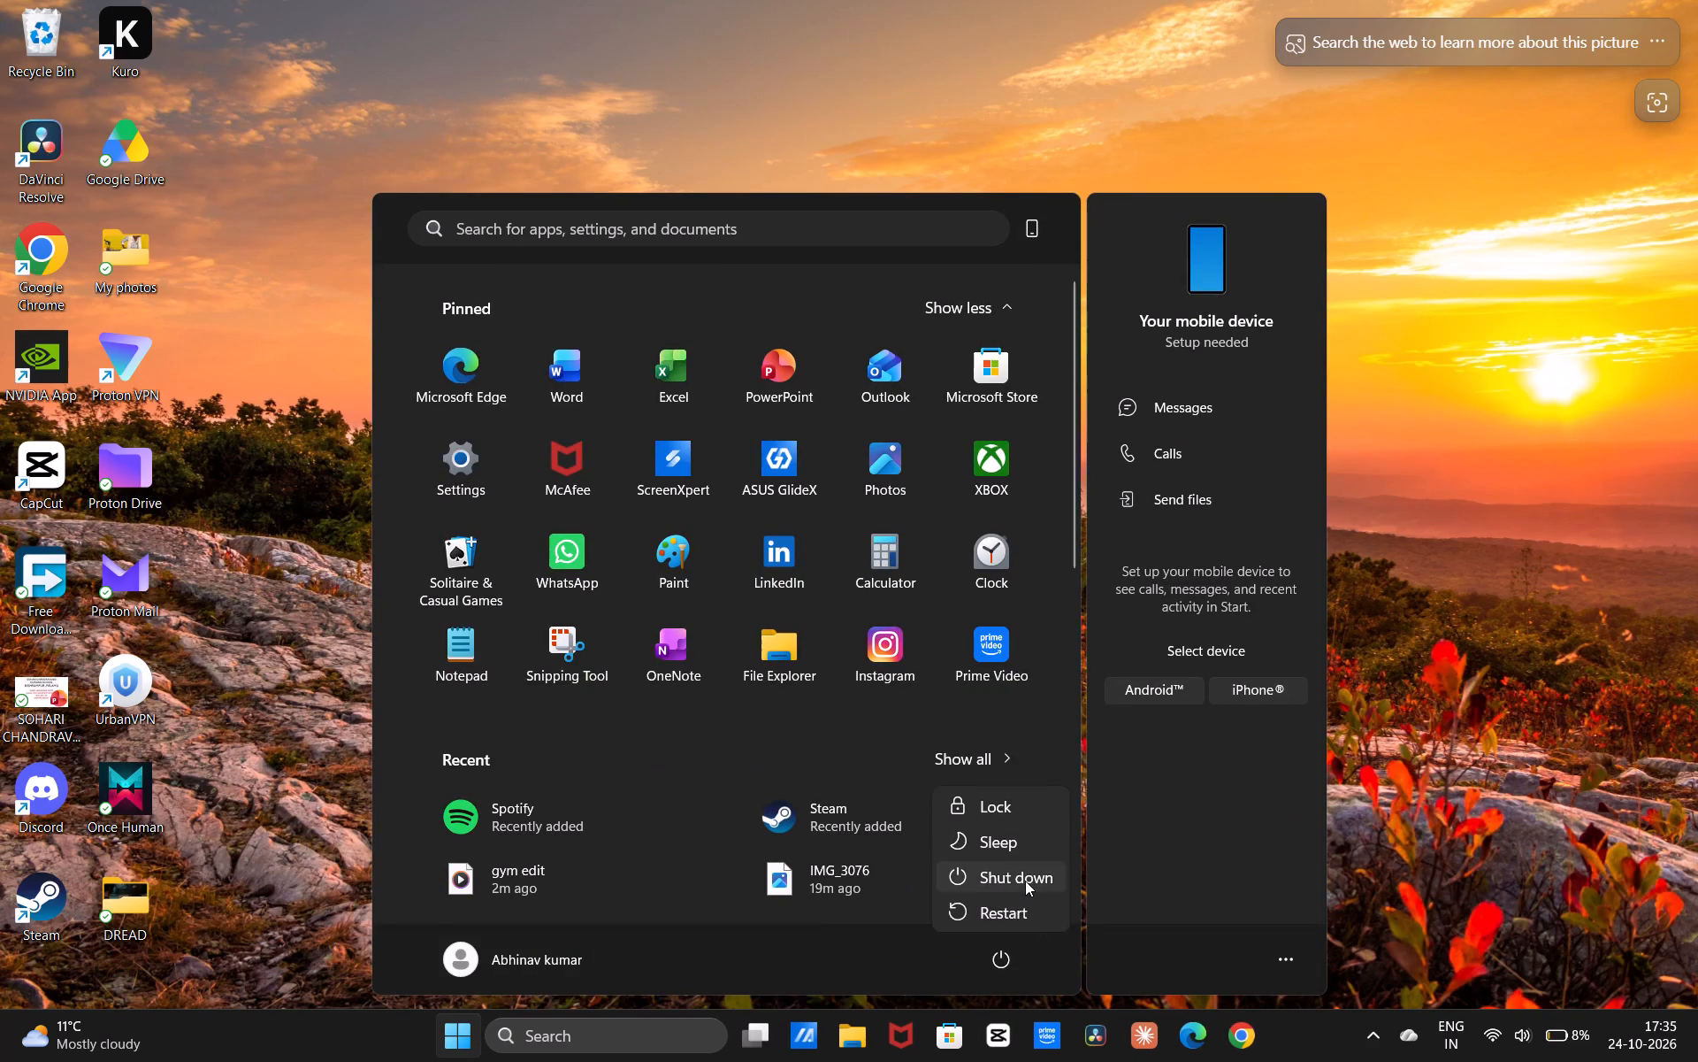
pyautogui.click(1024, 880)
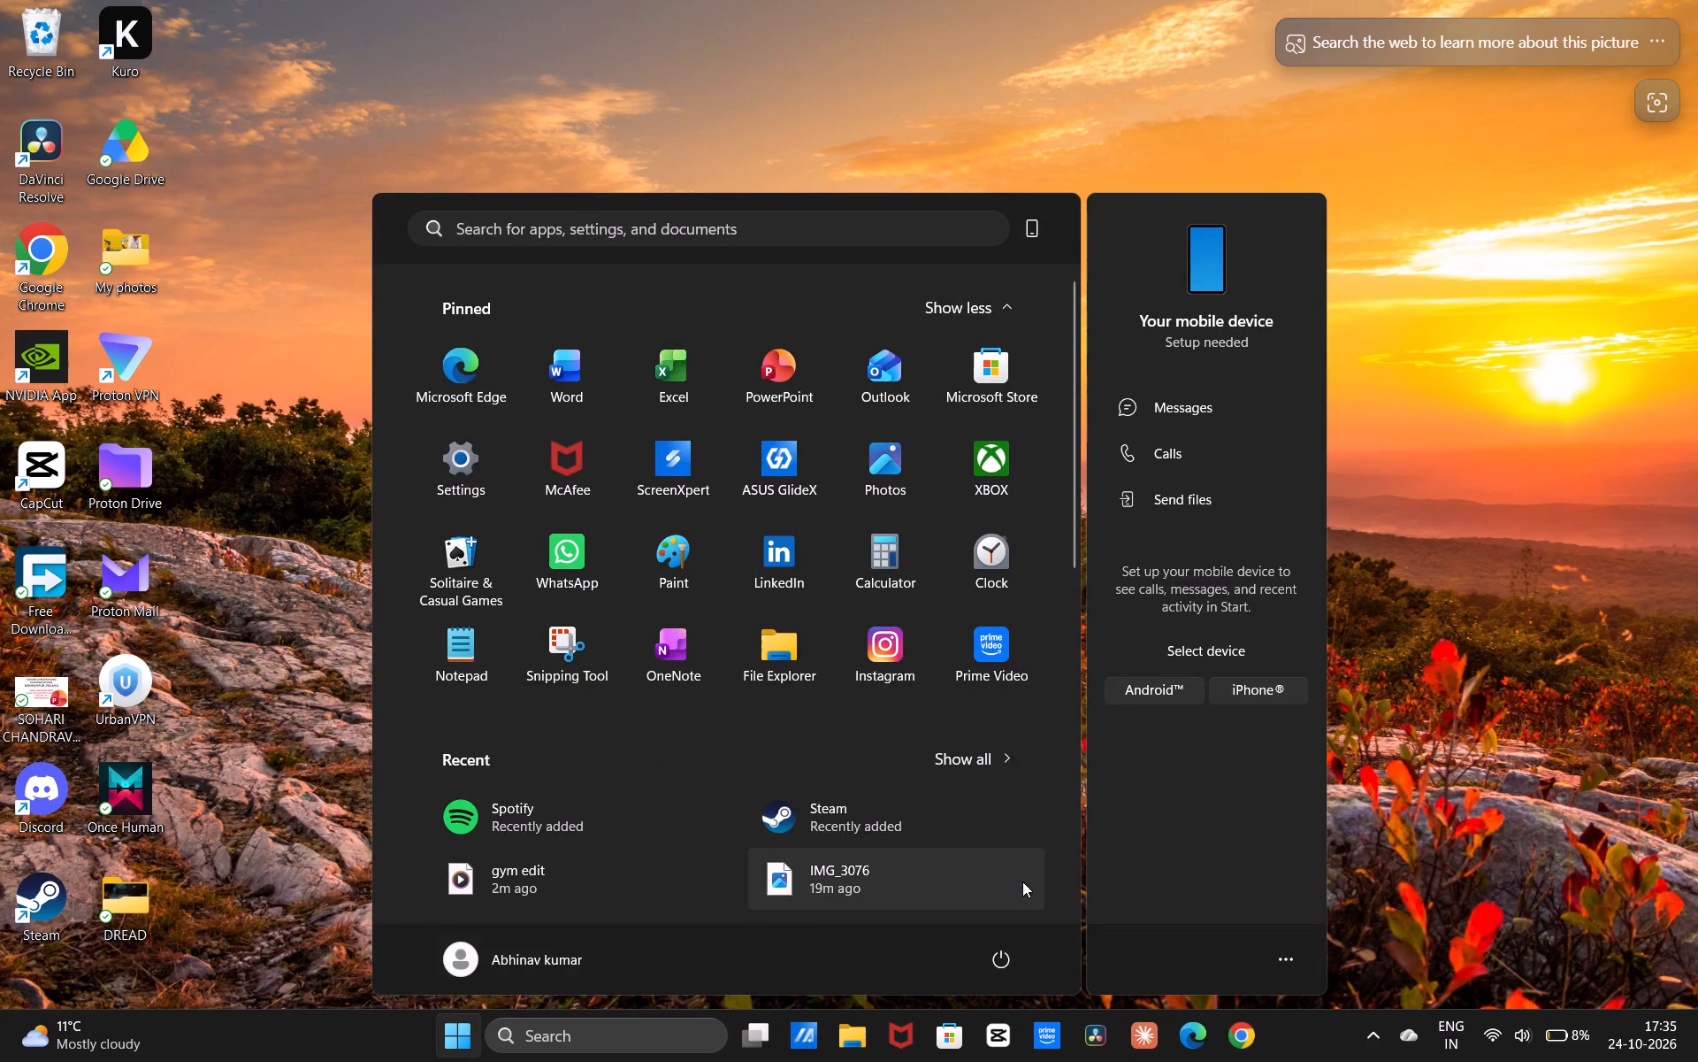